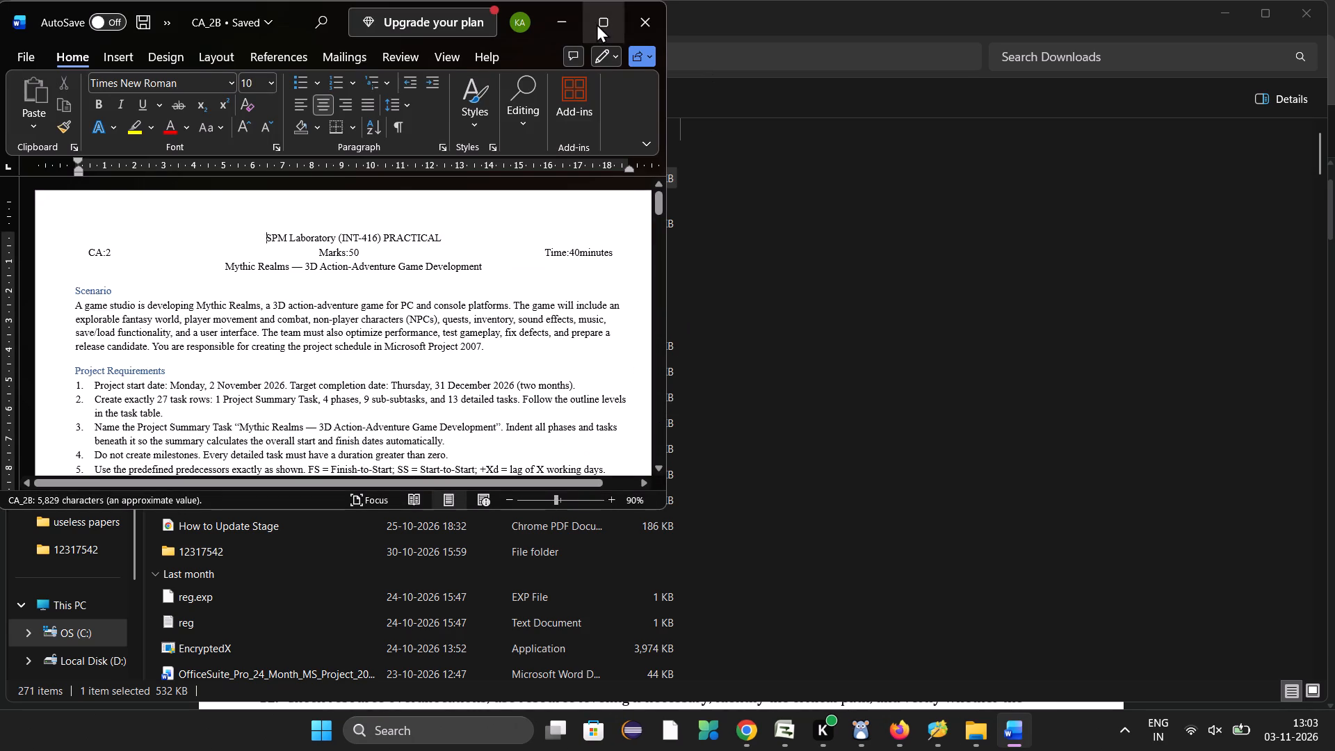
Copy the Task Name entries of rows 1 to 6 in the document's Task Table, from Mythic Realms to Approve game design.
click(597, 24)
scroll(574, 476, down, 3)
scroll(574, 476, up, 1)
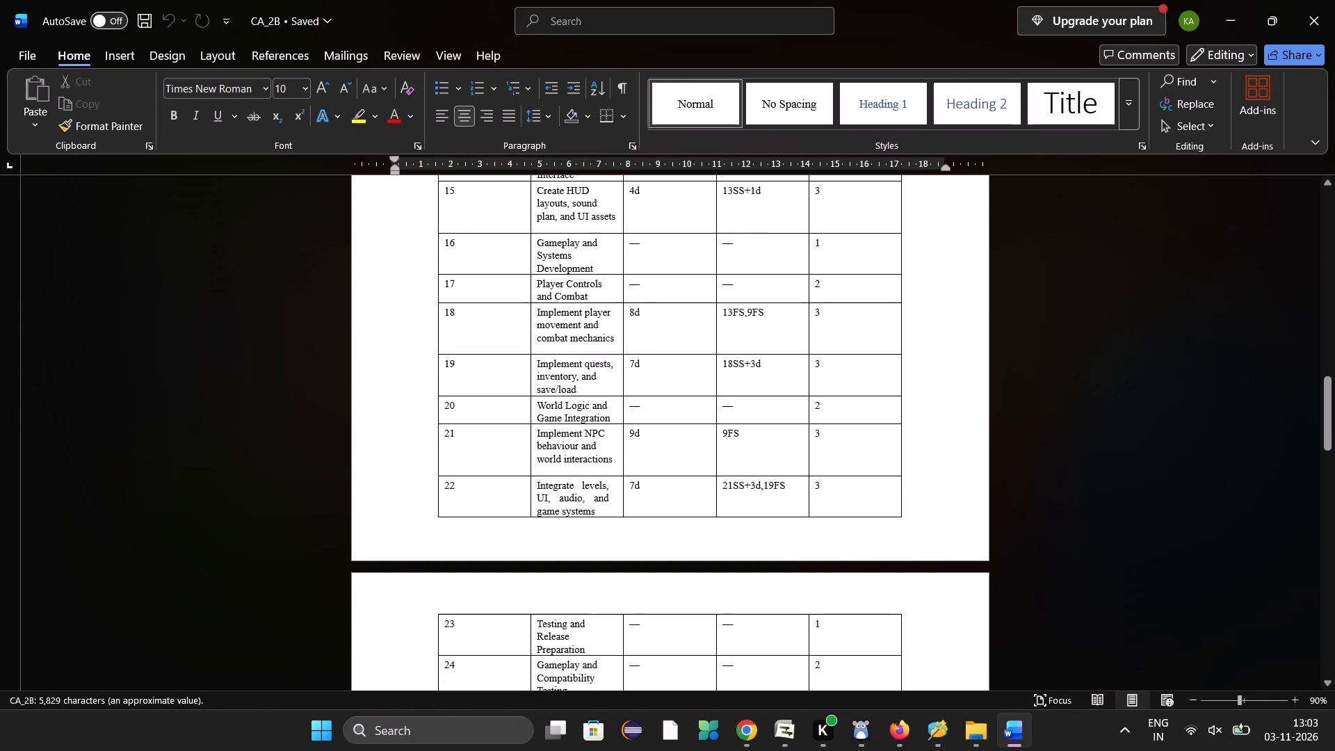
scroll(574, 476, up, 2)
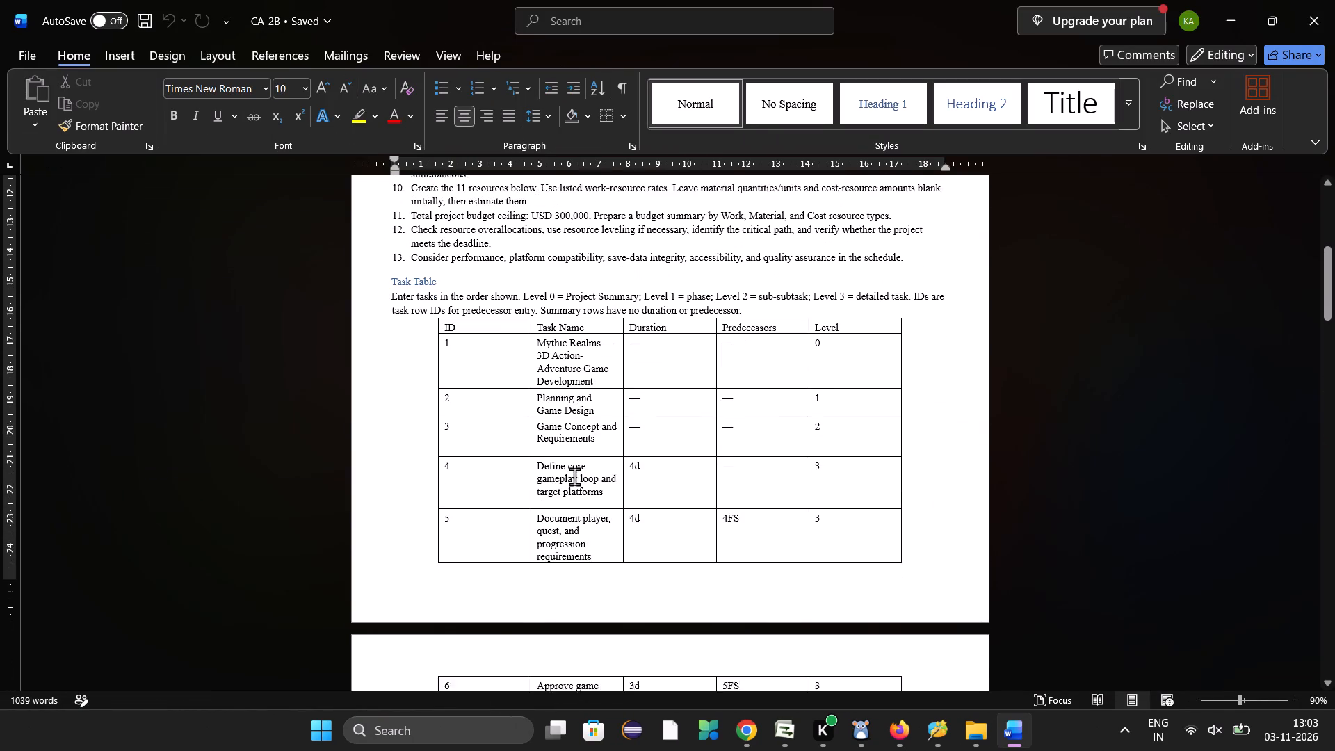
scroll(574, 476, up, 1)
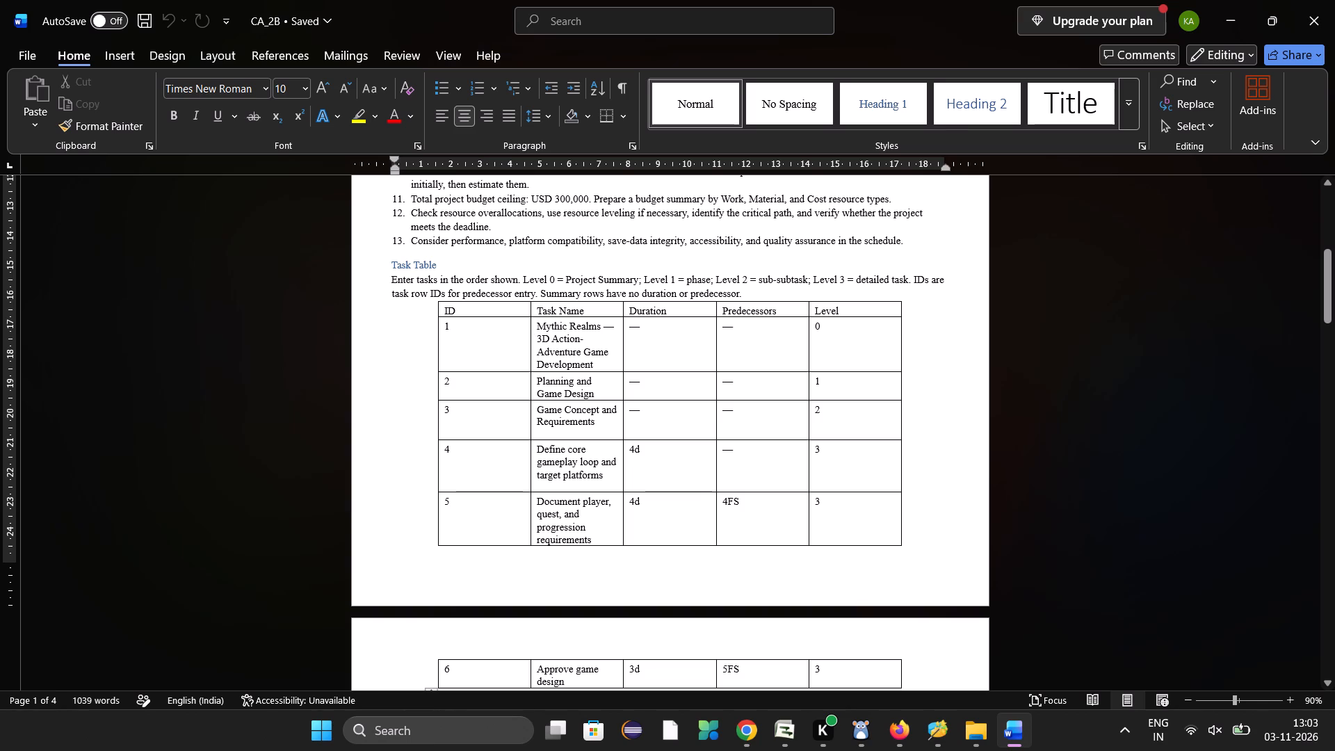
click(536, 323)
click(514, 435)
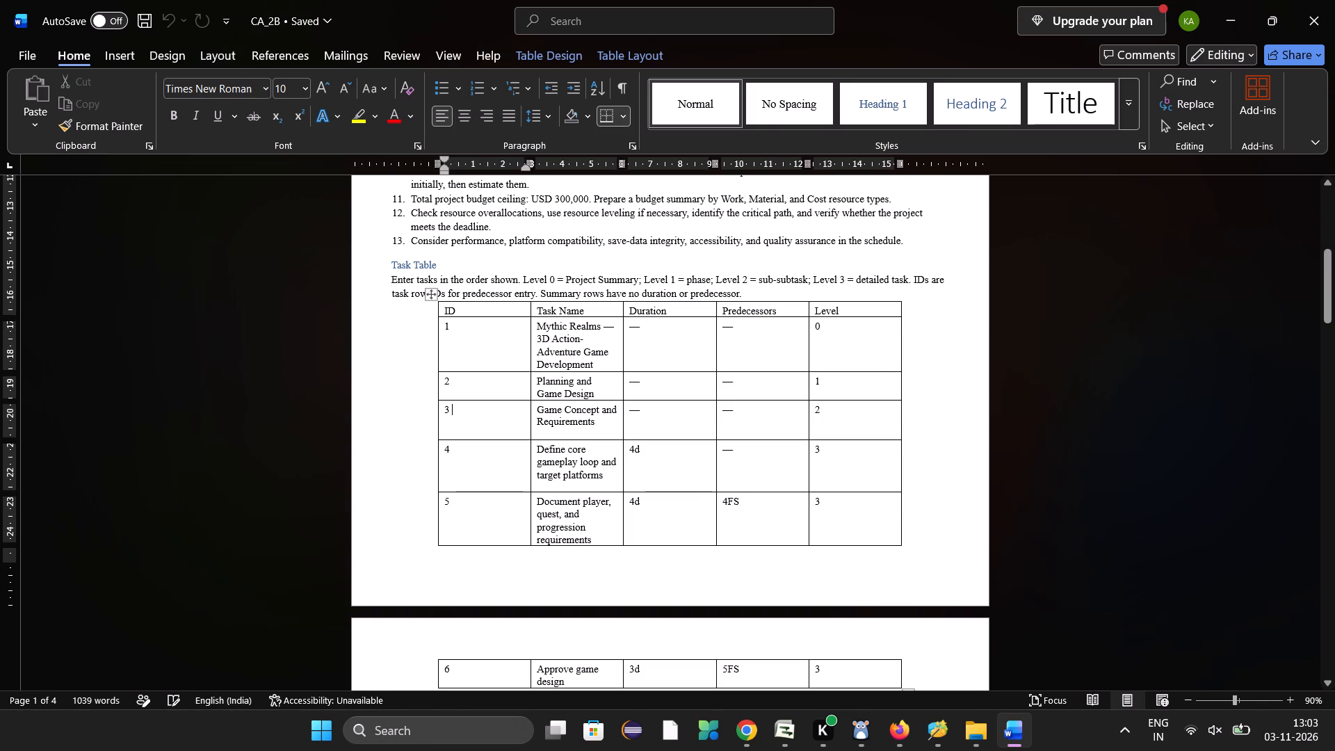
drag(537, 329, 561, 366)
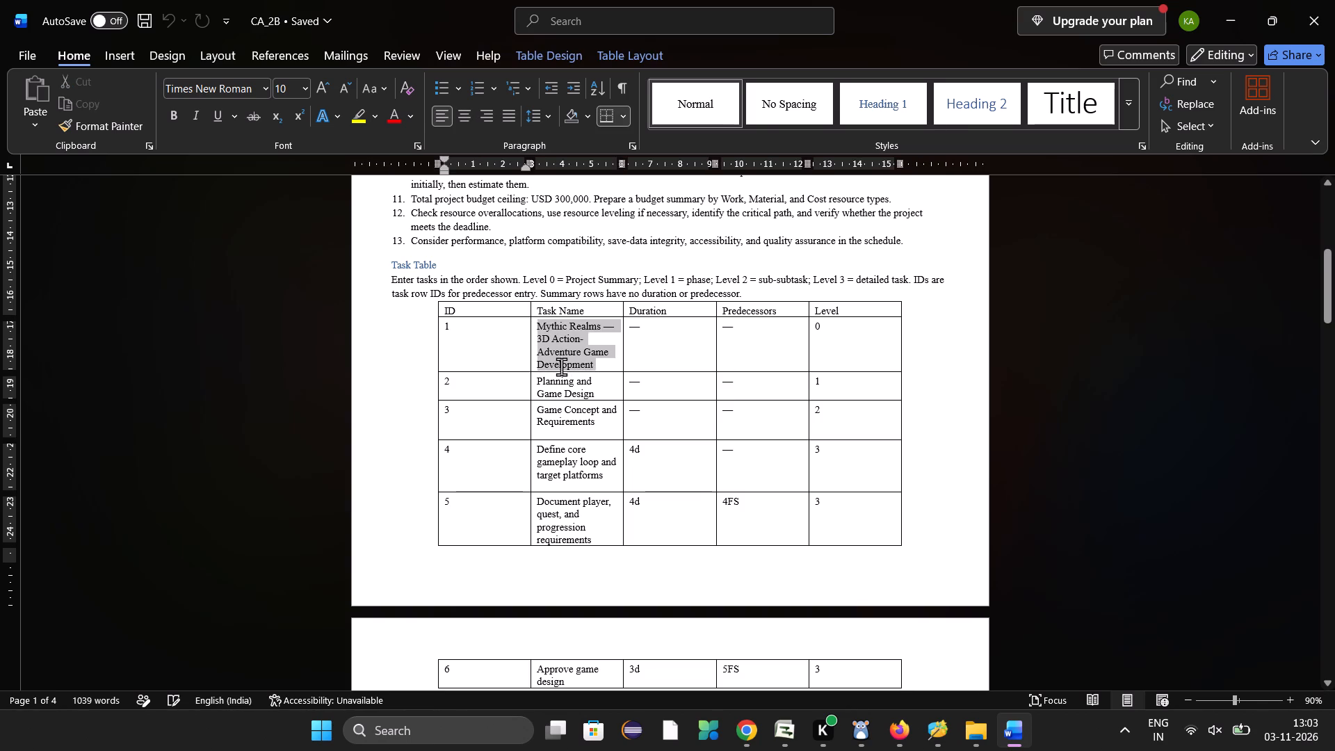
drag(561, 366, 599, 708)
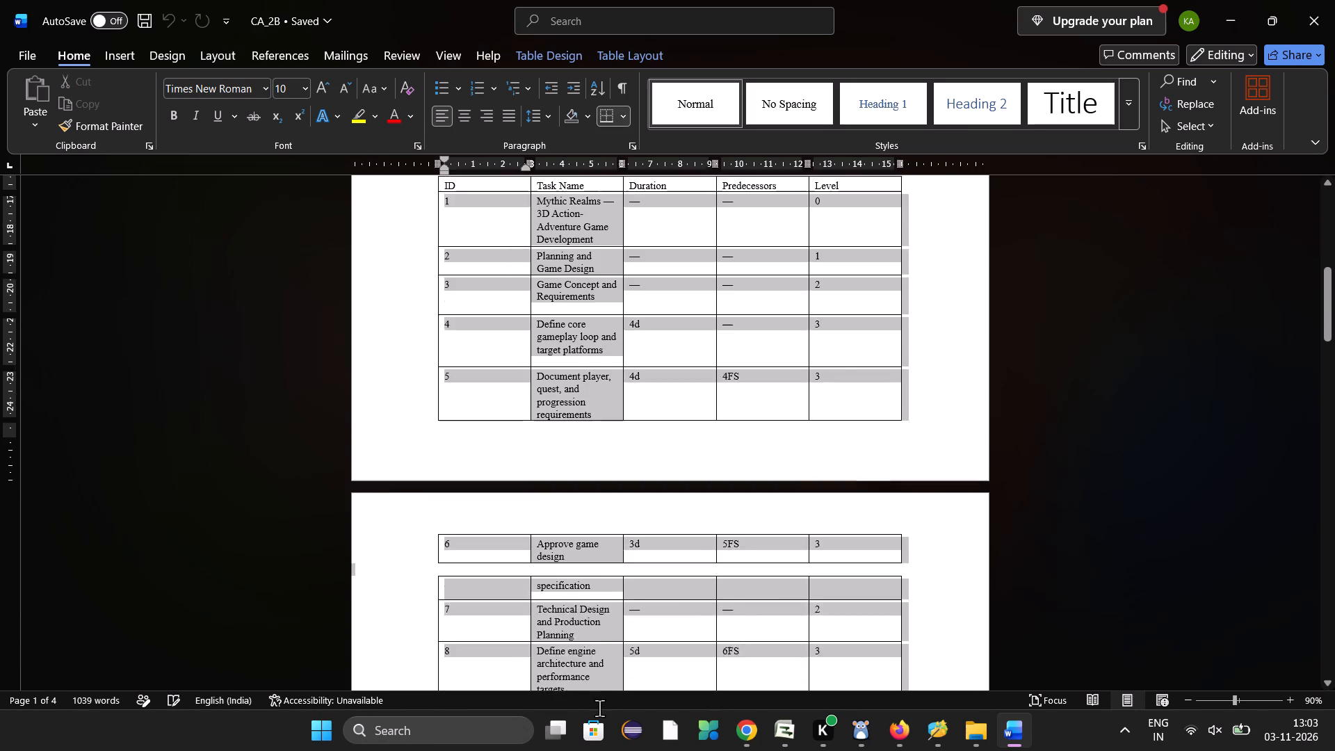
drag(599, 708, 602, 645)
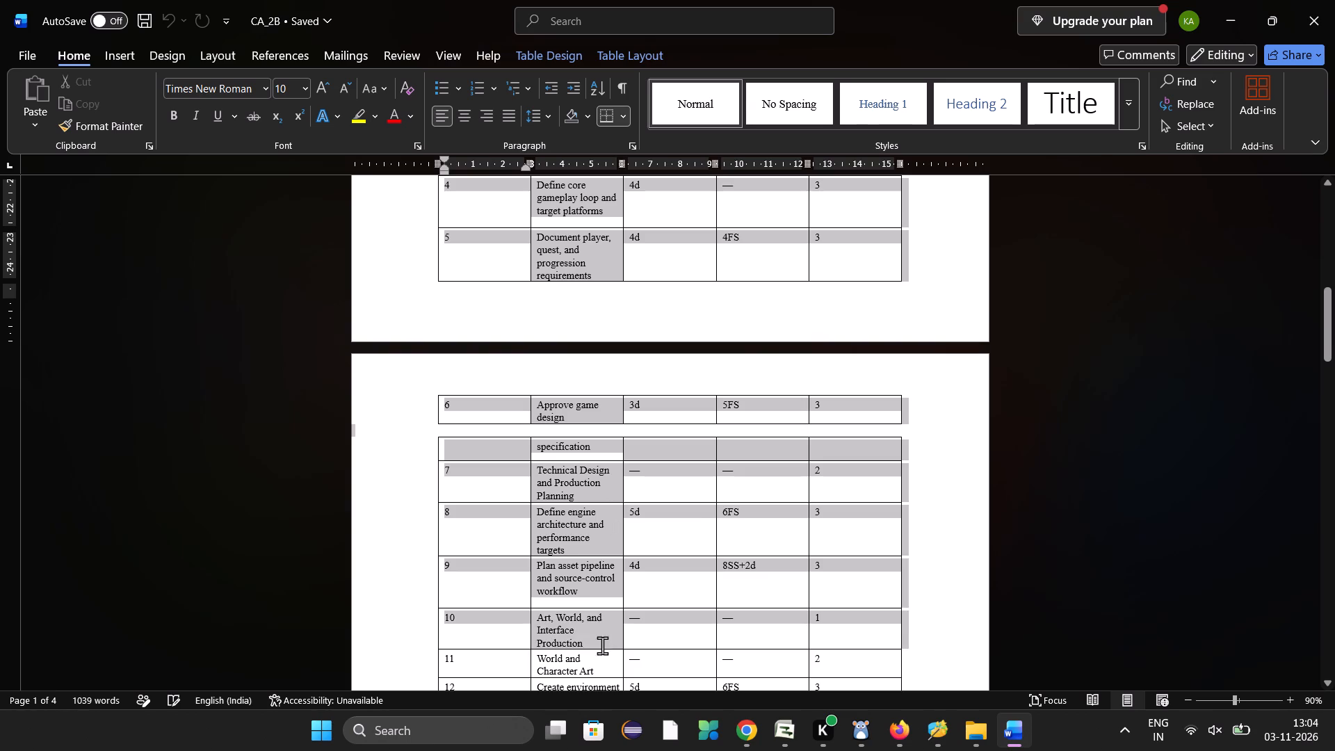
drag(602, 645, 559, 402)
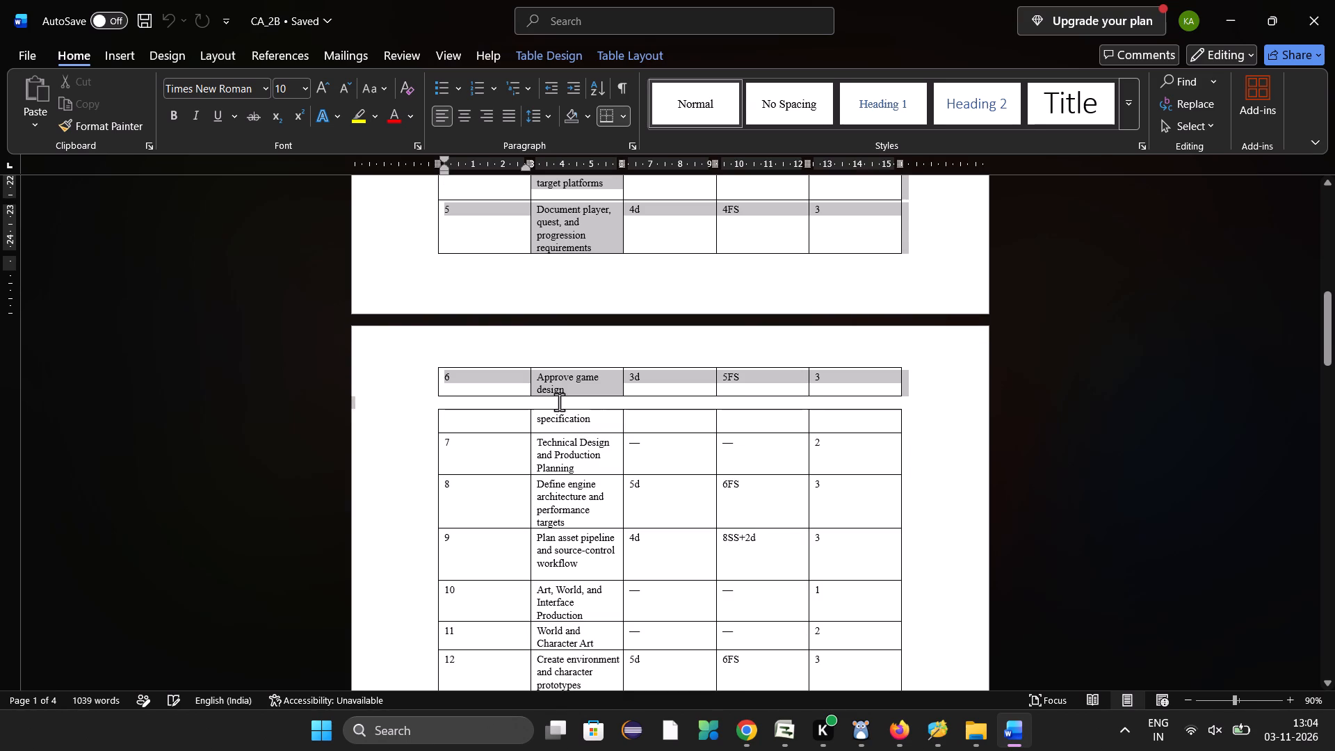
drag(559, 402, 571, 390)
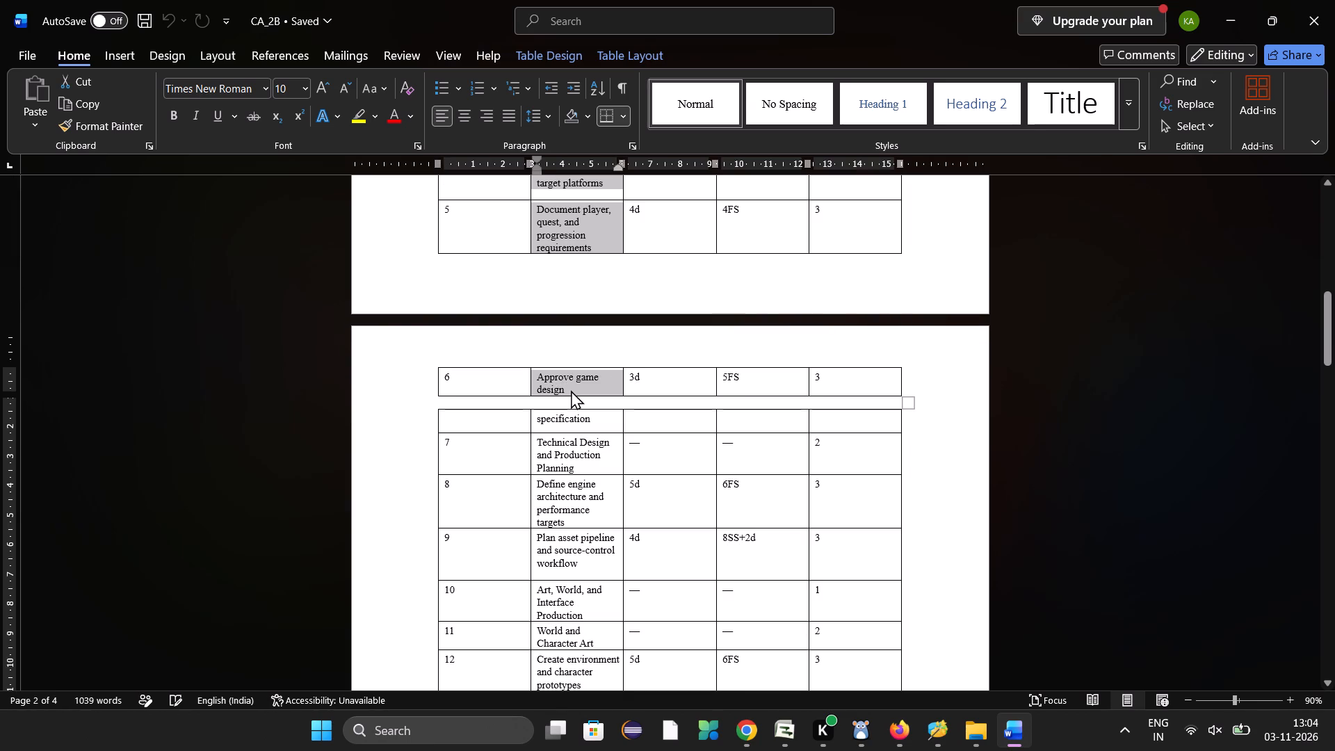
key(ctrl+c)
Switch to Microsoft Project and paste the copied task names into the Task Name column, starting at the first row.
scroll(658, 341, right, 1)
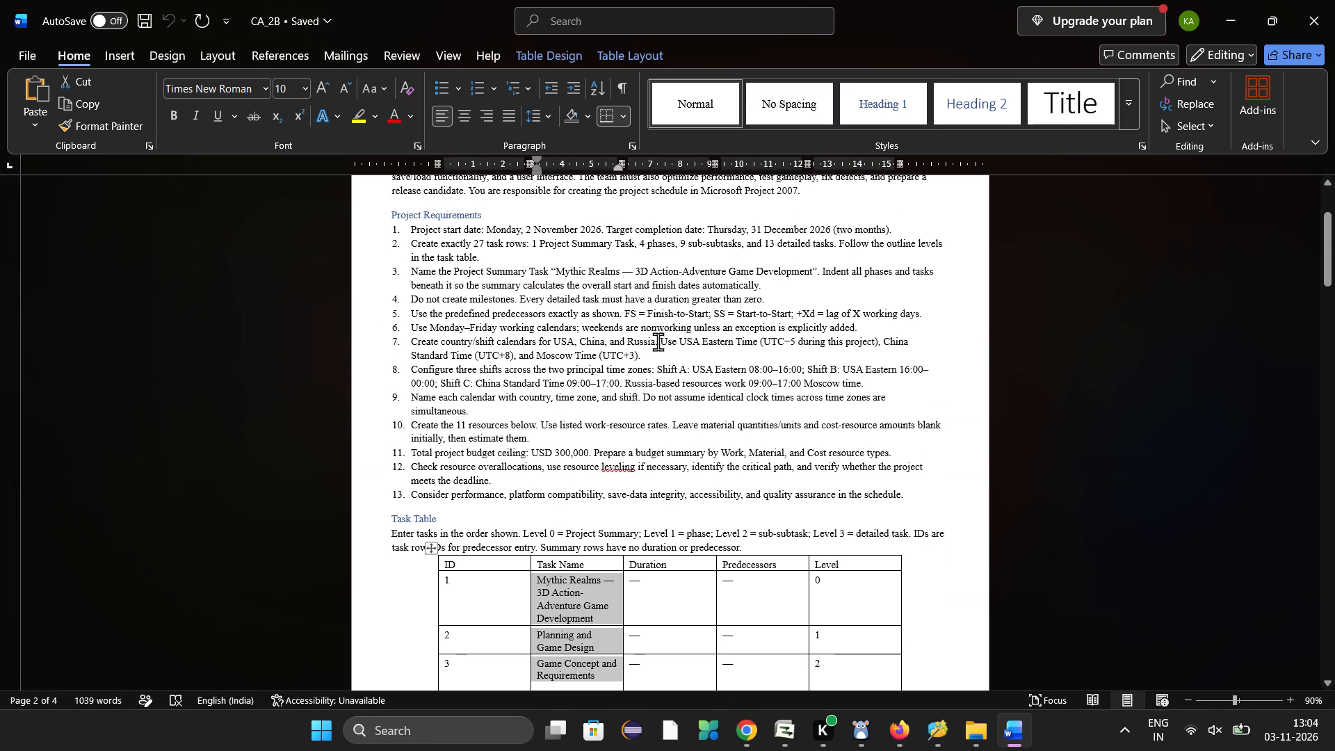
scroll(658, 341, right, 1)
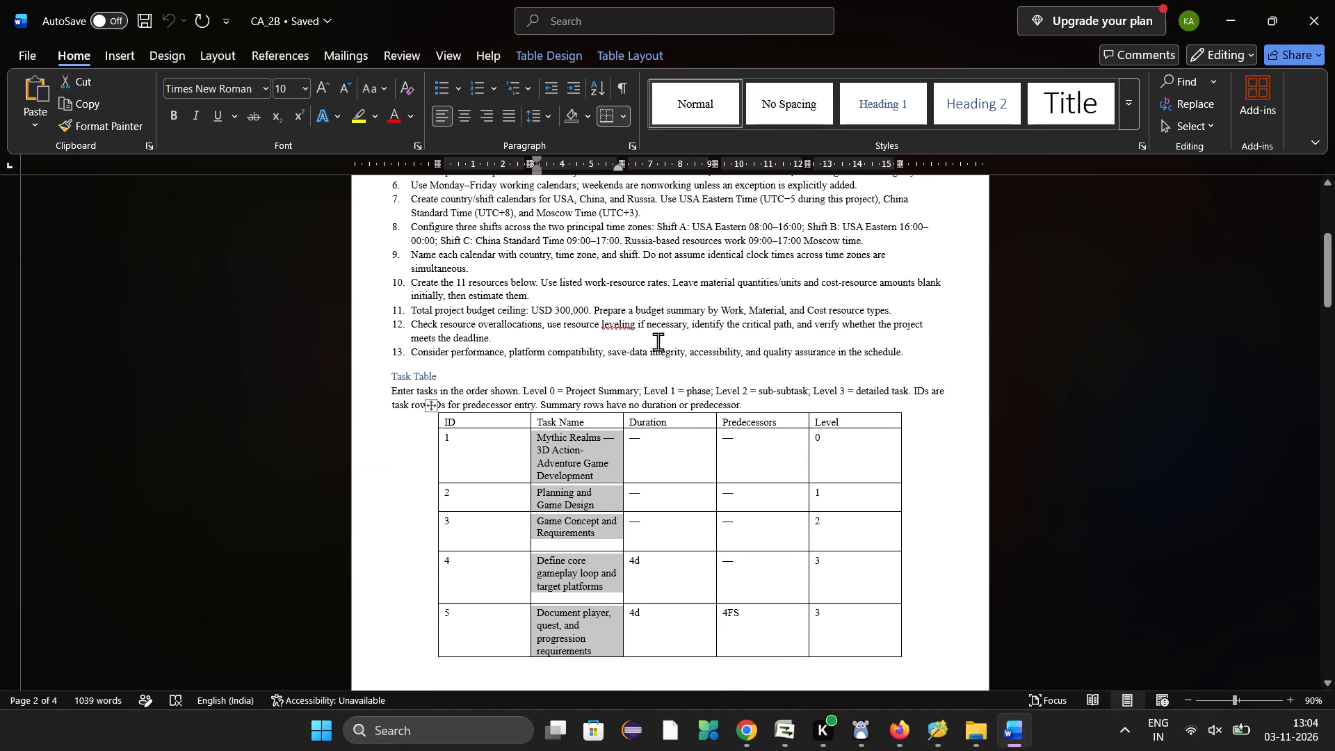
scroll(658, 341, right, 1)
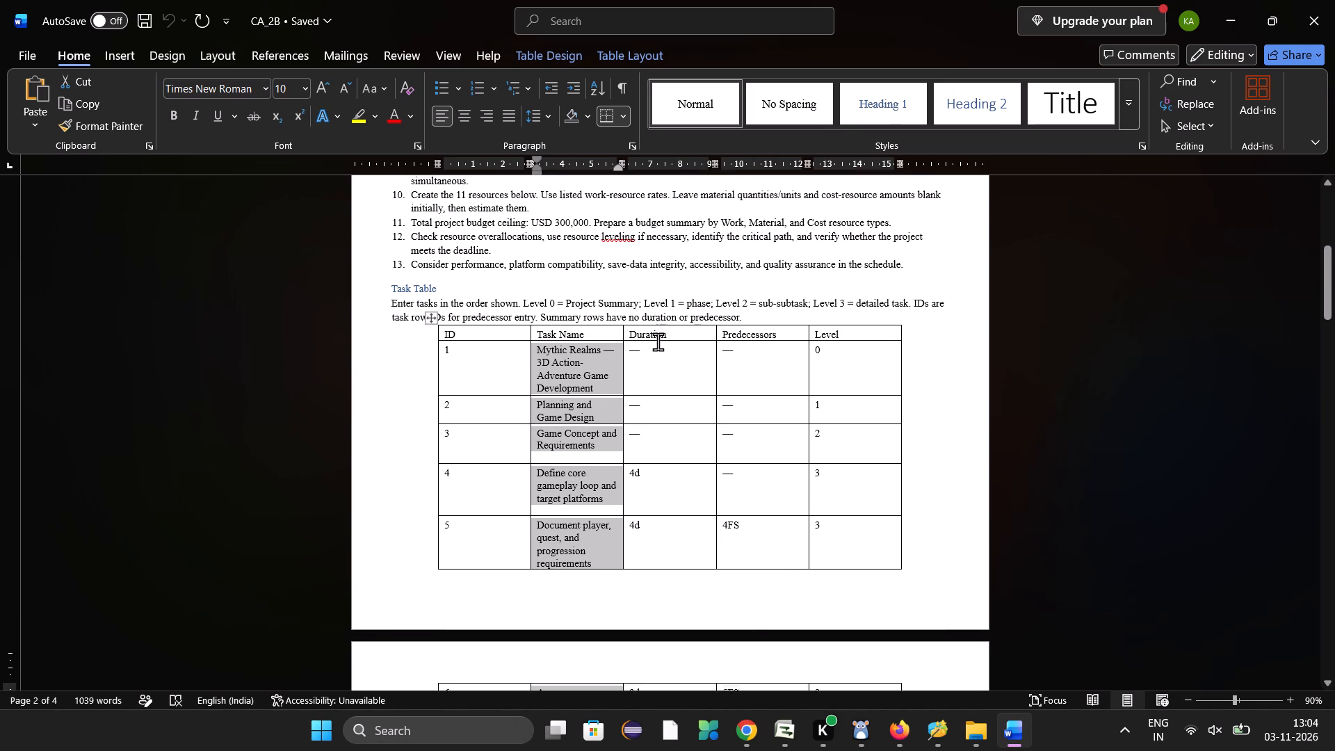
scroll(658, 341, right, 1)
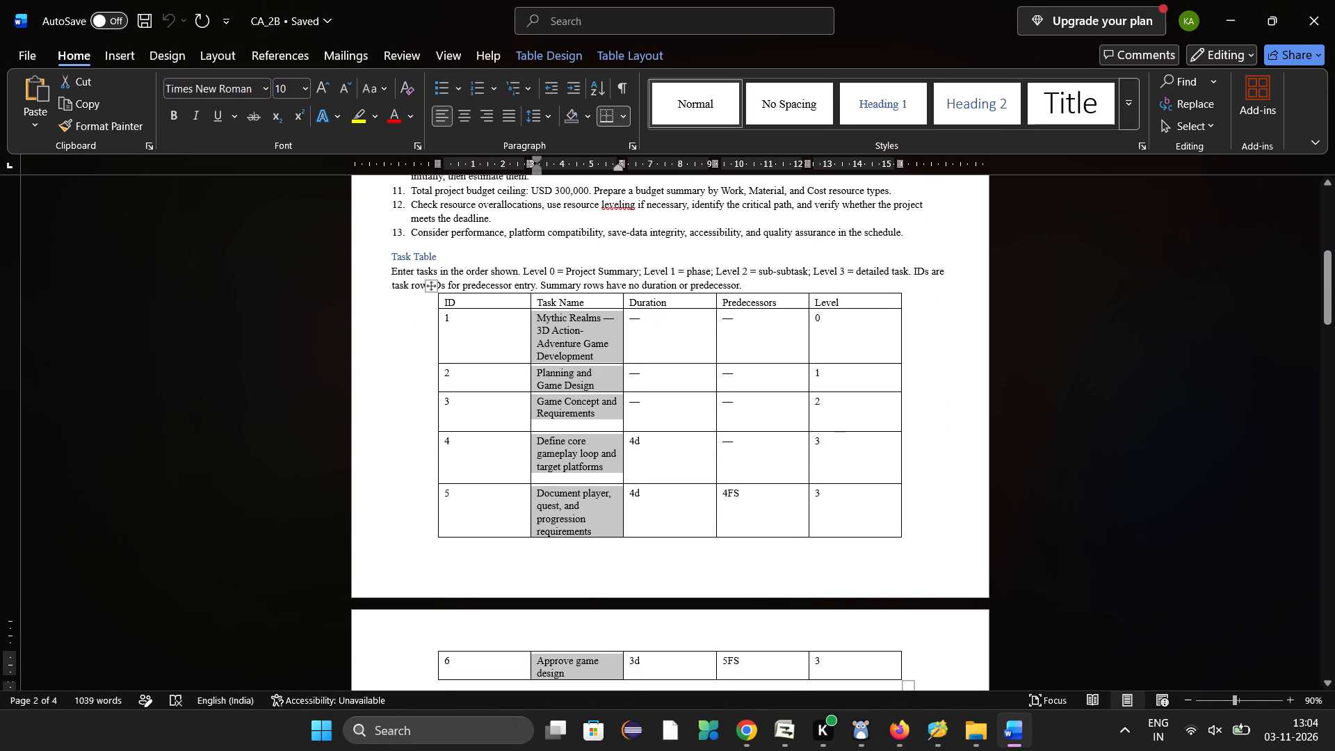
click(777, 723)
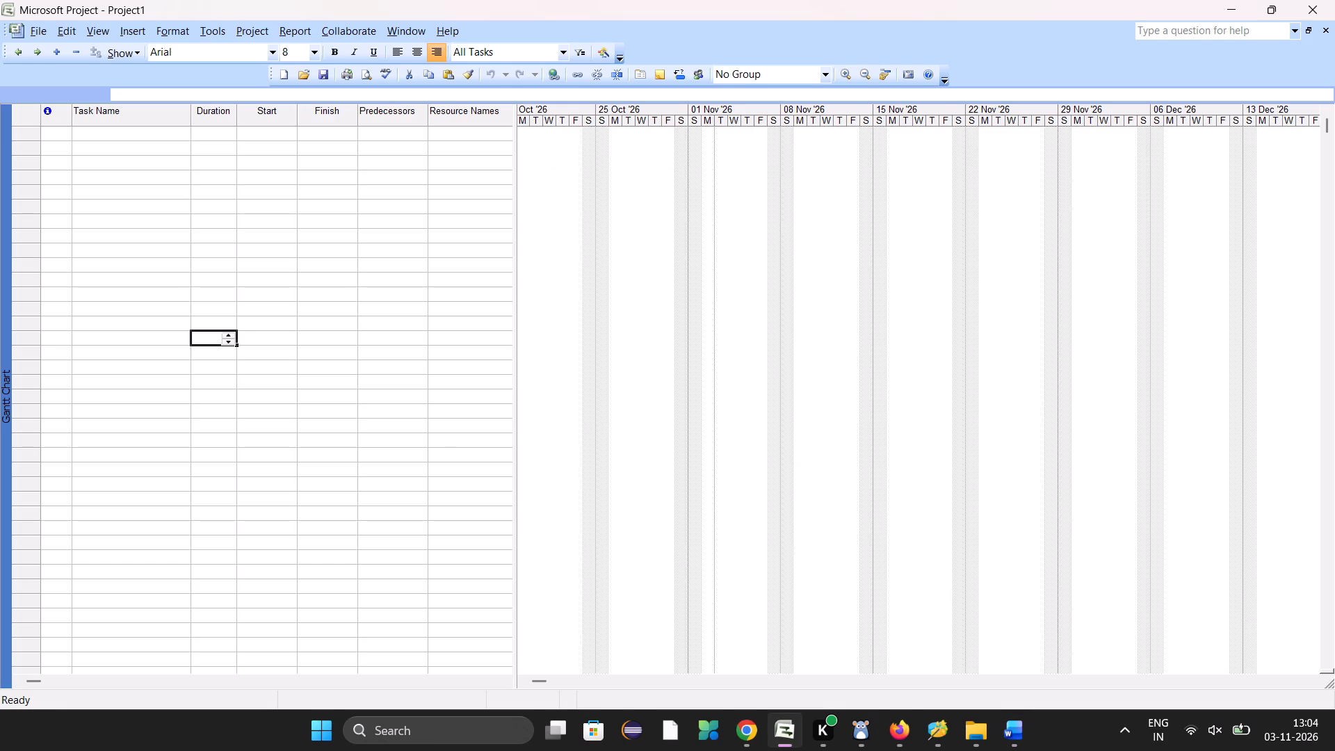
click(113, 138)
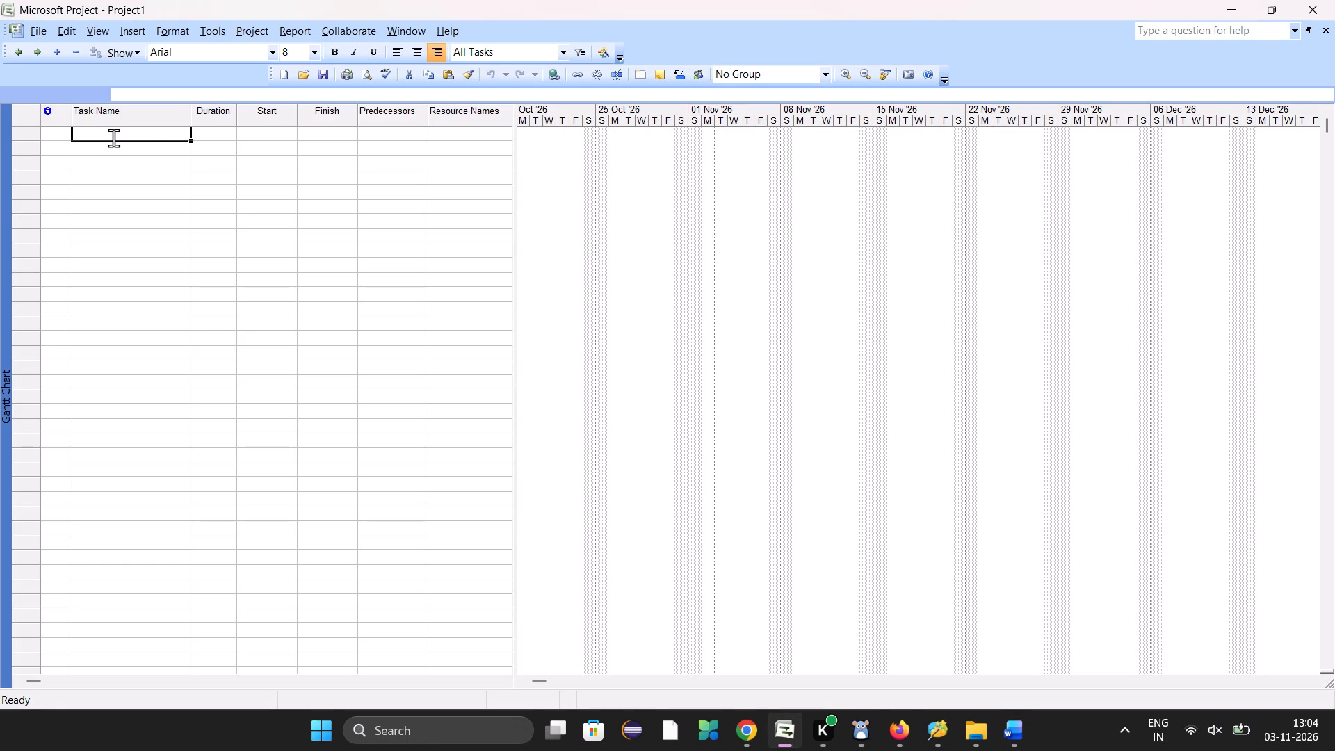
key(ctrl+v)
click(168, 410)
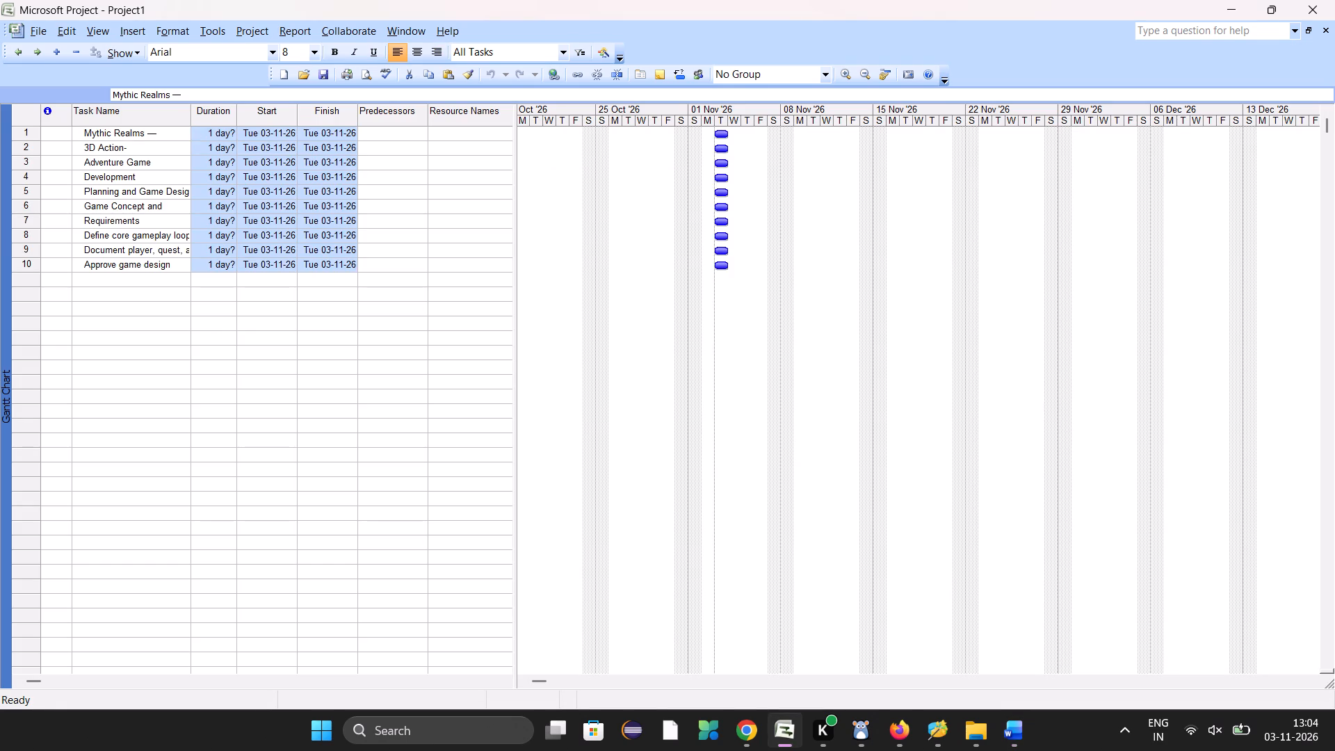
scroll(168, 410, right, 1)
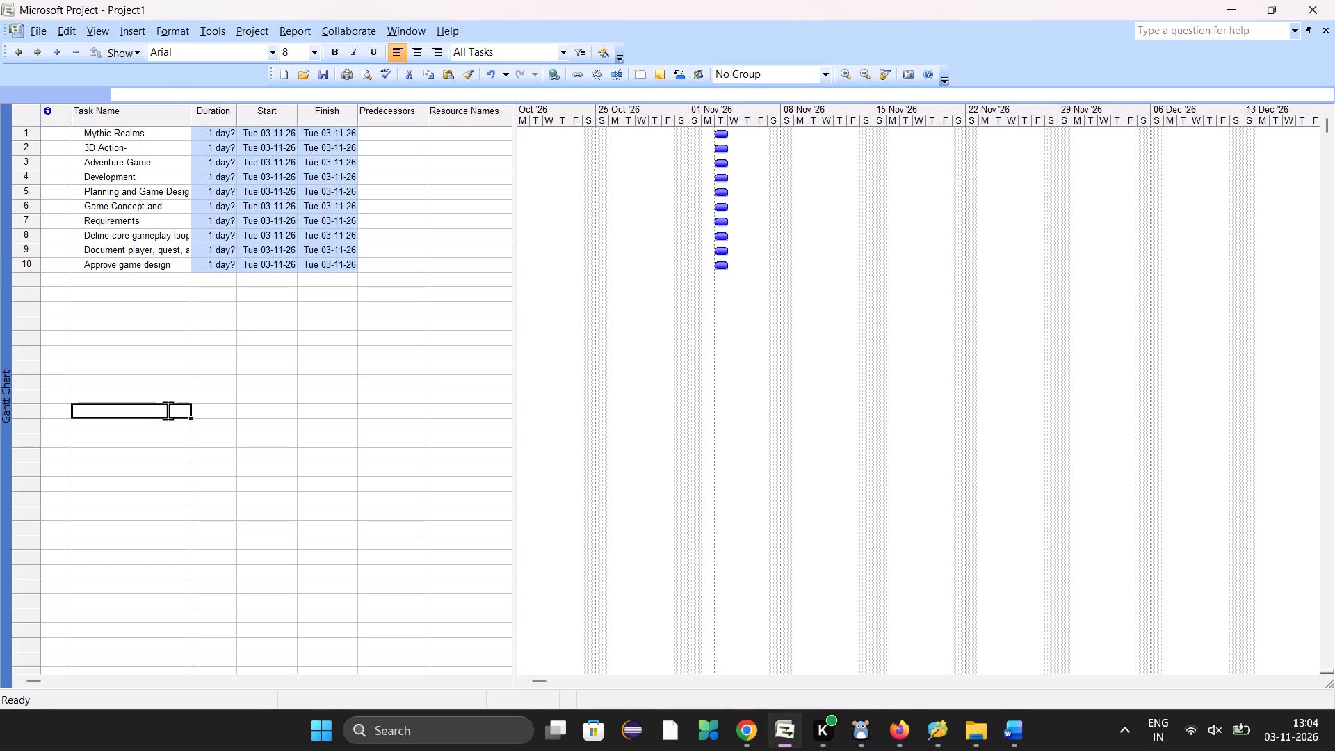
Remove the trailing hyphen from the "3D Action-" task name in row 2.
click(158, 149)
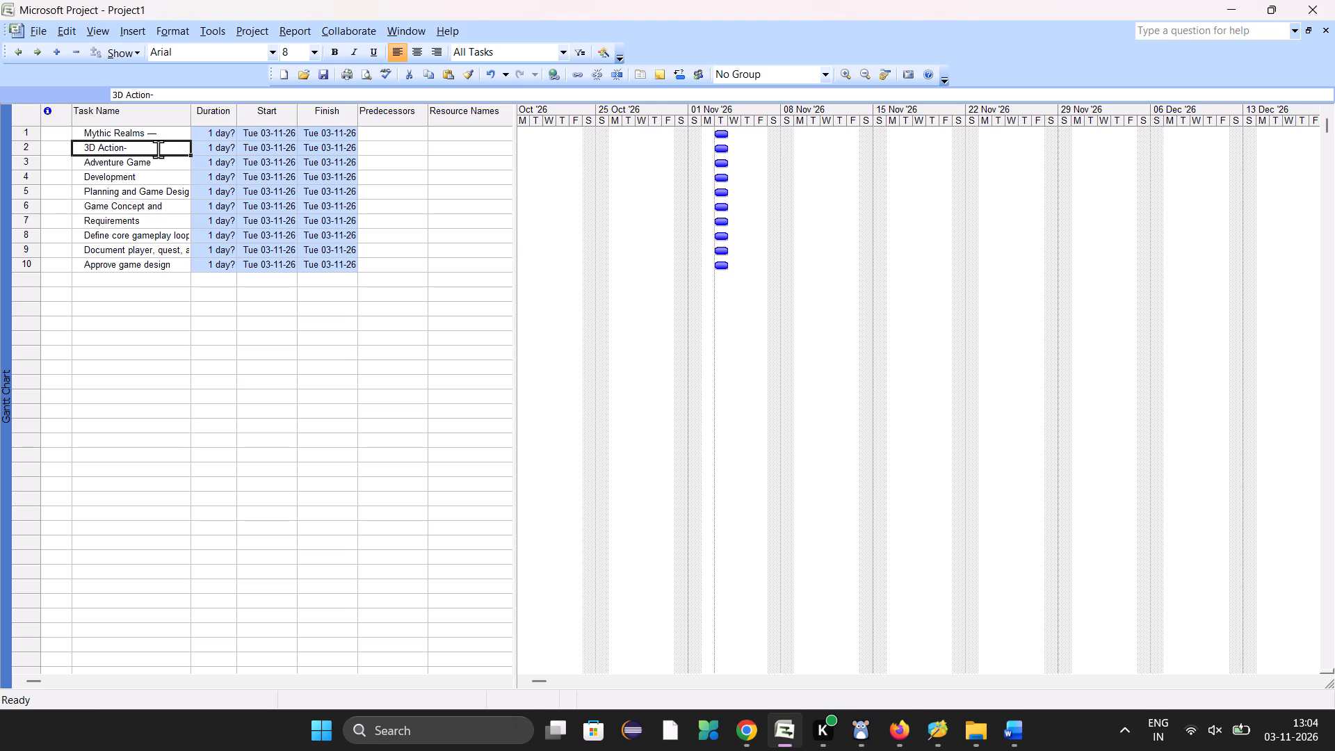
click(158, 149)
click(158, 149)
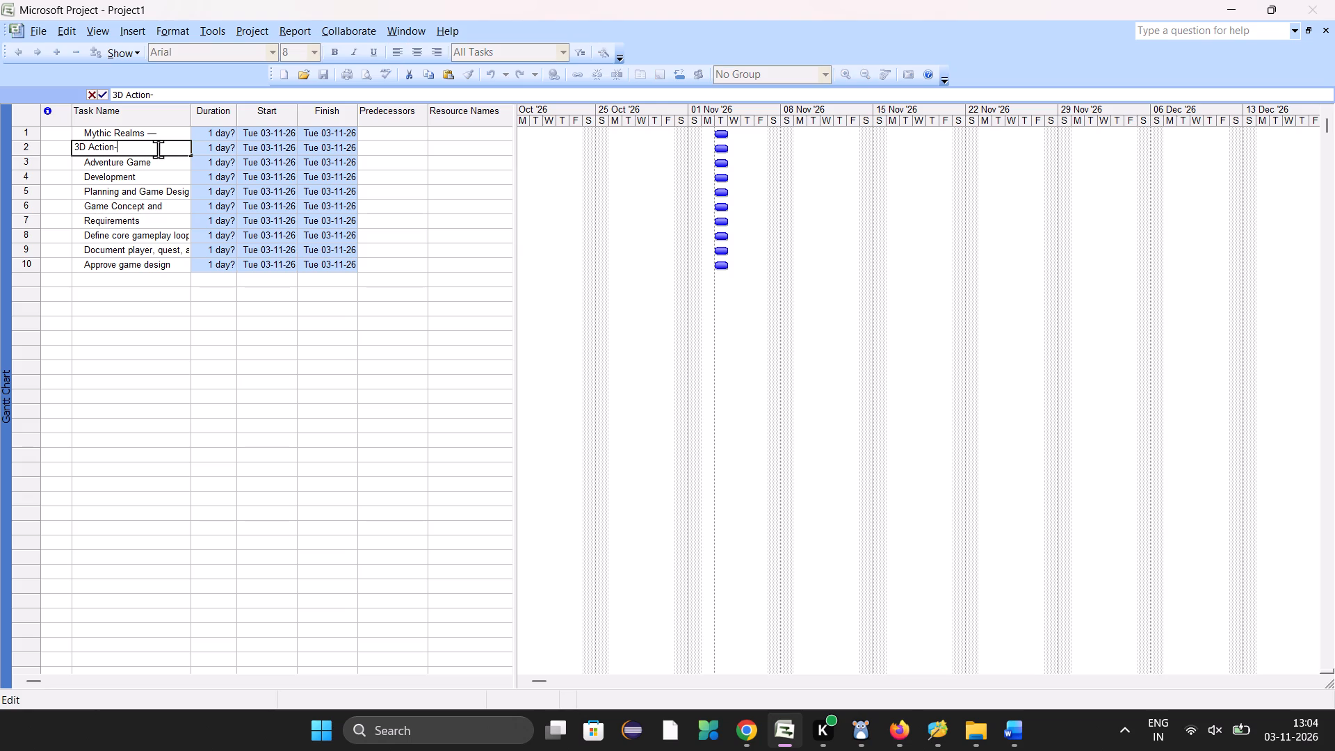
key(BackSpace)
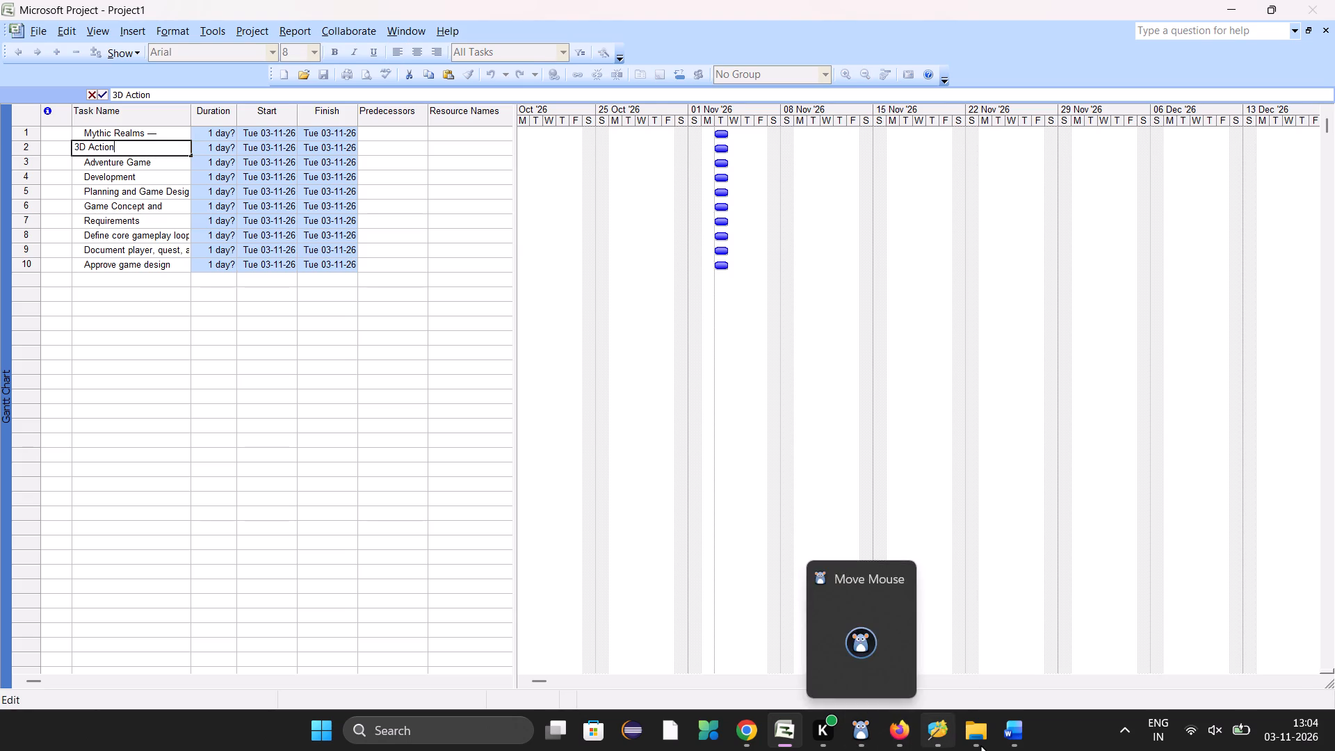
Restore the Word and Microsoft Project windows to smaller sizes and place them side by side.
click(1017, 743)
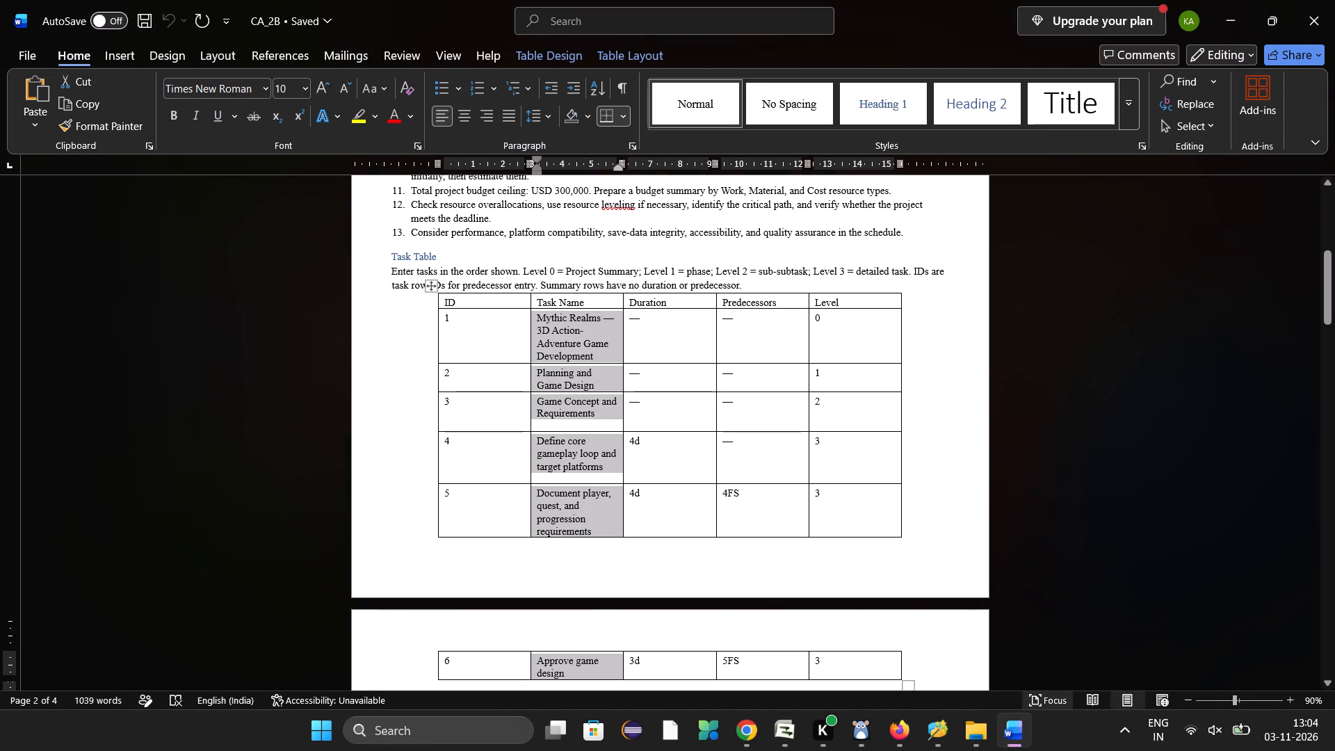
click(1058, 385)
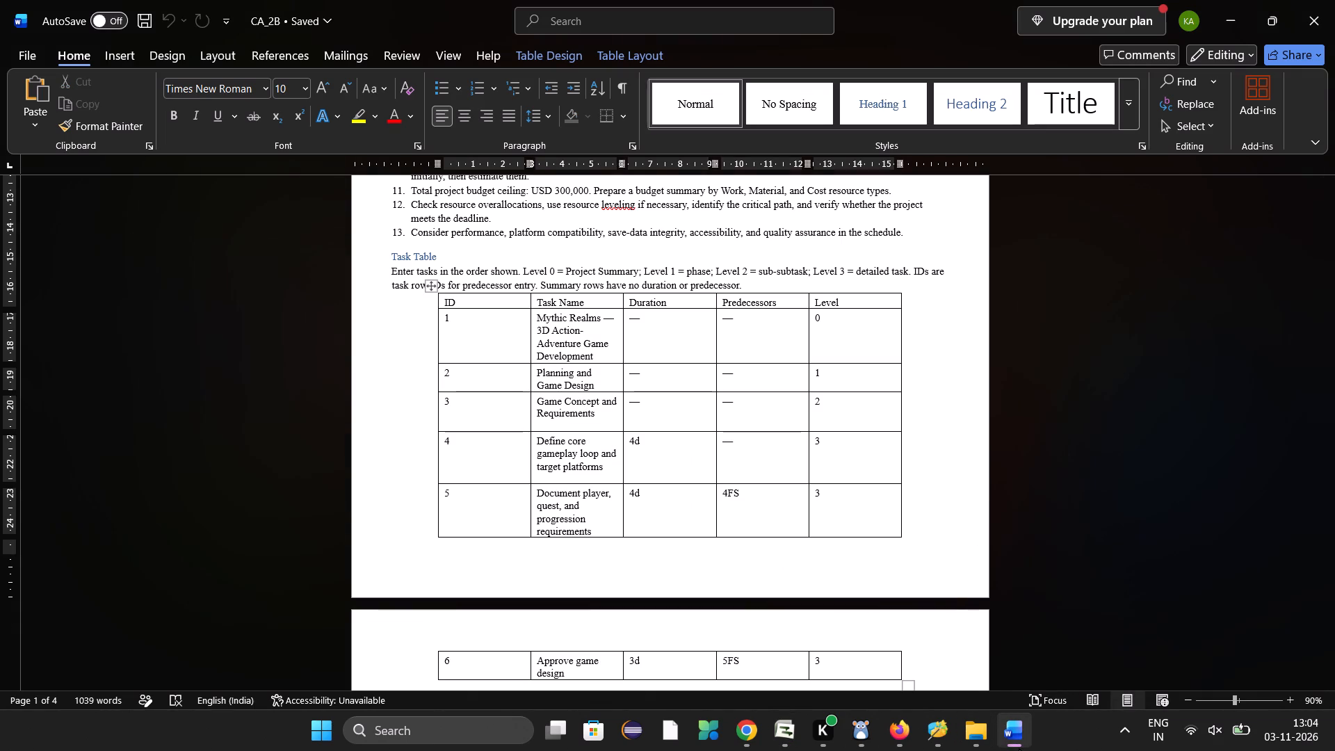
click(1276, 10)
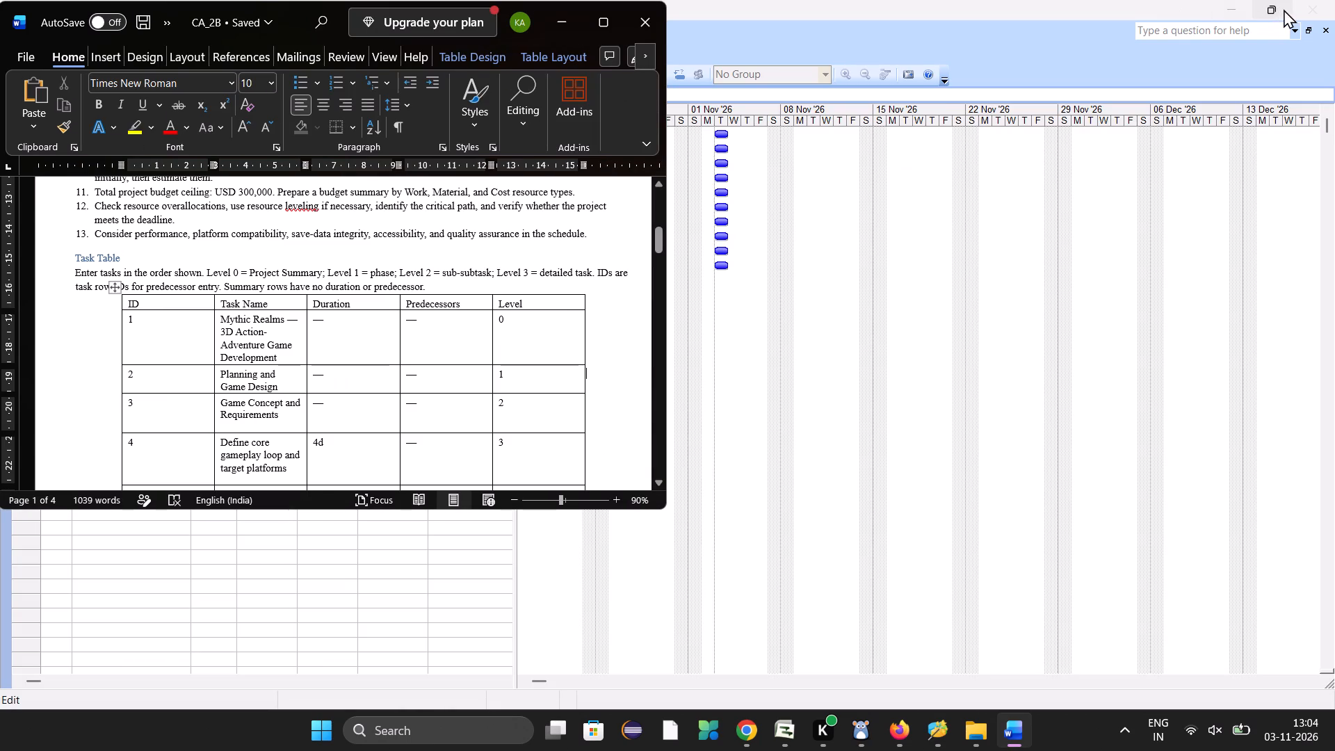
click(1274, 10)
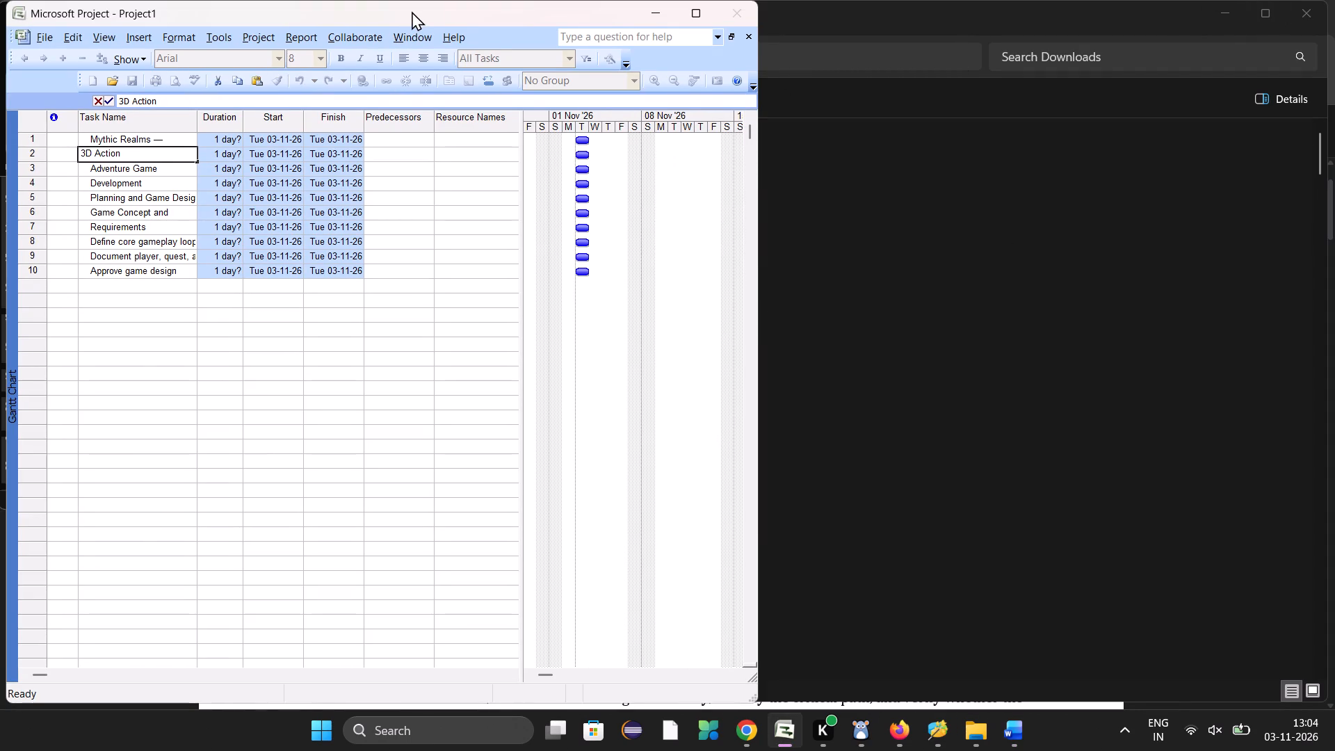
drag(412, 11, 1067, 12)
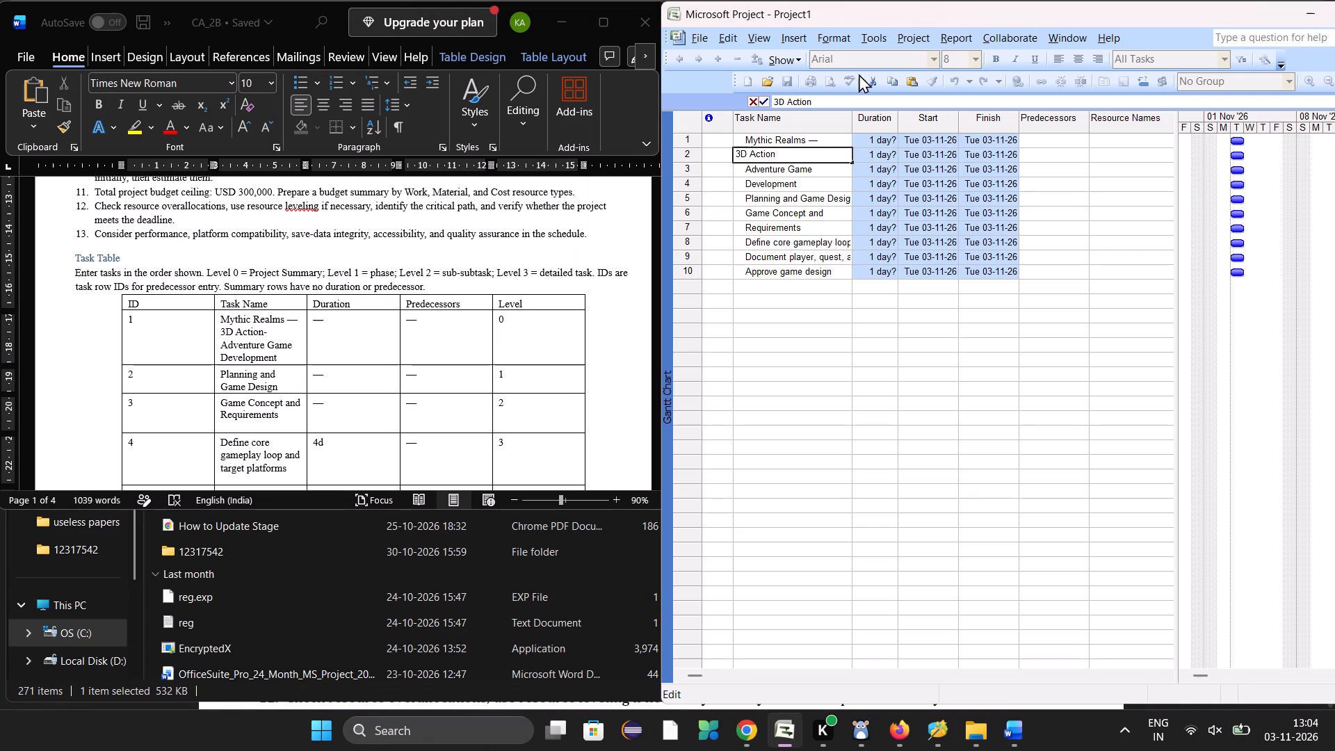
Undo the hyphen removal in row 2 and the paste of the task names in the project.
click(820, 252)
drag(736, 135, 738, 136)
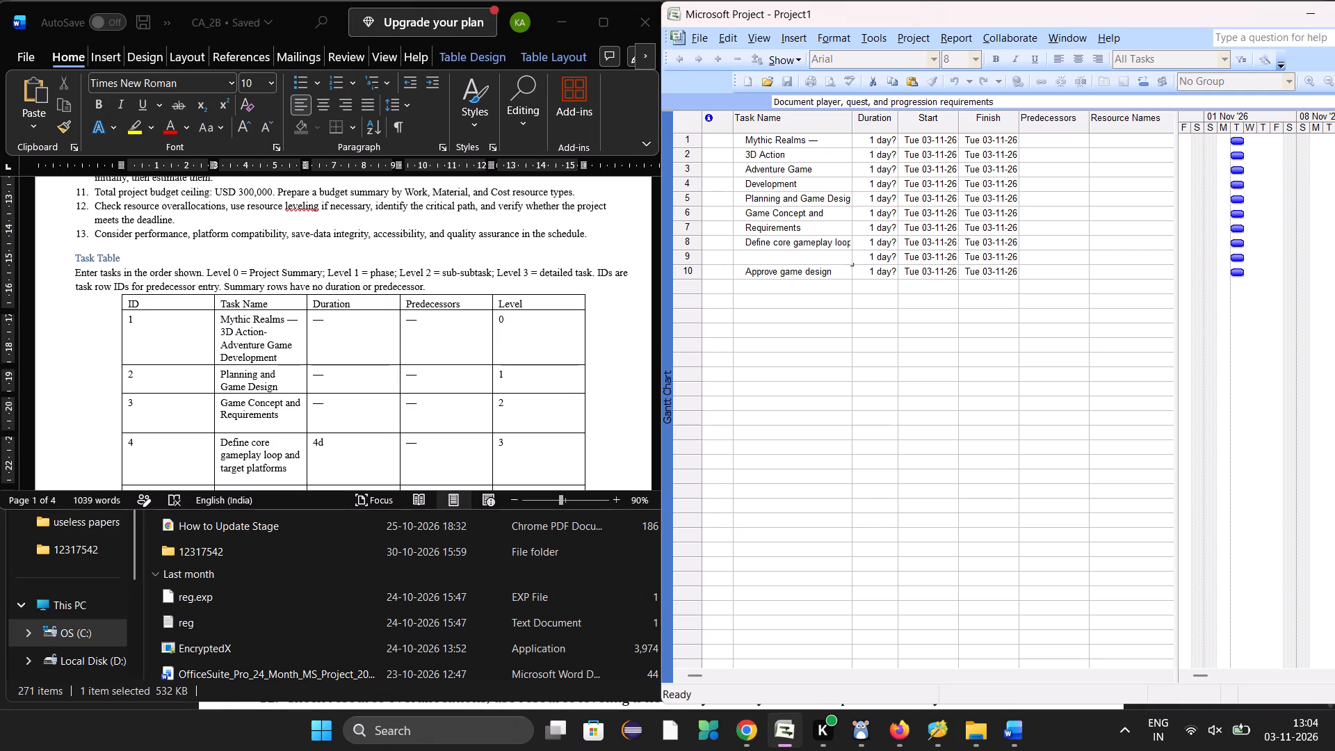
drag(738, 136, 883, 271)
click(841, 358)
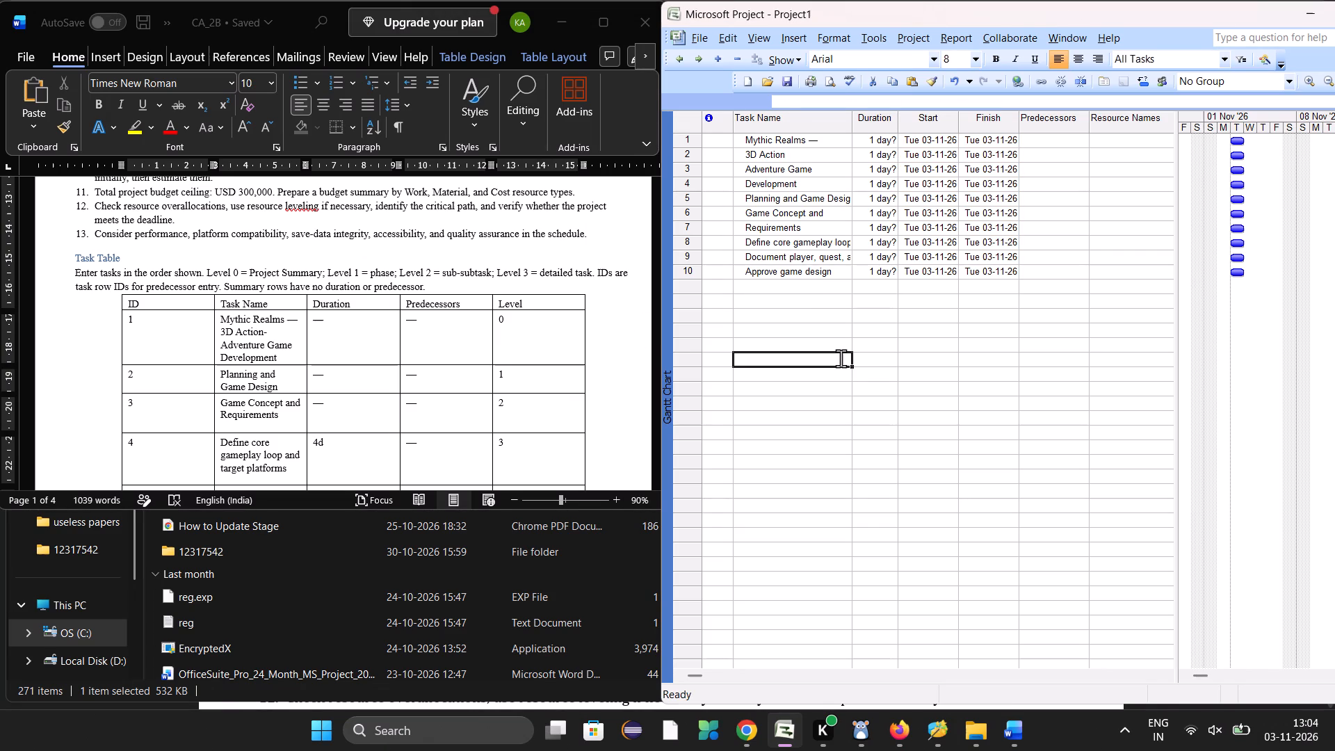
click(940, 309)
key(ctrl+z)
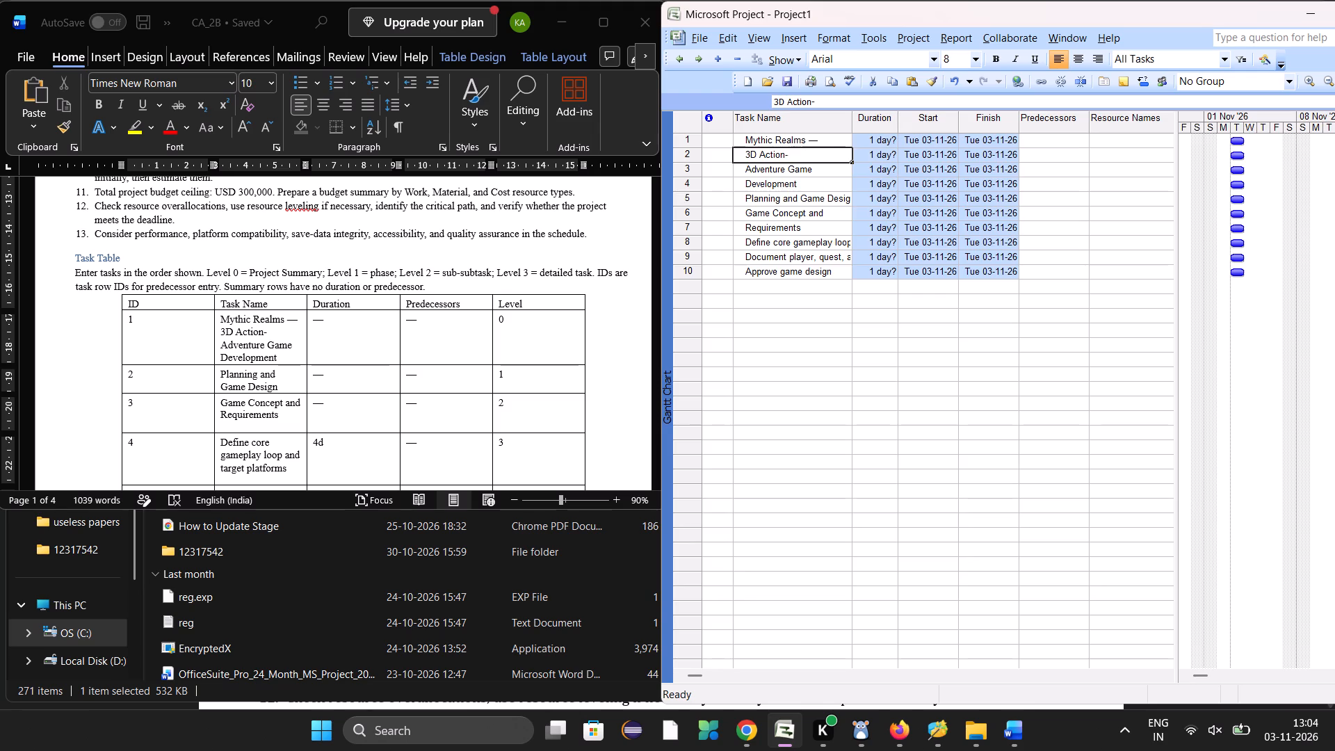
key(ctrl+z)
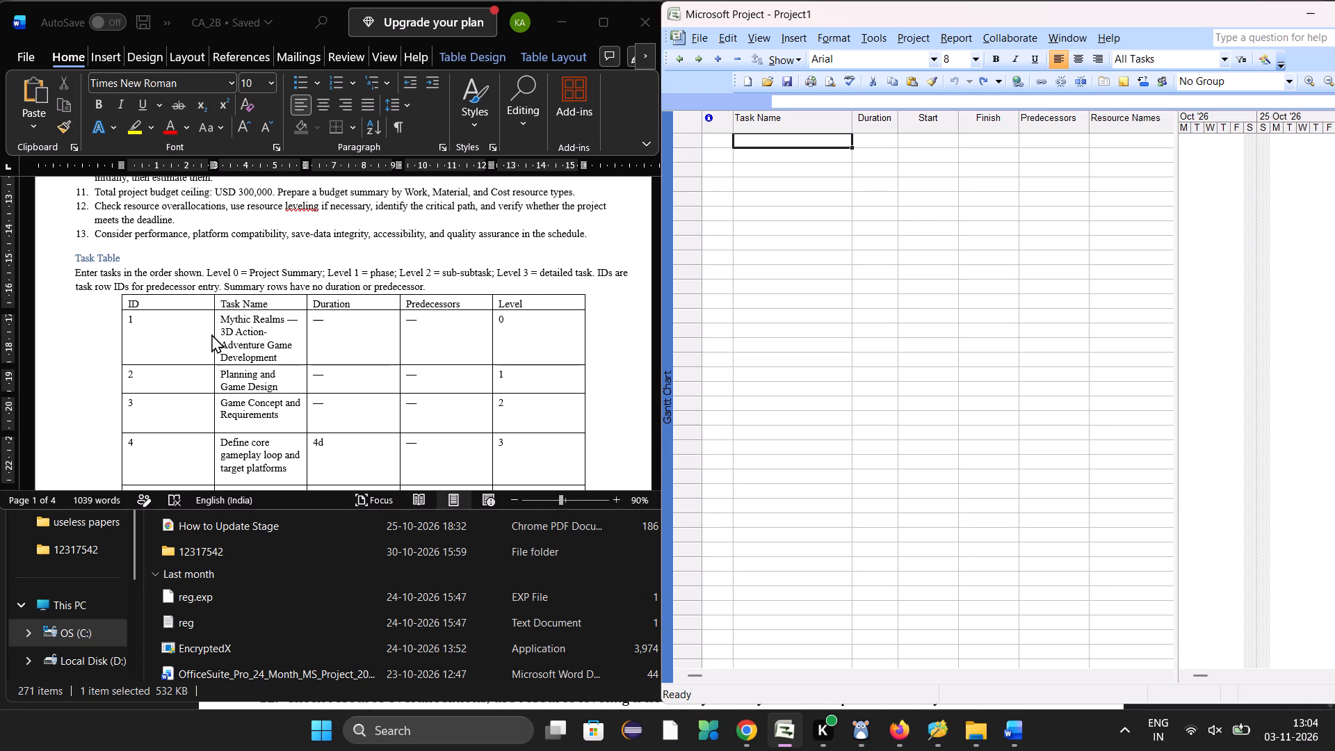
Copy only the row 1 name "Mythic Realms — 3D Action-Adventure Game Development" from the Word table and paste it into the project's first Task Name cell.
click(229, 321)
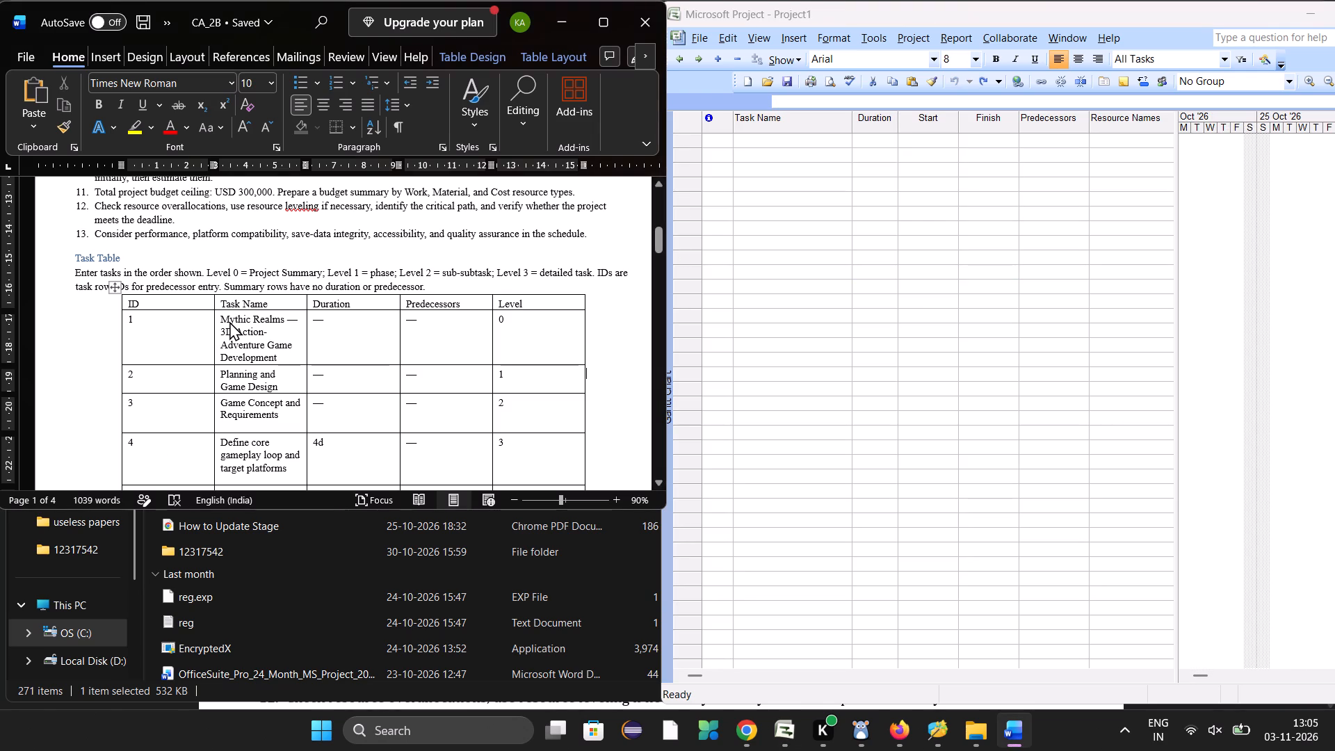
click(238, 323)
drag(221, 318, 282, 353)
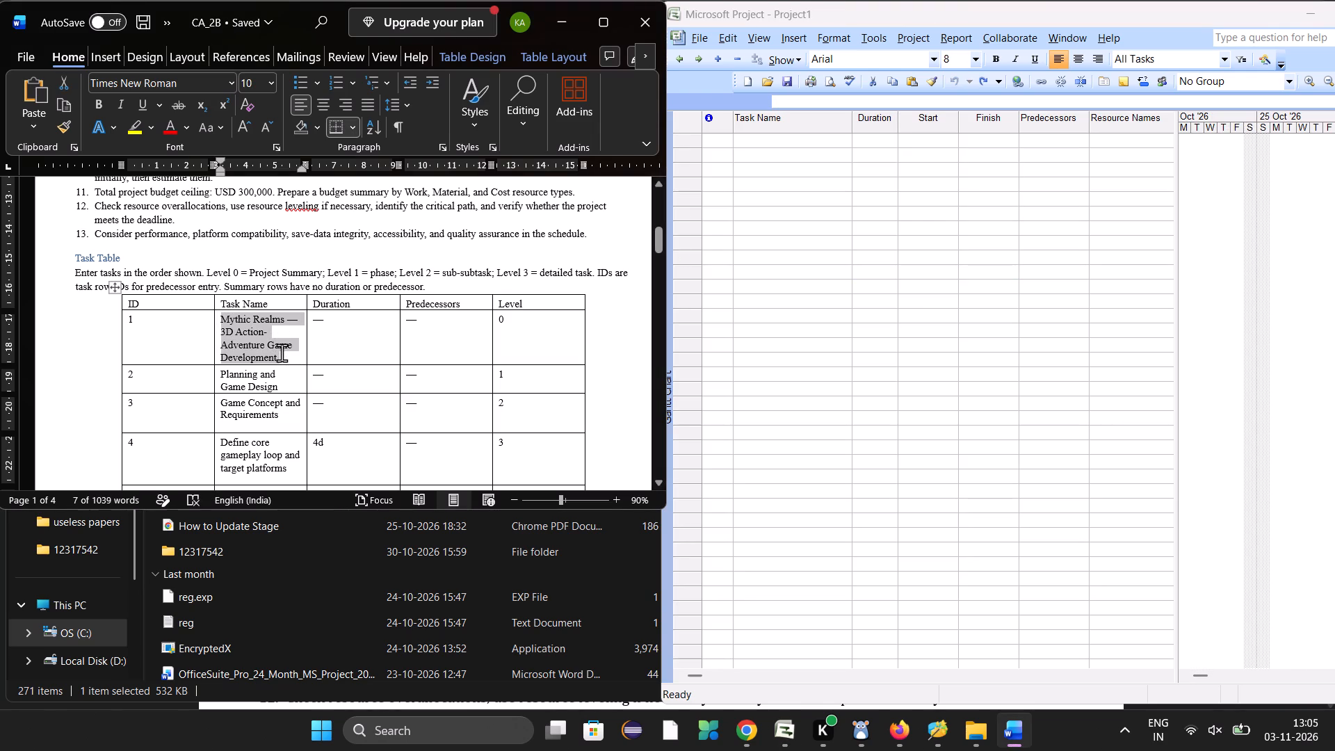
key(ctrl+c)
key(ctrl+c)
click(763, 138)
key(ctrl+v)
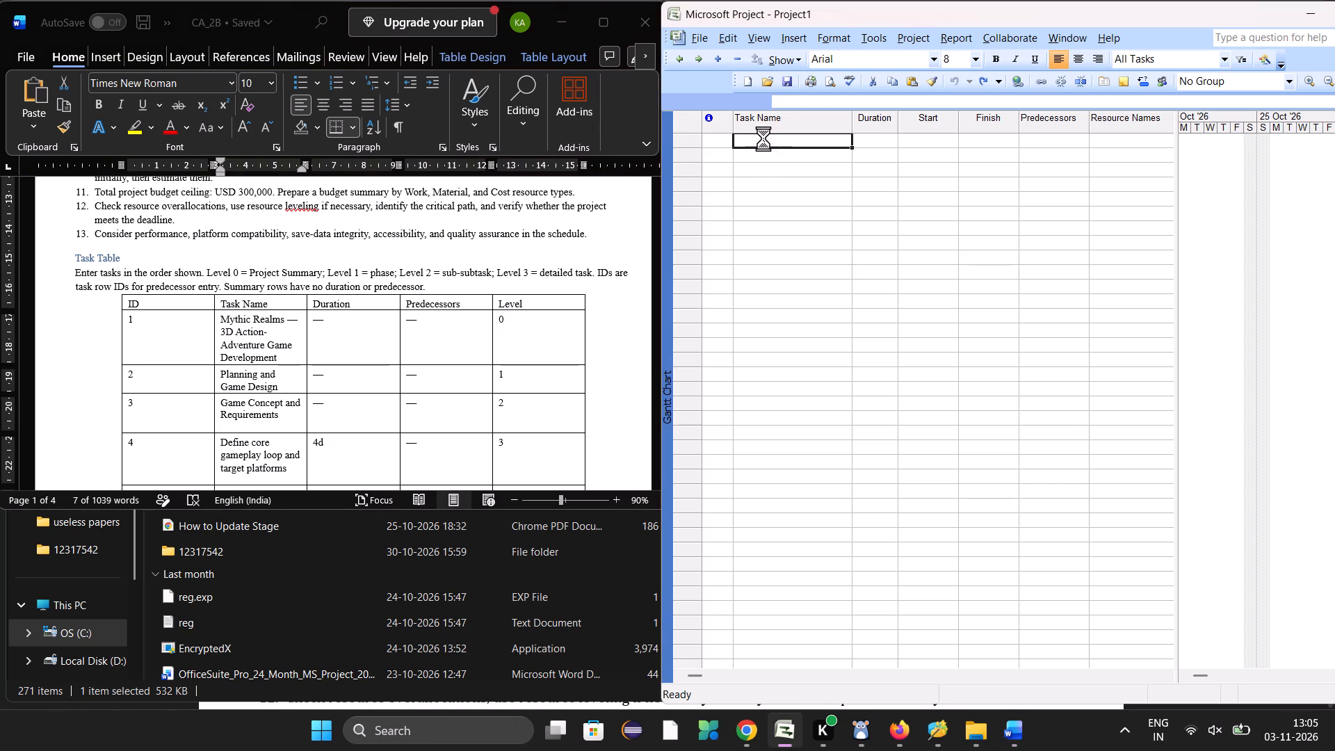
click(786, 186)
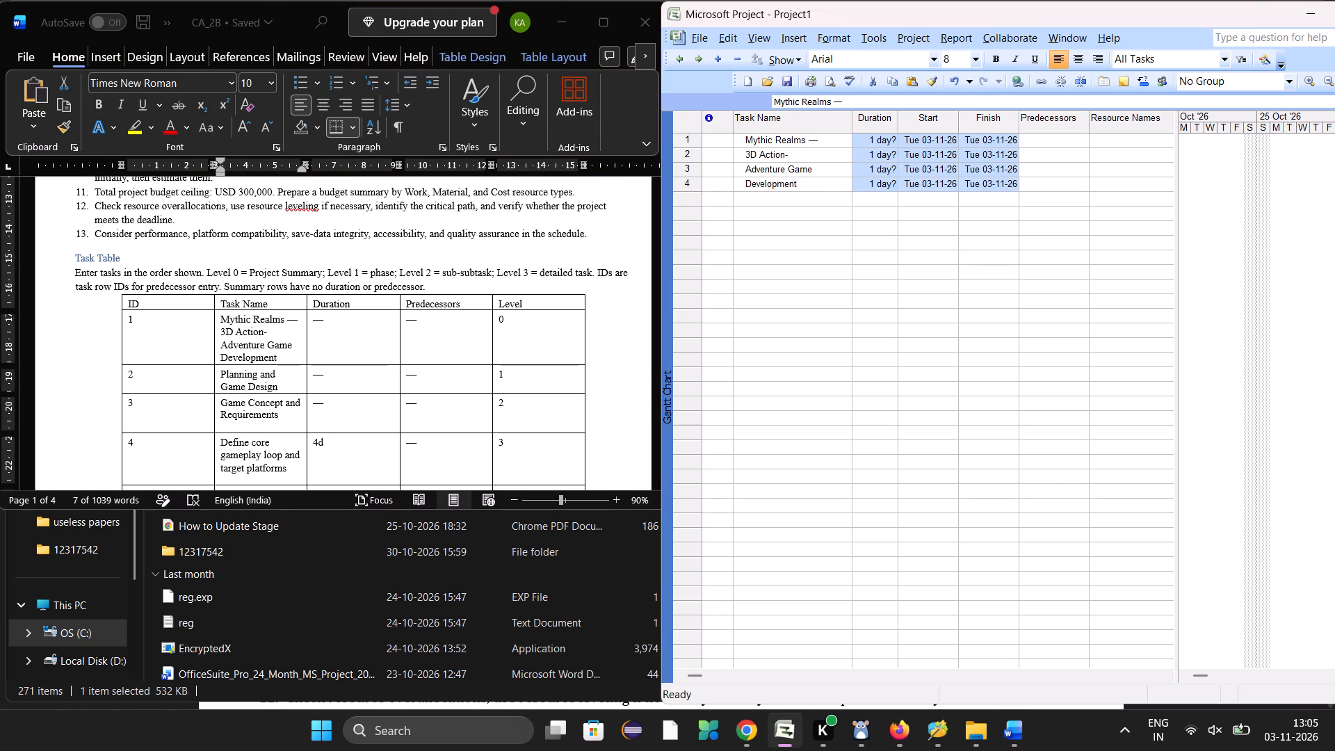
click(820, 189)
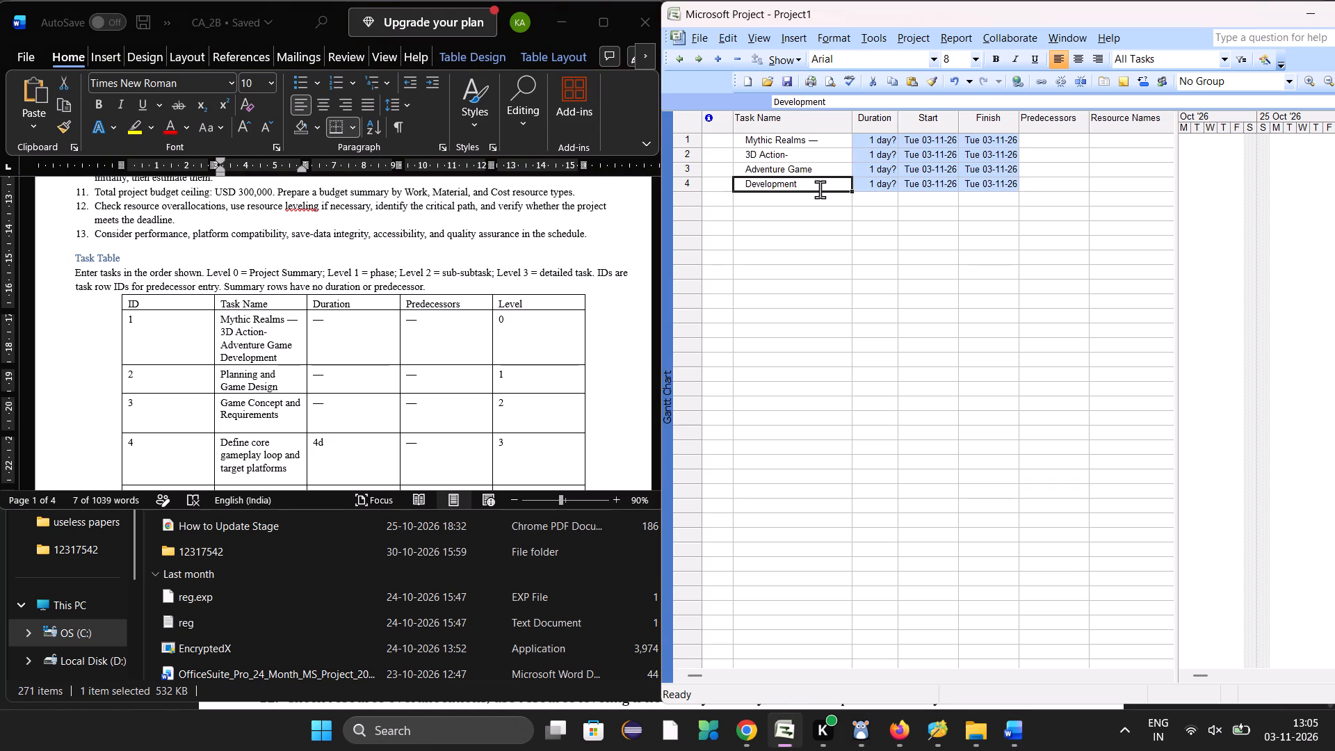
Review the project requirements and the task table rows through ID 27 in the CA_2B Word document.
click(823, 285)
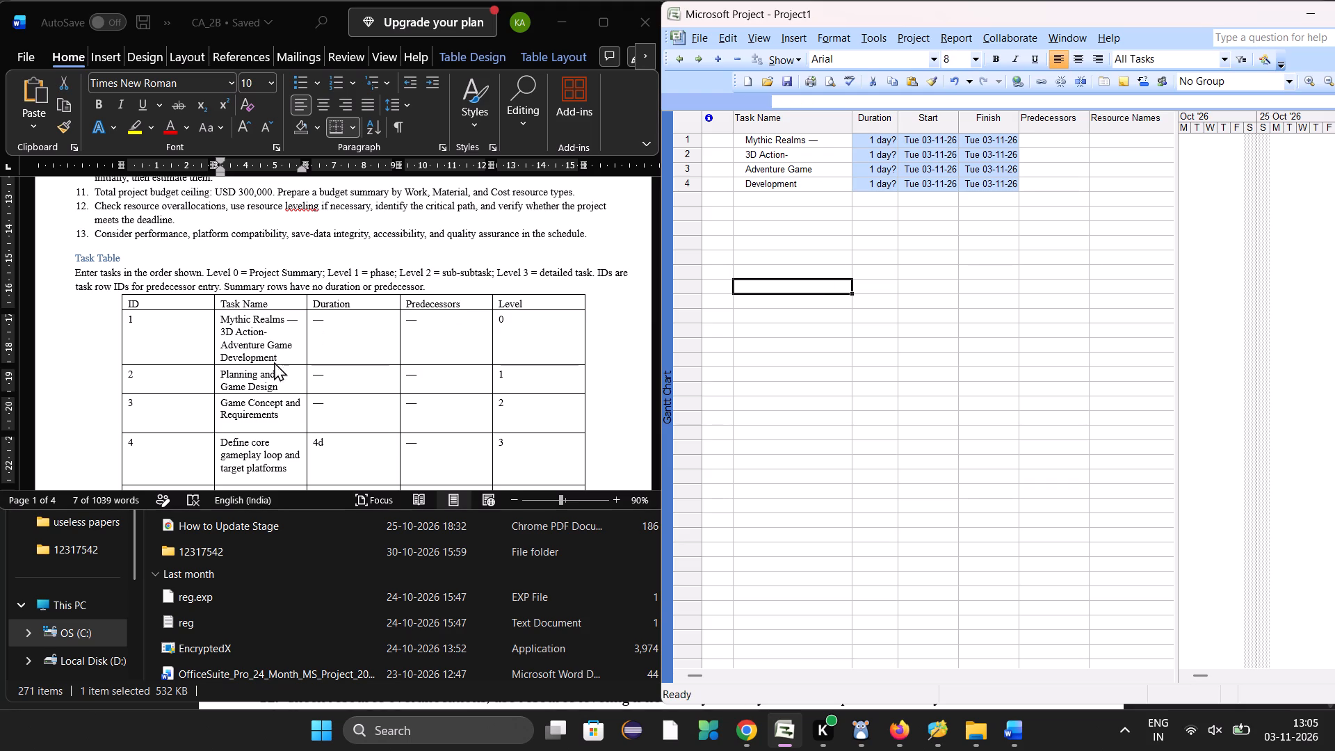
scroll(277, 365, down, 1)
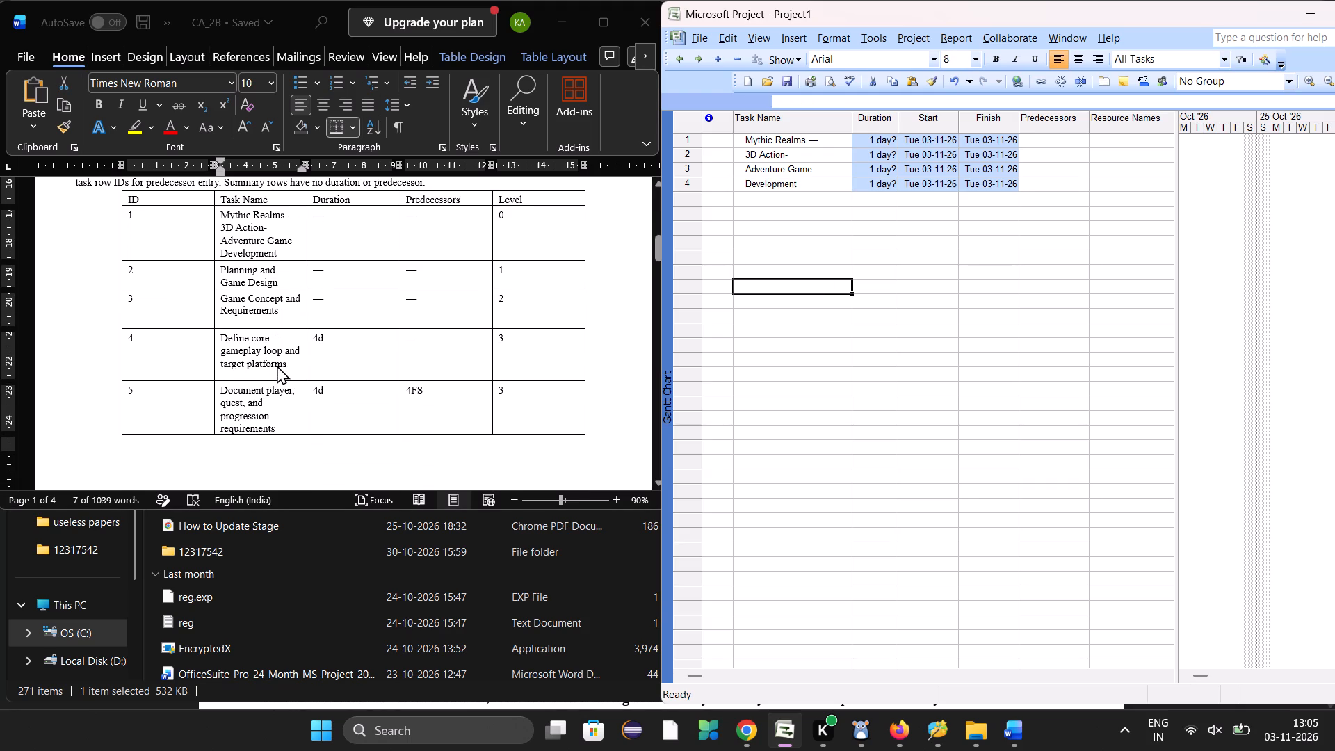
scroll(277, 365, down, 1)
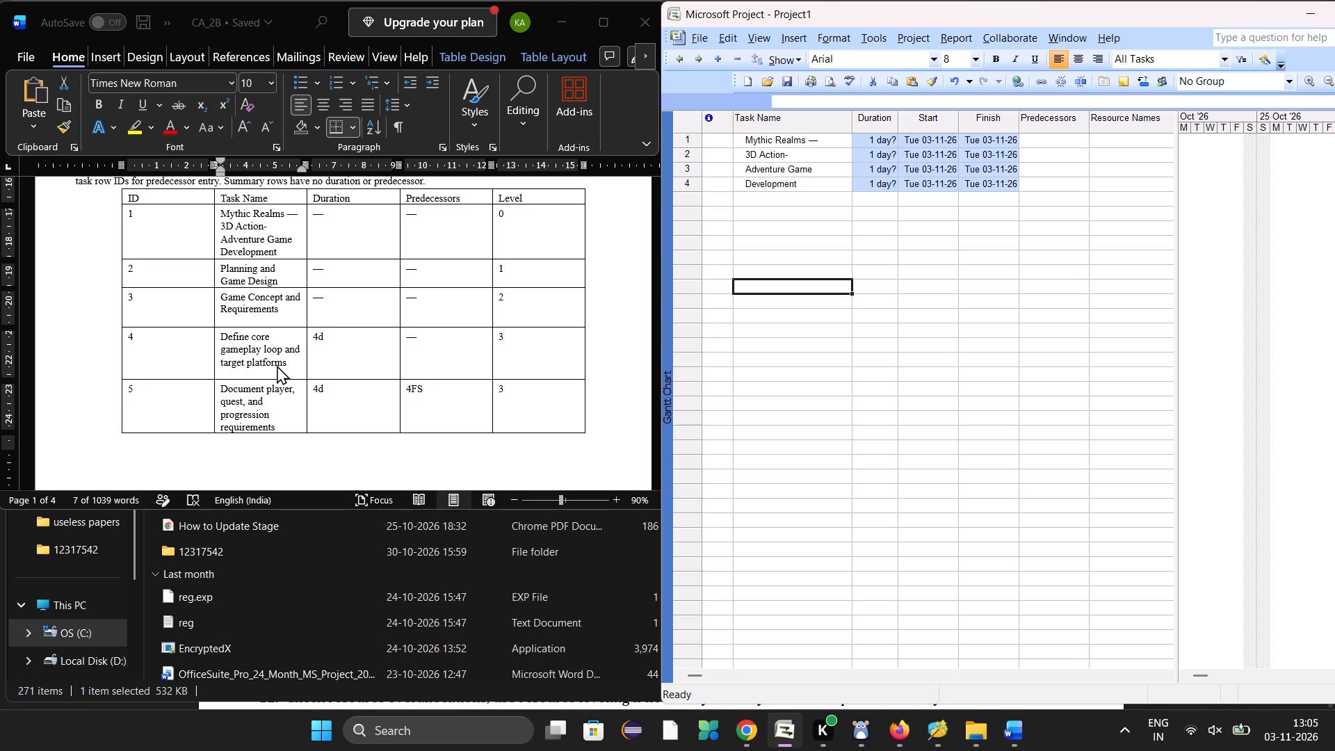
scroll(277, 365, up, 1)
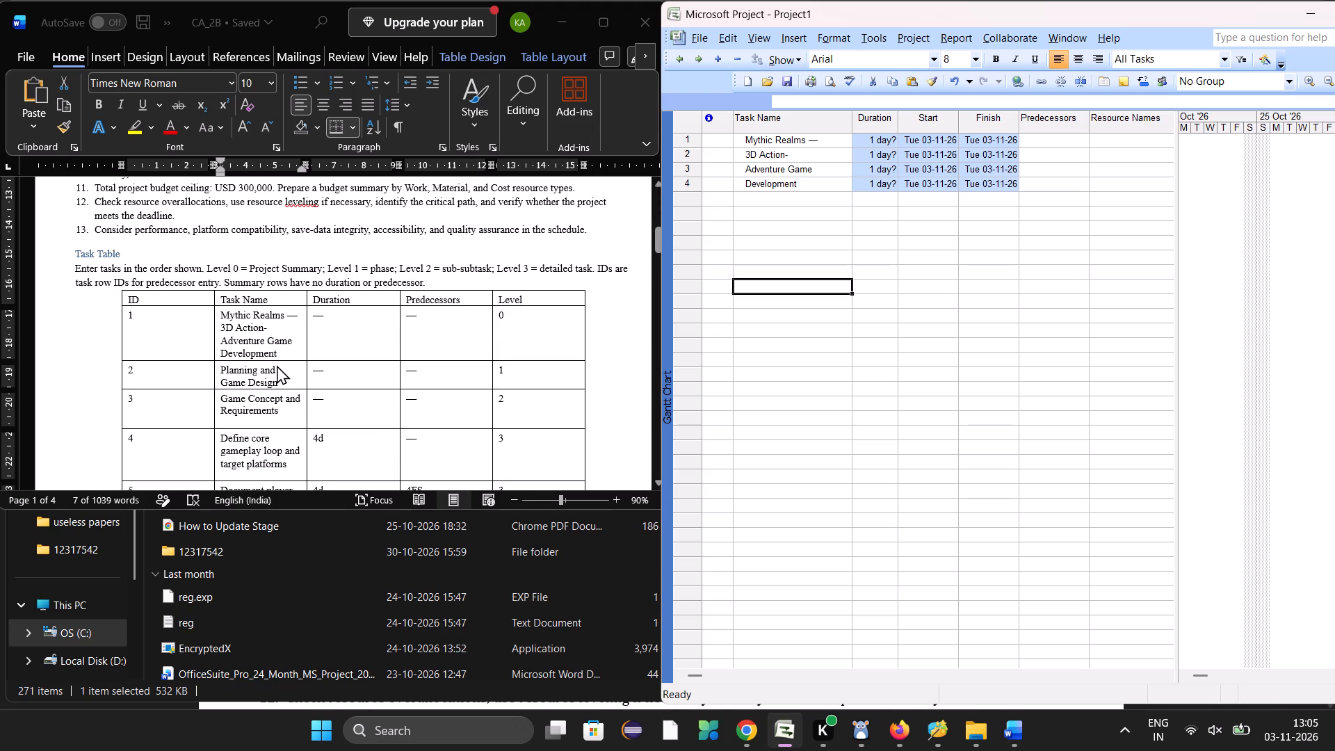
scroll(277, 365, up, 2)
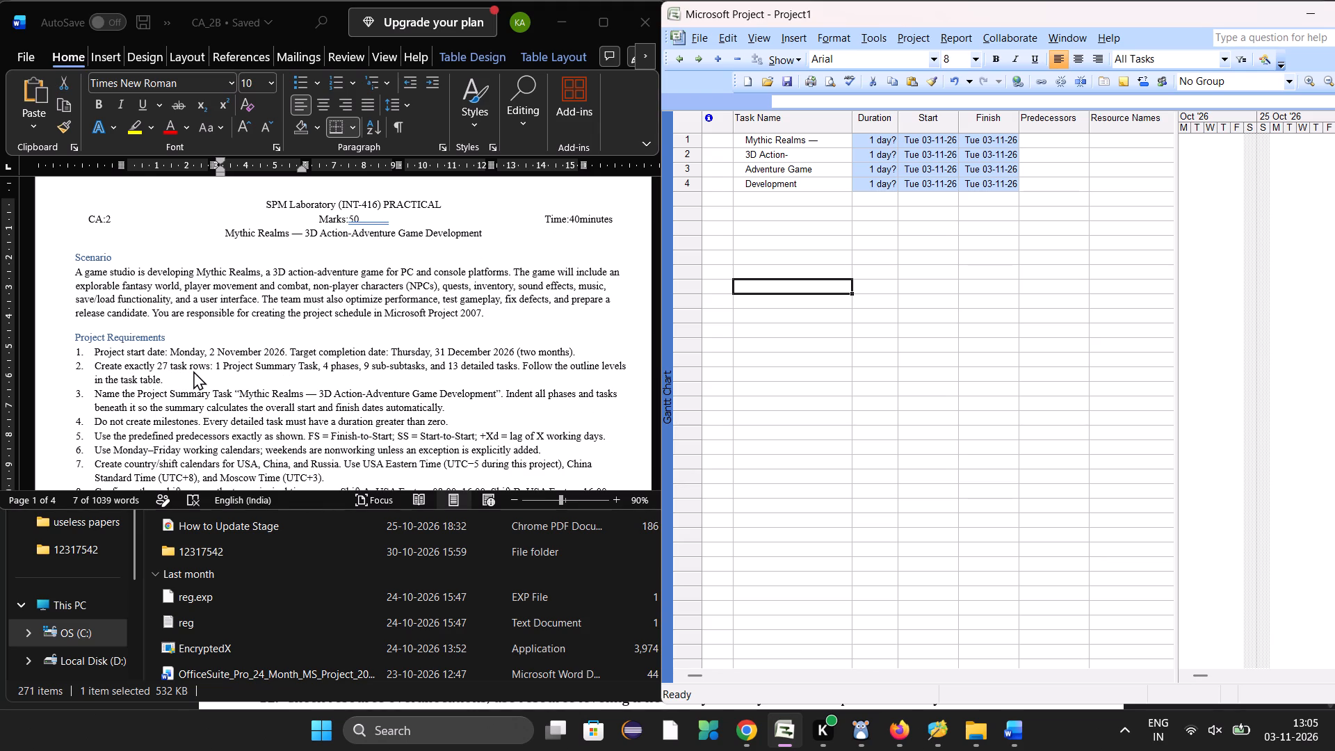
scroll(193, 371, down, 1)
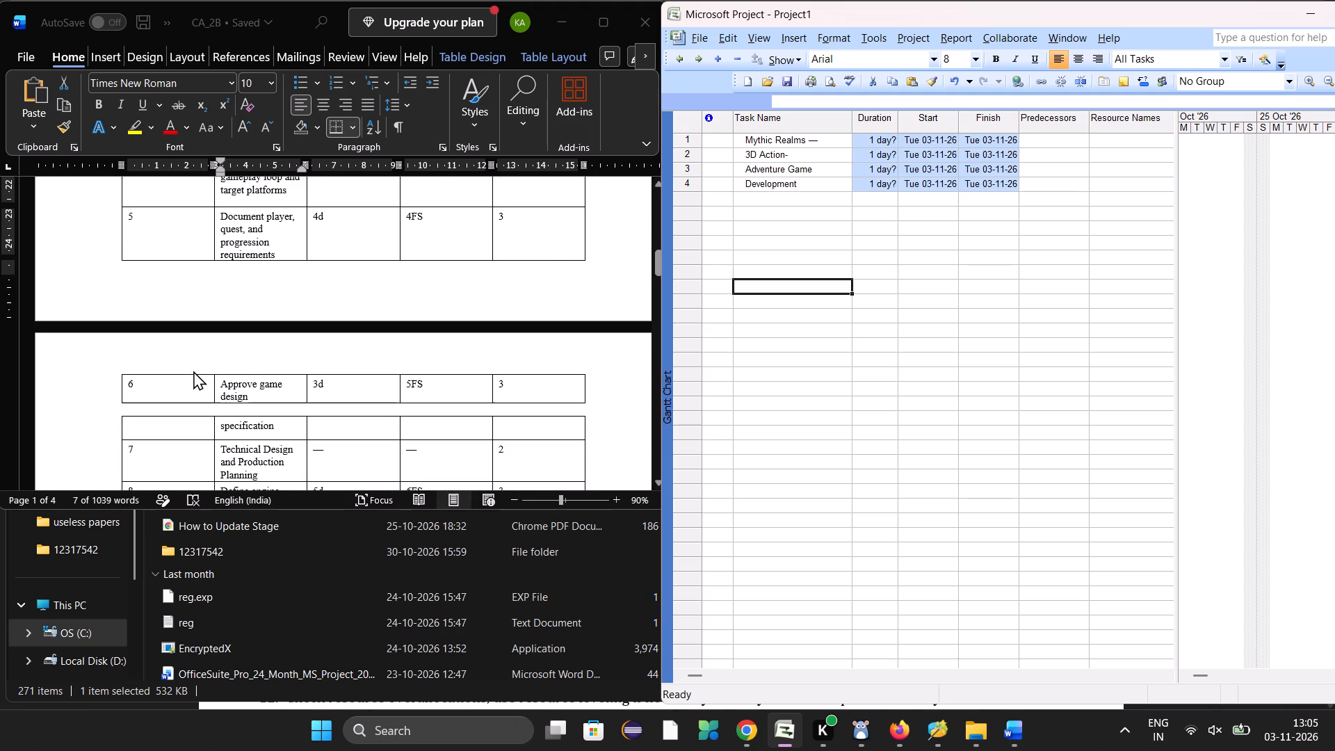
scroll(193, 371, down, 3)
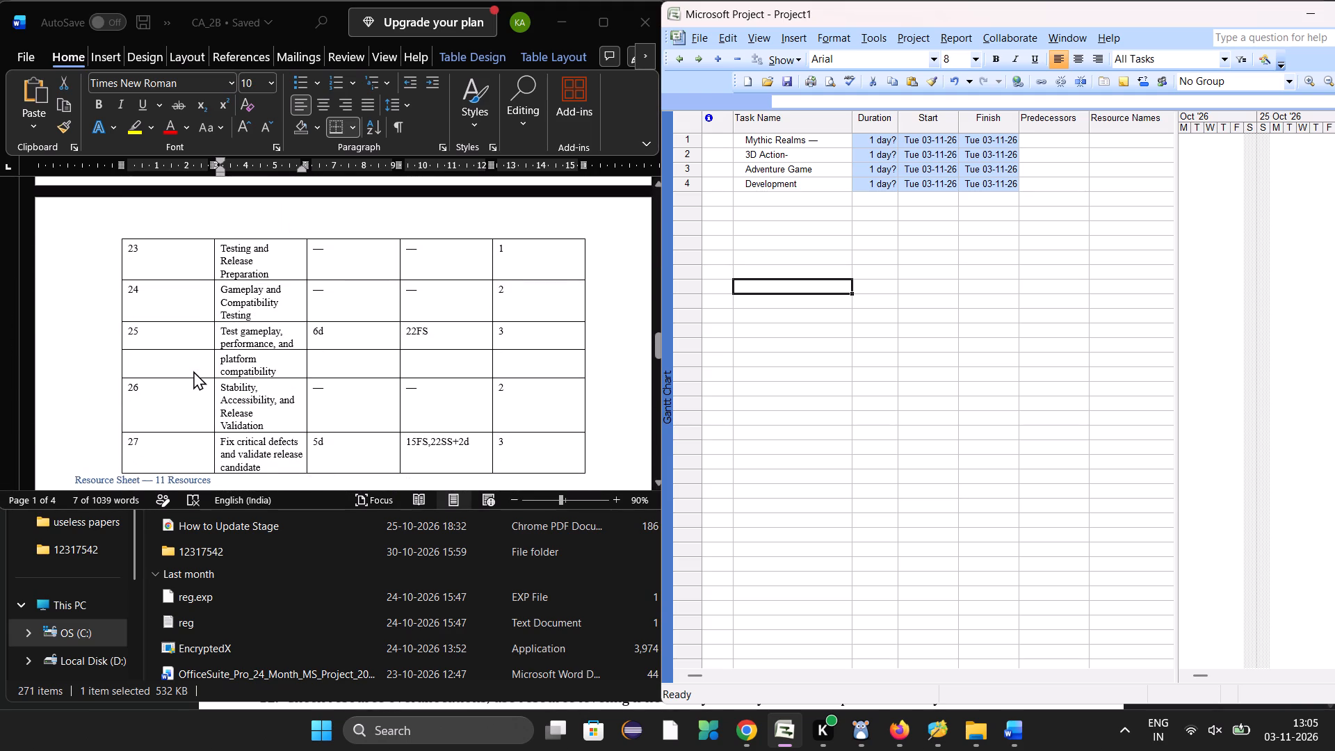
scroll(193, 371, down, 1)
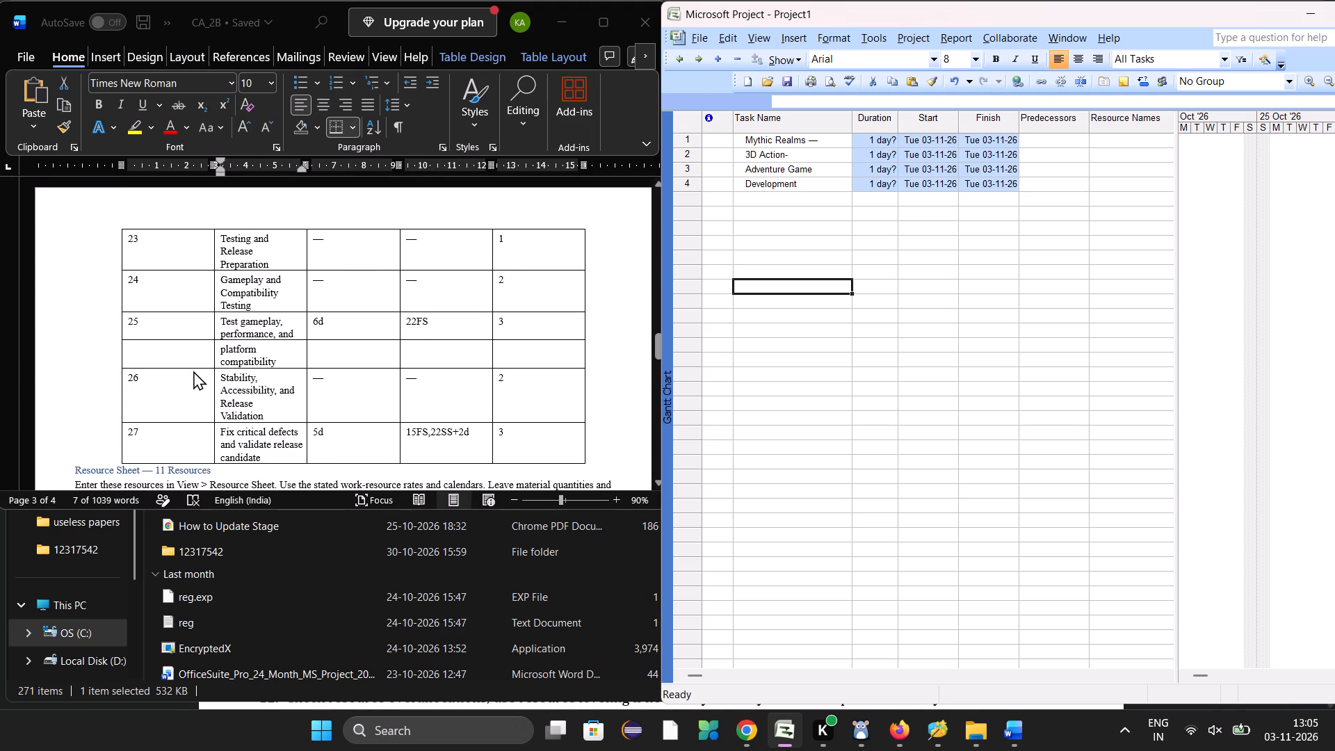
scroll(193, 371, up, 1)
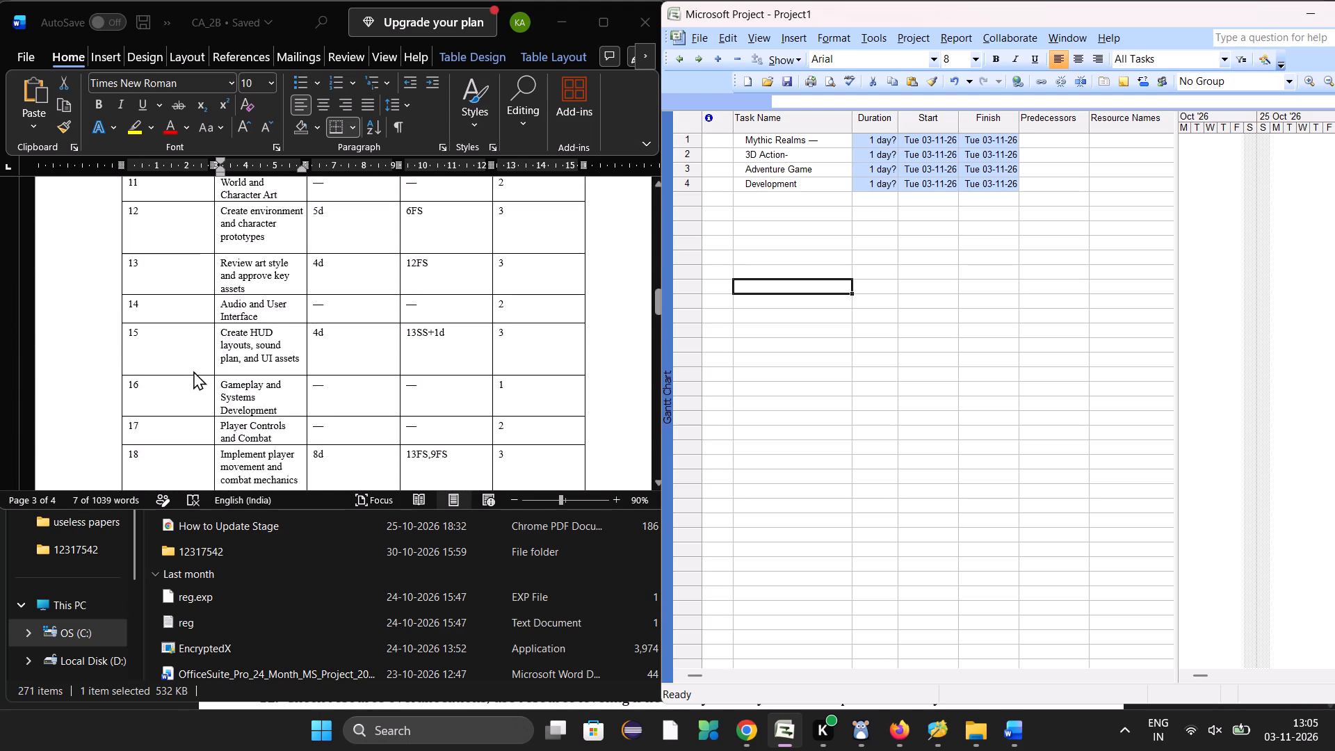
scroll(193, 371, up, 2)
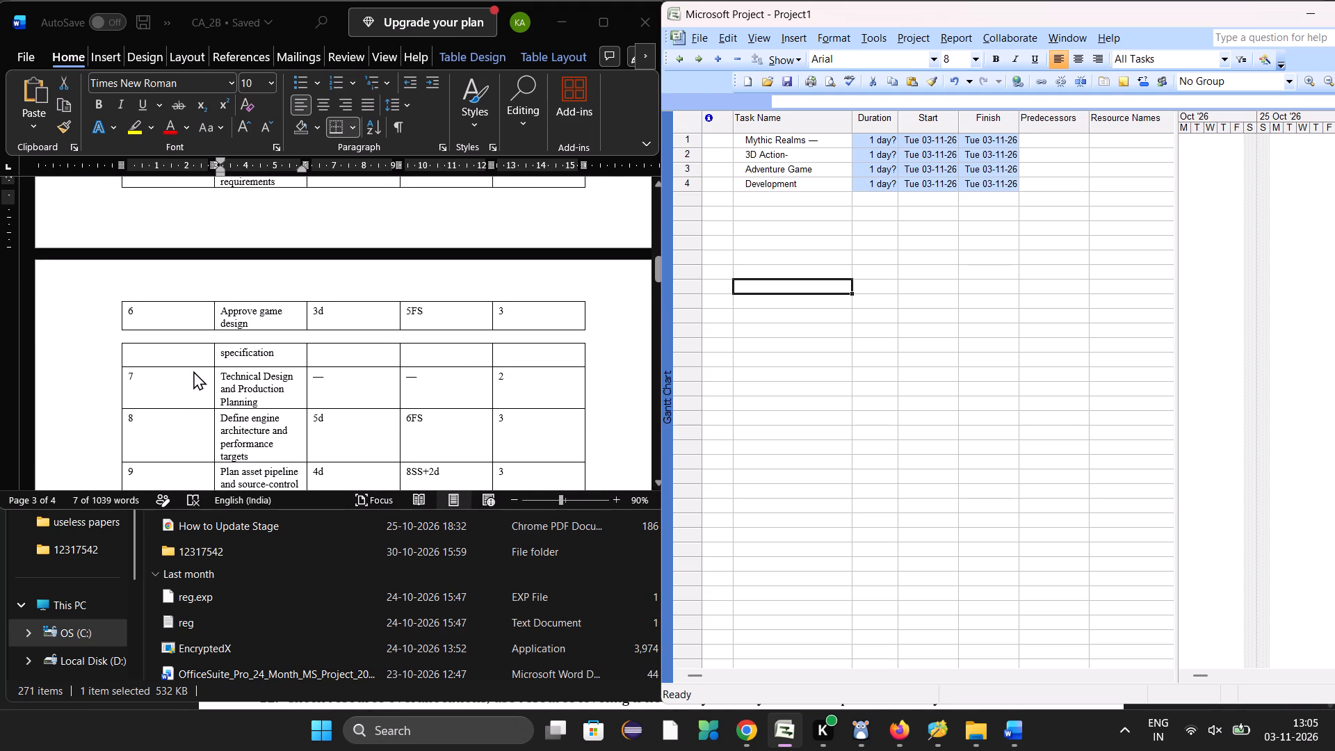
scroll(193, 371, up, 2)
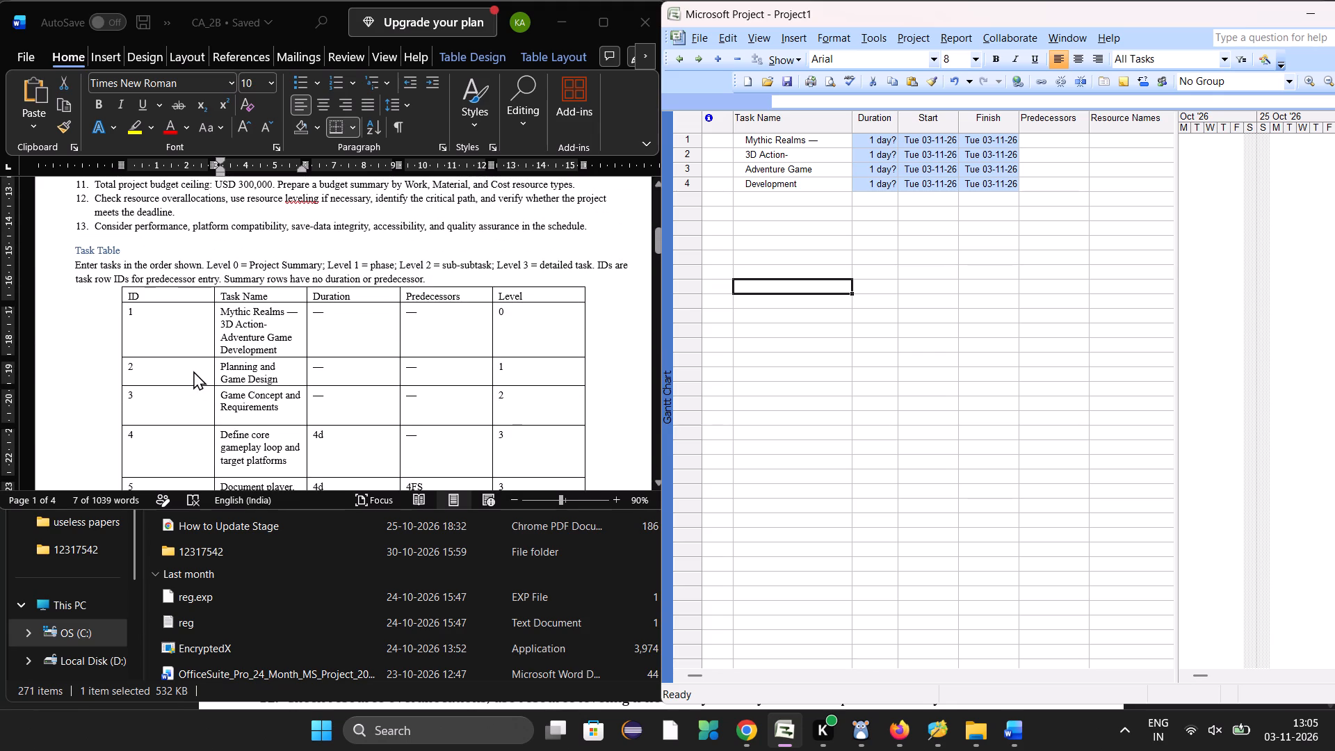
scroll(193, 371, up, 1)
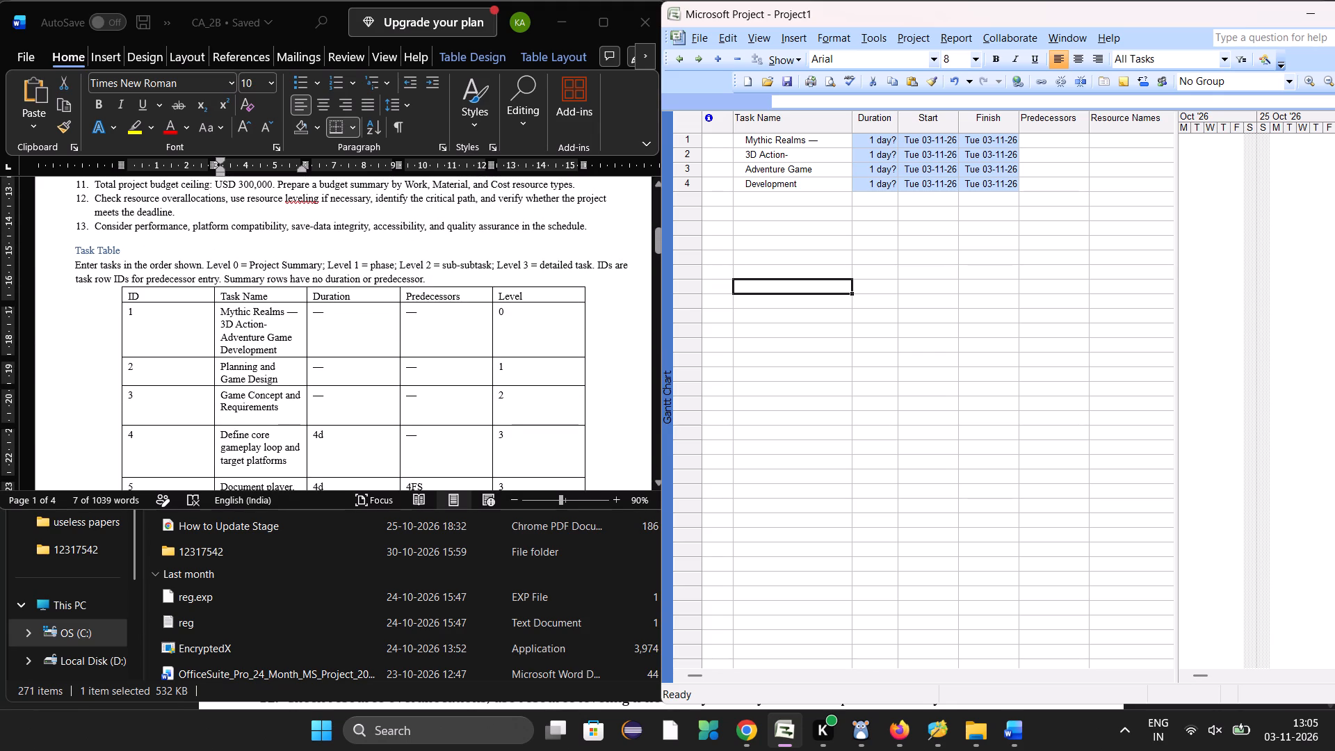
Try clearing the "3D Action-" task name in row 2, and undo the paste of the split task names in the project.
click(744, 156)
click(744, 156)
key(BackSpace)
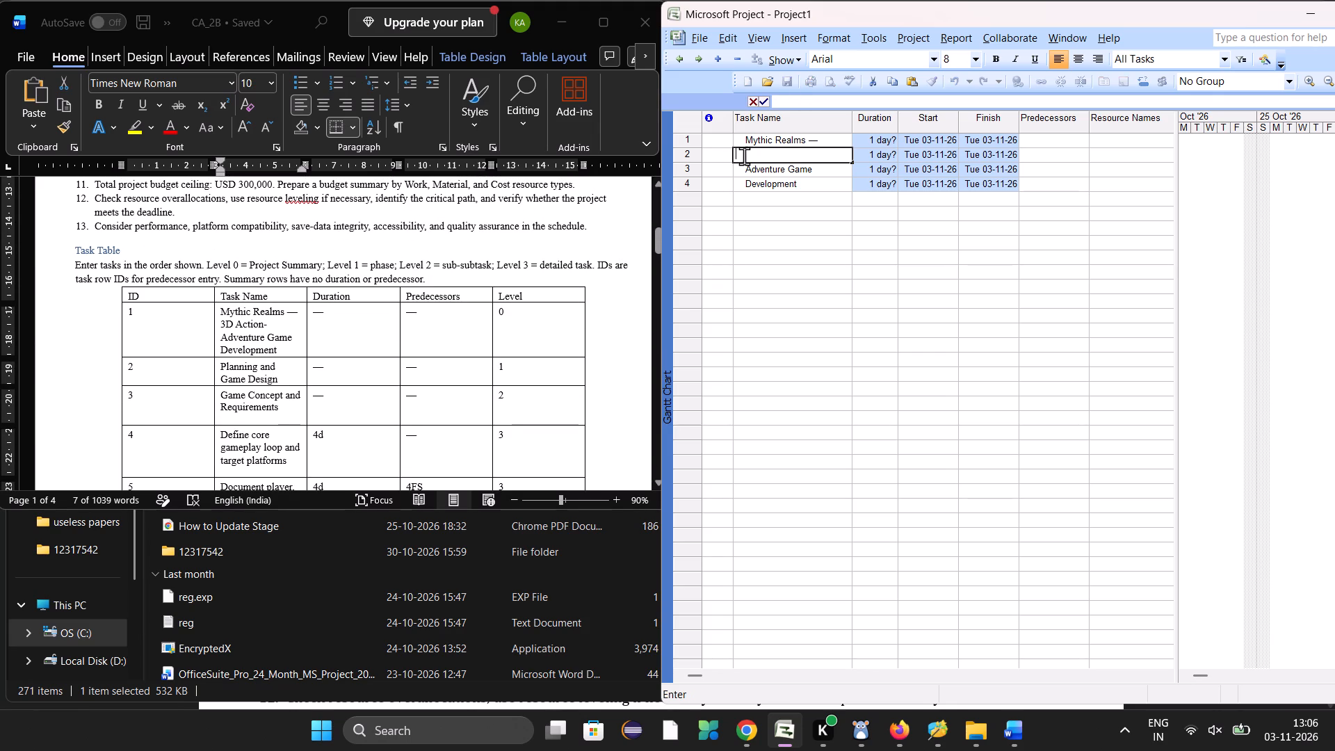
key(BackSpace)
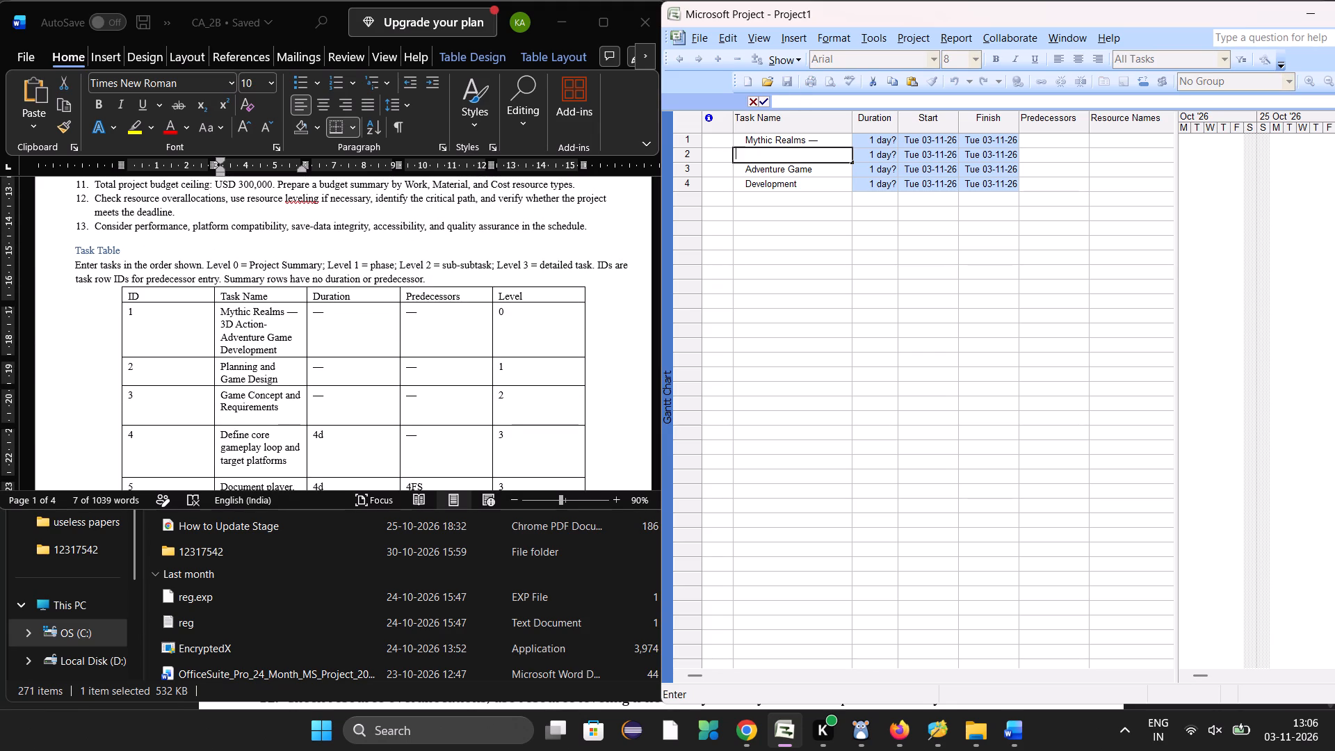
key(ctrl+z)
click(802, 446)
key(ctrl+z)
key(ctrl+z)
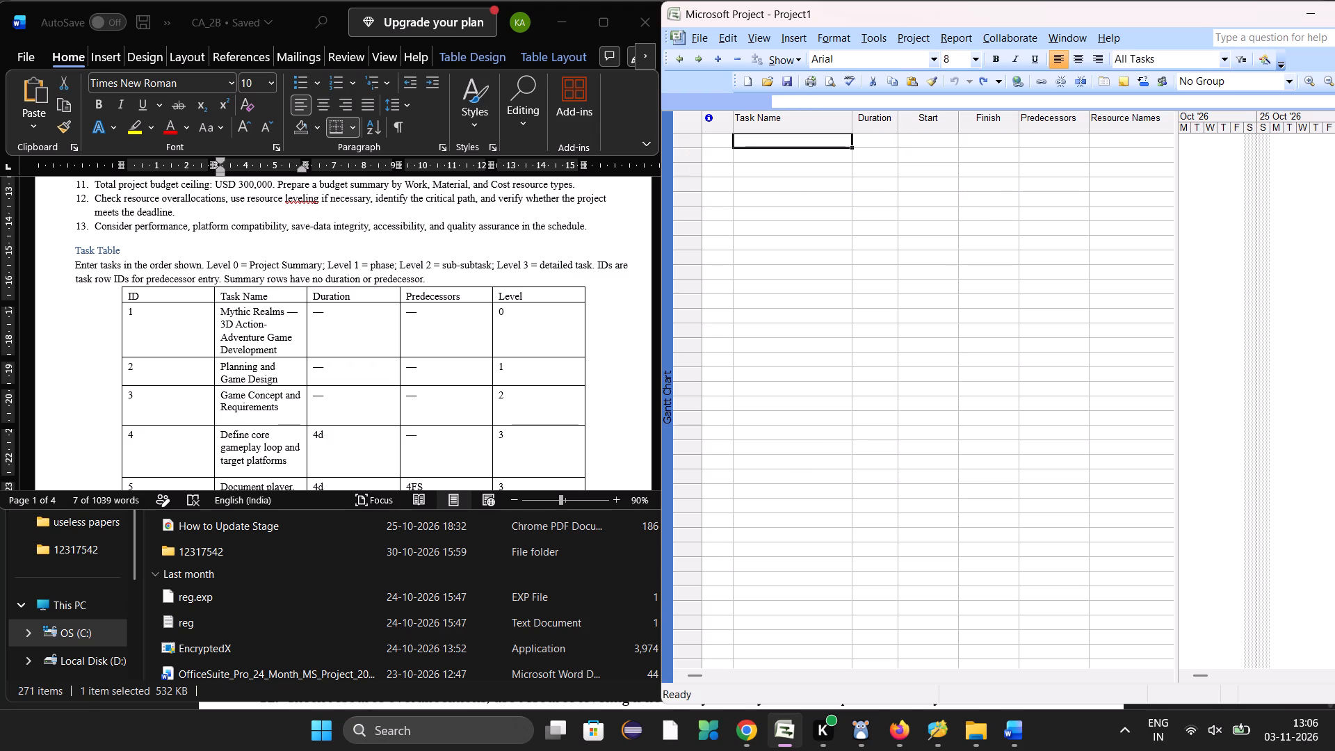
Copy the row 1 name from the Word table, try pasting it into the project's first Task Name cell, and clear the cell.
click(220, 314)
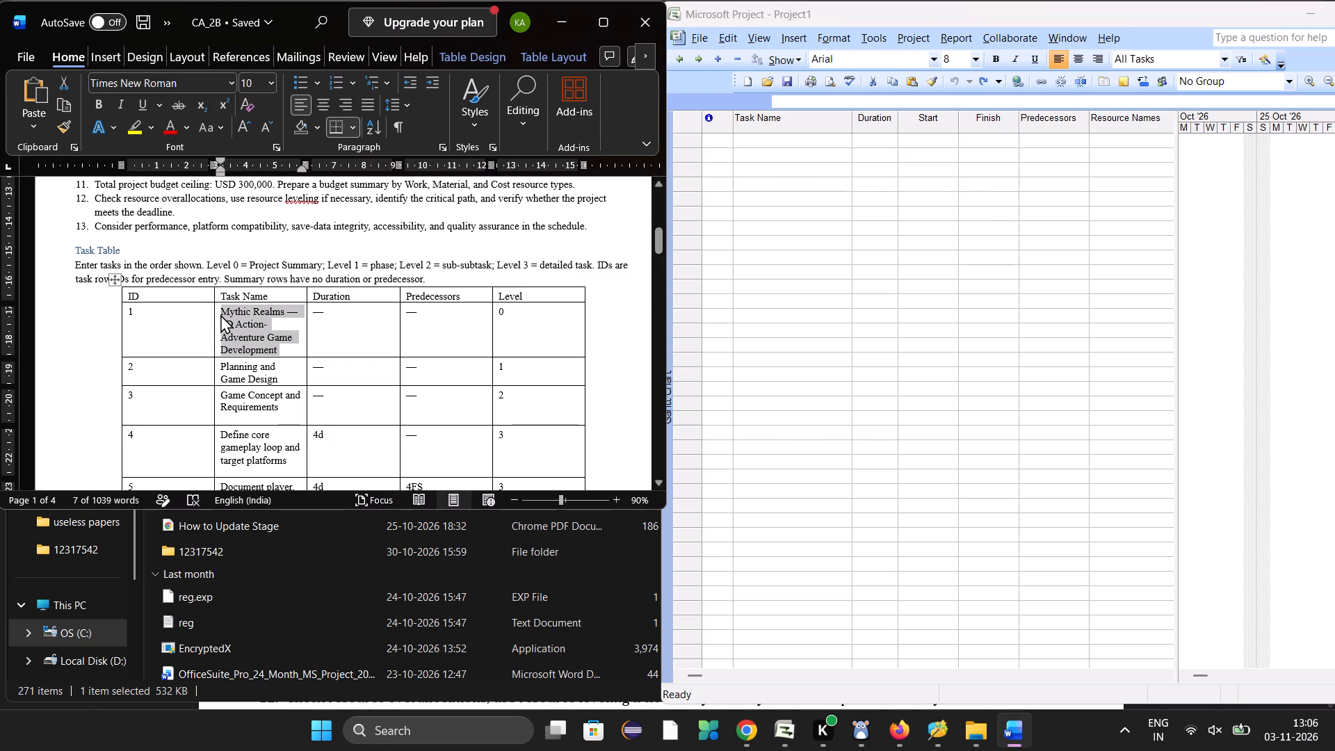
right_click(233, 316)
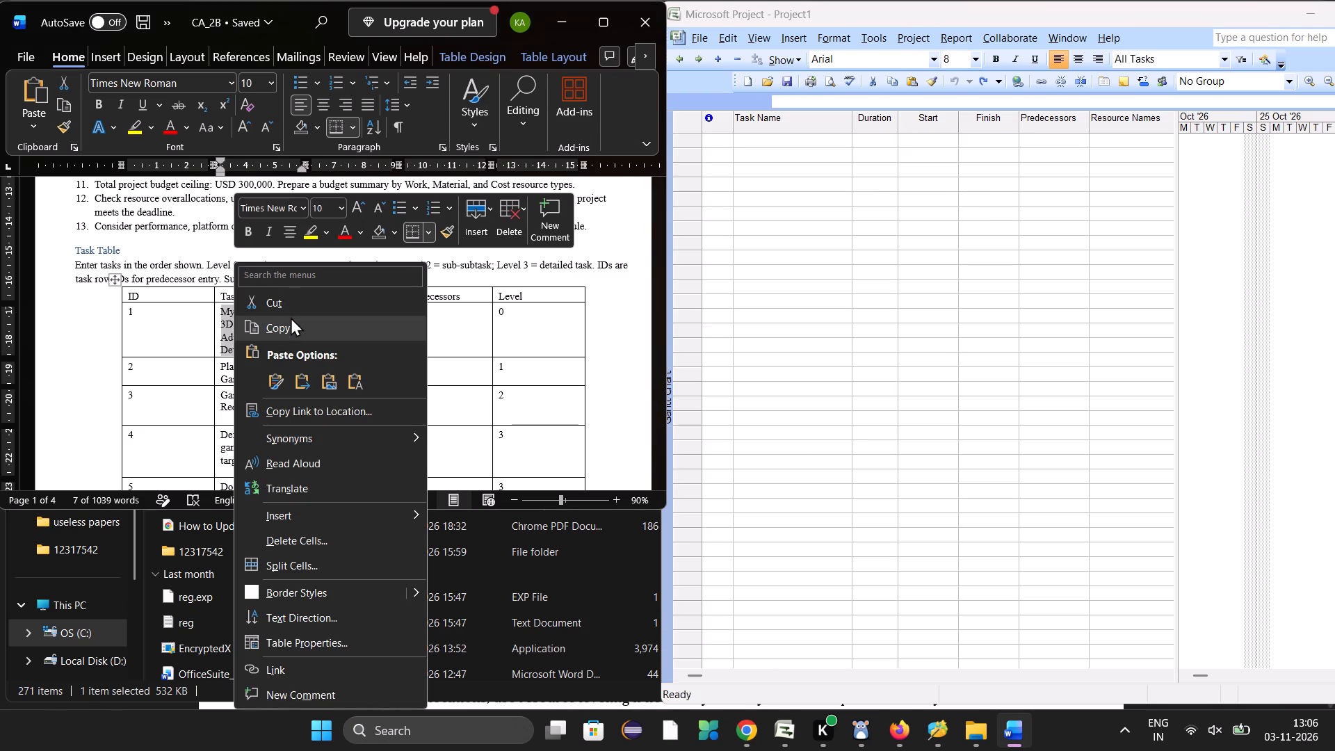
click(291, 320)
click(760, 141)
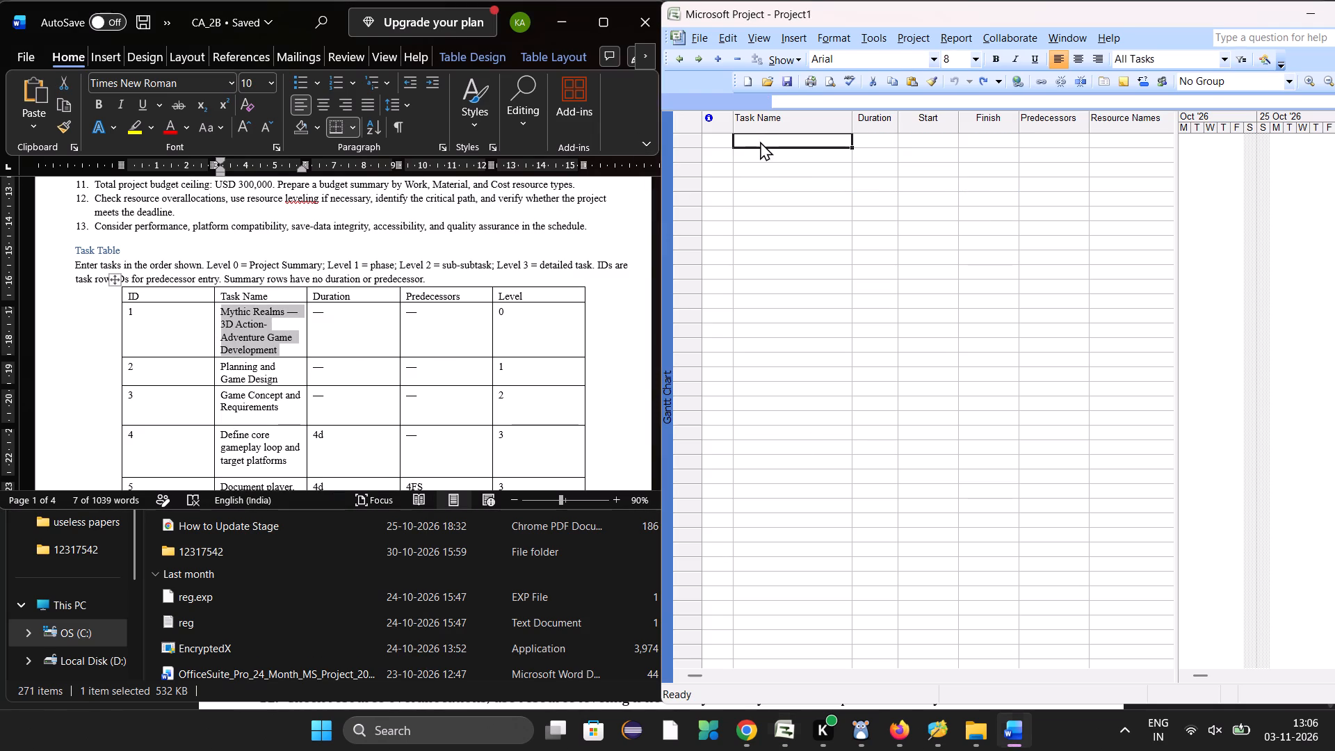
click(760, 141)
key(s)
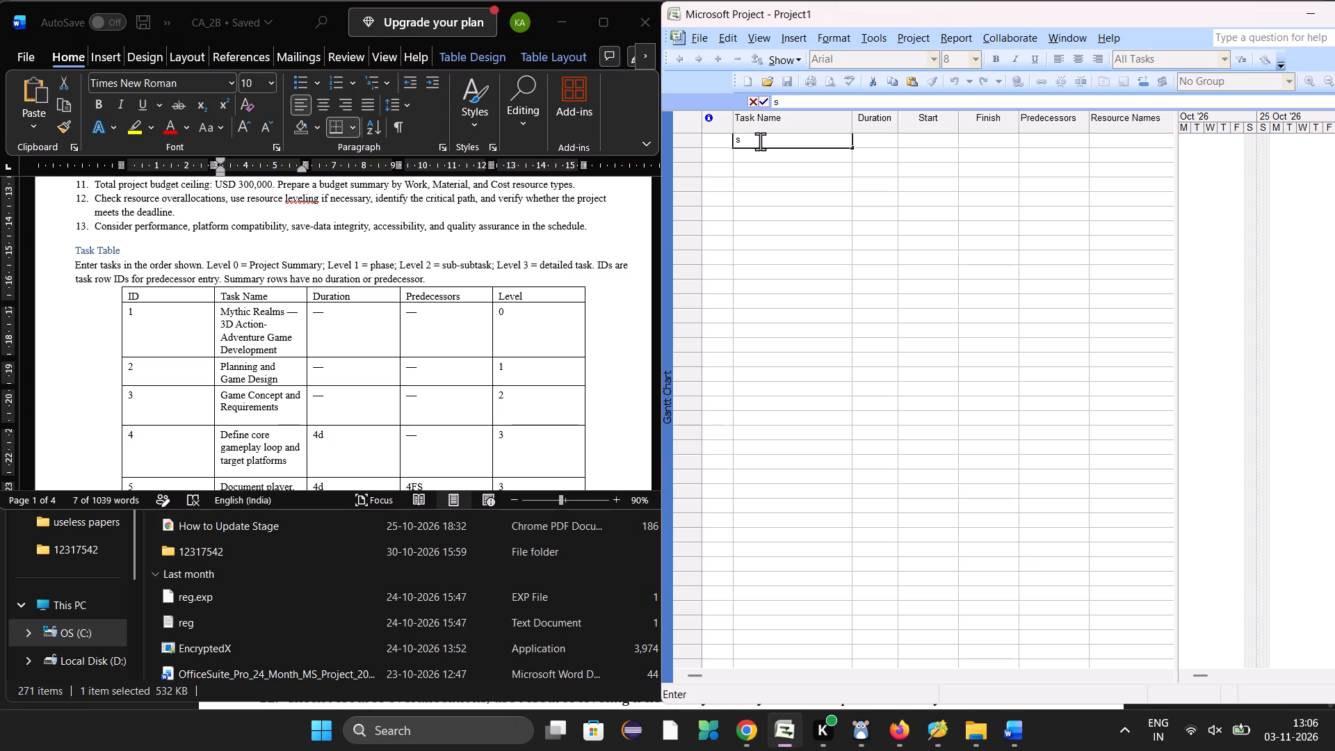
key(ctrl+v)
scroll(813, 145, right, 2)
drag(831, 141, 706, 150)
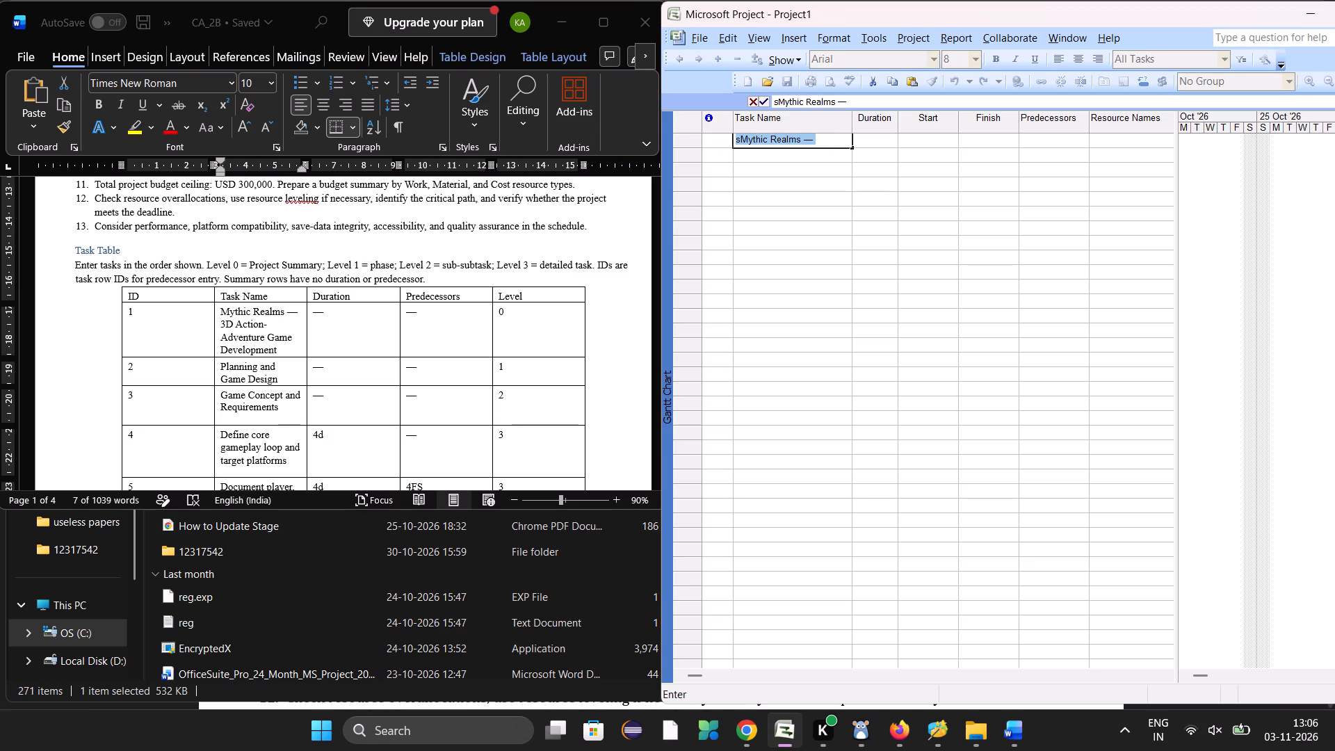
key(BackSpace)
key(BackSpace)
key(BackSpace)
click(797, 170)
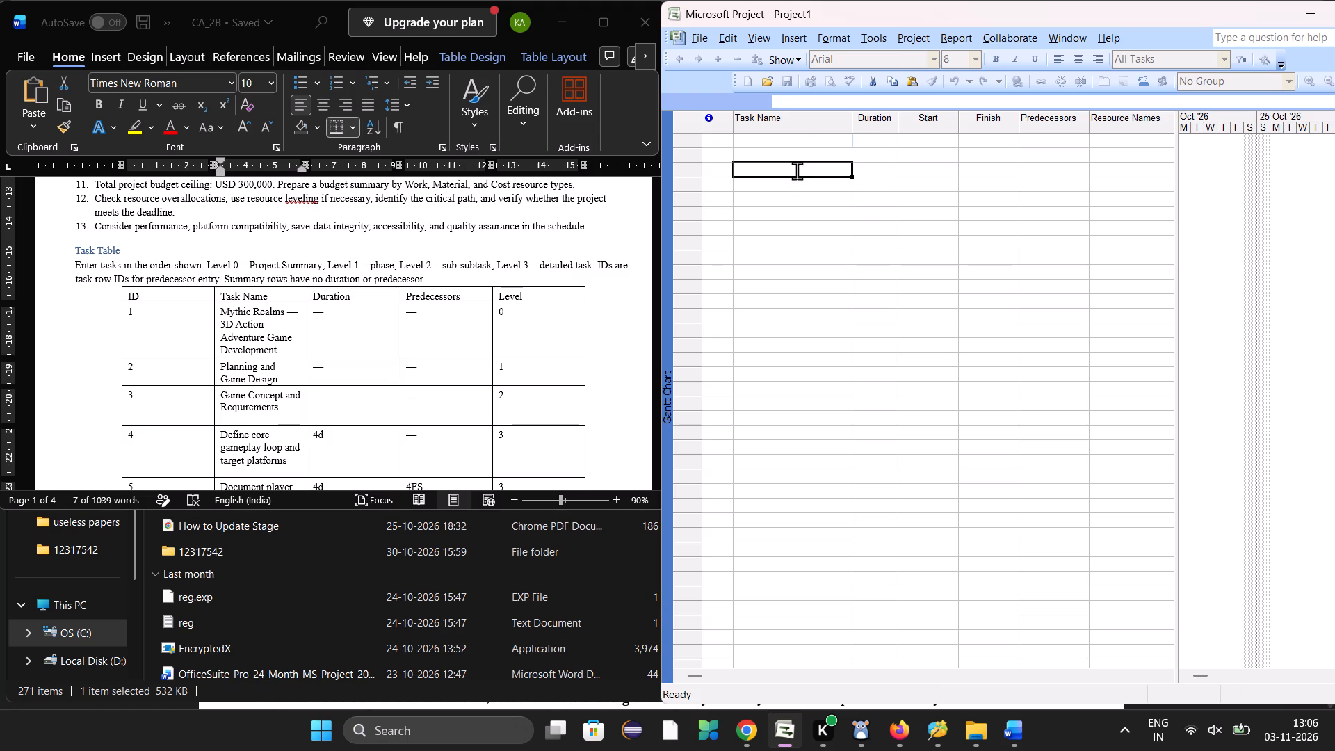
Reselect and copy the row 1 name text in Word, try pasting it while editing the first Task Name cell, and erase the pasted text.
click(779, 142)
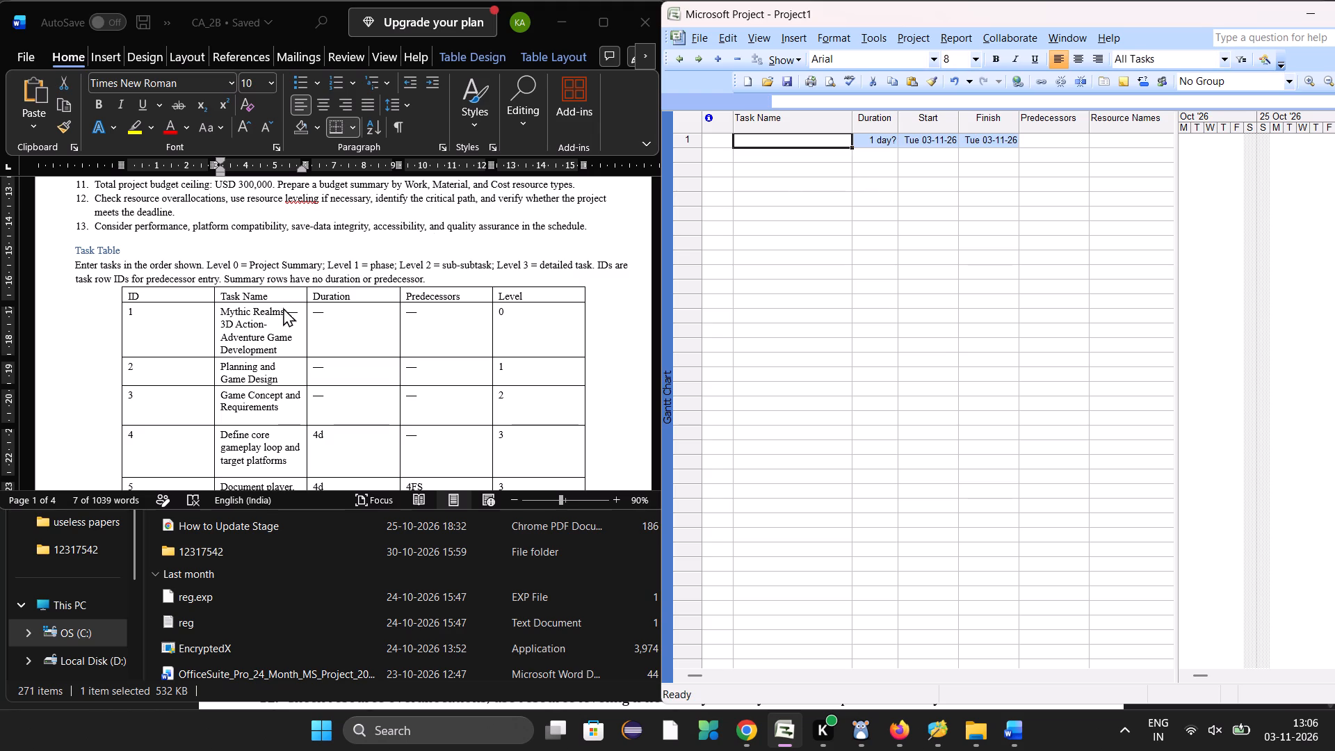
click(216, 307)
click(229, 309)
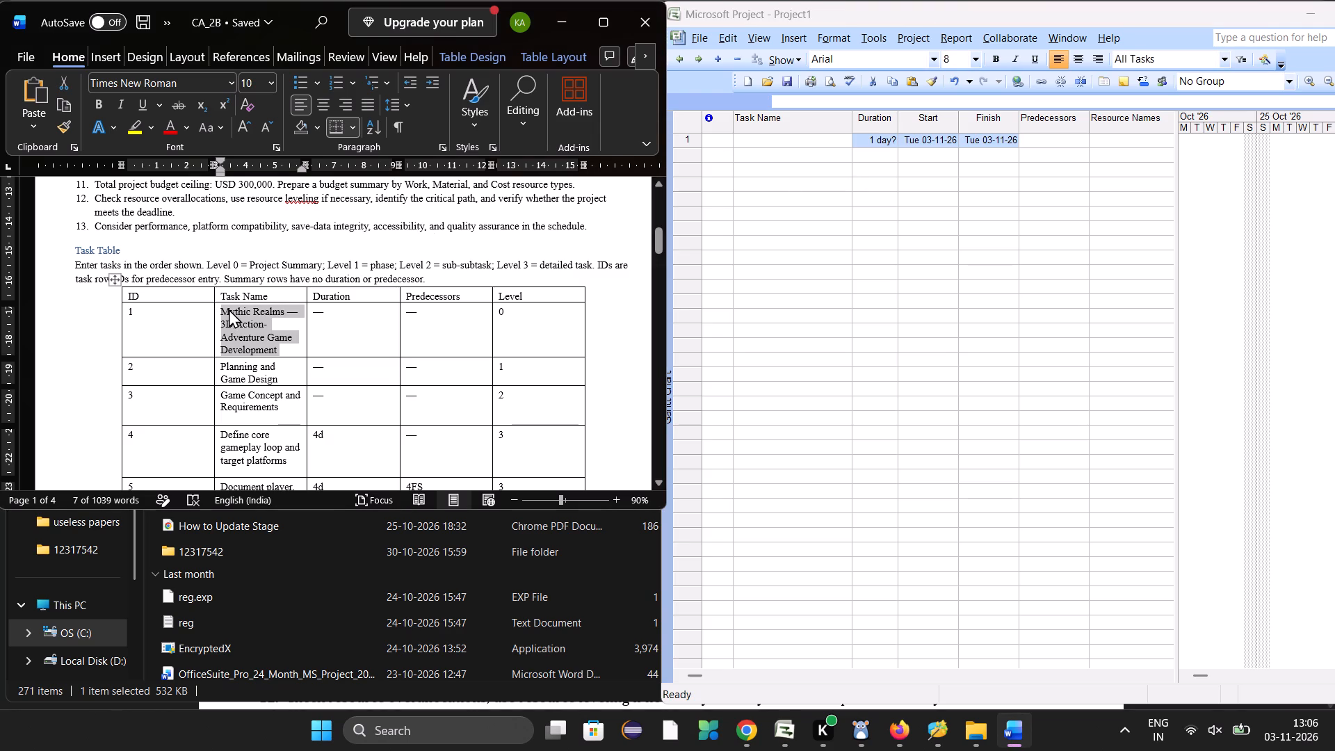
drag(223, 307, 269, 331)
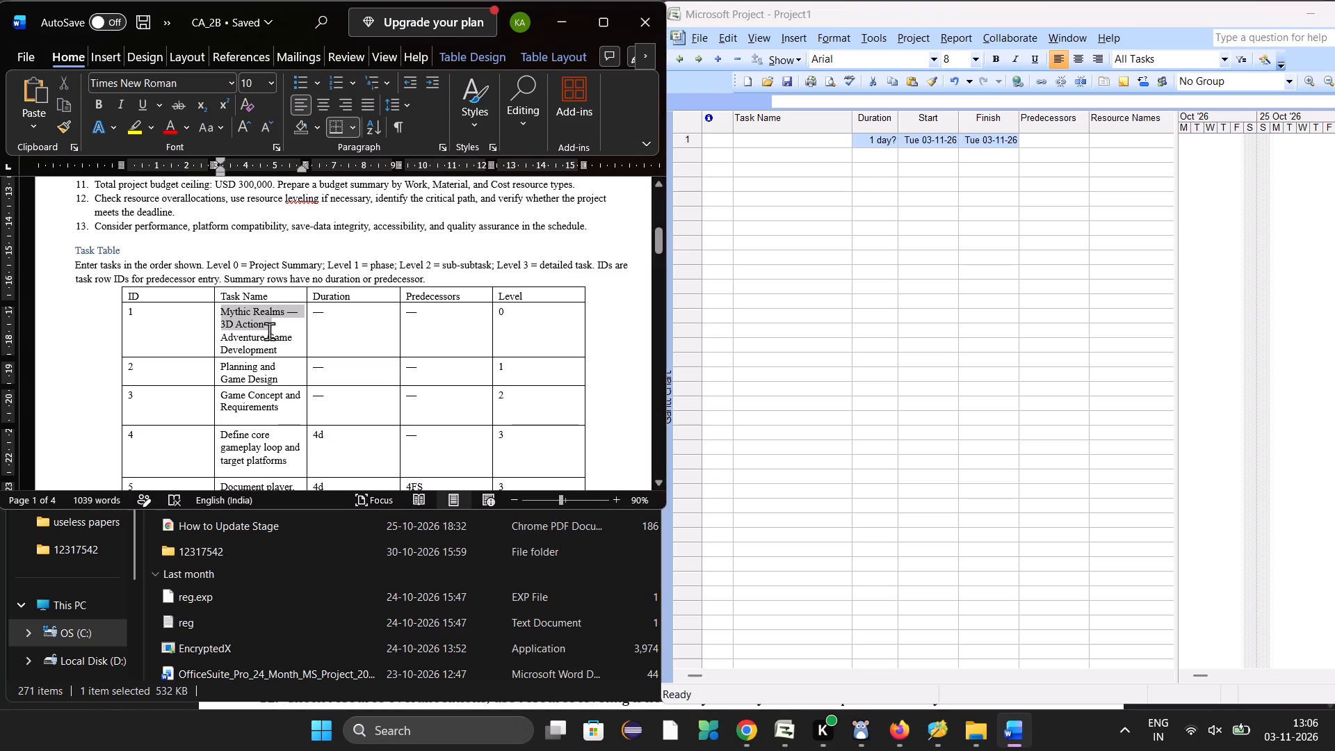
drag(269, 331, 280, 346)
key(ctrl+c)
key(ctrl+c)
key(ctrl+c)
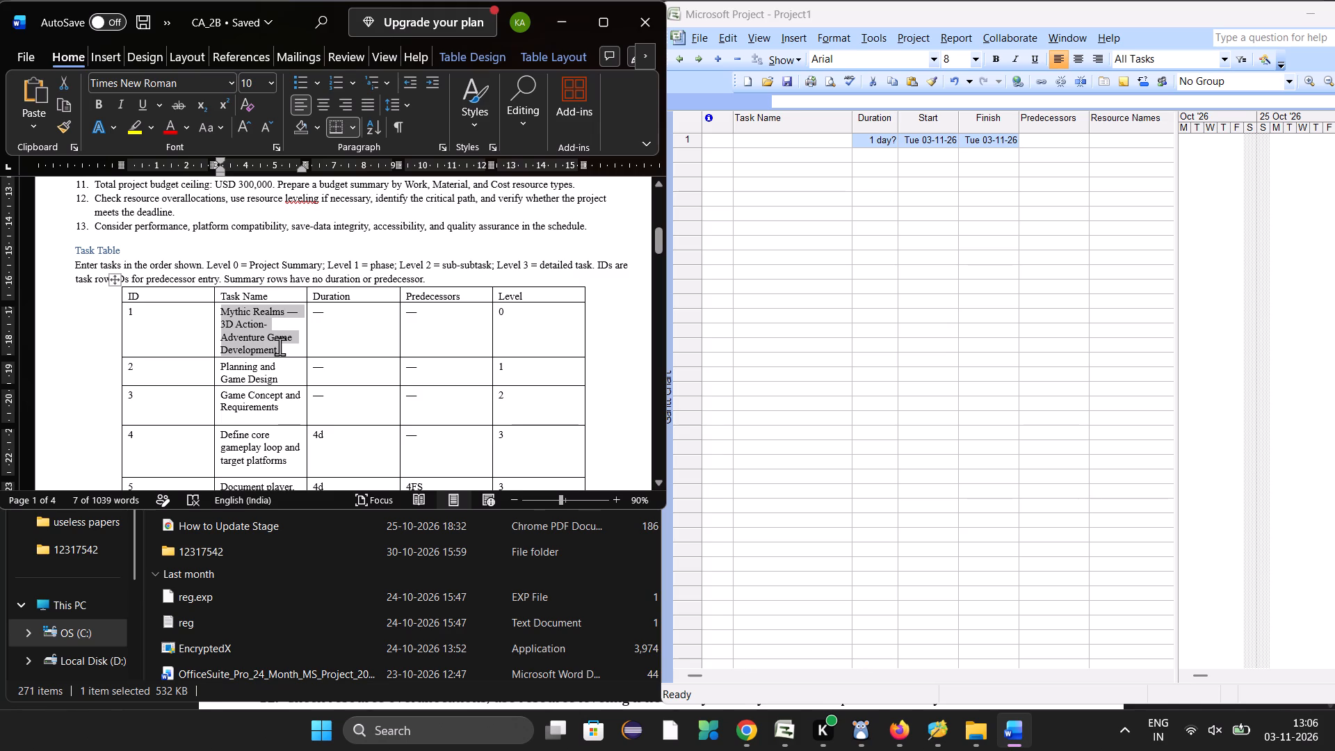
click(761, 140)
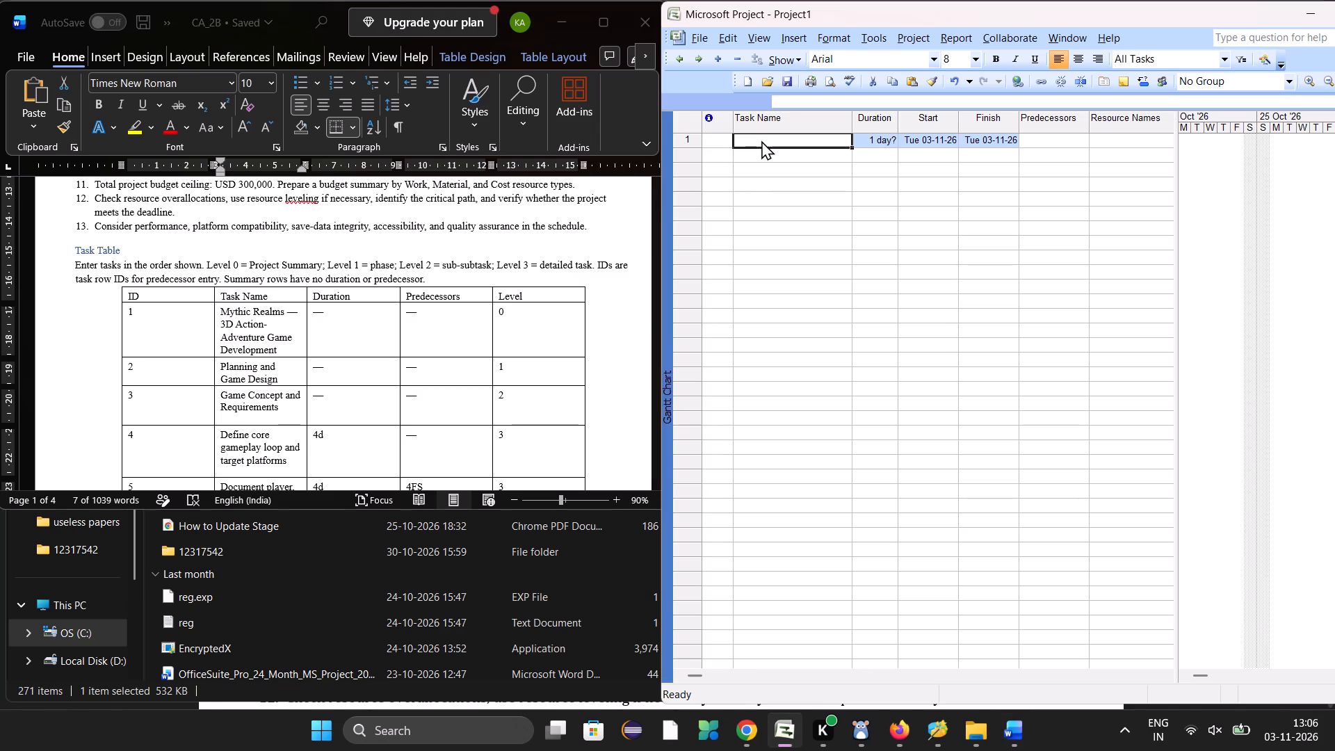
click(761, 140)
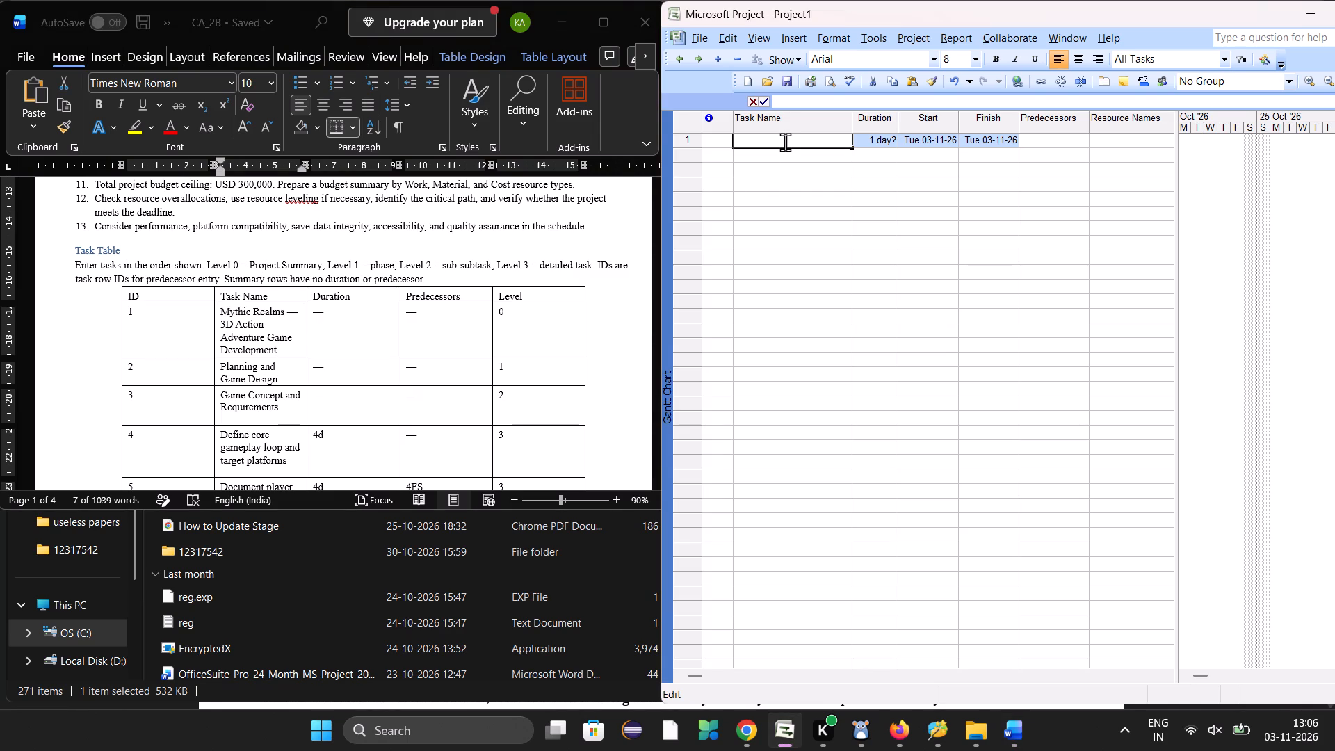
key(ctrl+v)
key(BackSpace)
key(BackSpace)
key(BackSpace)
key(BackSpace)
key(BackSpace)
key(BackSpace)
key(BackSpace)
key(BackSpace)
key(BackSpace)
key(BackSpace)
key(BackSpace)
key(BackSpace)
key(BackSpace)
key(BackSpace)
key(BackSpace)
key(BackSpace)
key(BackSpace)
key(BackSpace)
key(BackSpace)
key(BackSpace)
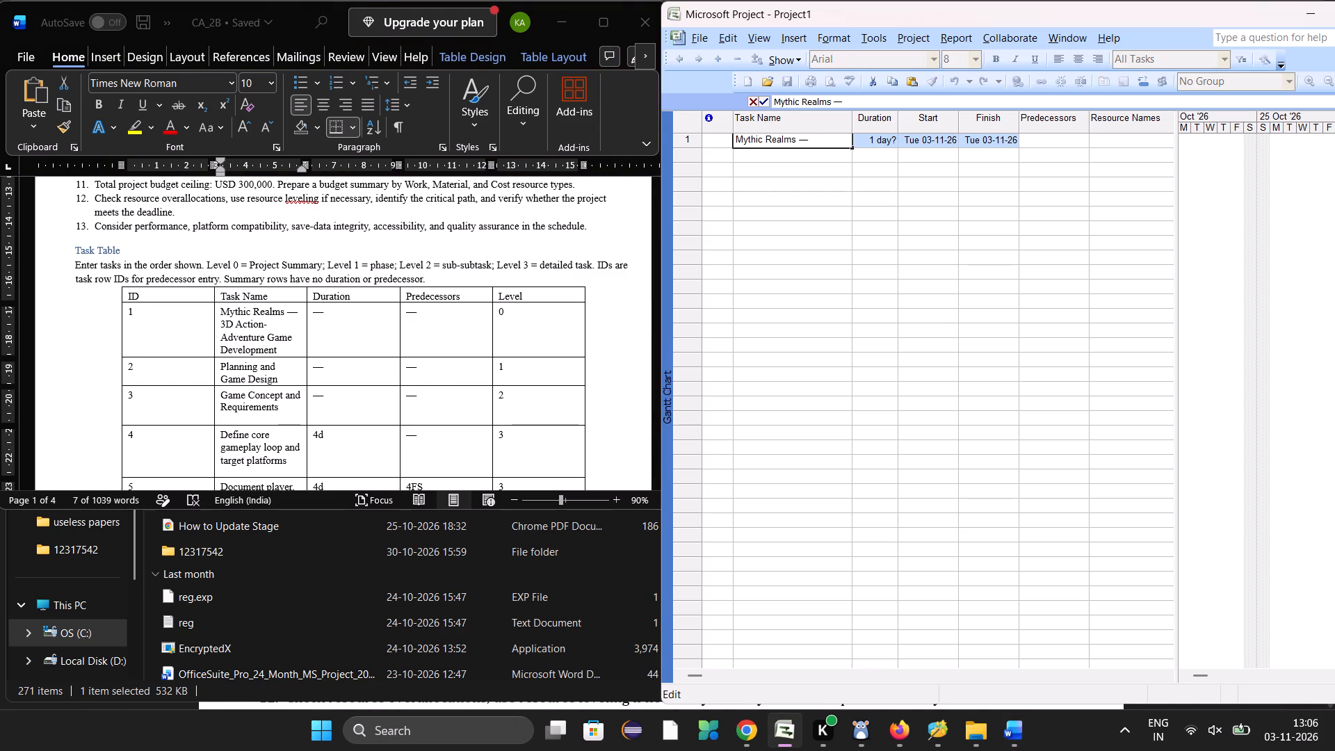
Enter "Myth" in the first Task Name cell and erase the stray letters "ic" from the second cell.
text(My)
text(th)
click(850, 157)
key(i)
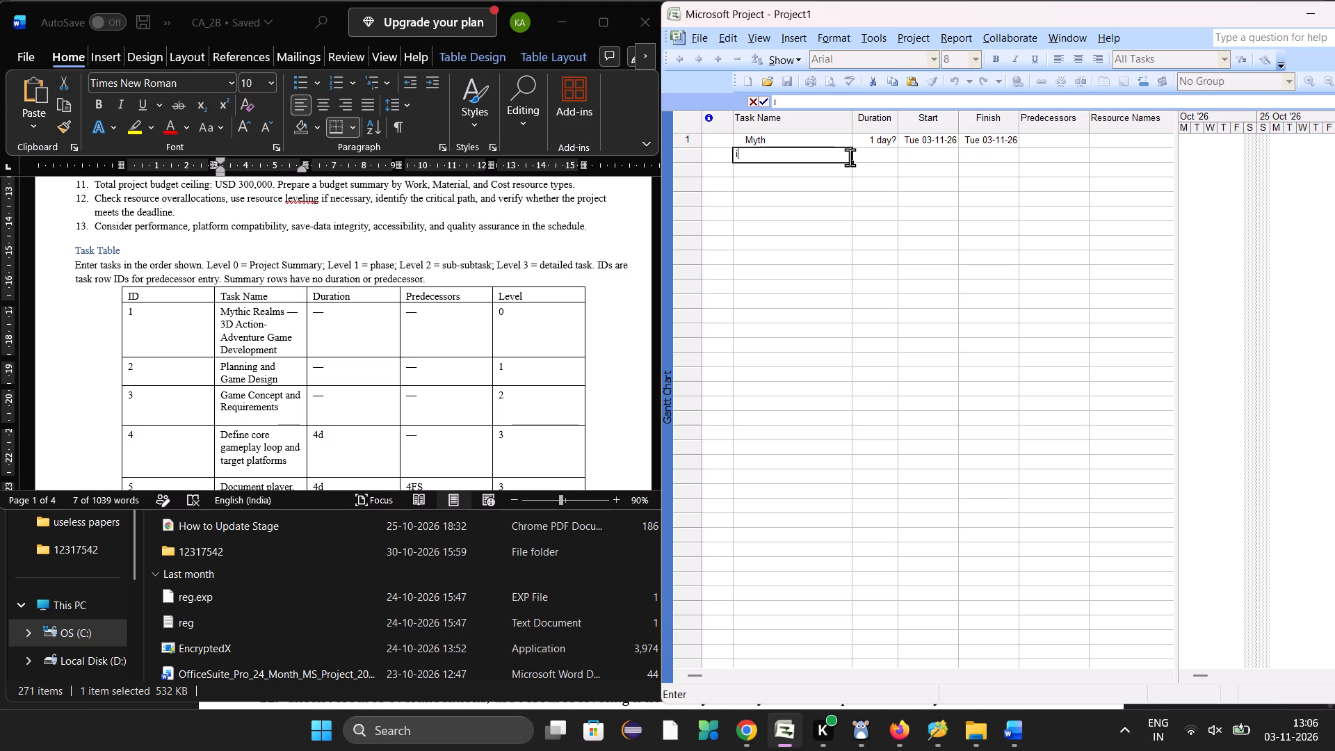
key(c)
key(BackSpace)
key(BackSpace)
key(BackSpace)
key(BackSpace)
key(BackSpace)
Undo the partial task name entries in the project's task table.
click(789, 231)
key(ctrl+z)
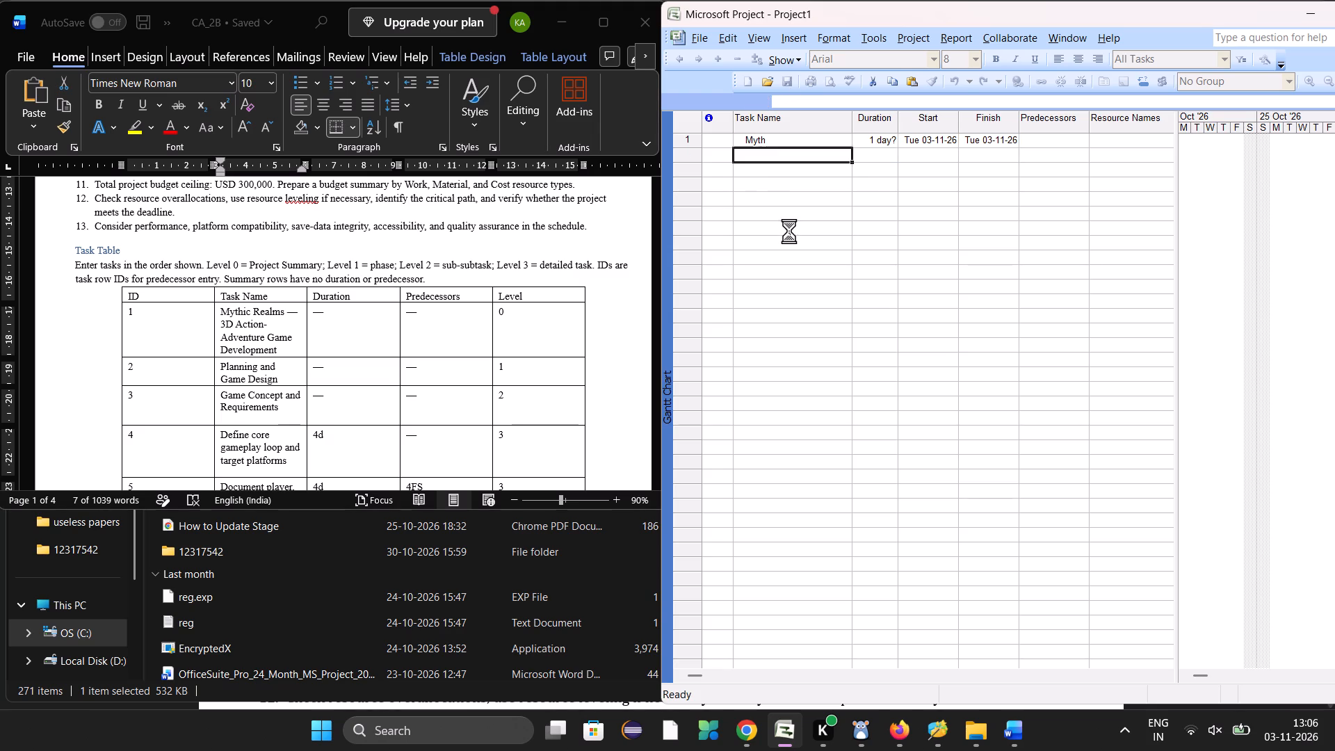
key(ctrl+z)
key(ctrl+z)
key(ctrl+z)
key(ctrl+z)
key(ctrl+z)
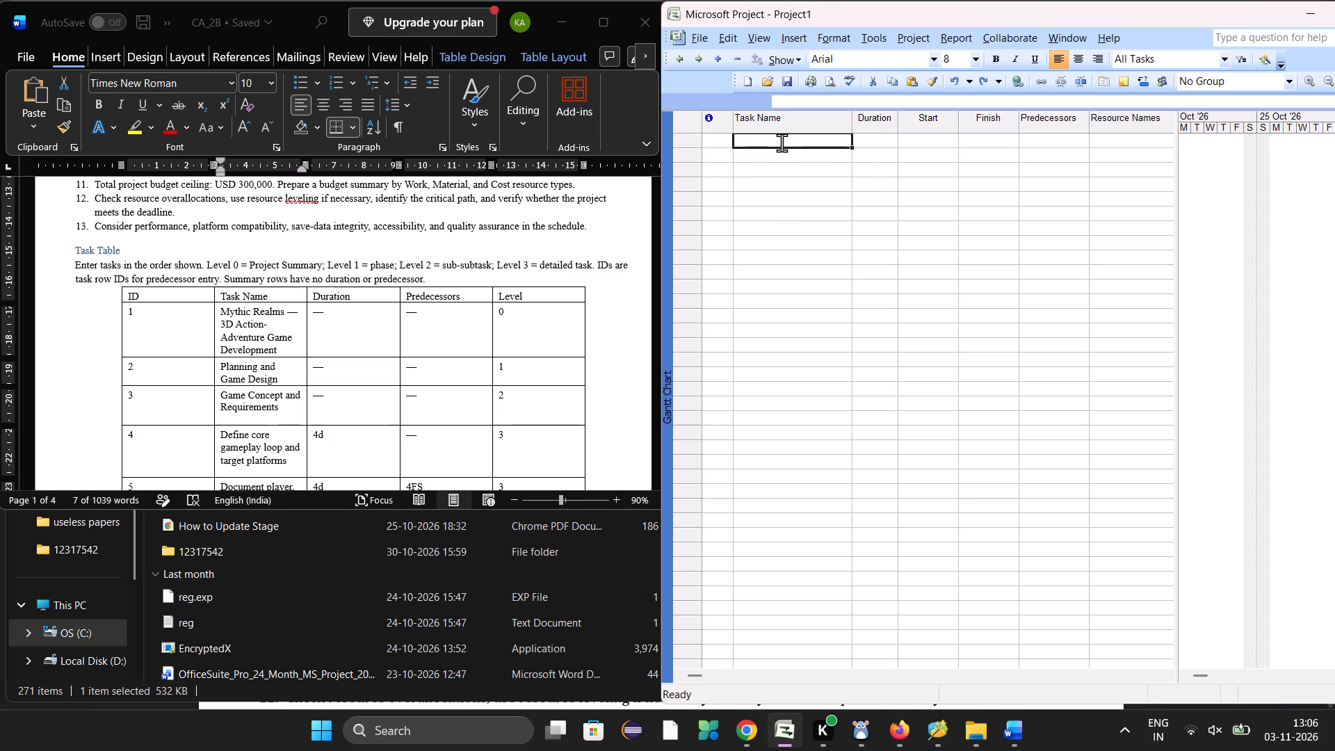
Enter "Mythic Realms-3D Action-Adventure Game Development" as the first task name in the project's task table.
click(782, 142)
key(shift+m)
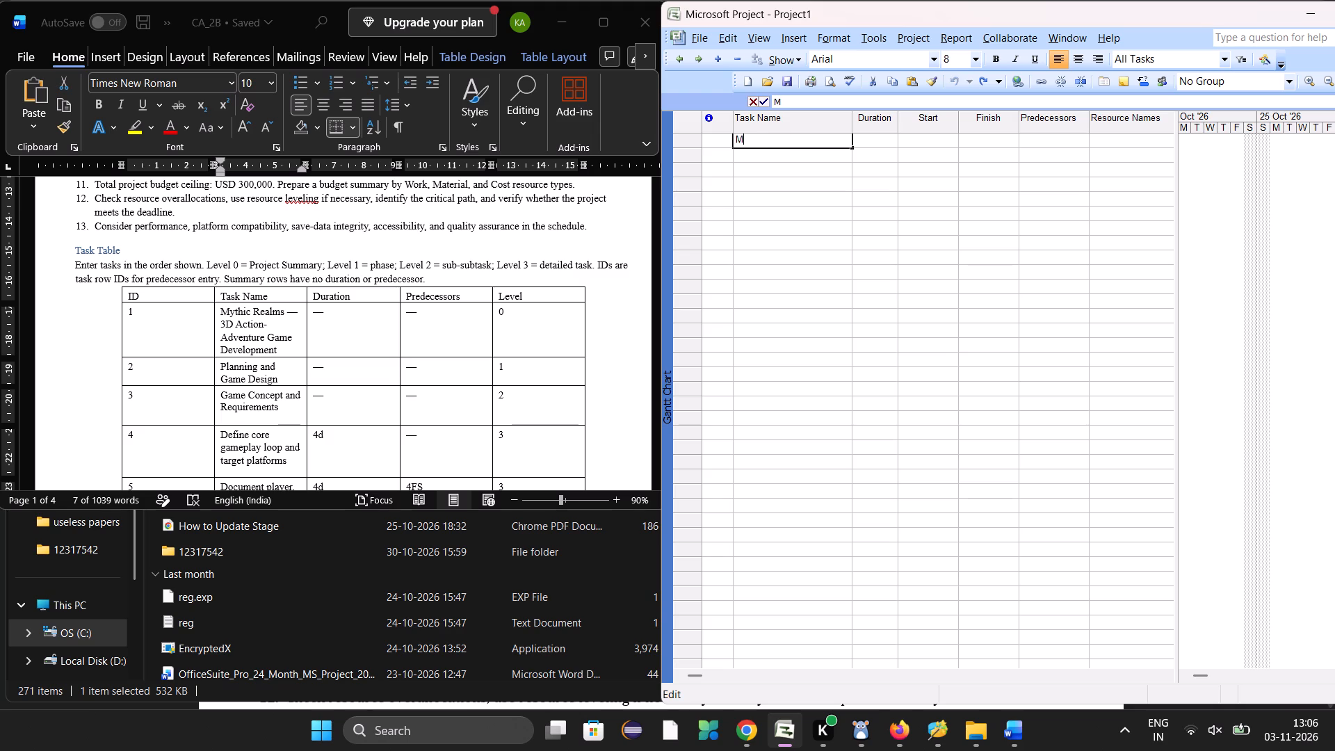
text(ythic)
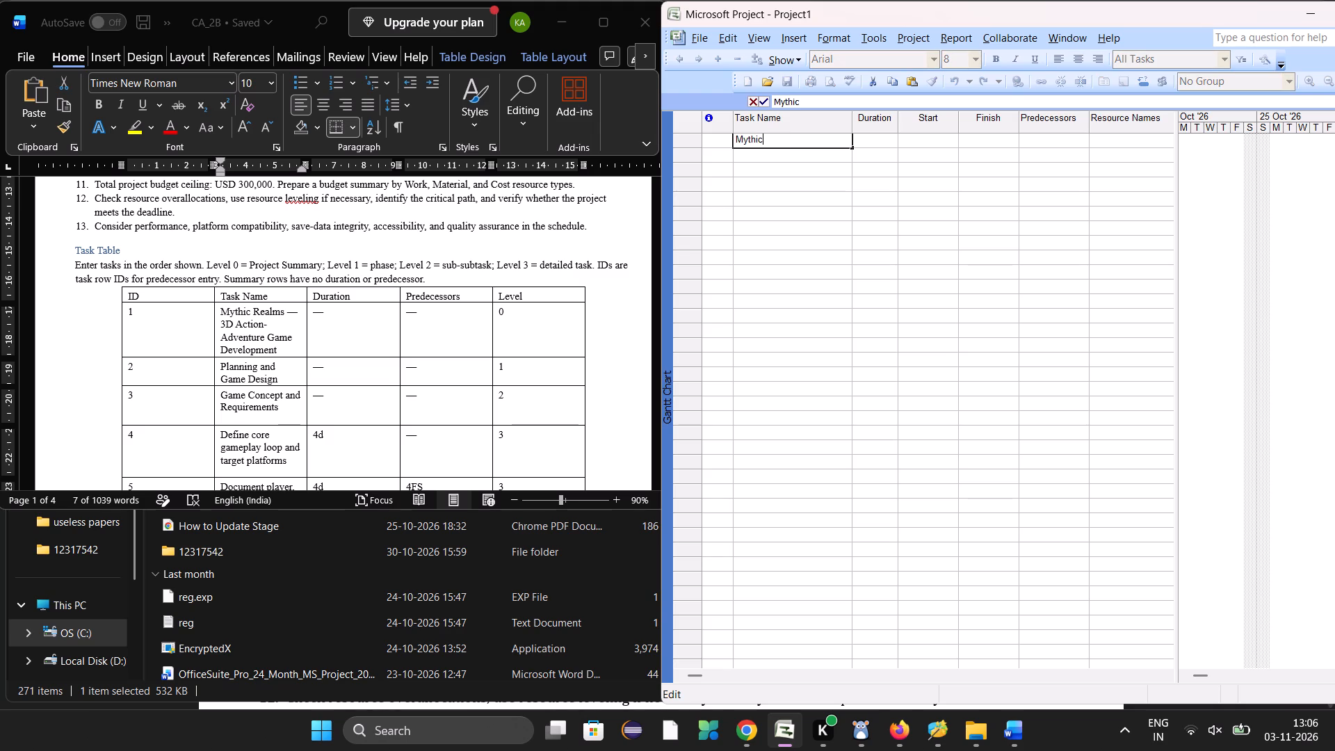
key(space)
text(Real)
text(ms-)
key(3)
key(shift+d)
key(space)
text(Acto)
key(BackSpace)
text(ion)
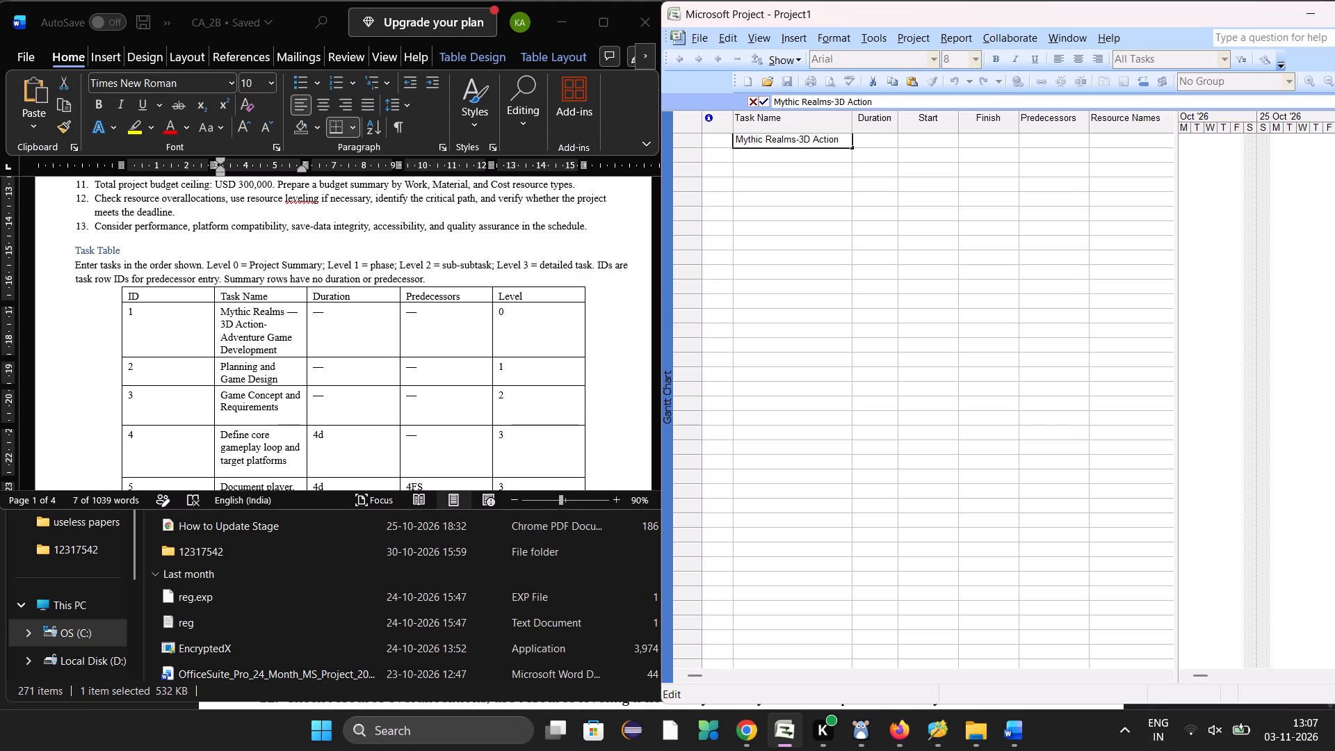
key(minus)
text(Adventure Game)
key(space)
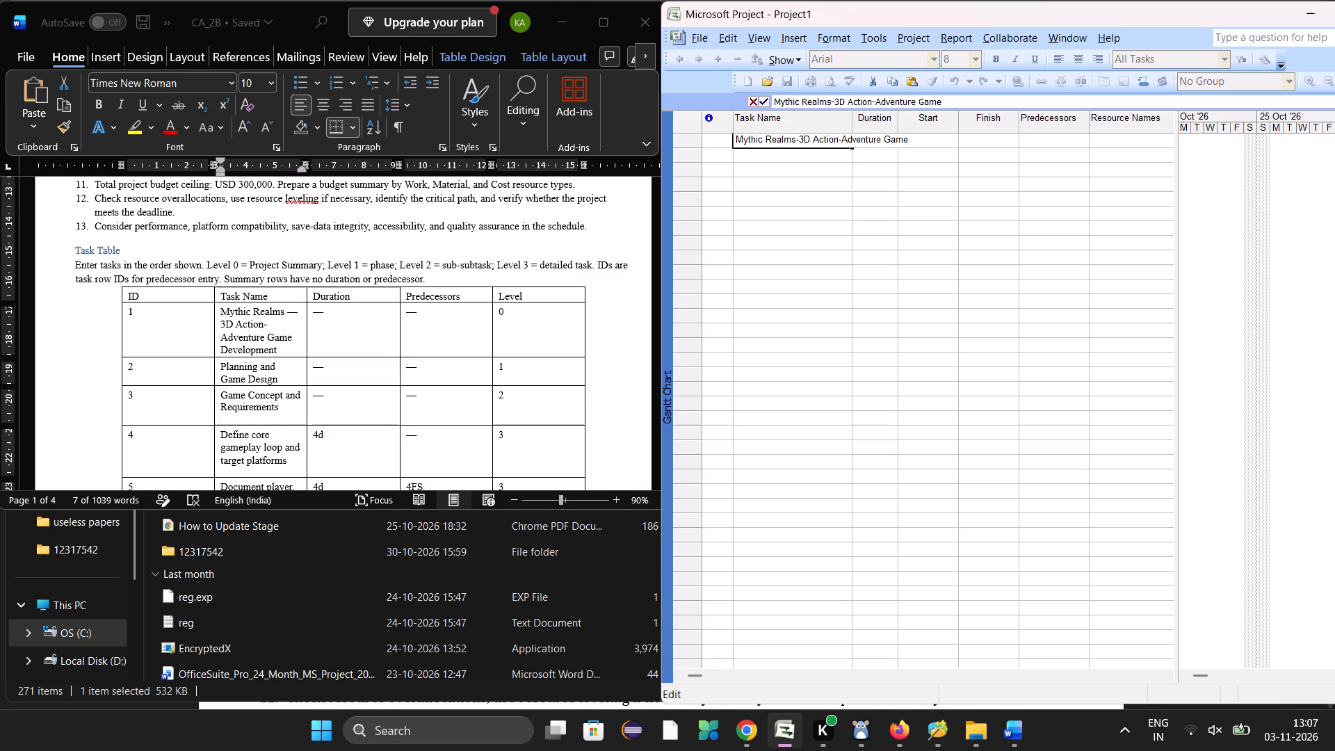
text(Development)
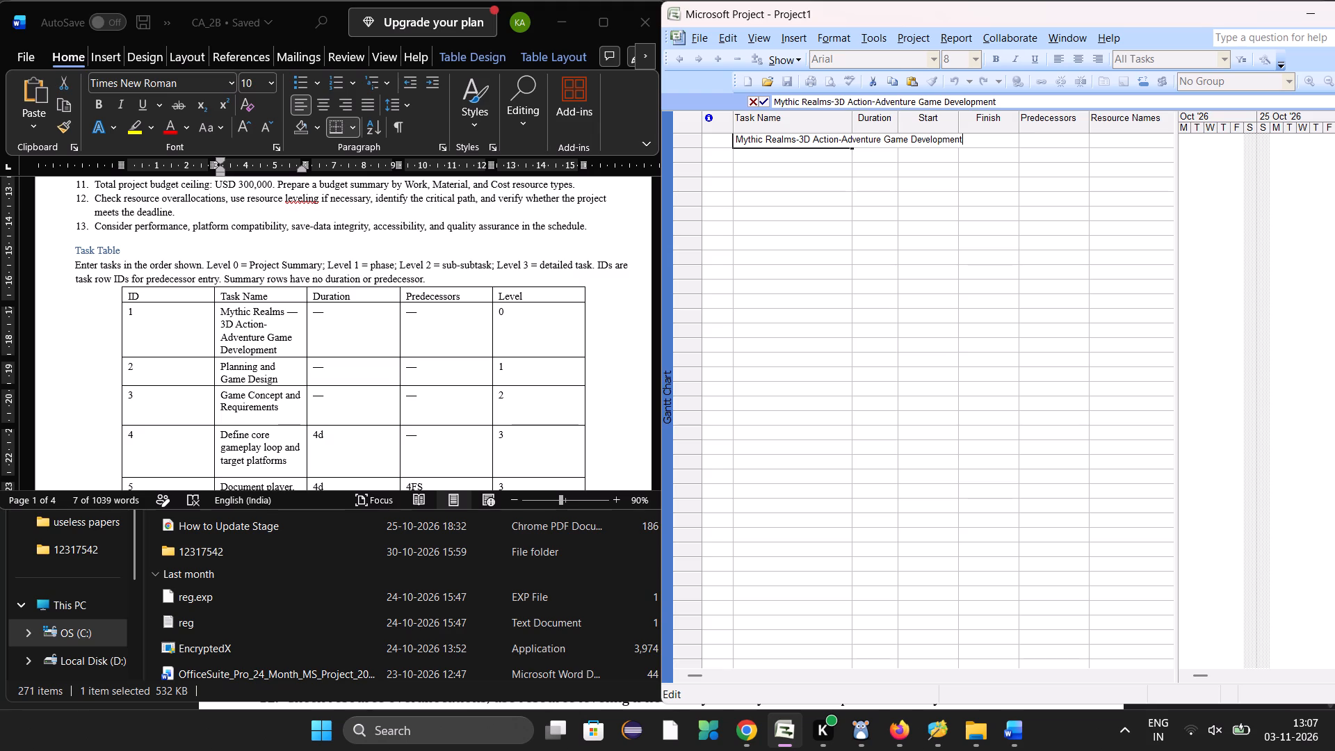
key(Down)
key(Return)
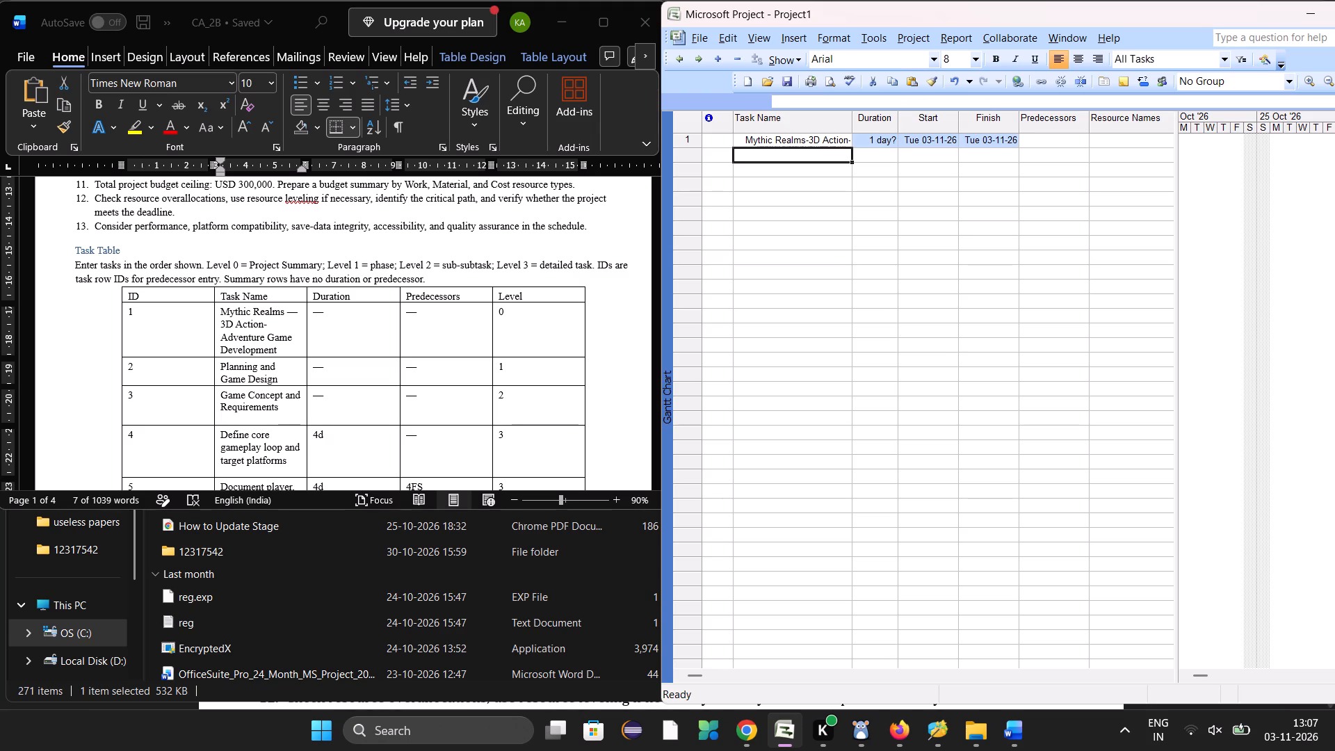
Copy the row 2 and 3 task names from the Word table and paste them into the project starting at task 2.
click(222, 364)
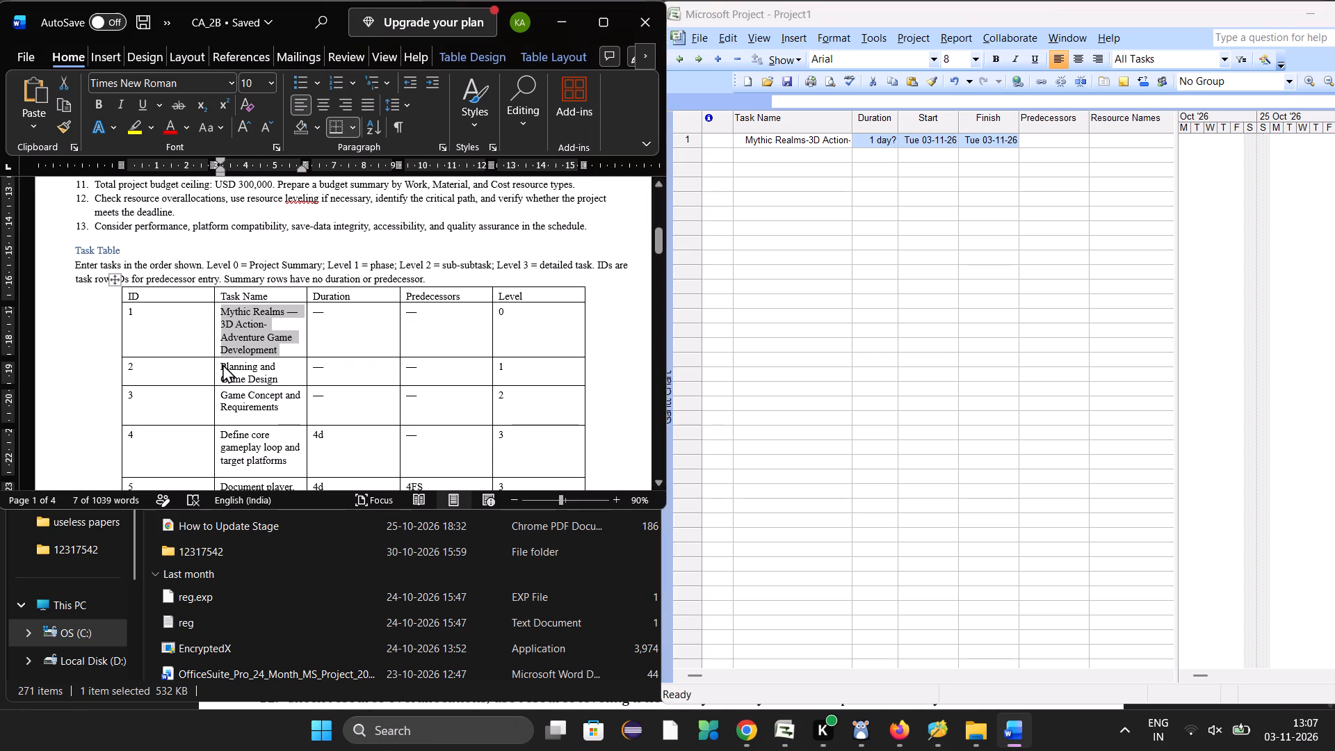
click(222, 366)
drag(222, 366, 279, 399)
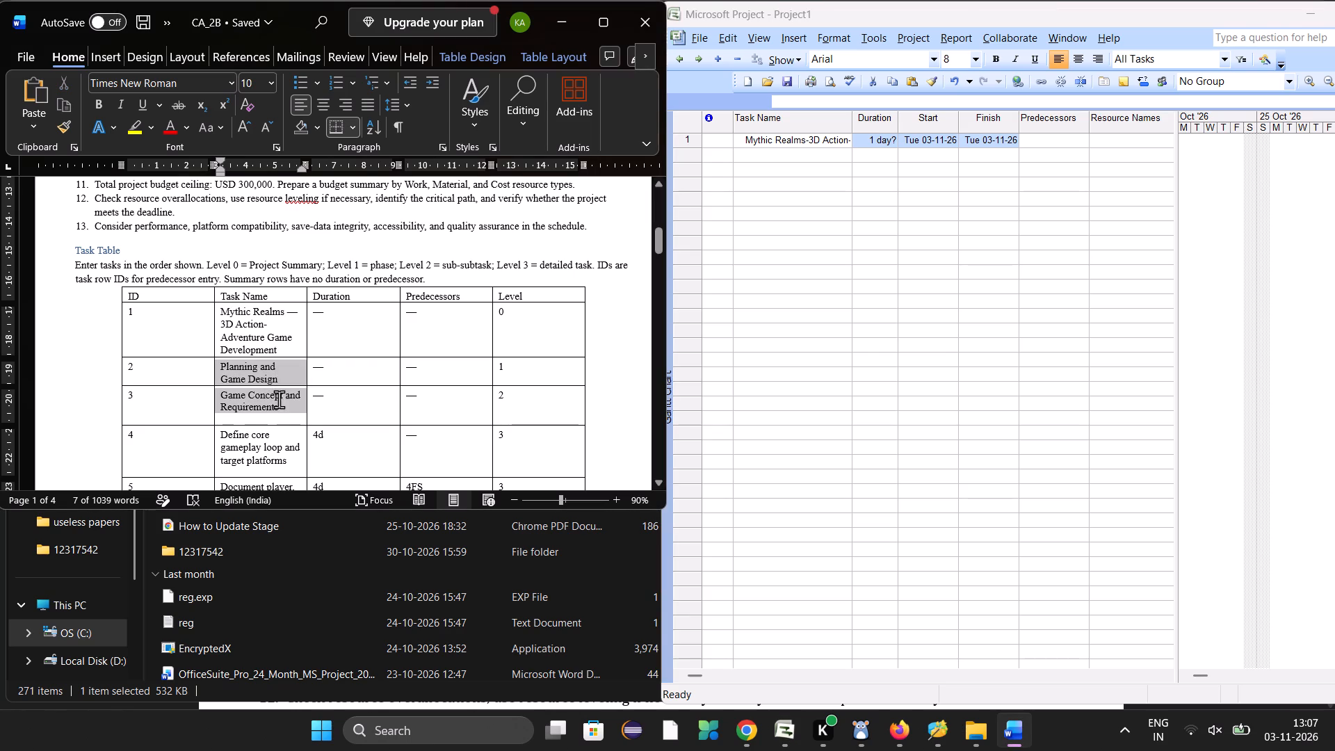
drag(279, 399, 280, 403)
key(ctrl+c)
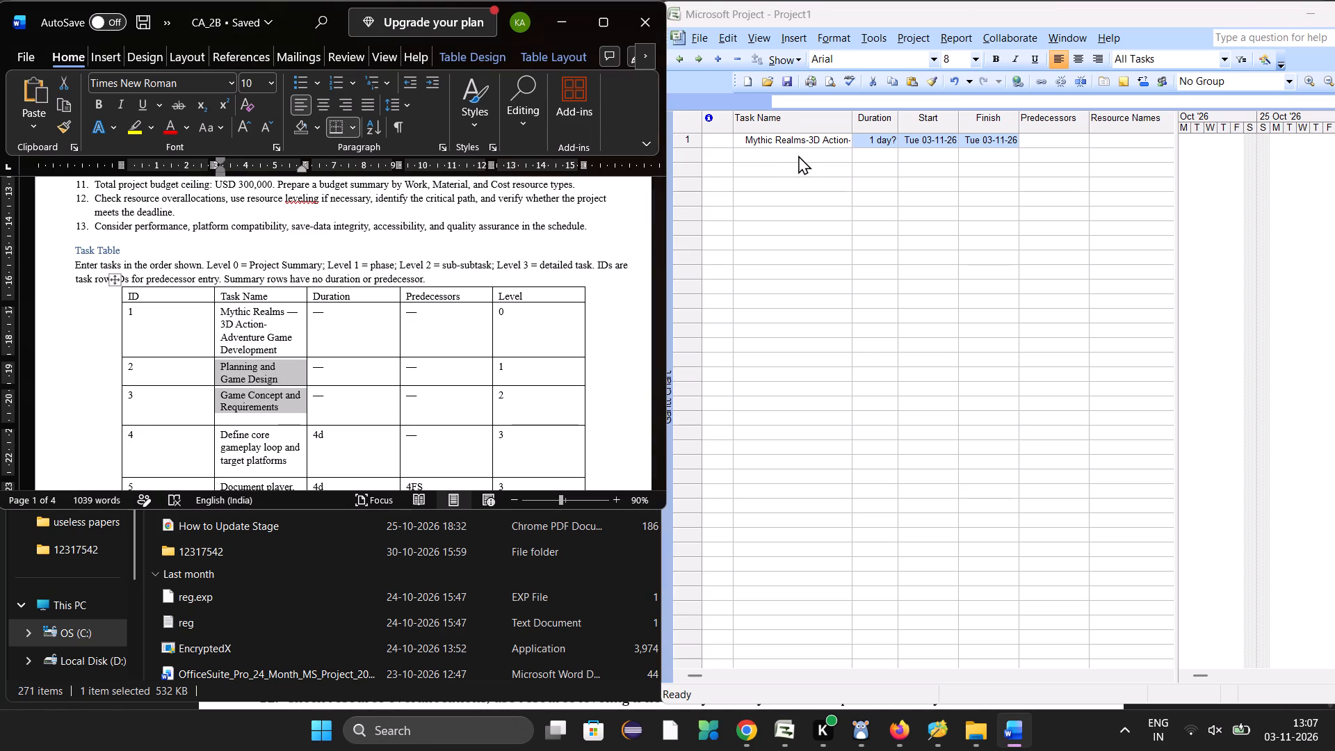
click(798, 154)
click(798, 154)
key(ctrl+v)
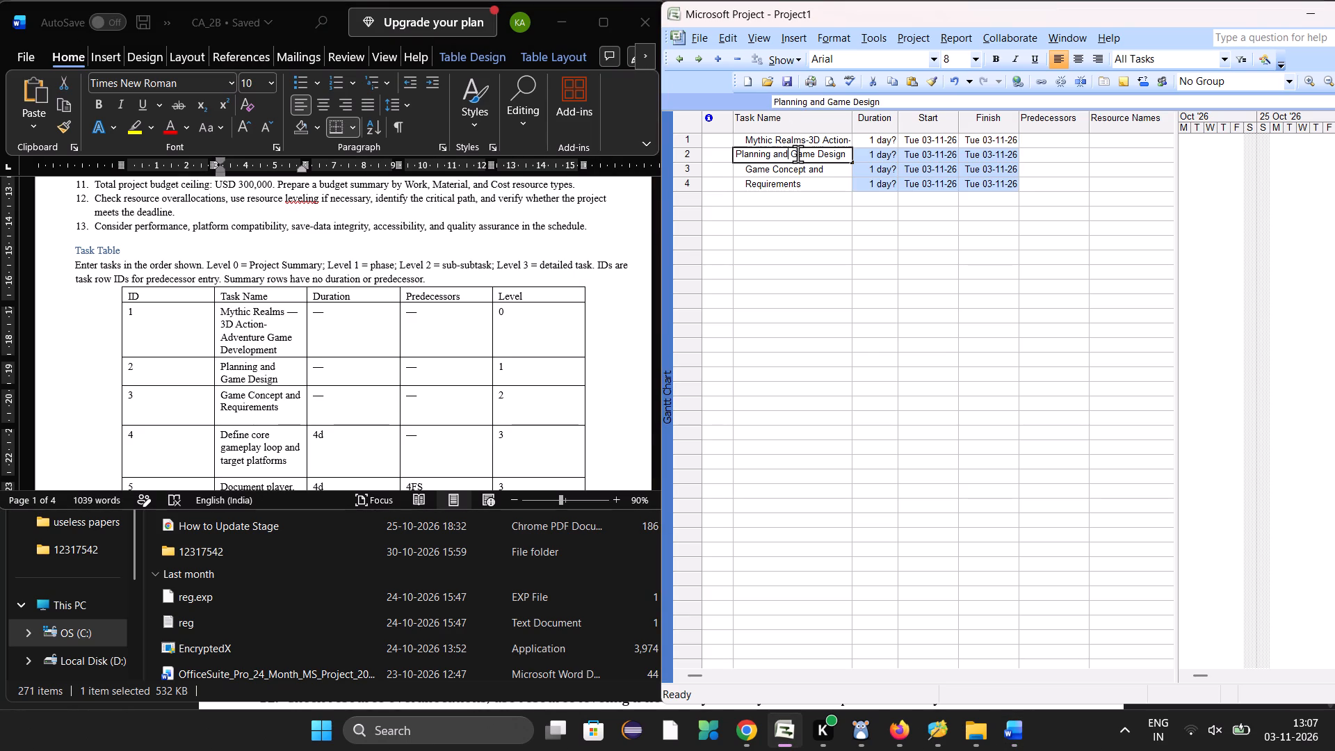
Clear the split name fragments "Requirements" and "Game Concept and" from the Task Name cells of tasks 4 and 3.
click(834, 172)
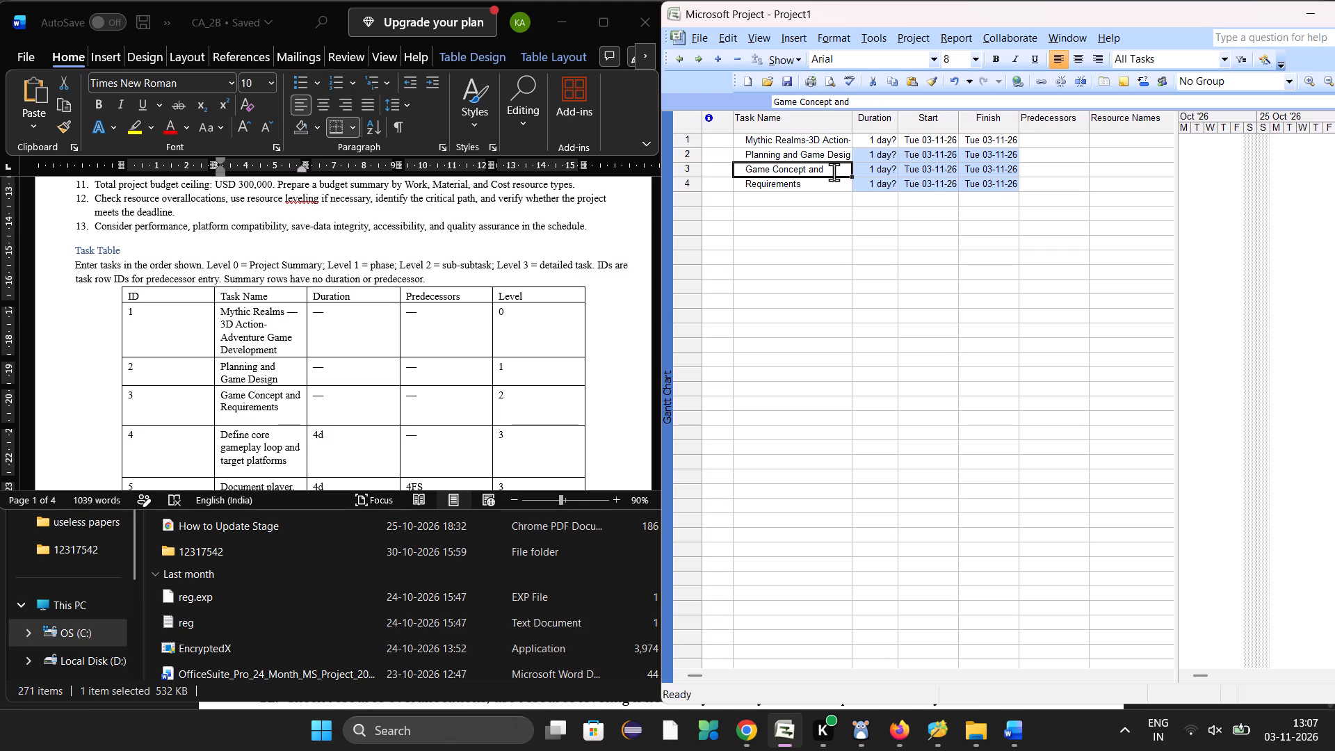
click(830, 186)
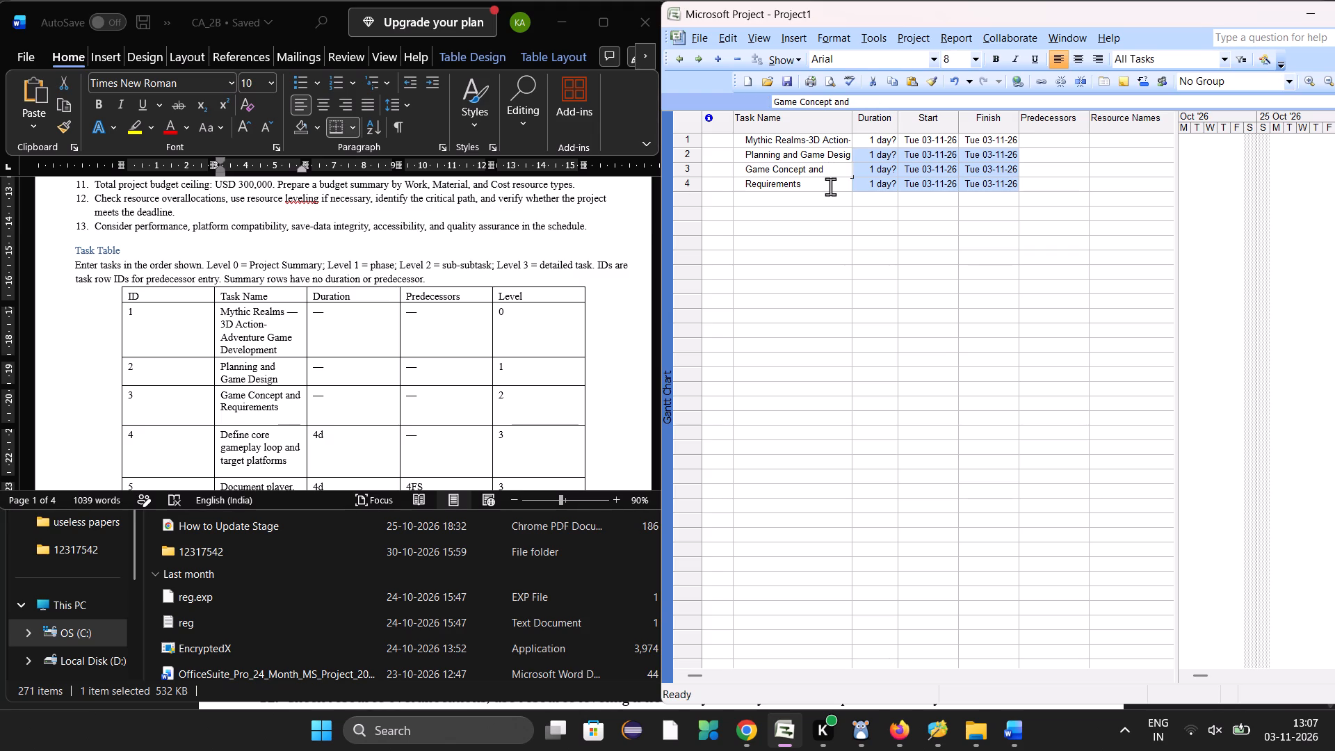
click(830, 186)
key(BackSpace)
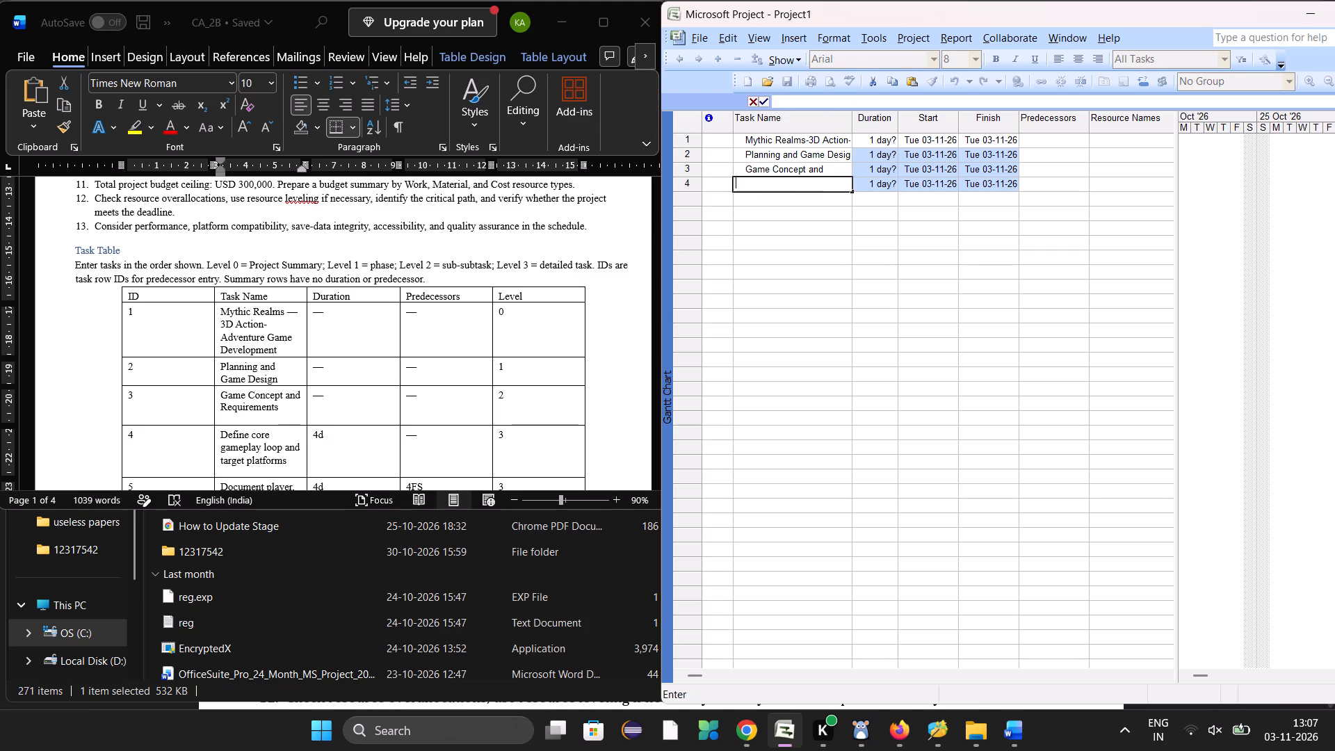
click(832, 171)
click(833, 171)
key(space)
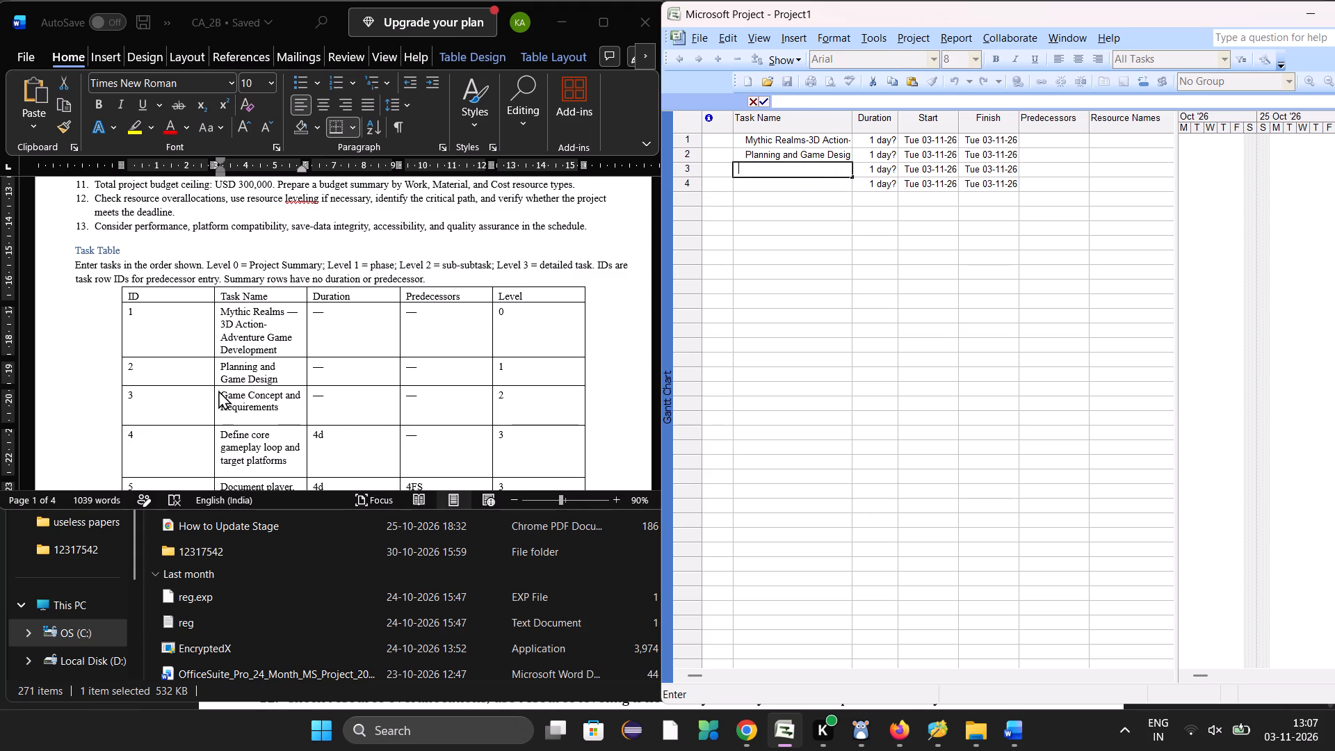
Copy the row 3 name from Word into task 3's name cell and complete it as "Game Concept and Requirements".
drag(216, 390, 272, 406)
click(272, 406)
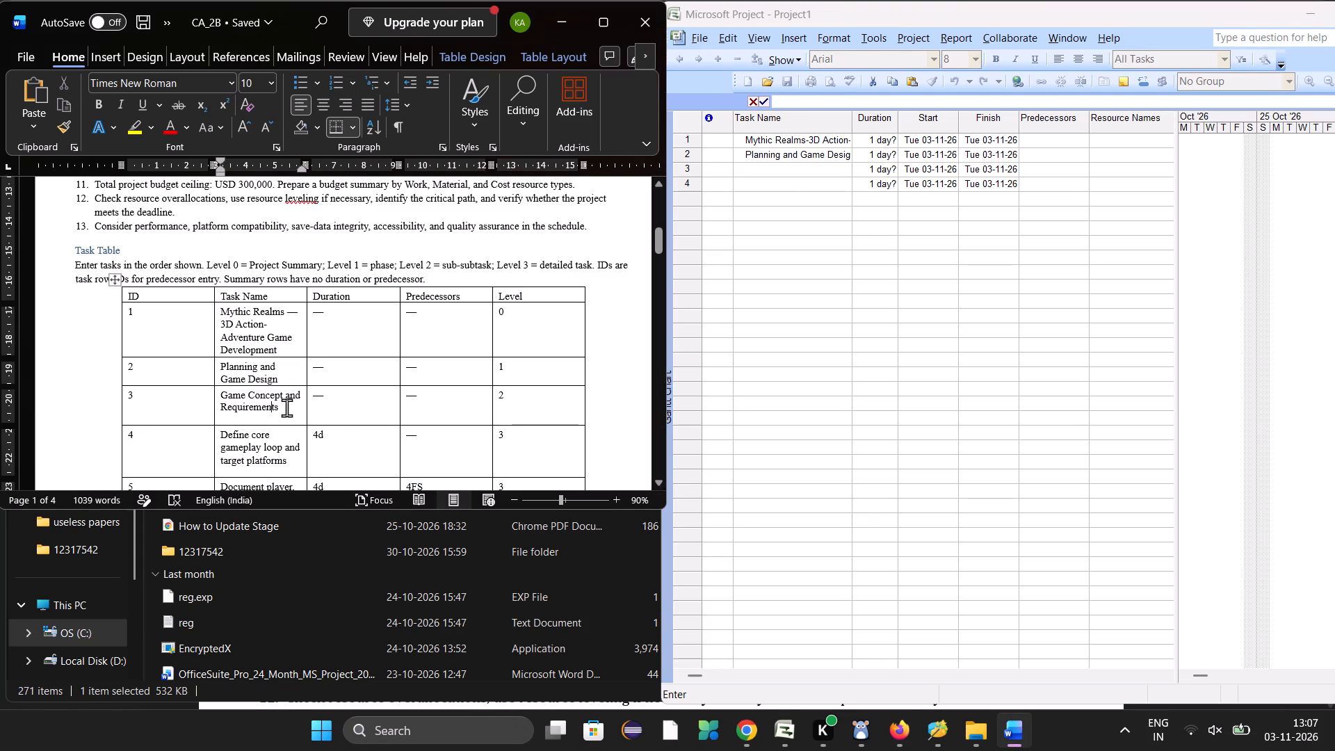
drag(286, 407, 222, 399)
key(ctrl+c)
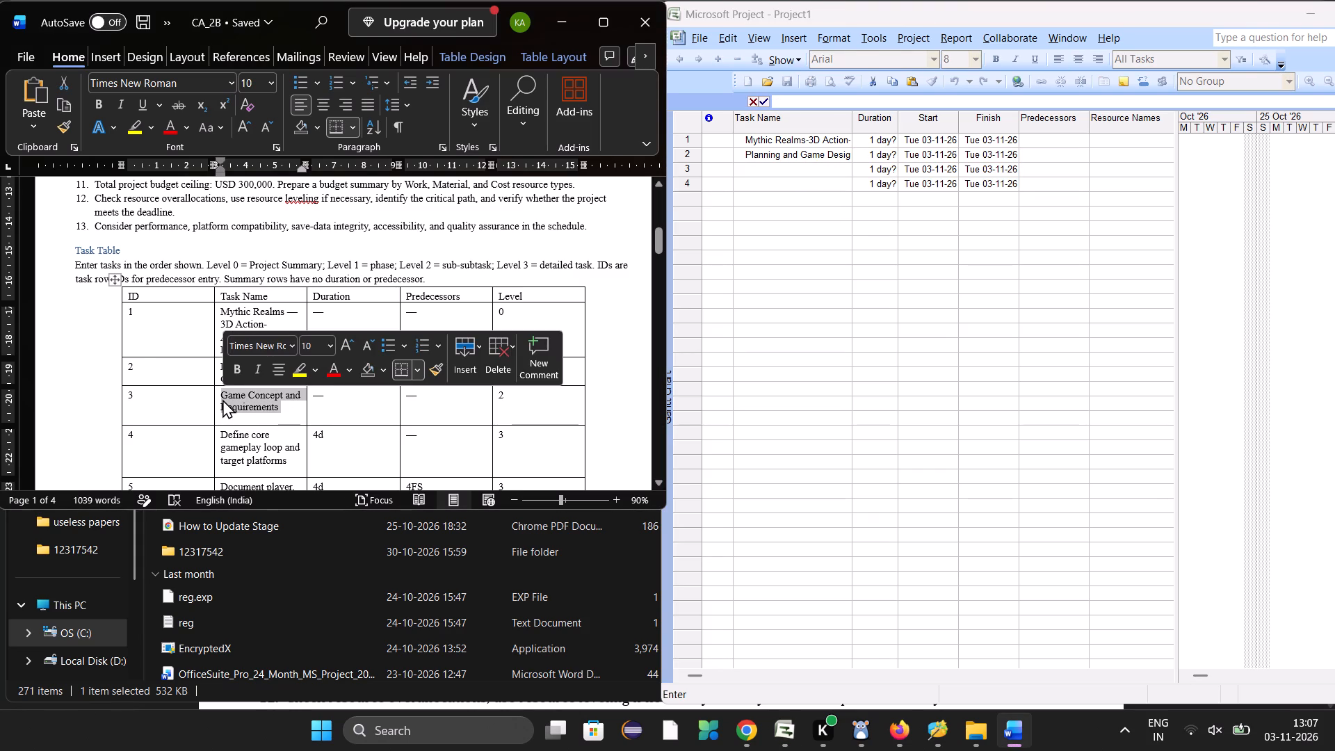
click(775, 167)
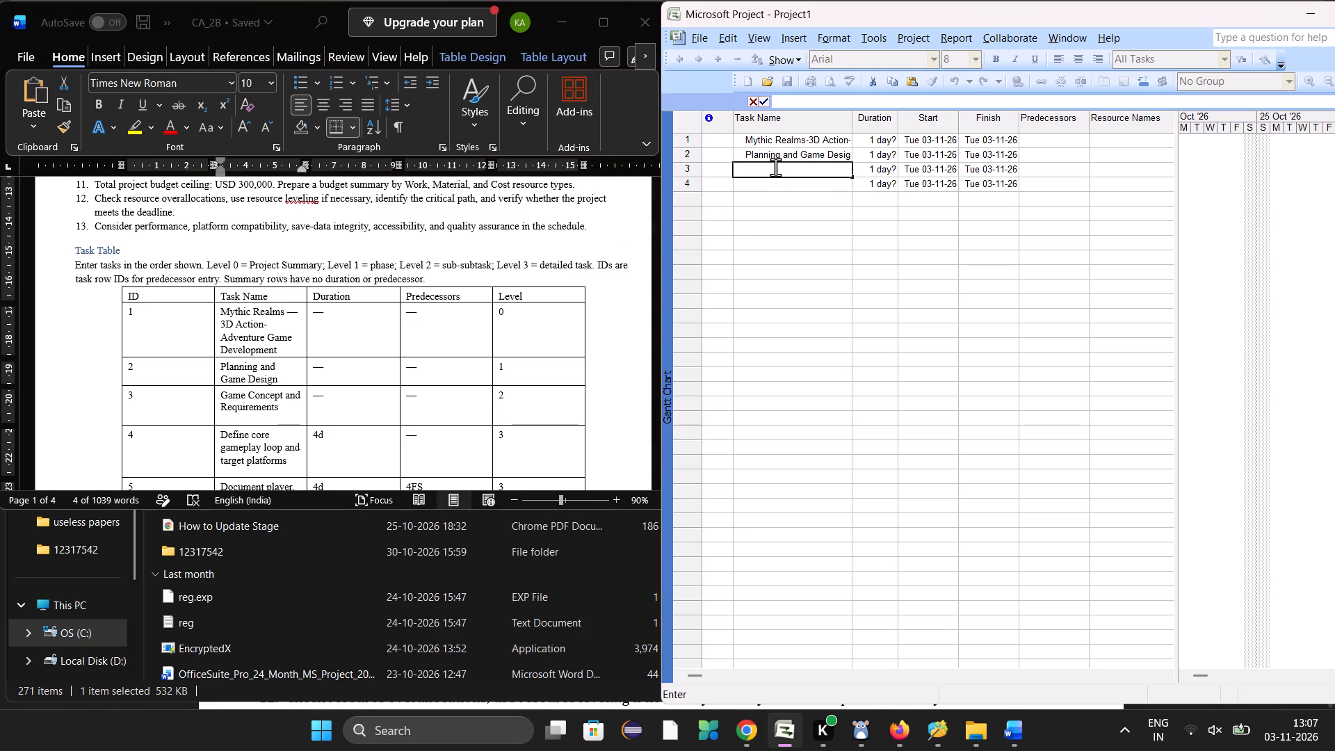
key(ctrl+v)
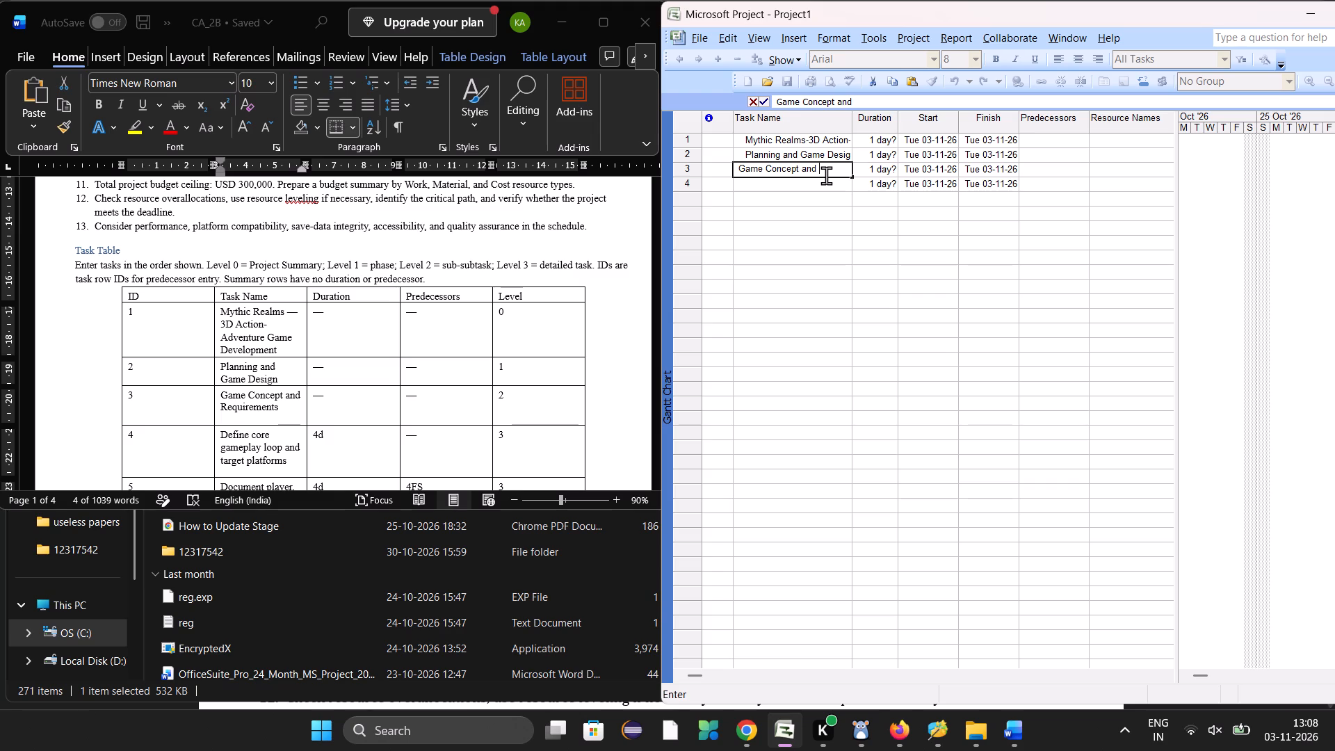
text(Require)
text(ments)
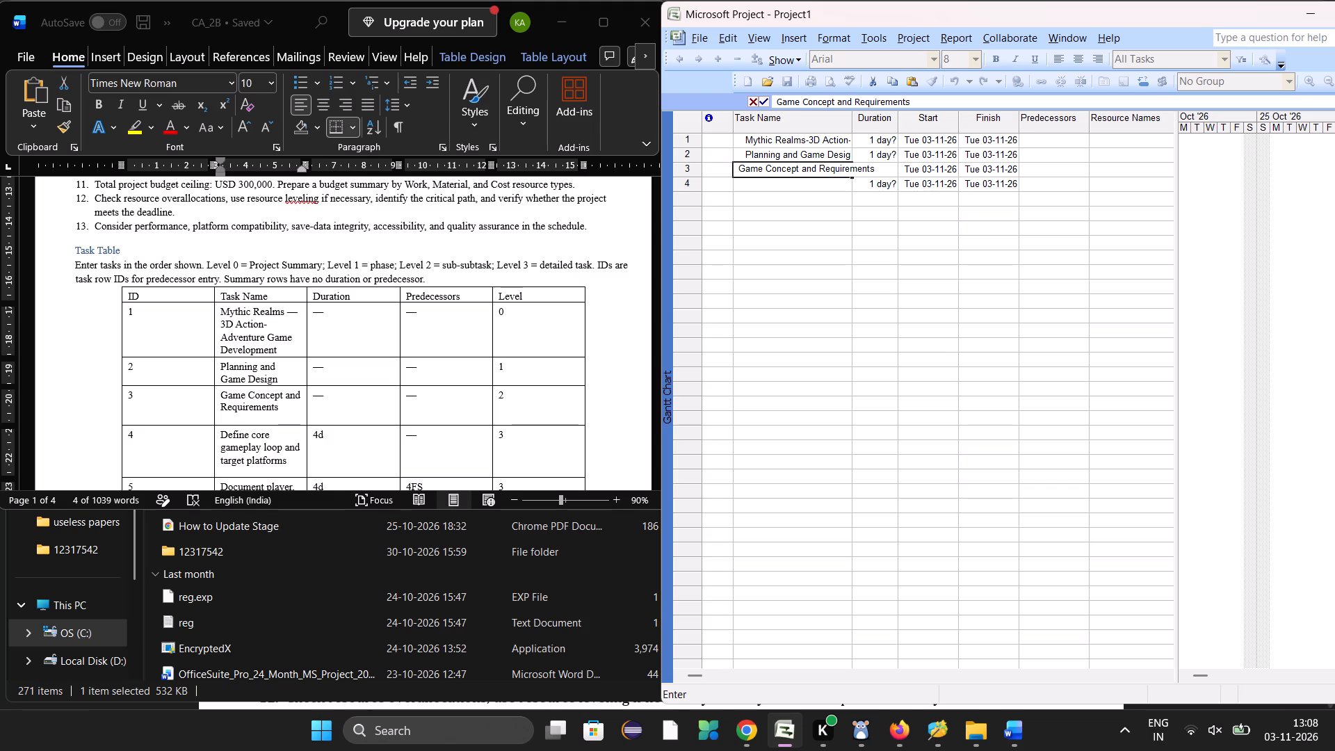
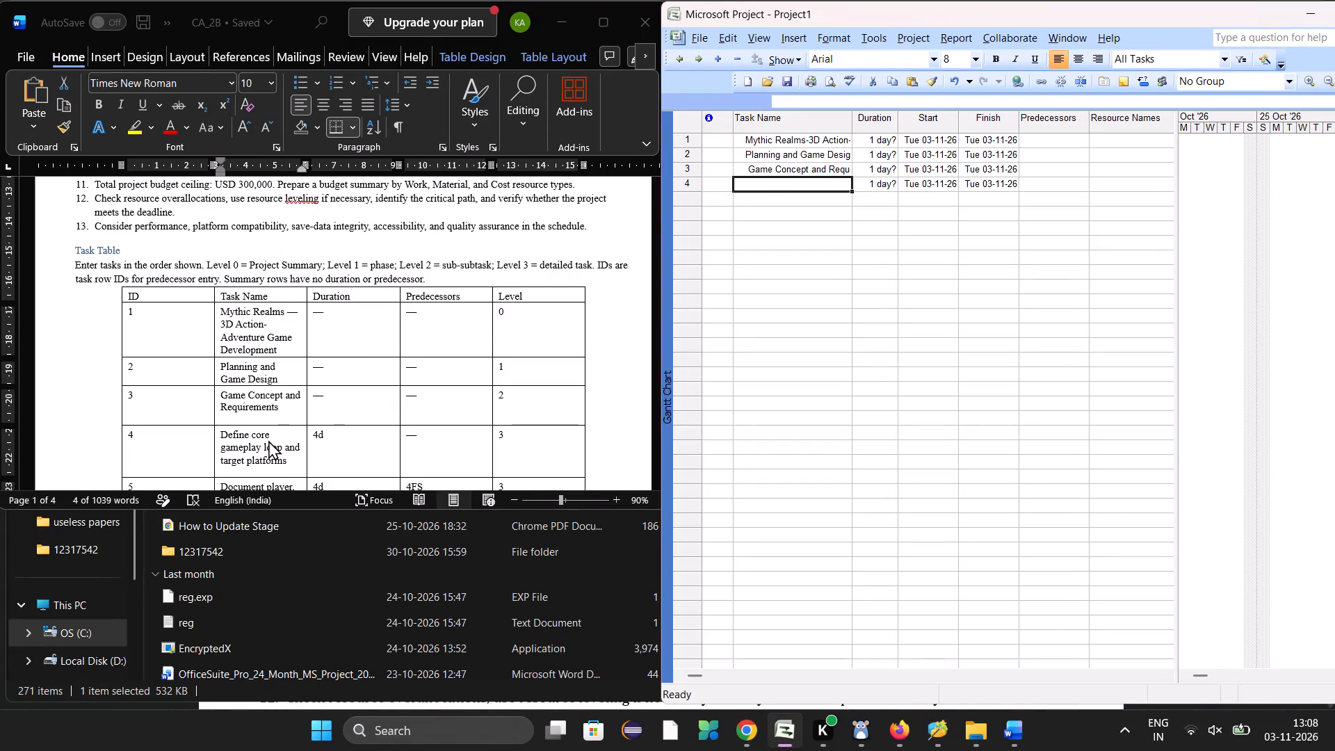
Copy the row 4 name from the Word table into the project as task 4, "Define core gameplay loop and target platforms".
scroll(268, 440, down, 1)
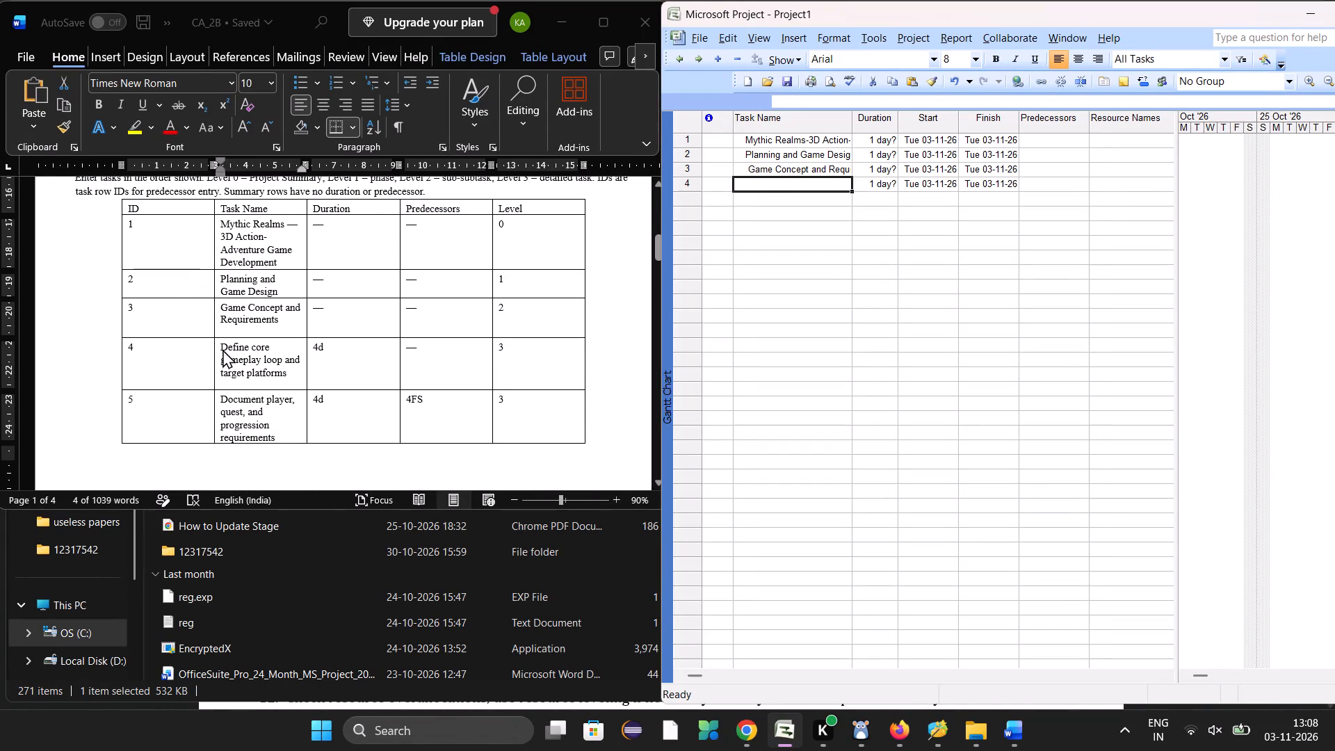
click(219, 345)
drag(221, 349, 252, 368)
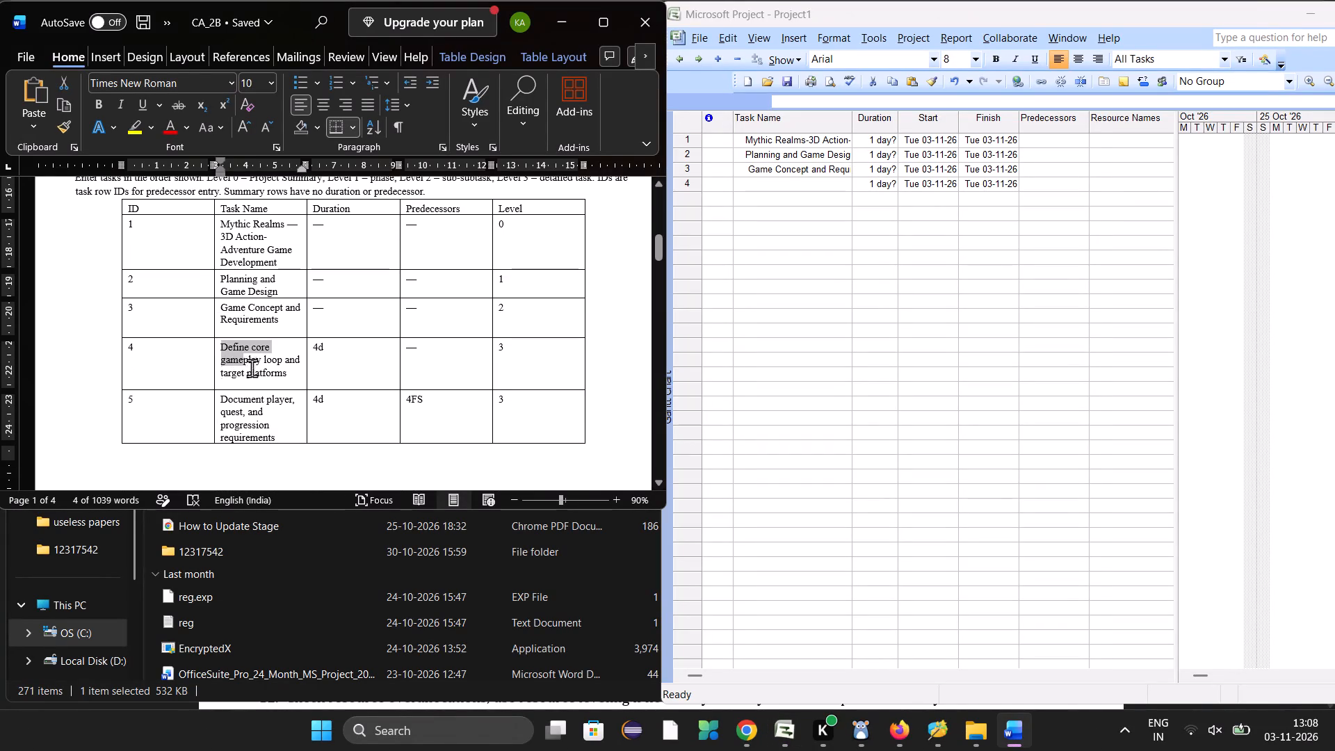
drag(252, 368, 274, 374)
key(ctrl+c)
key(ctrl+c)
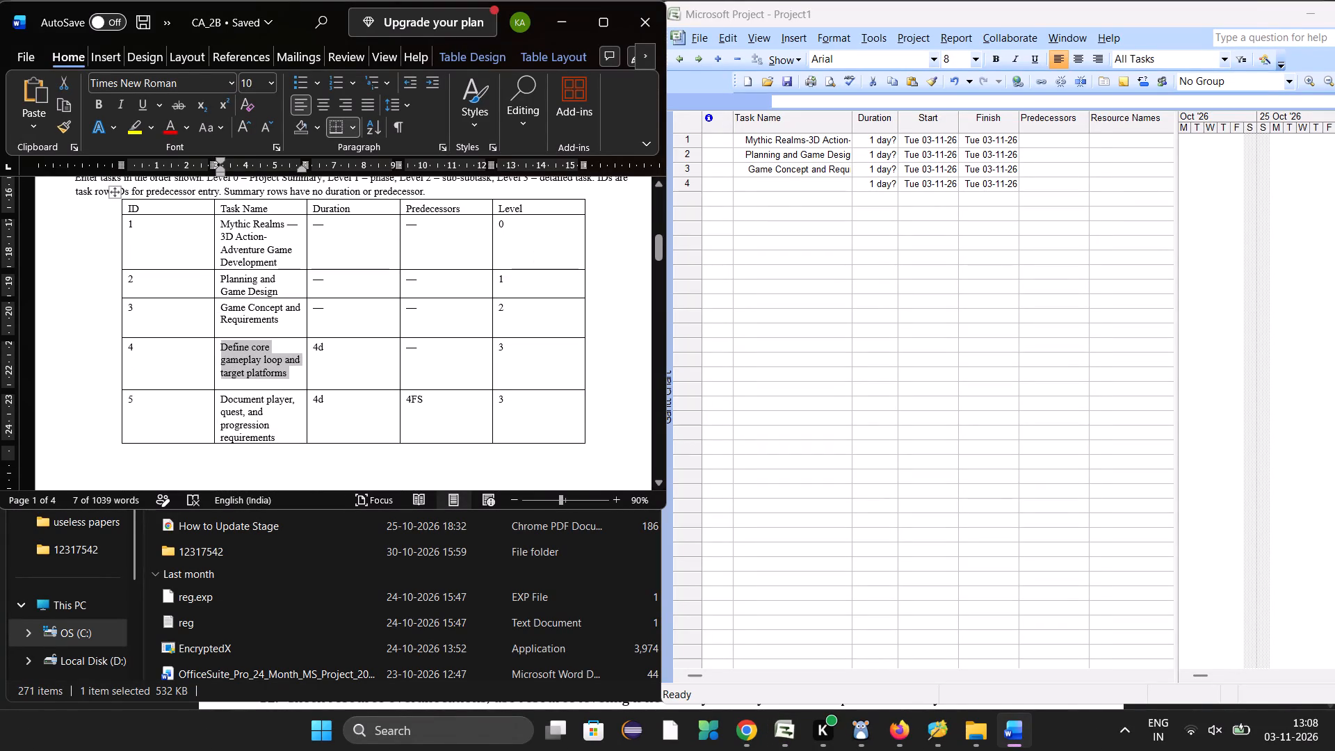
click(779, 182)
click(779, 182)
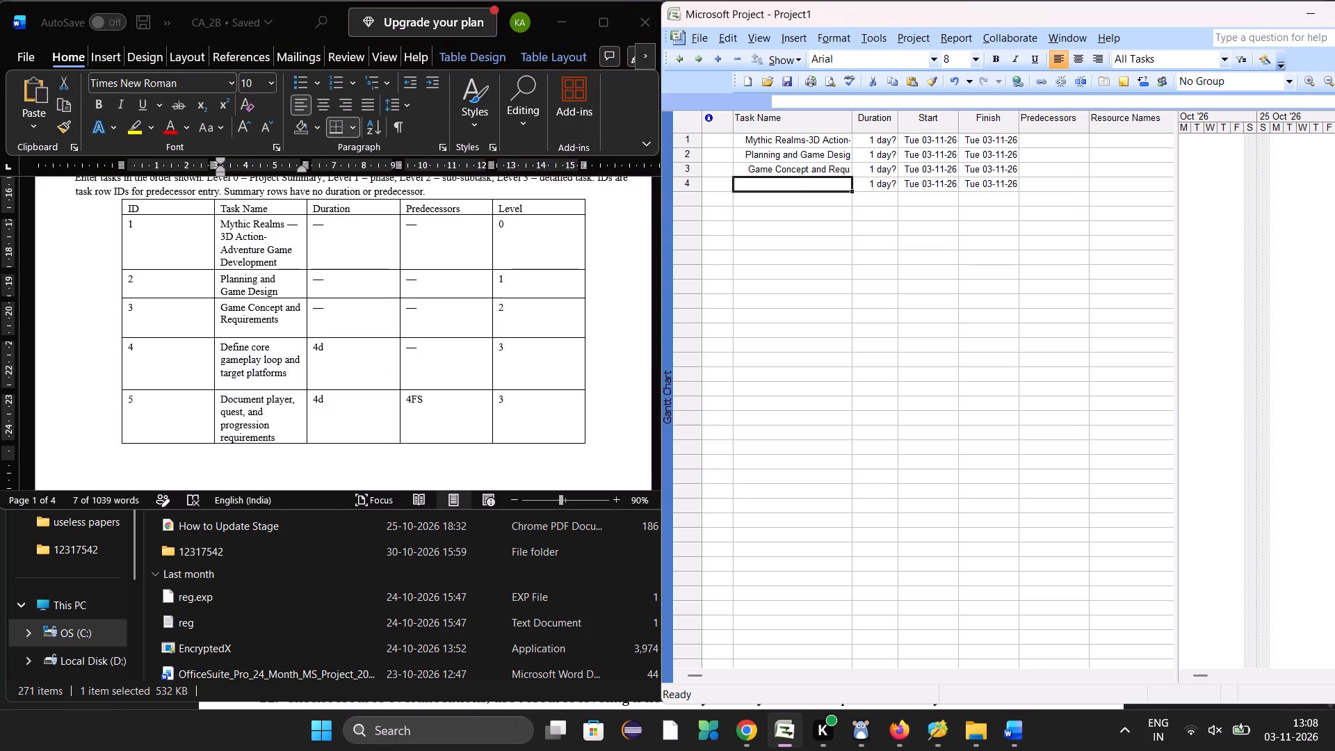
key(ctrl+v)
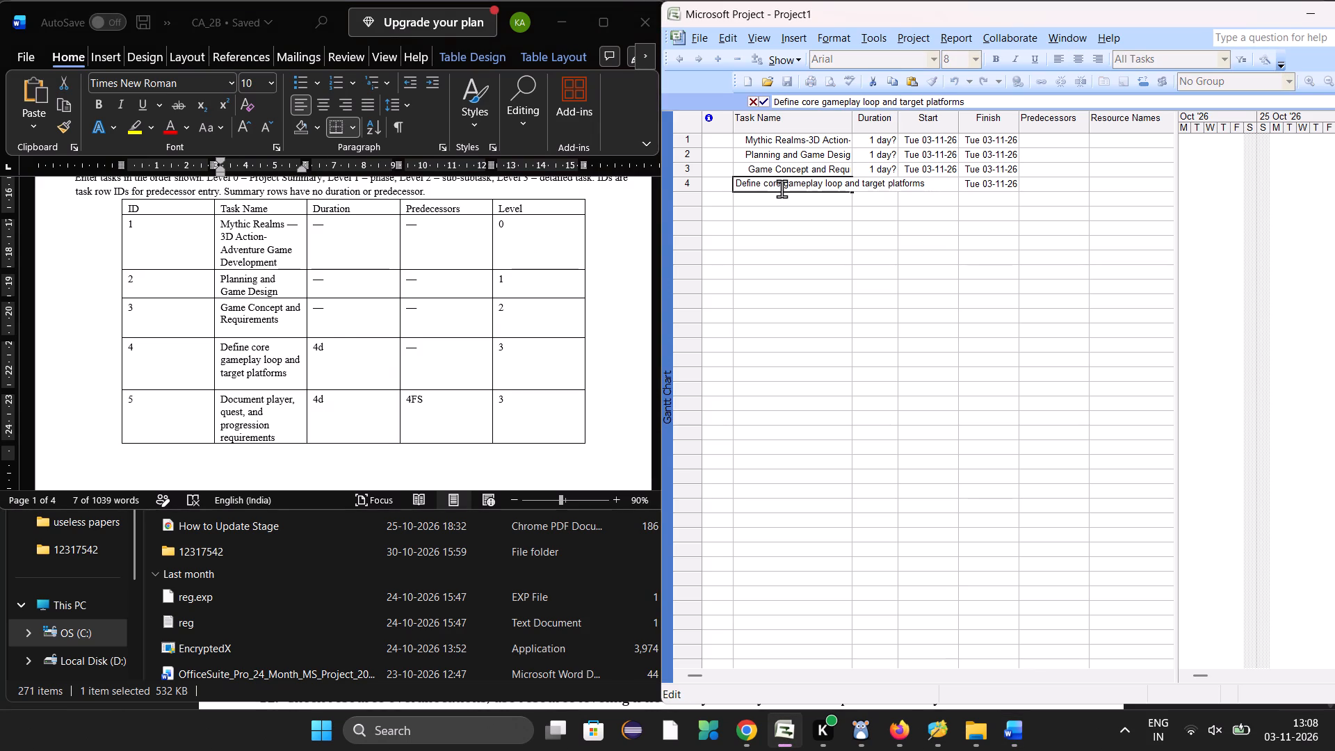
scroll(403, 367, down, 1)
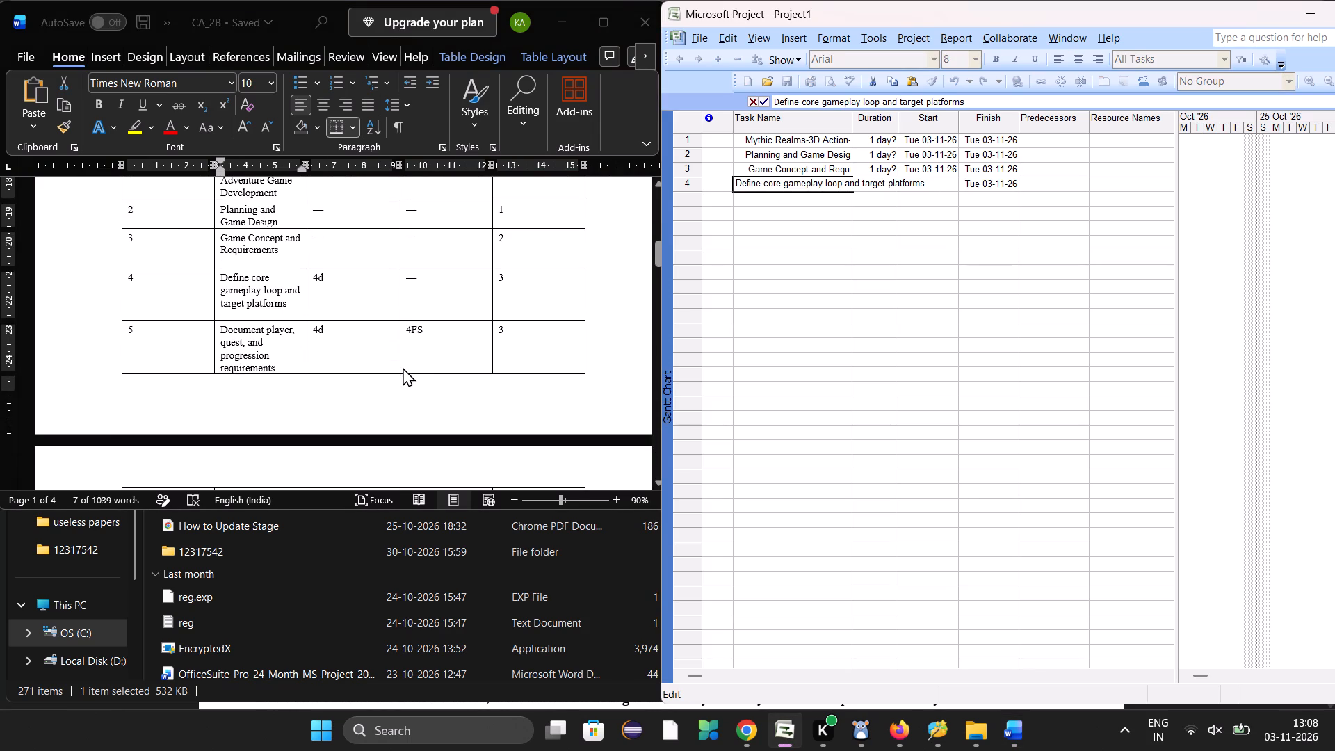
click(784, 207)
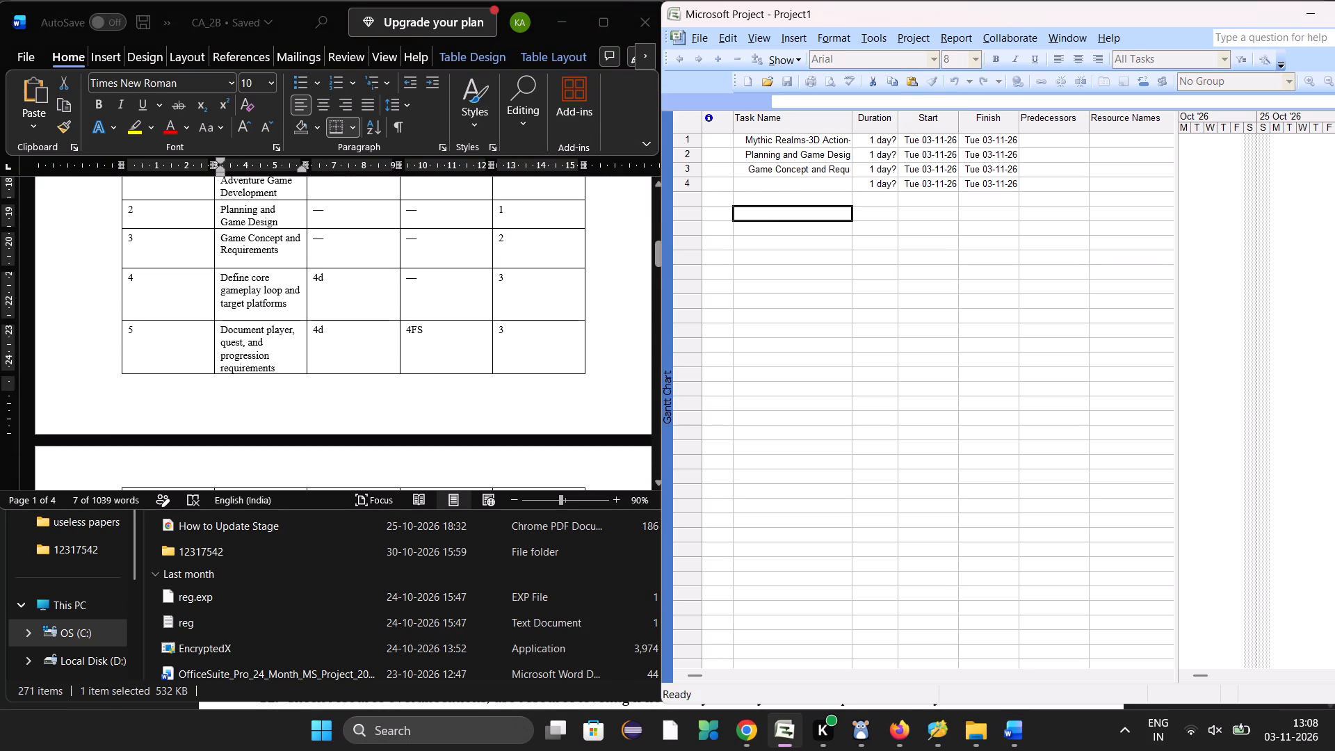
click(778, 195)
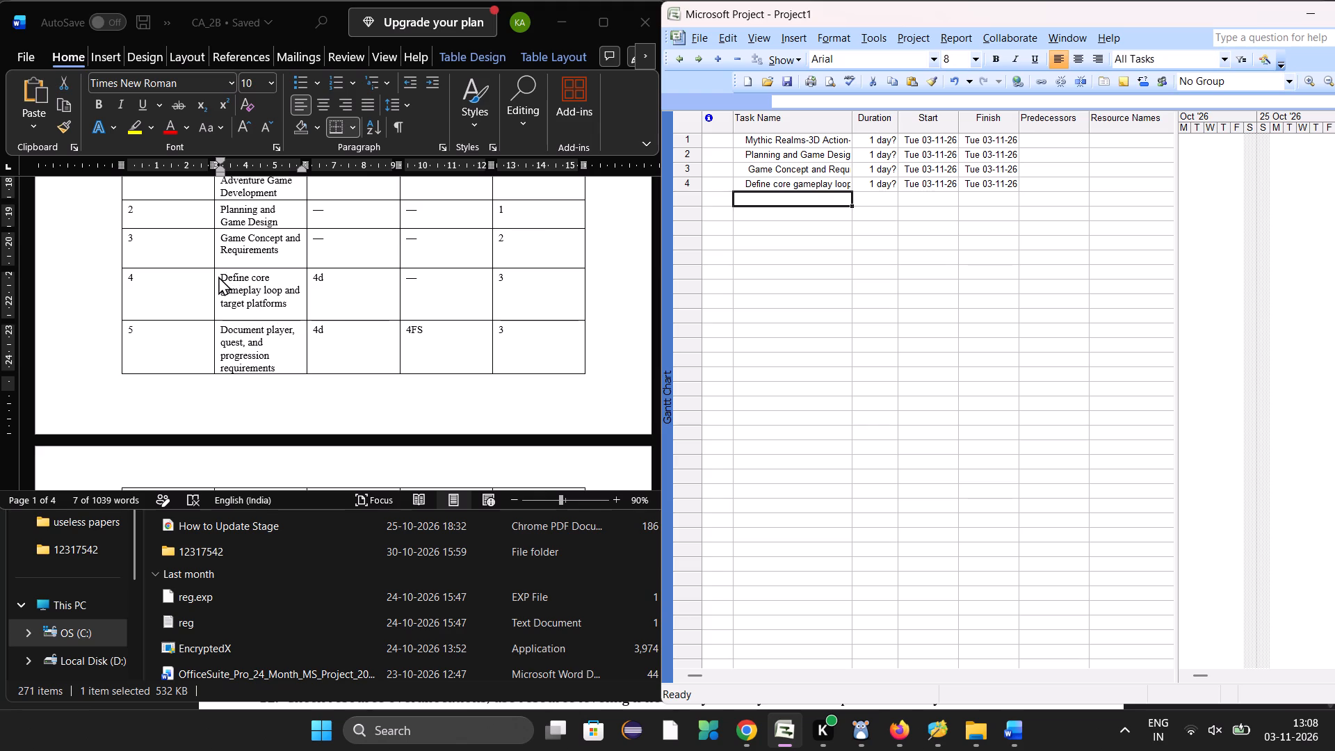
Copy the row 5 name from the Word table into the project as task 5, "Document player, quest, and progression requirements".
scroll(218, 276, down, 1)
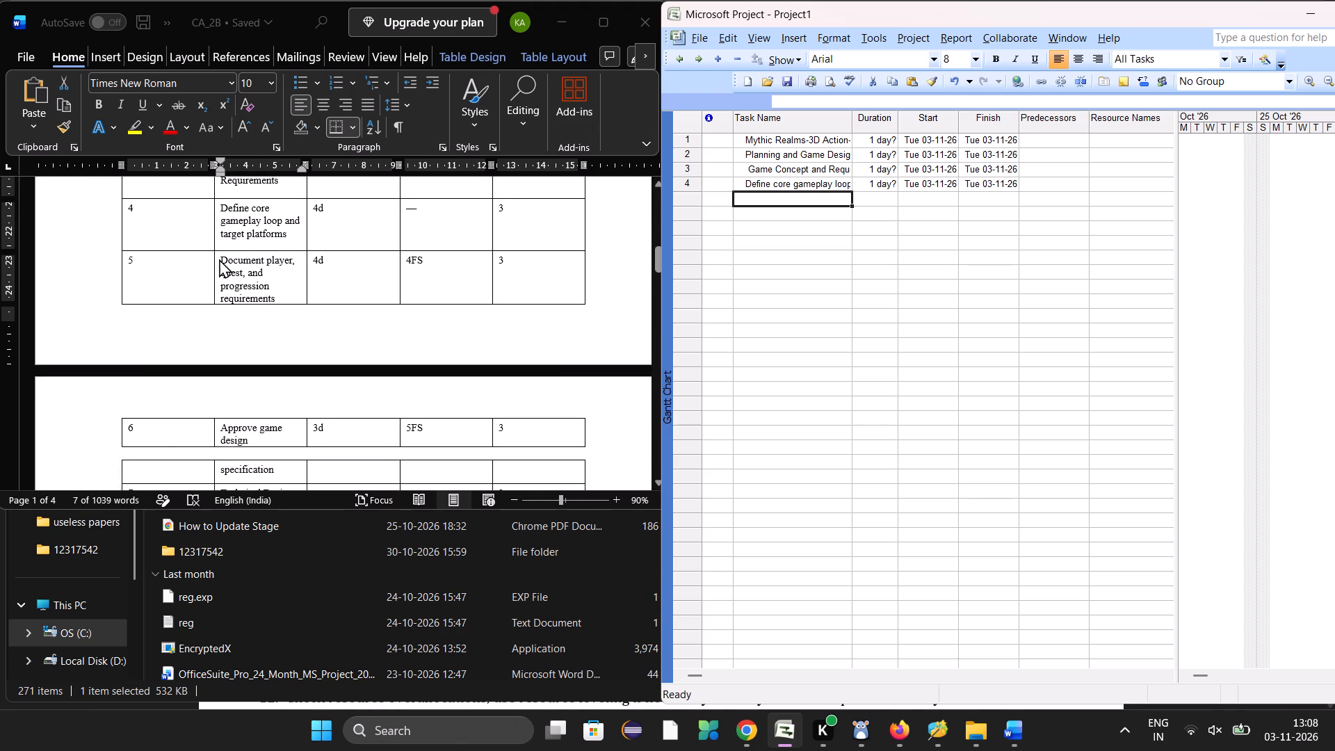
click(219, 259)
click(219, 259)
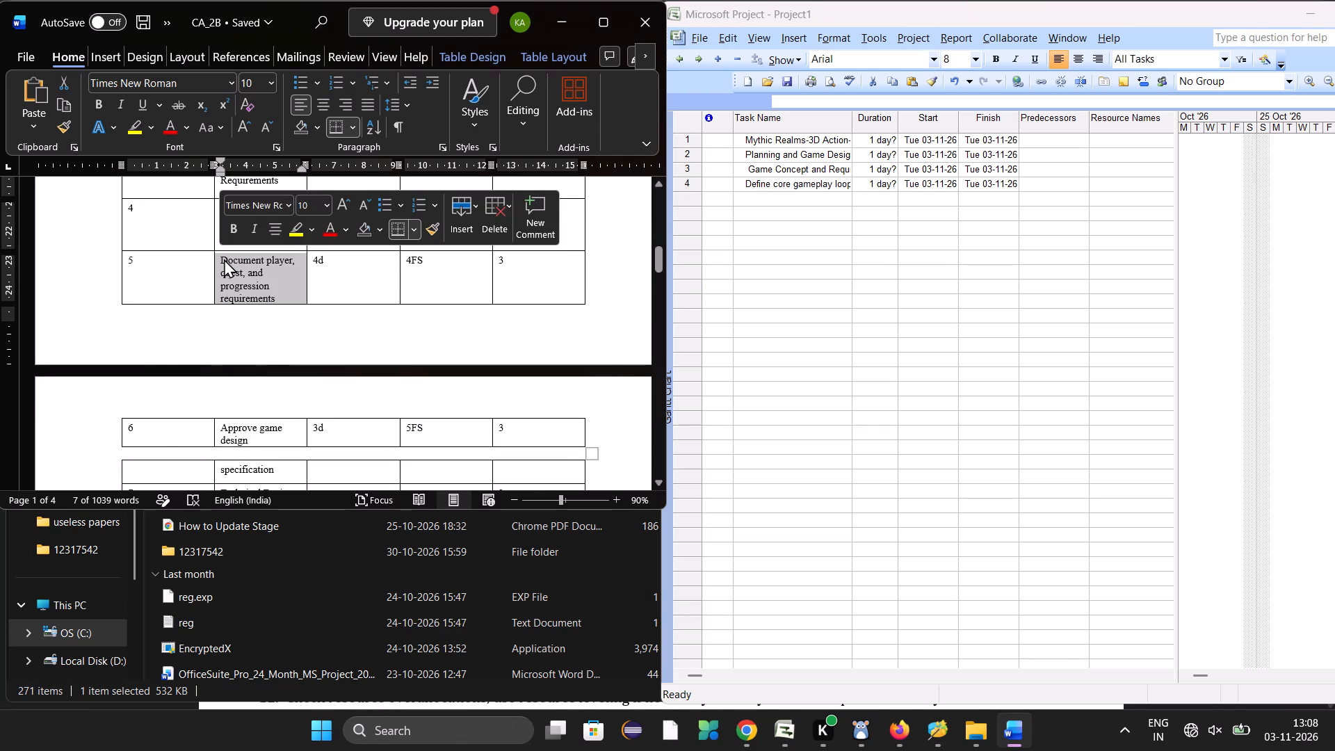
click(223, 259)
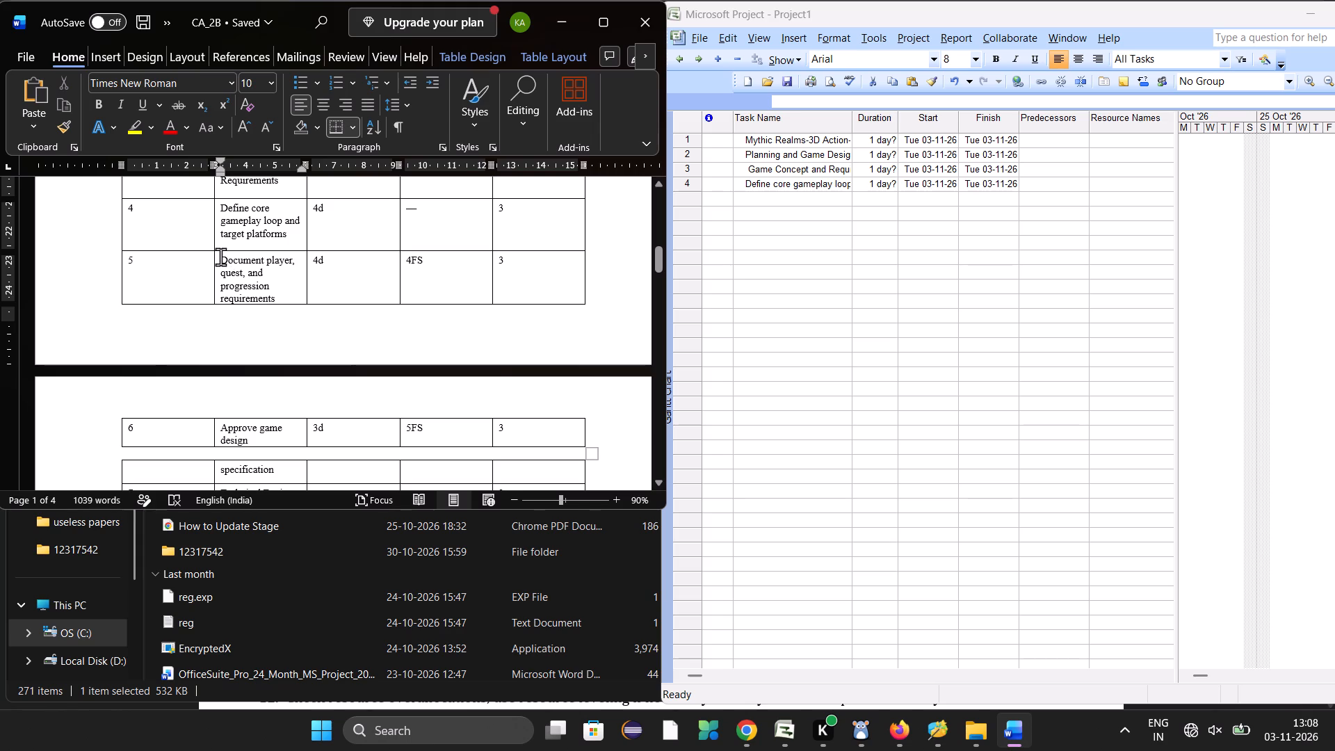
drag(220, 257, 297, 305)
key(ctrl+c)
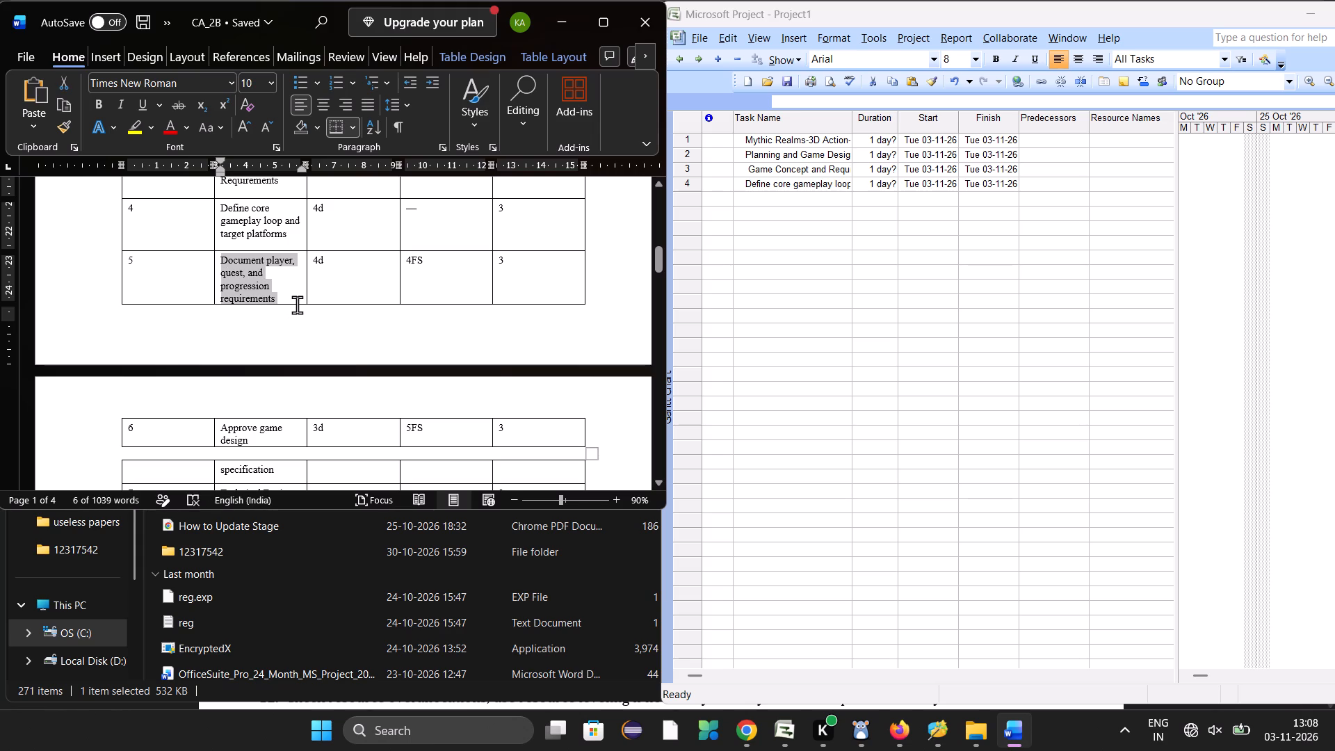
click(770, 197)
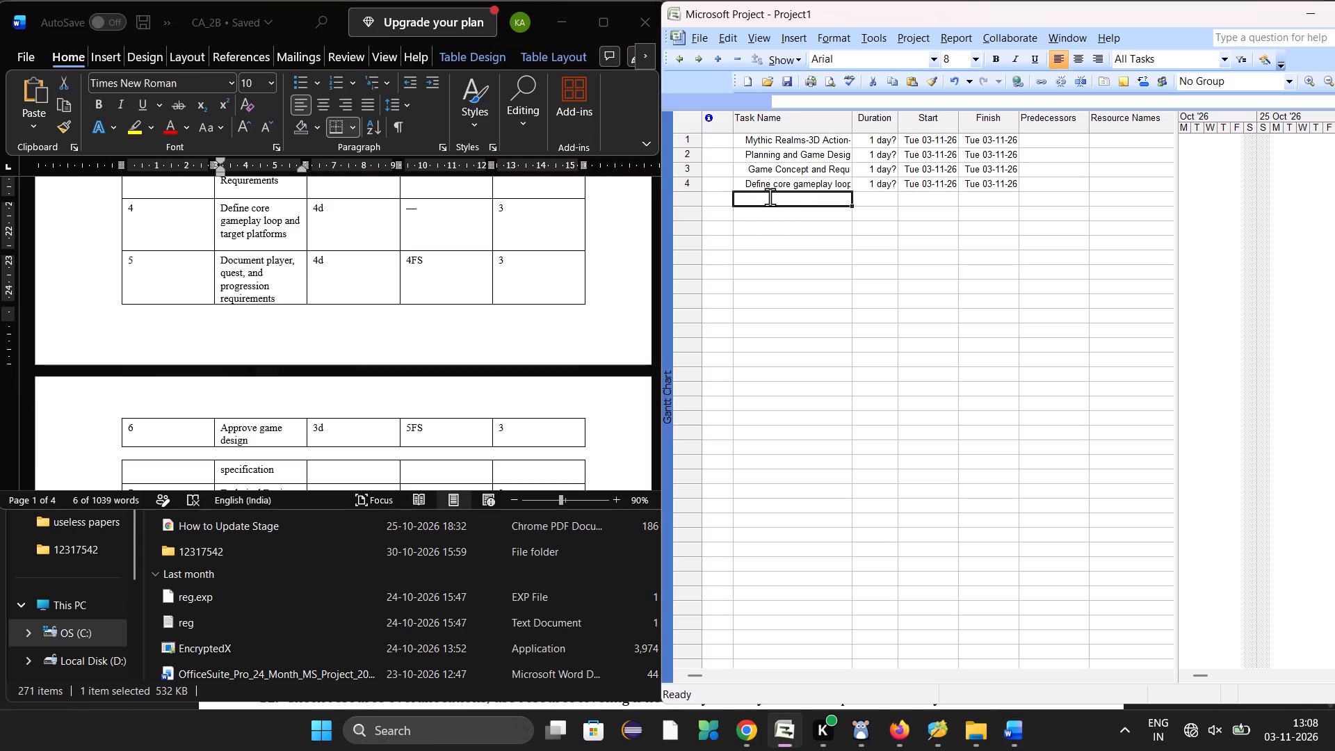
click(775, 197)
key(ctrl+v)
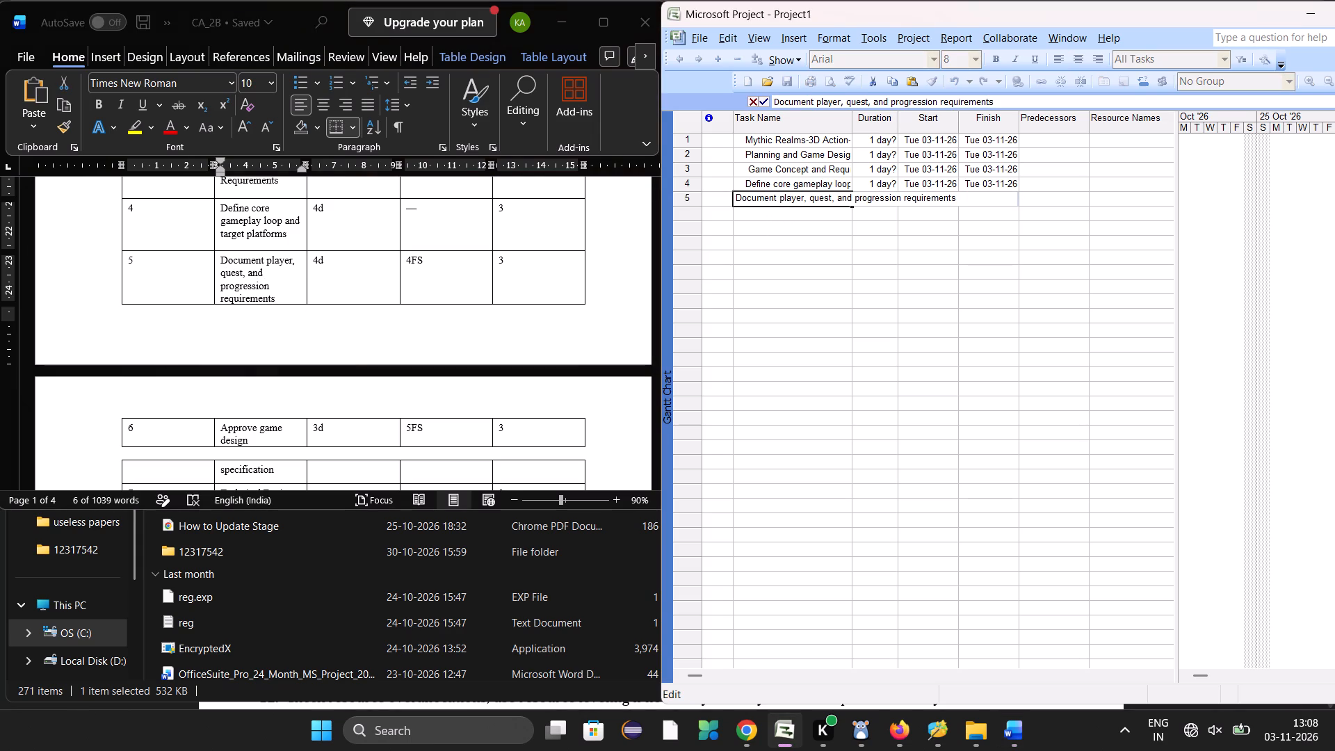
click(788, 216)
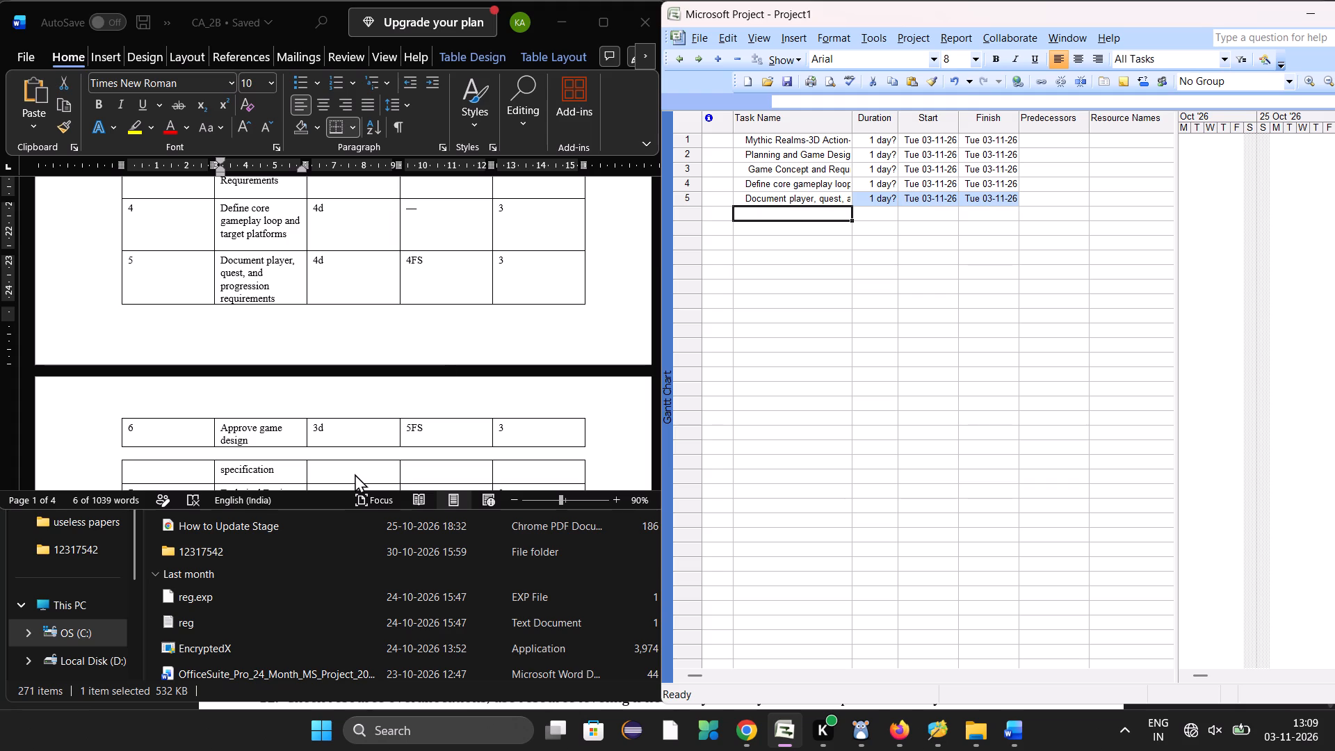
Copy the "Approve game design" part of the row 6 name from the Word table into task 6's name cell.
scroll(391, 406, down, 1)
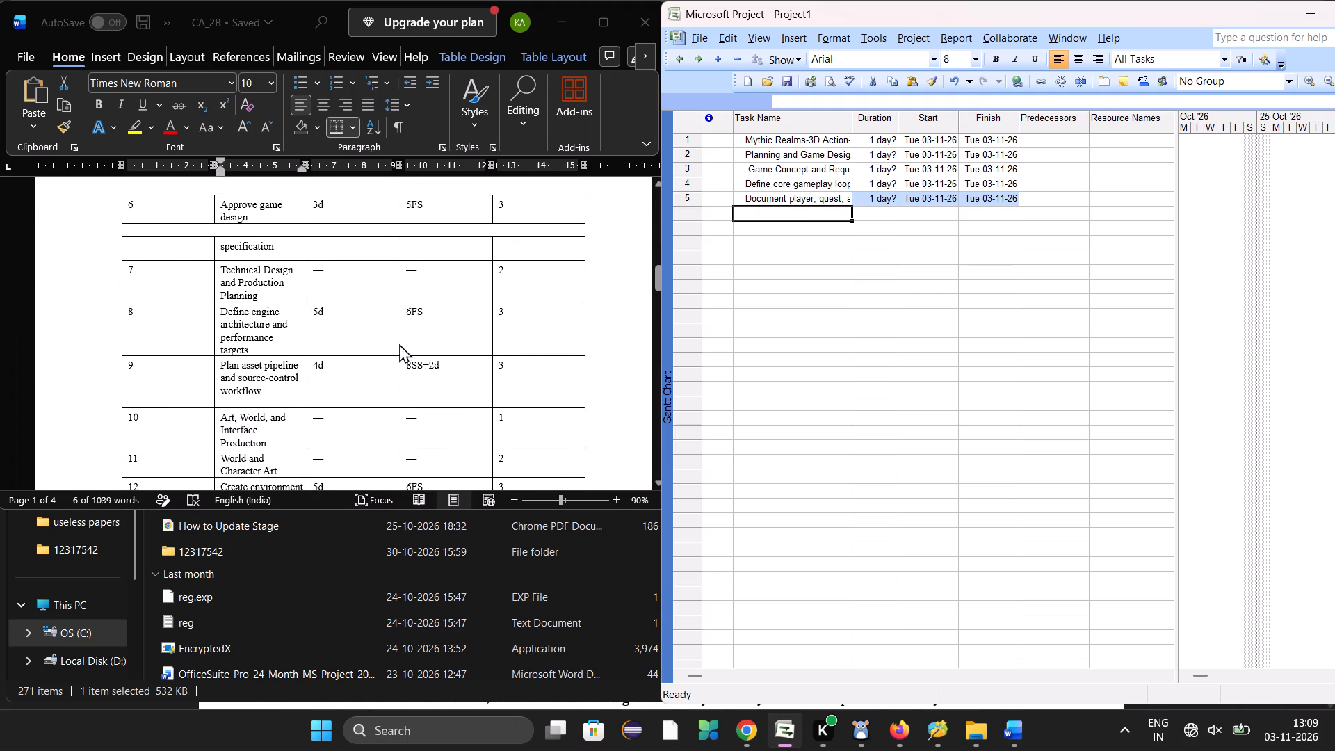
click(222, 197)
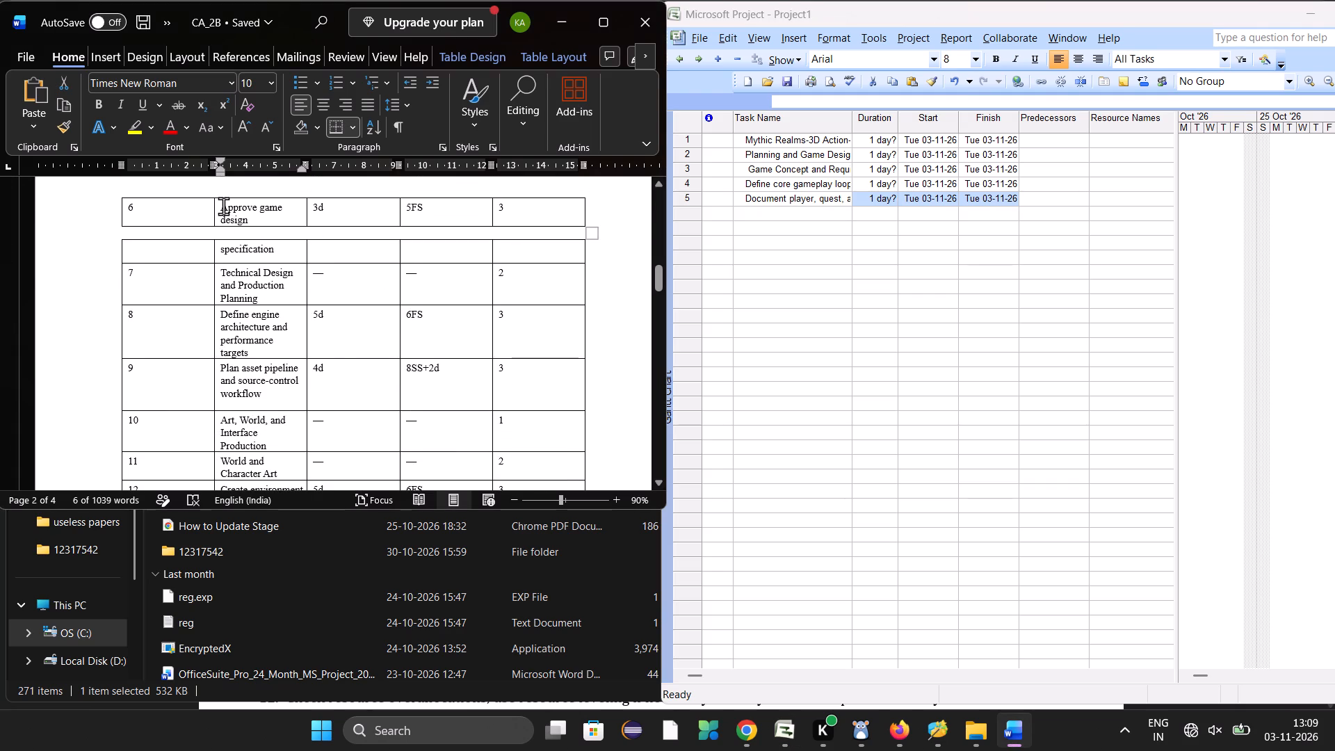
drag(221, 204, 250, 217)
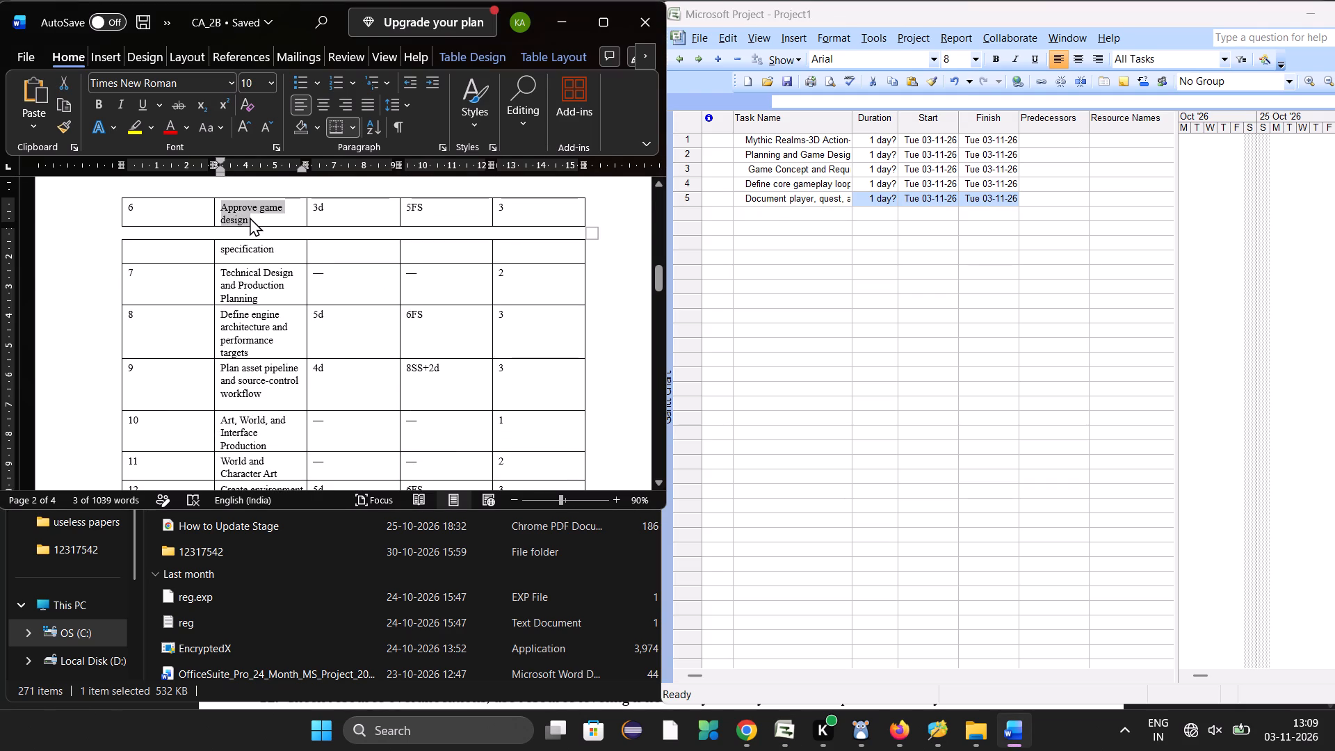
key(ctrl+c)
click(782, 211)
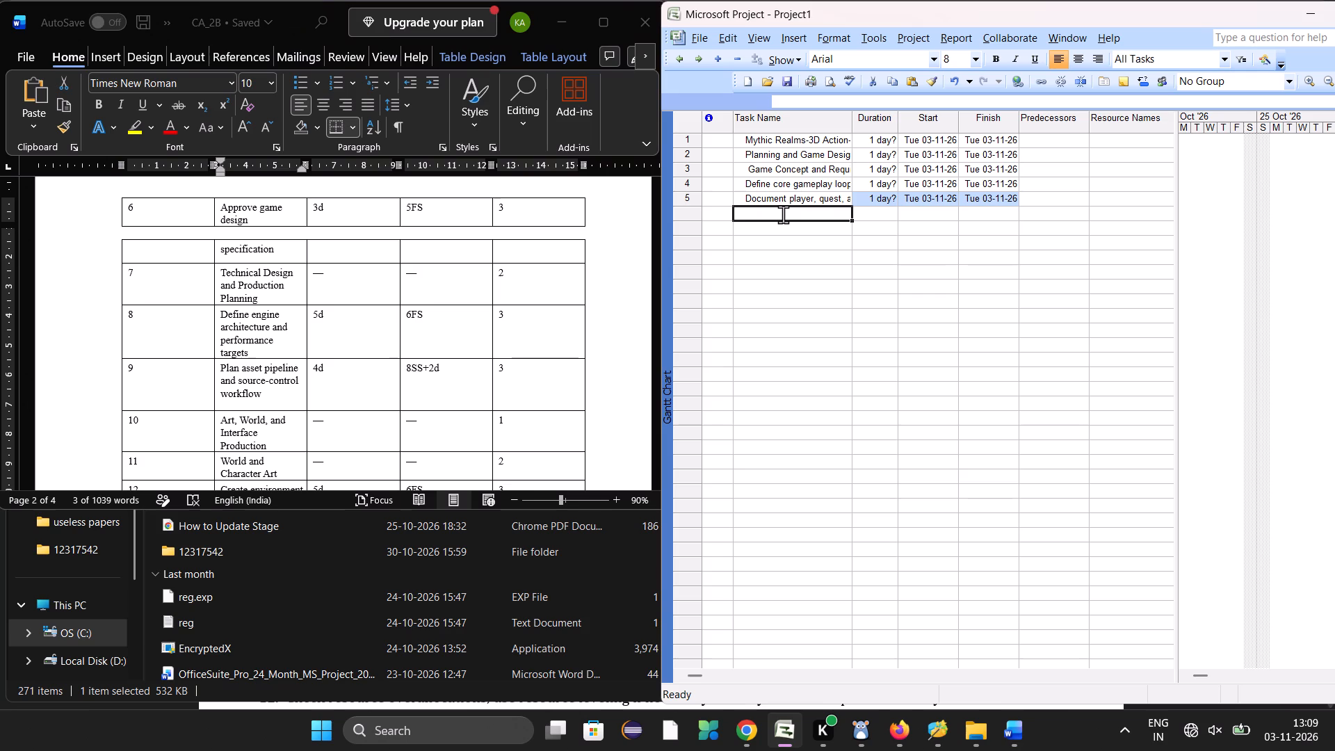
click(783, 214)
key(ctrl+v)
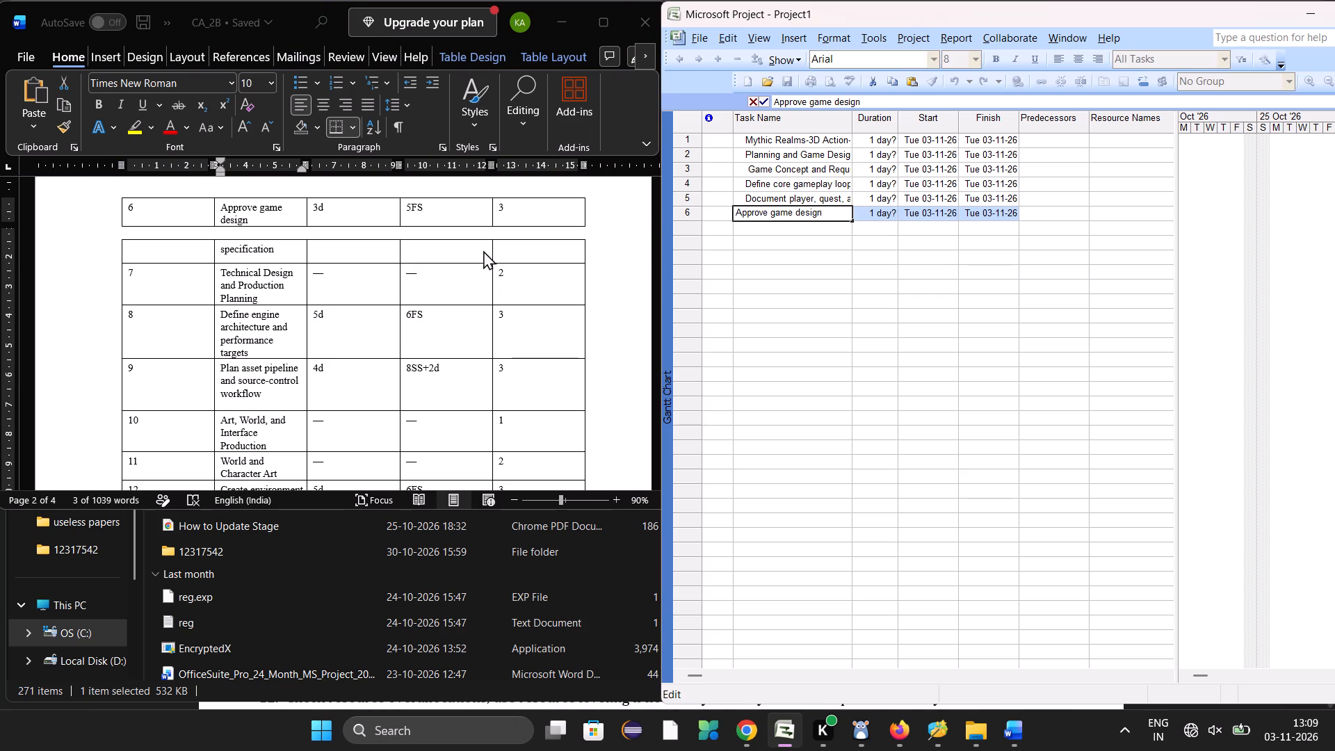
Look through the remaining rows of the Word task table, down to the start of the Resource Sheet section.
click(257, 266)
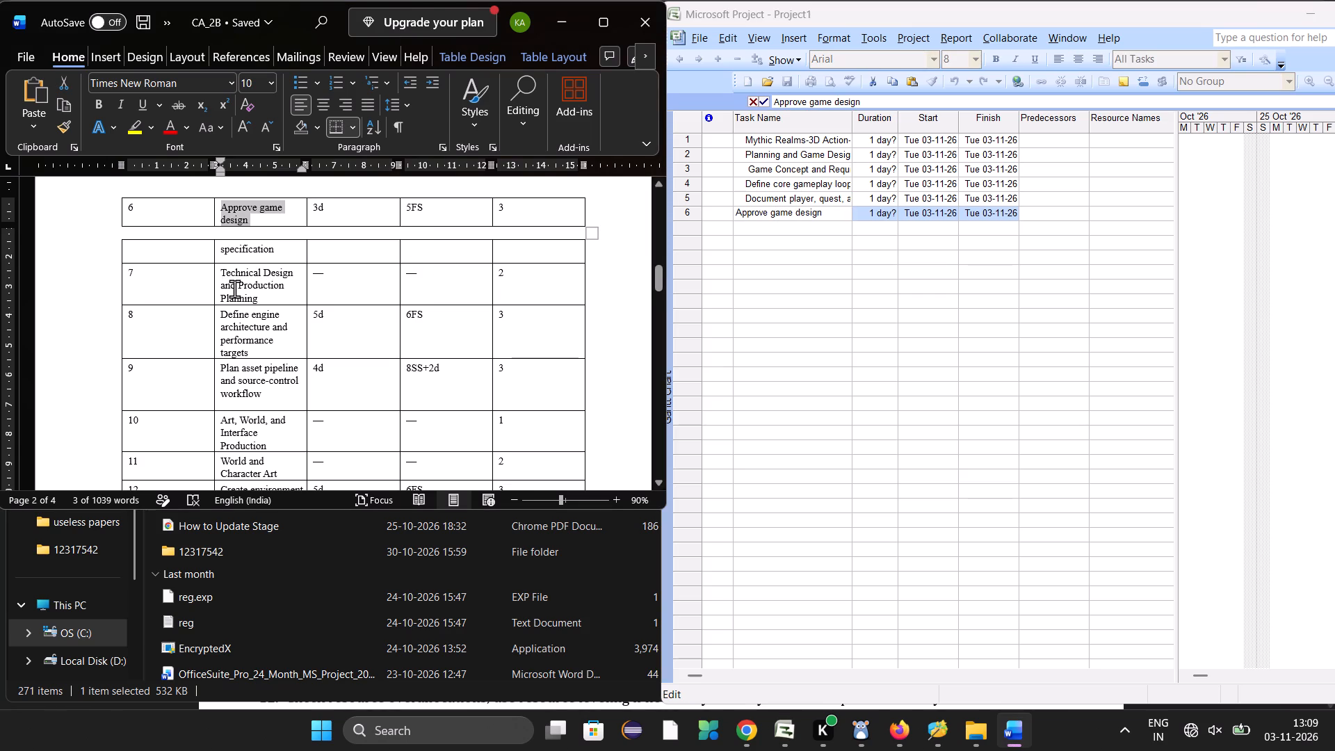
scroll(234, 289, up, 1)
scroll(234, 289, right, 1)
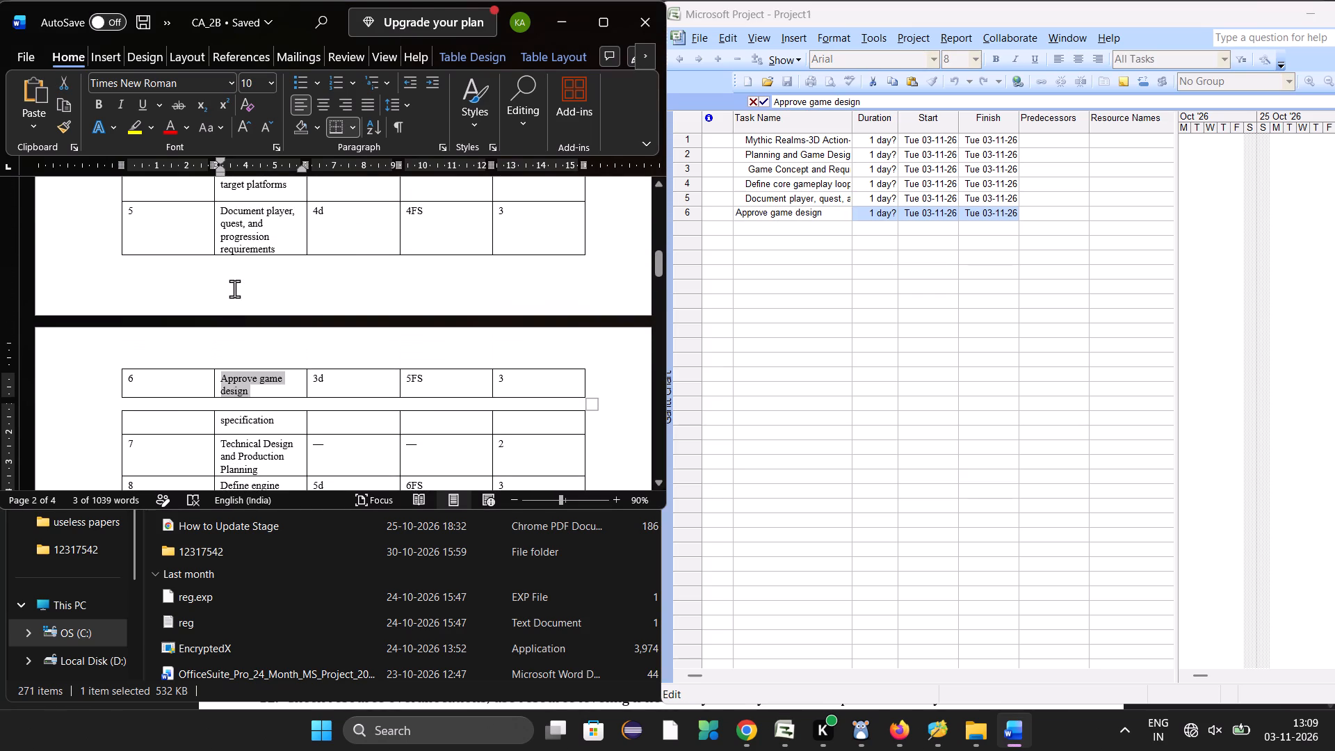
scroll(234, 289, right, 1)
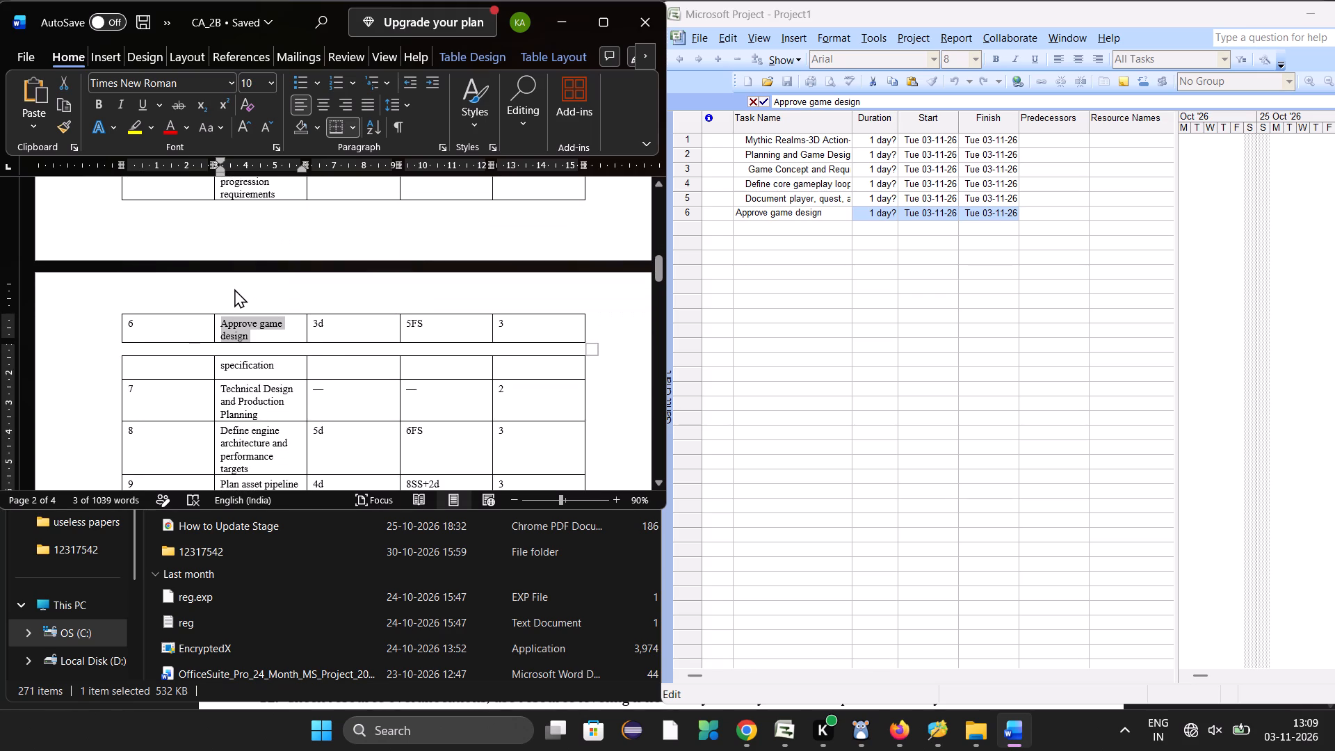
scroll(234, 289, right, 2)
scroll(234, 289, down, 1)
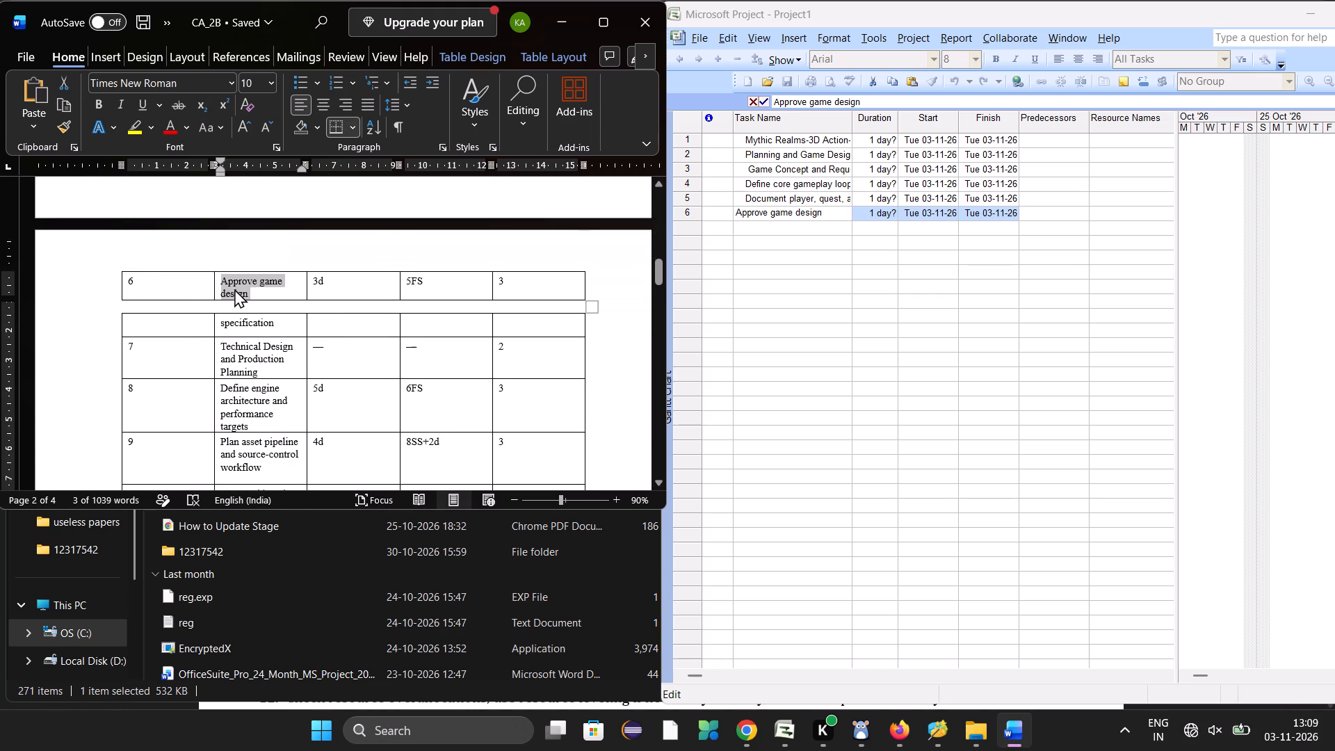
scroll(234, 289, down, 1)
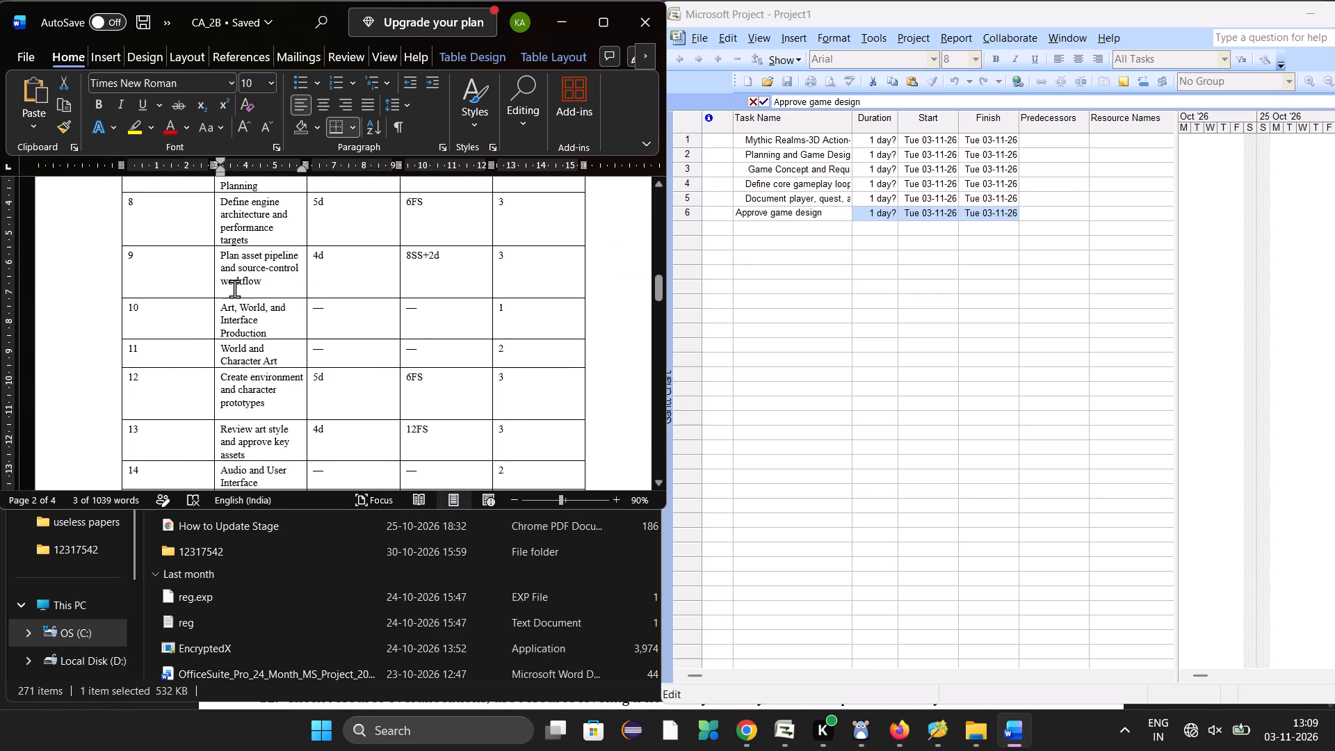
scroll(234, 289, down, 1)
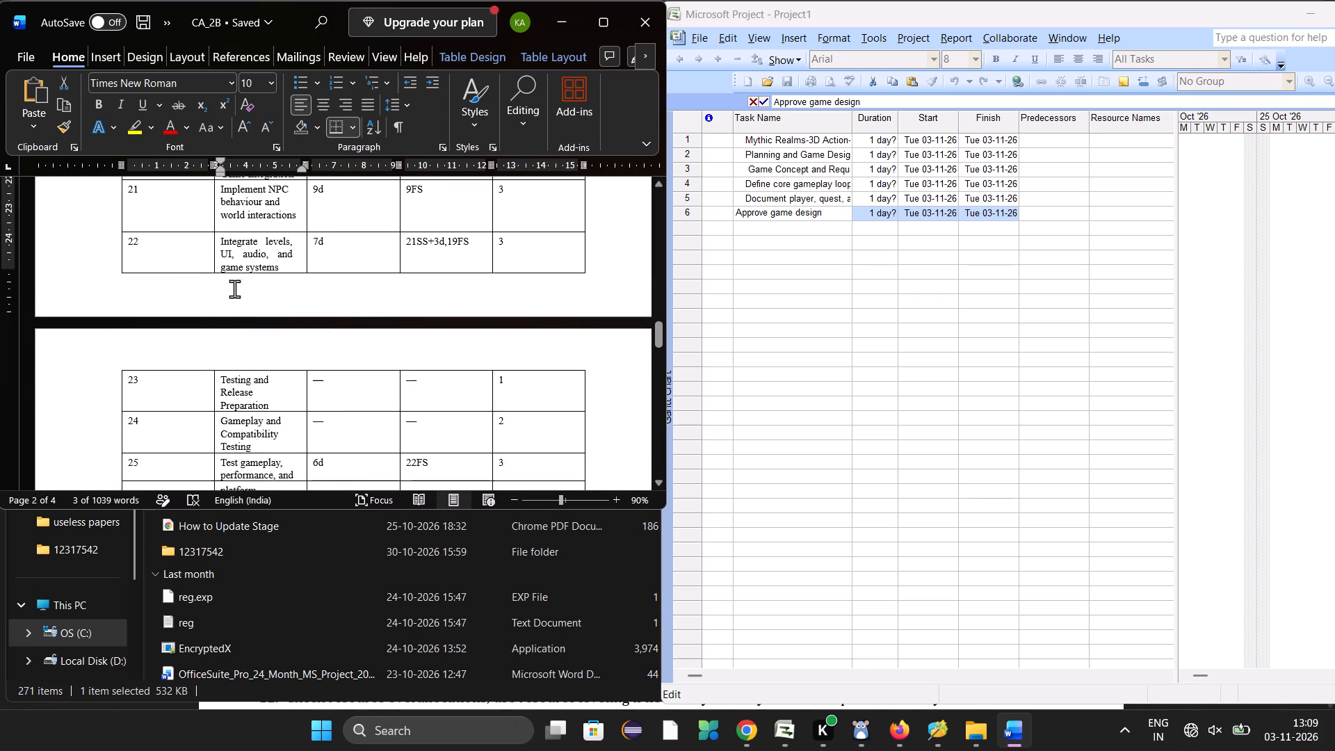
scroll(234, 289, down, 2)
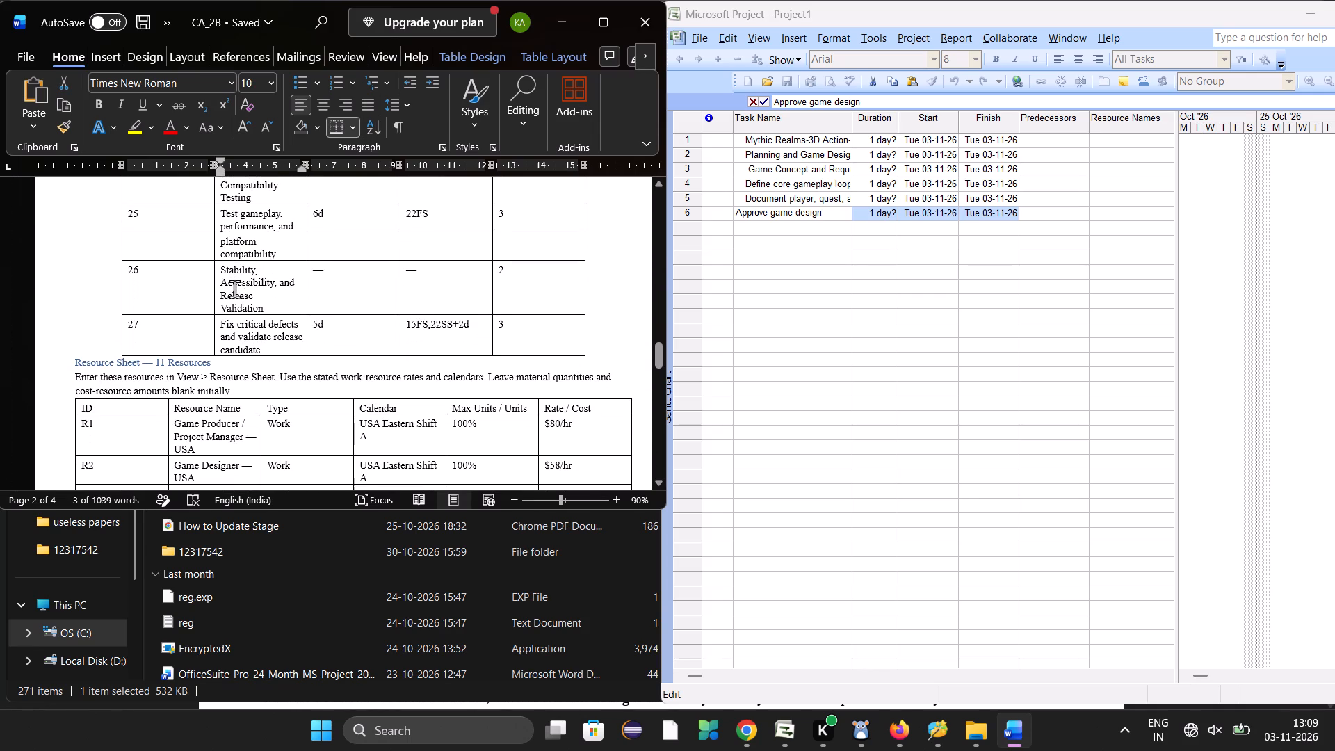
scroll(234, 289, down, 1)
scroll(234, 289, up, 1)
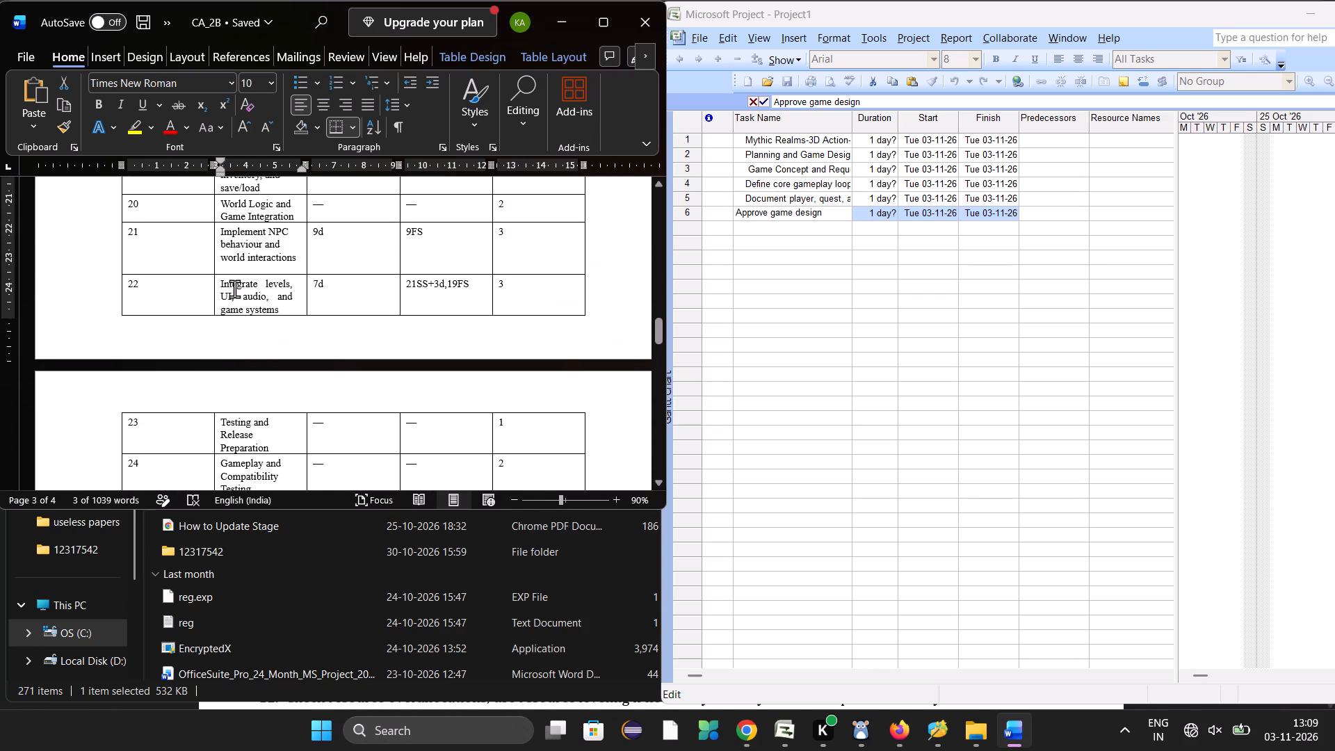
scroll(234, 289, up, 2)
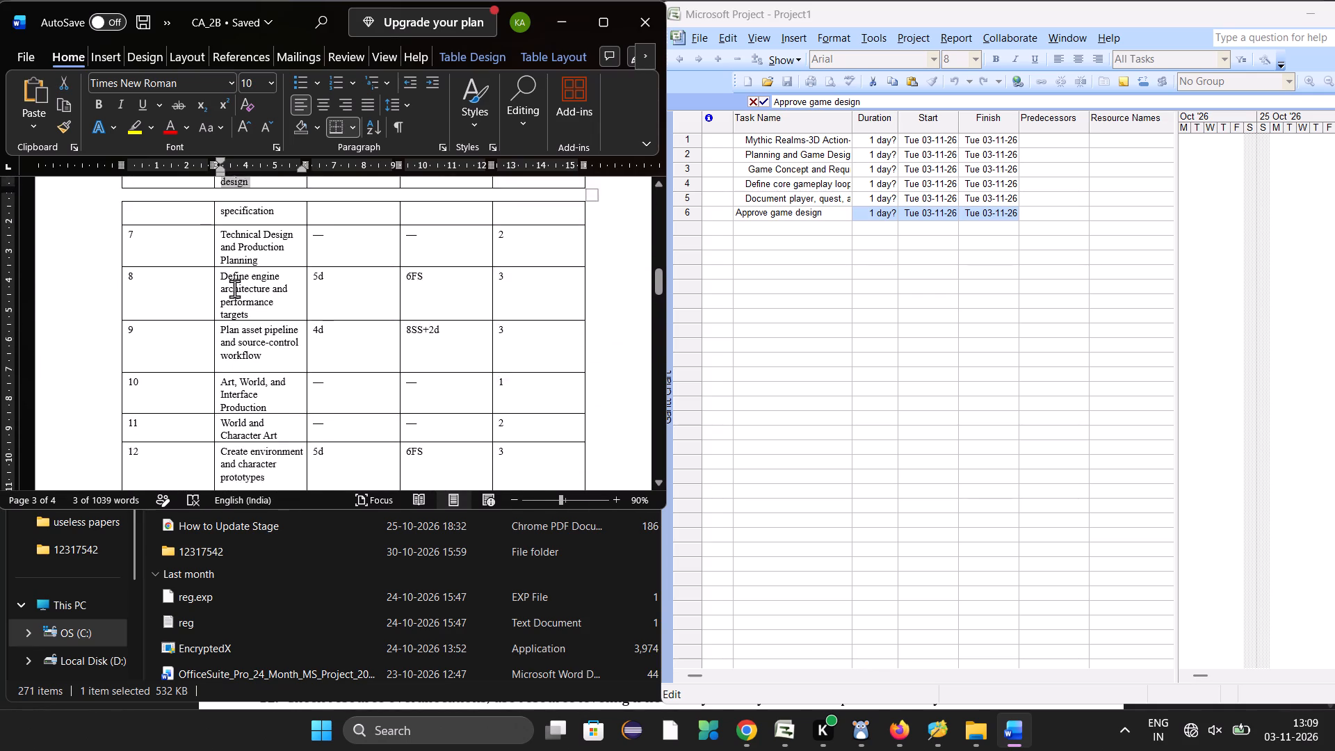
scroll(234, 289, up, 1)
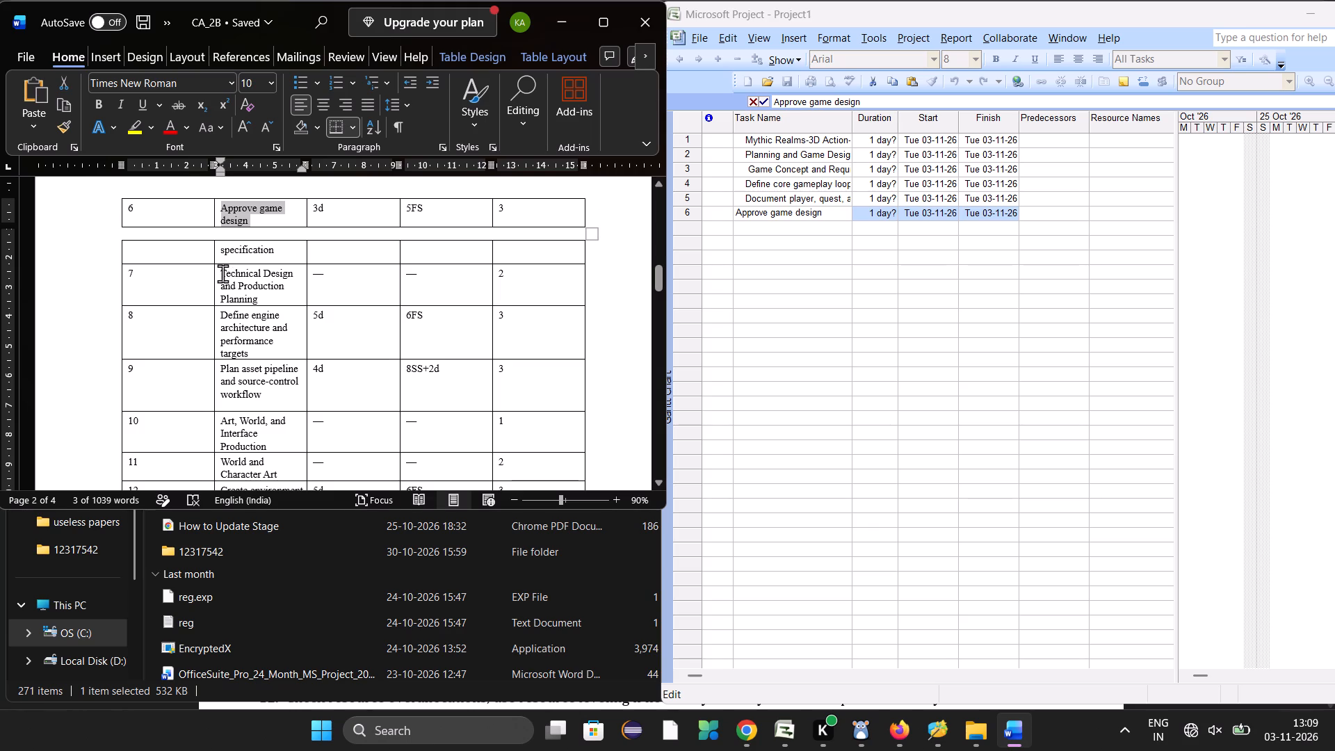
Copy the row 7 name from the Word table into the project as task 7, "Technical Design and Production Planning".
drag(222, 273, 266, 295)
key(ctrl+c)
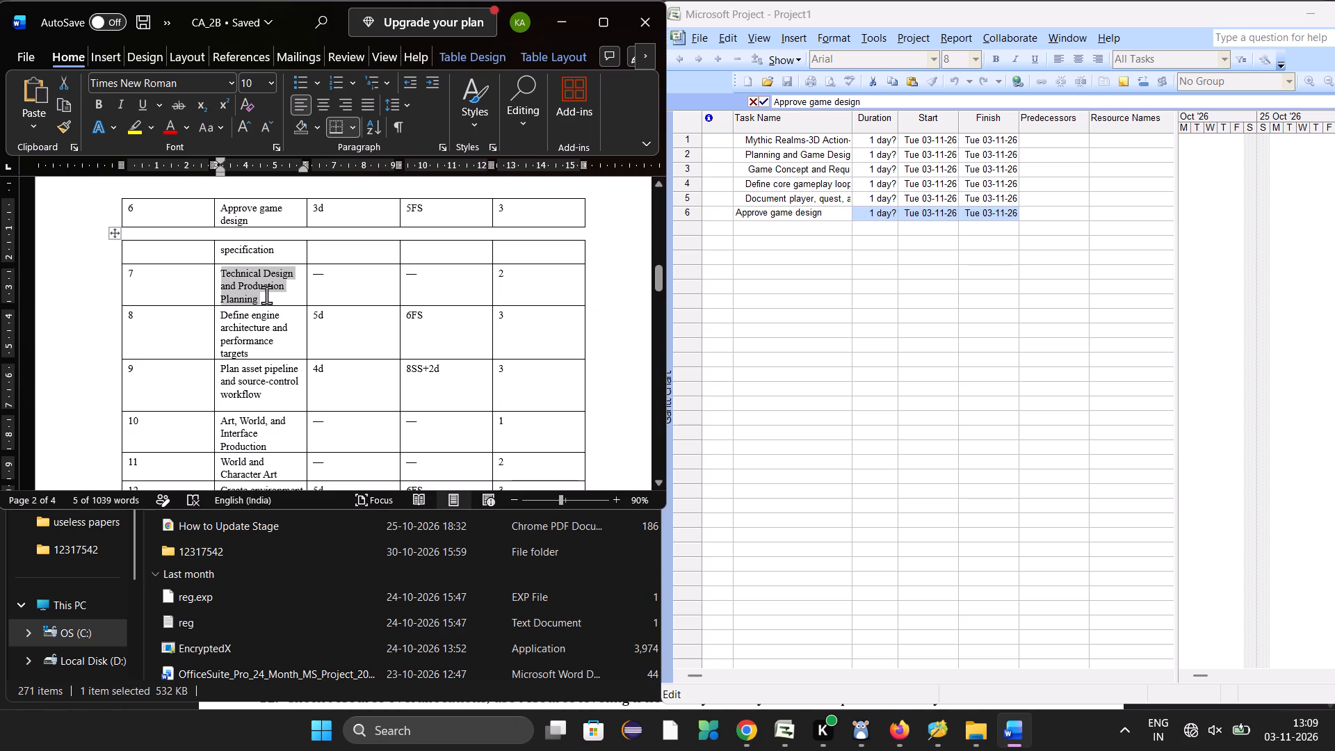
click(763, 227)
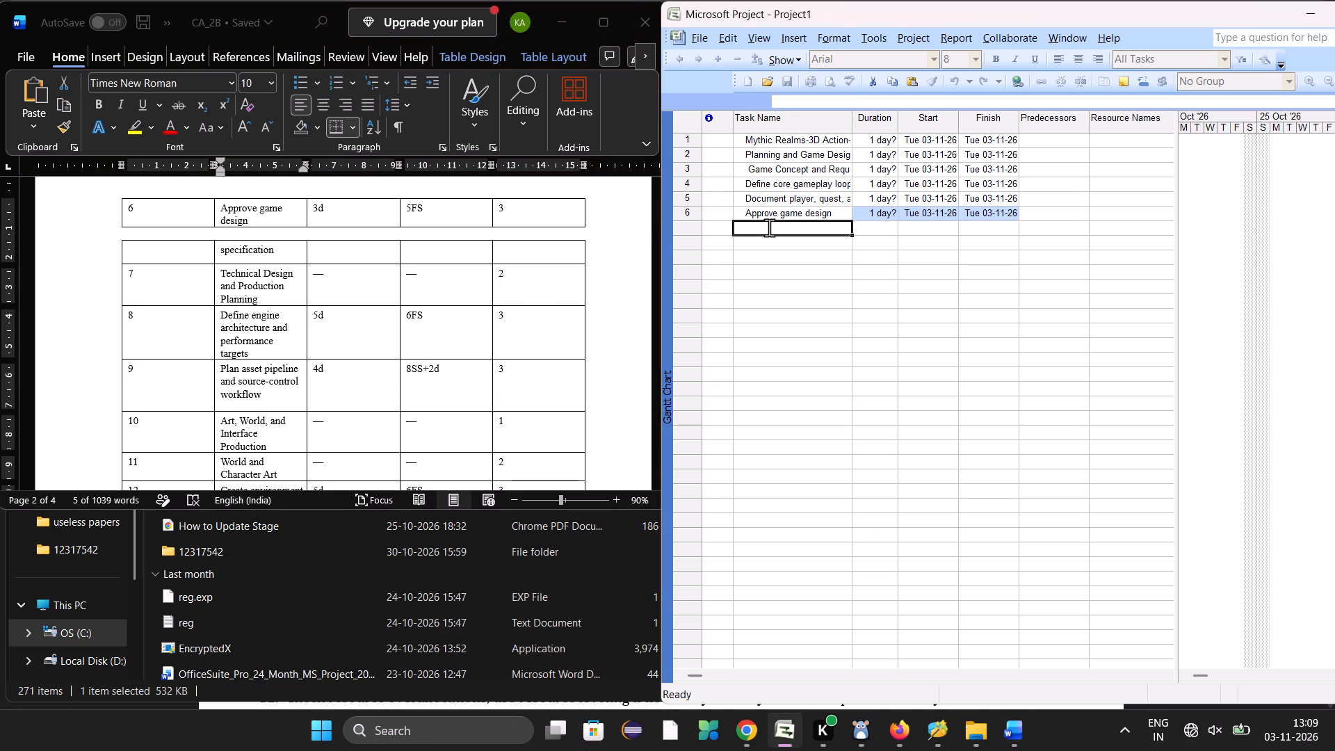
click(769, 227)
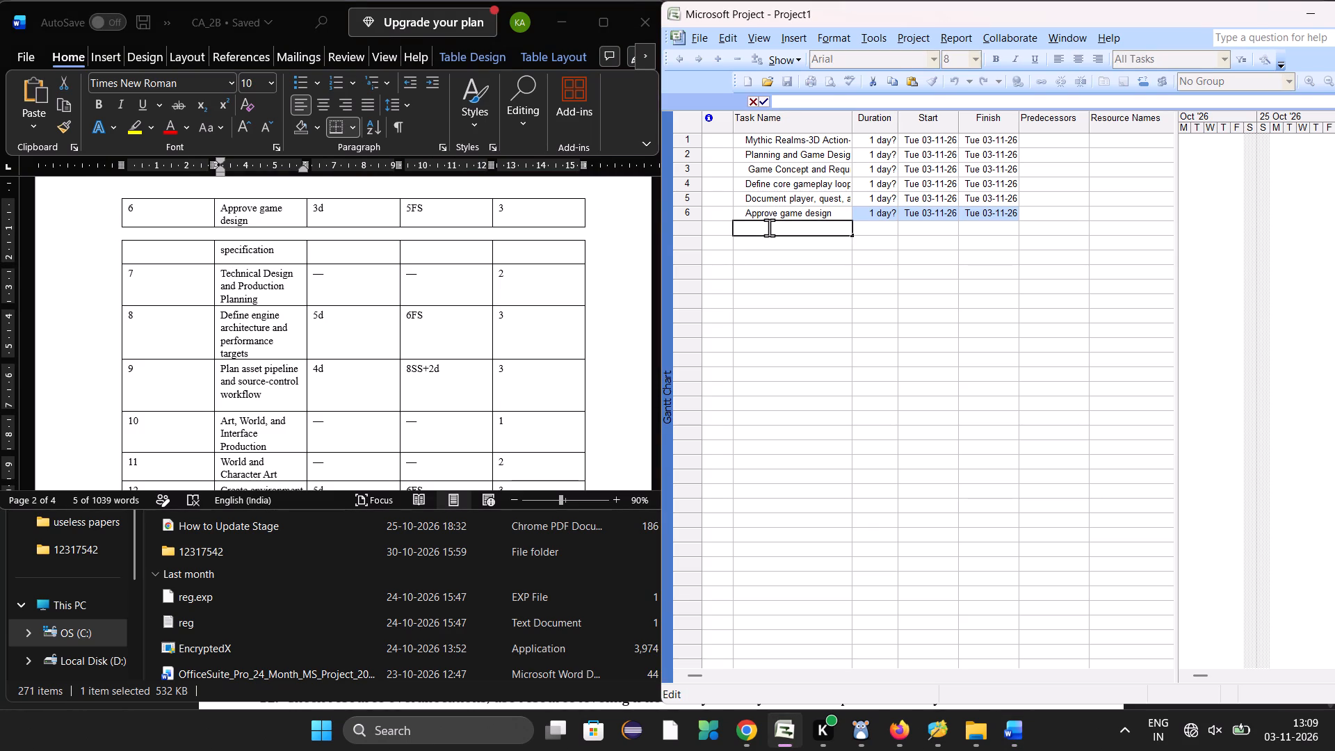
key(ctrl+v)
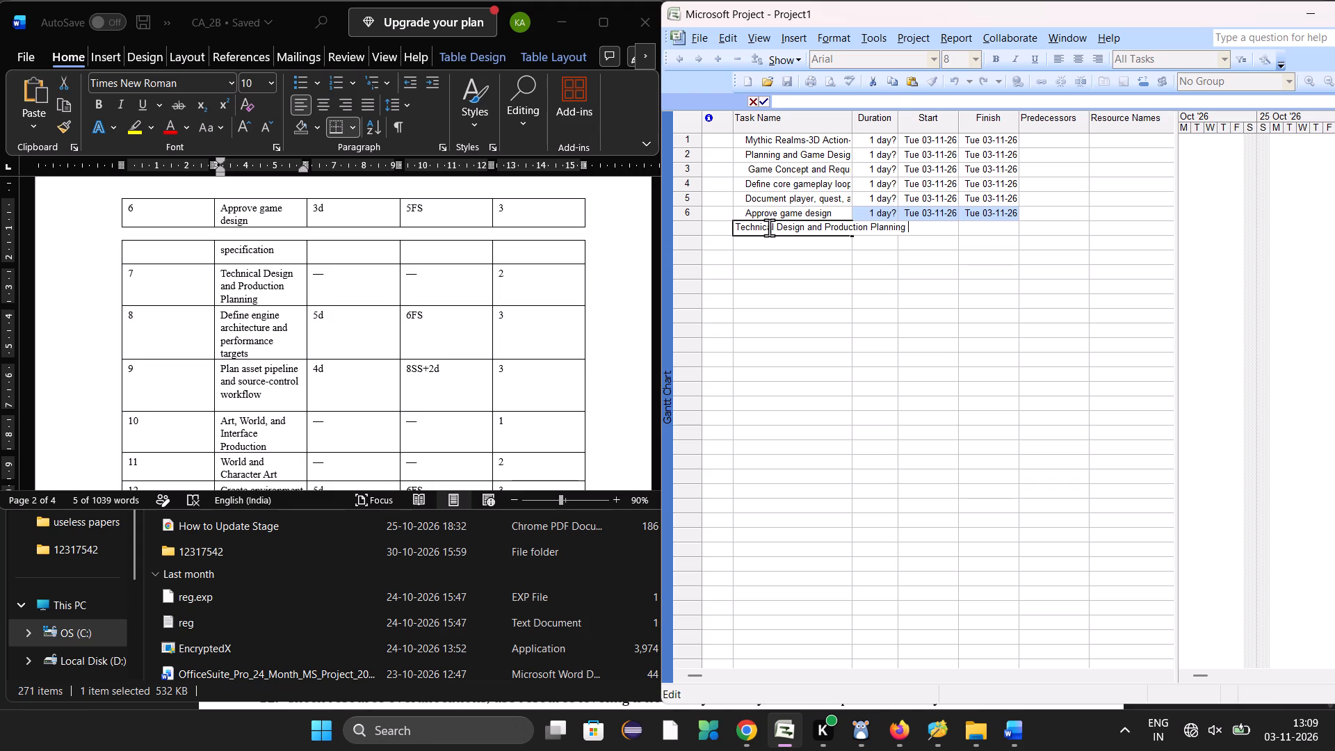
click(776, 247)
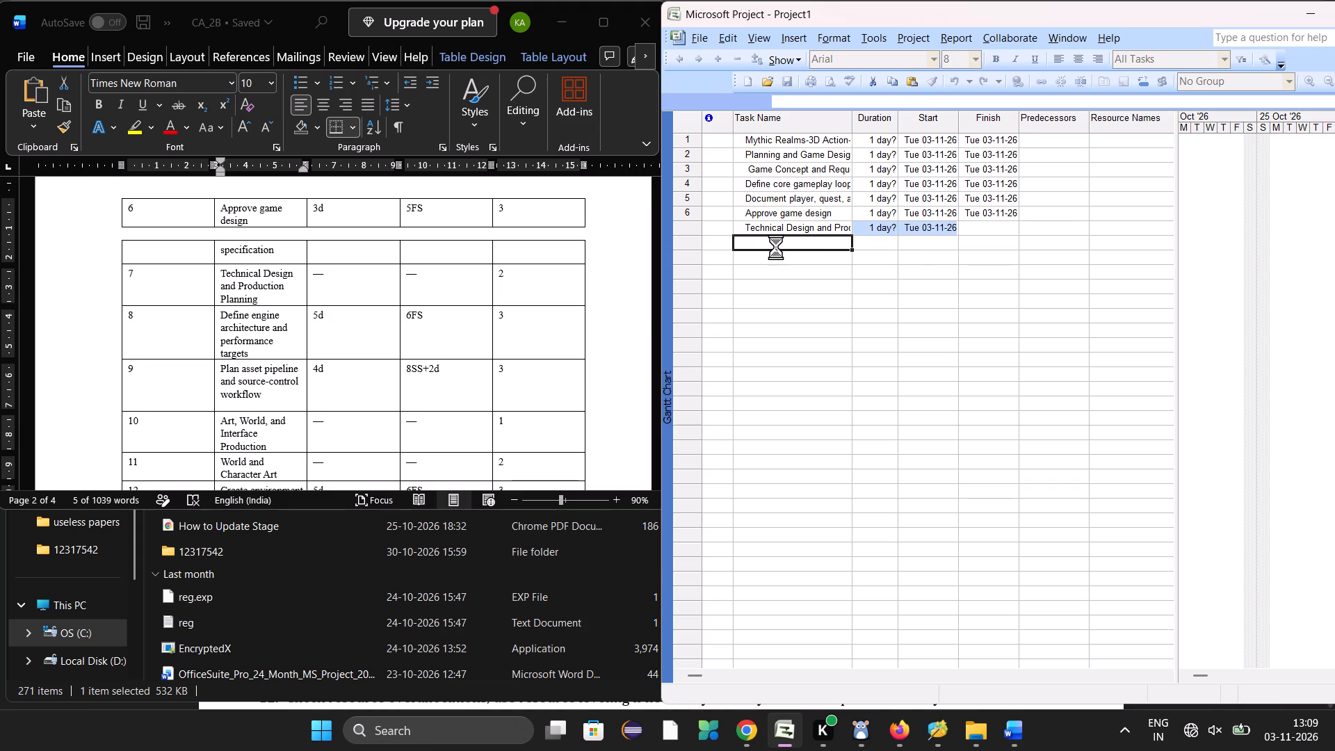
Copy the row 8 name from the Word table into the project as task 8, "Define engine architecture and performance targets".
click(221, 316)
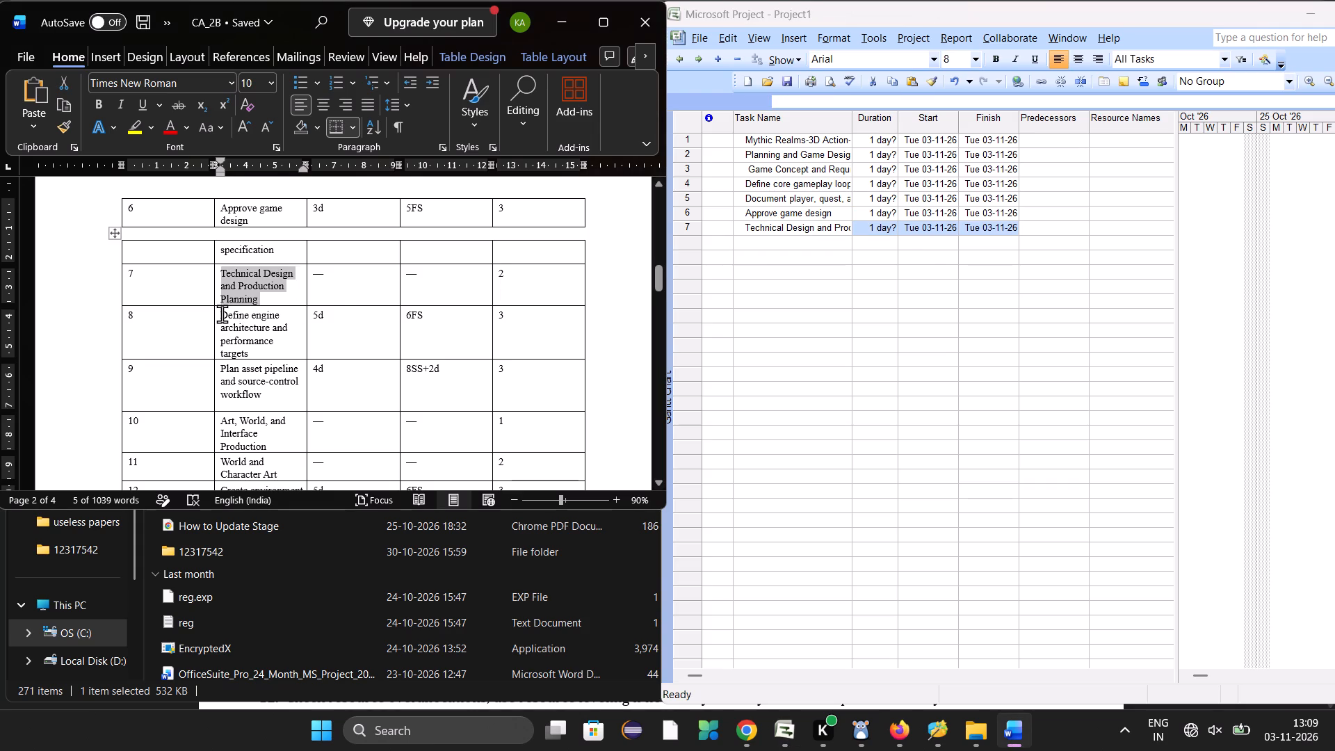
drag(222, 314, 264, 353)
key(ctrl+c)
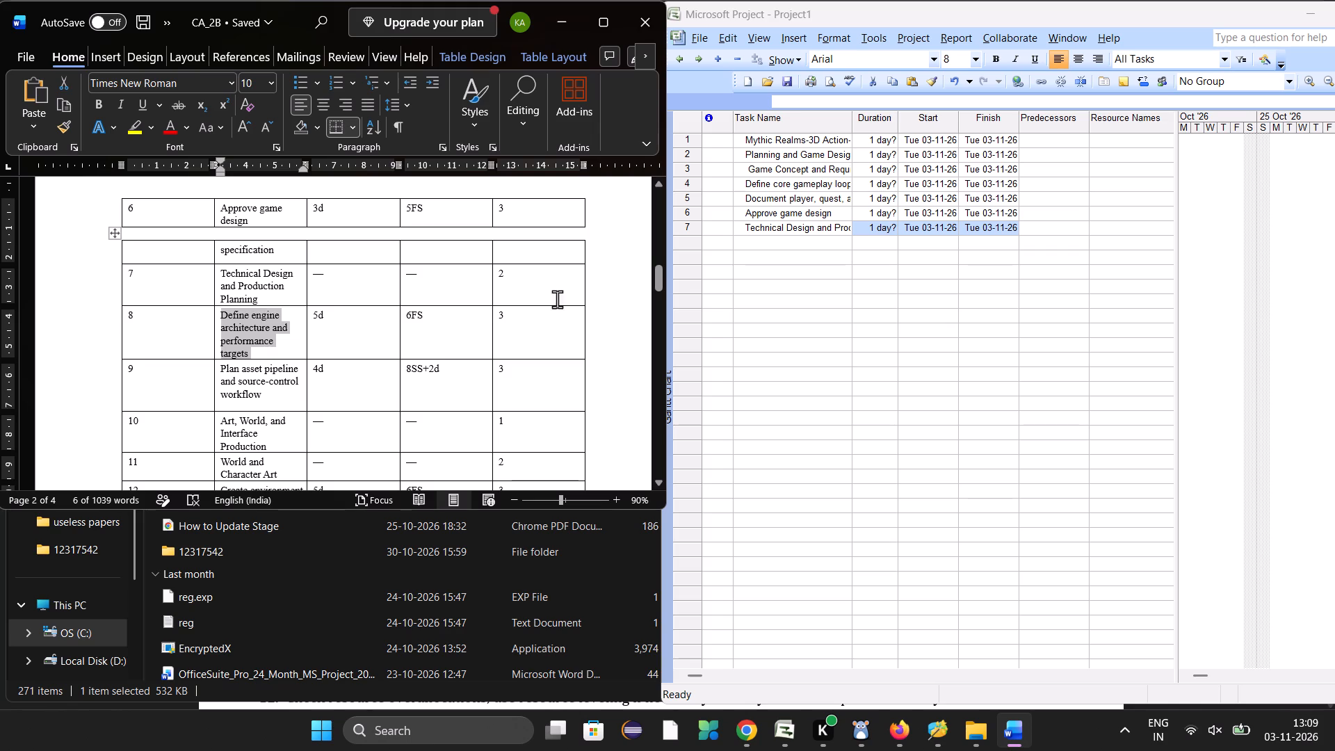
click(793, 243)
key(ctrl+v)
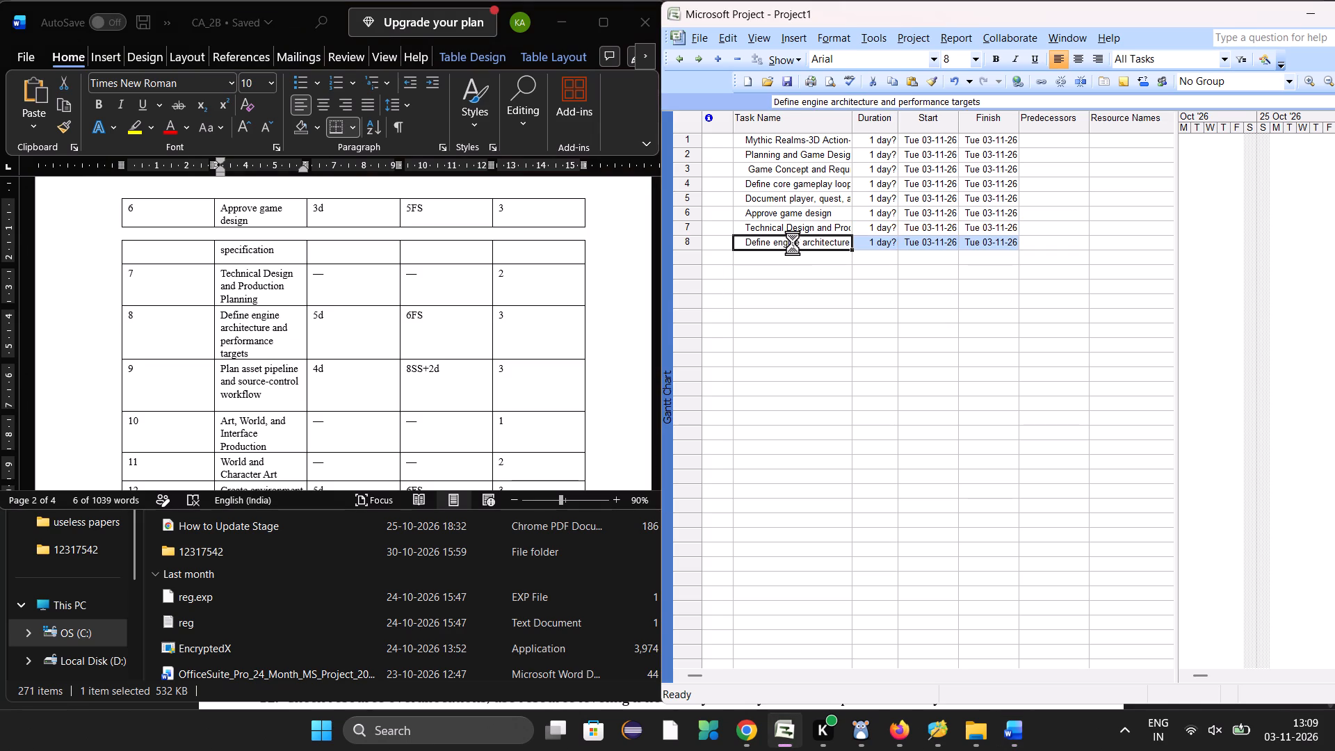
click(795, 263)
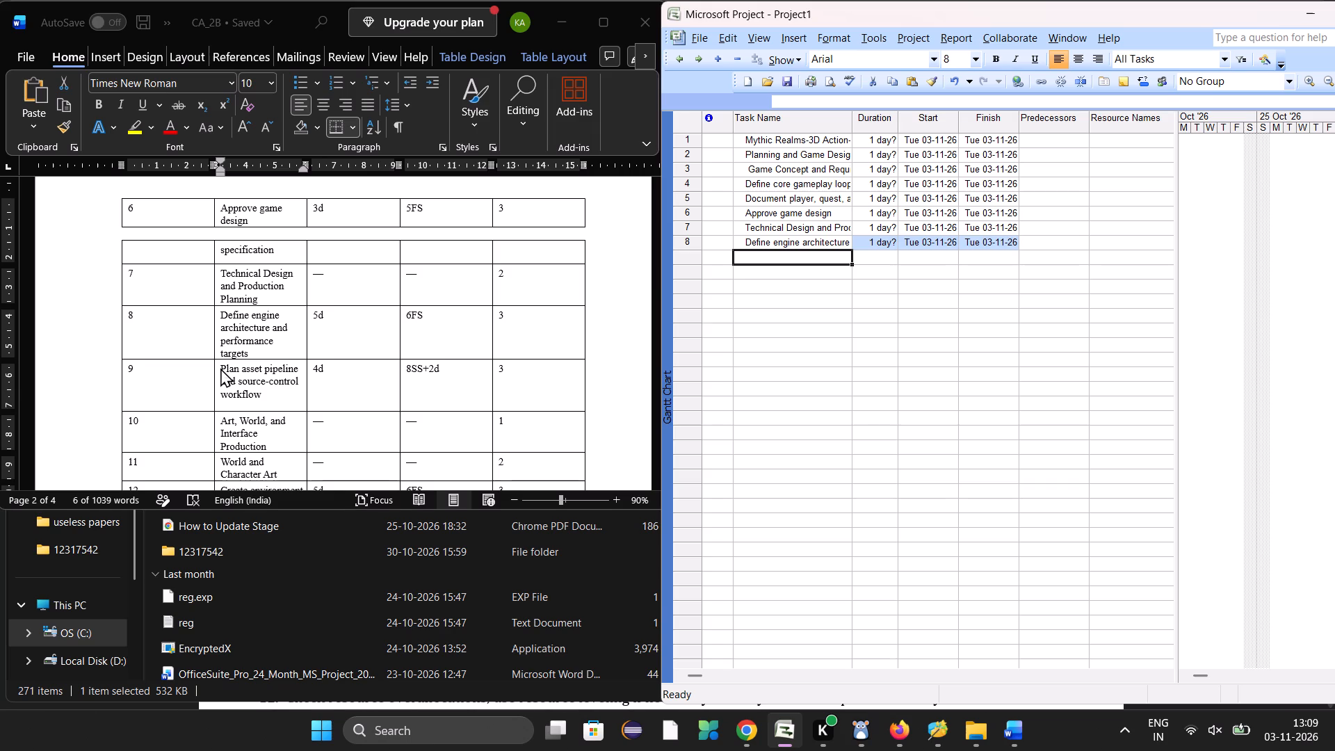
Copy the row 9 name from the Word table into the project as task 9, "Plan asset pipeline and source-control workflow".
drag(216, 365, 257, 396)
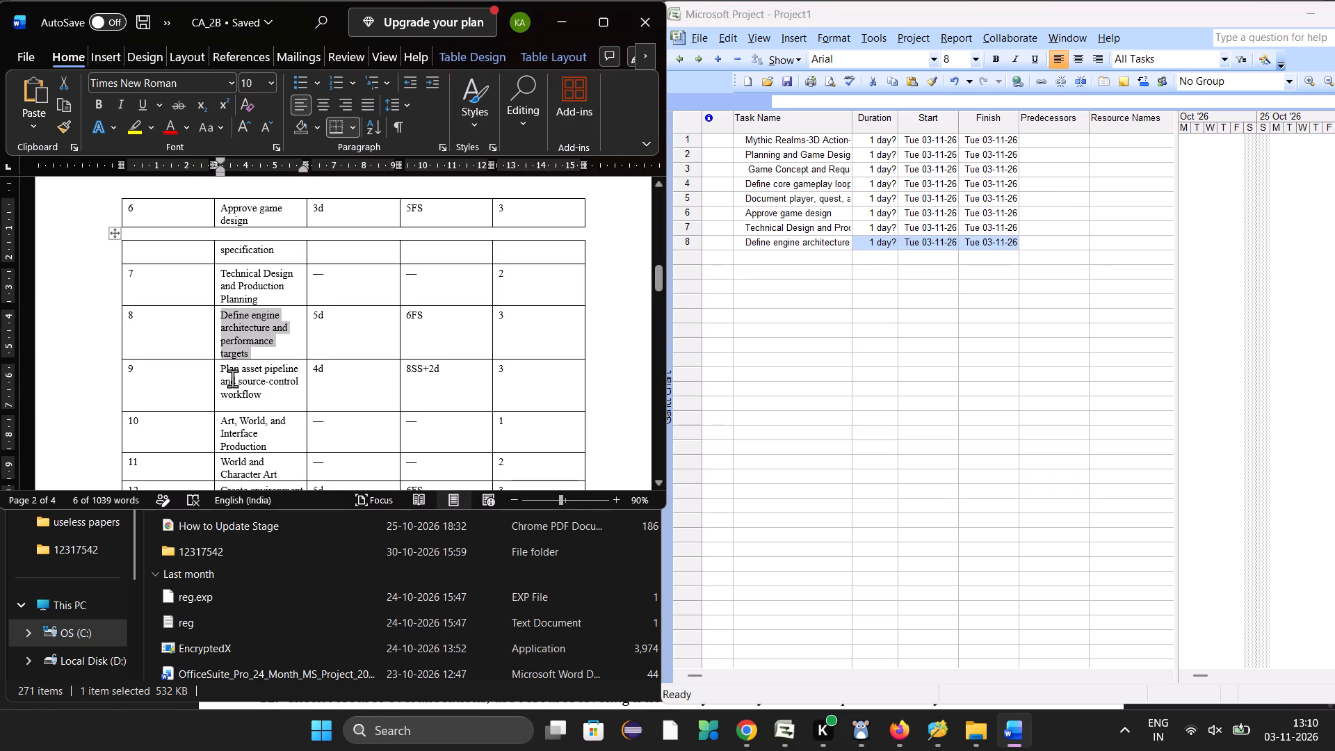
drag(222, 369, 266, 395)
key(ctrl+c)
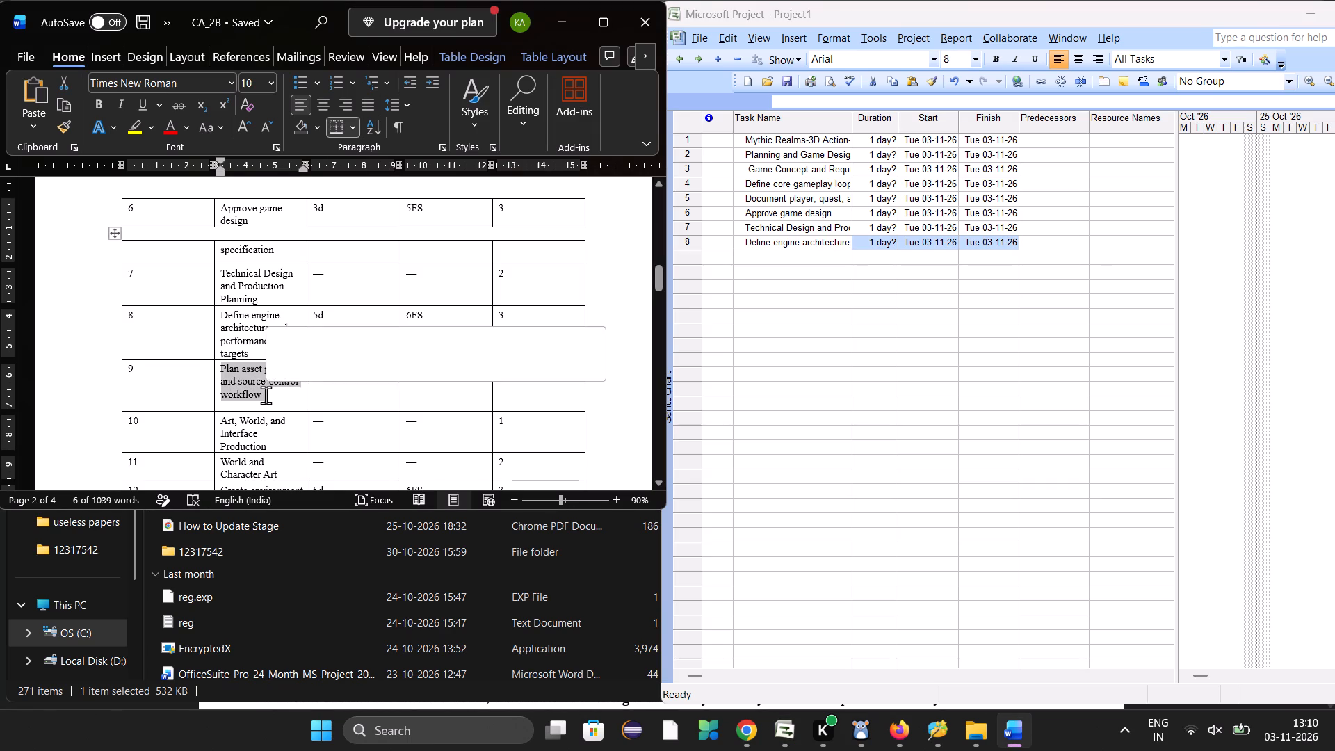
click(760, 258)
key(ctrl+v)
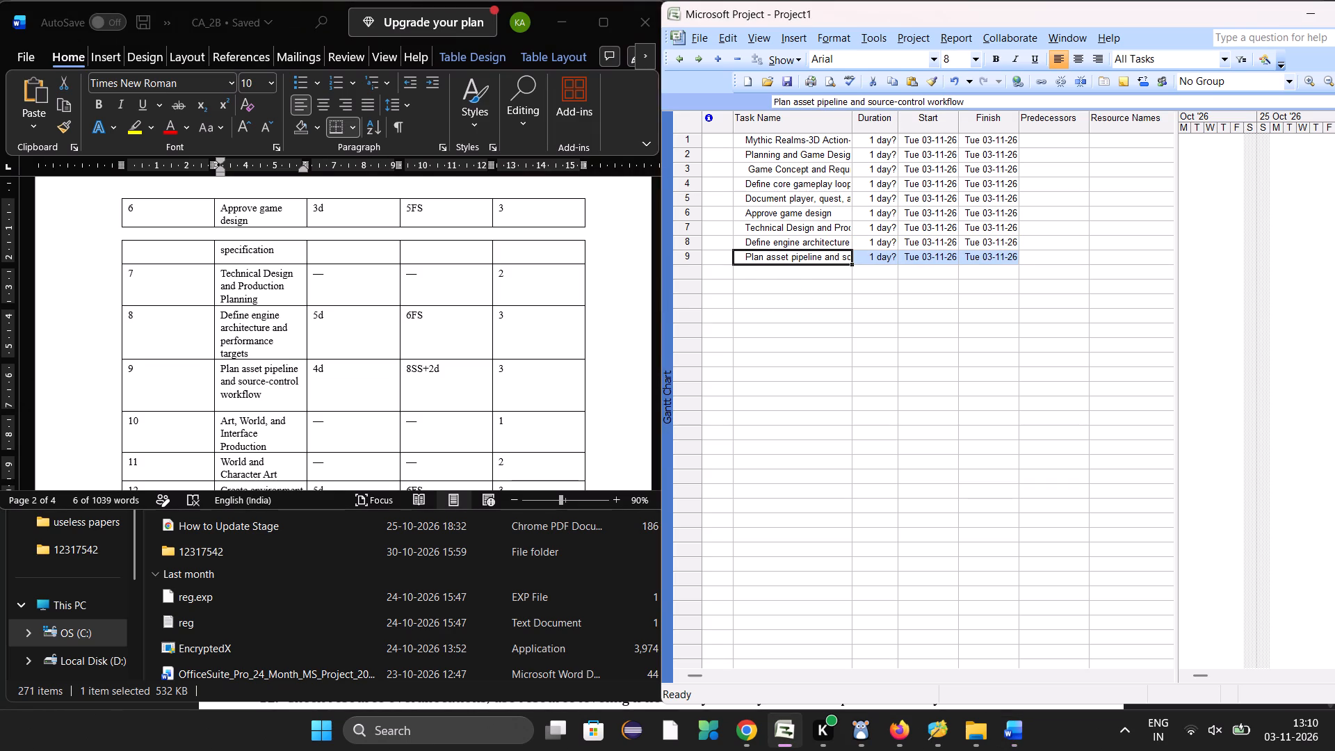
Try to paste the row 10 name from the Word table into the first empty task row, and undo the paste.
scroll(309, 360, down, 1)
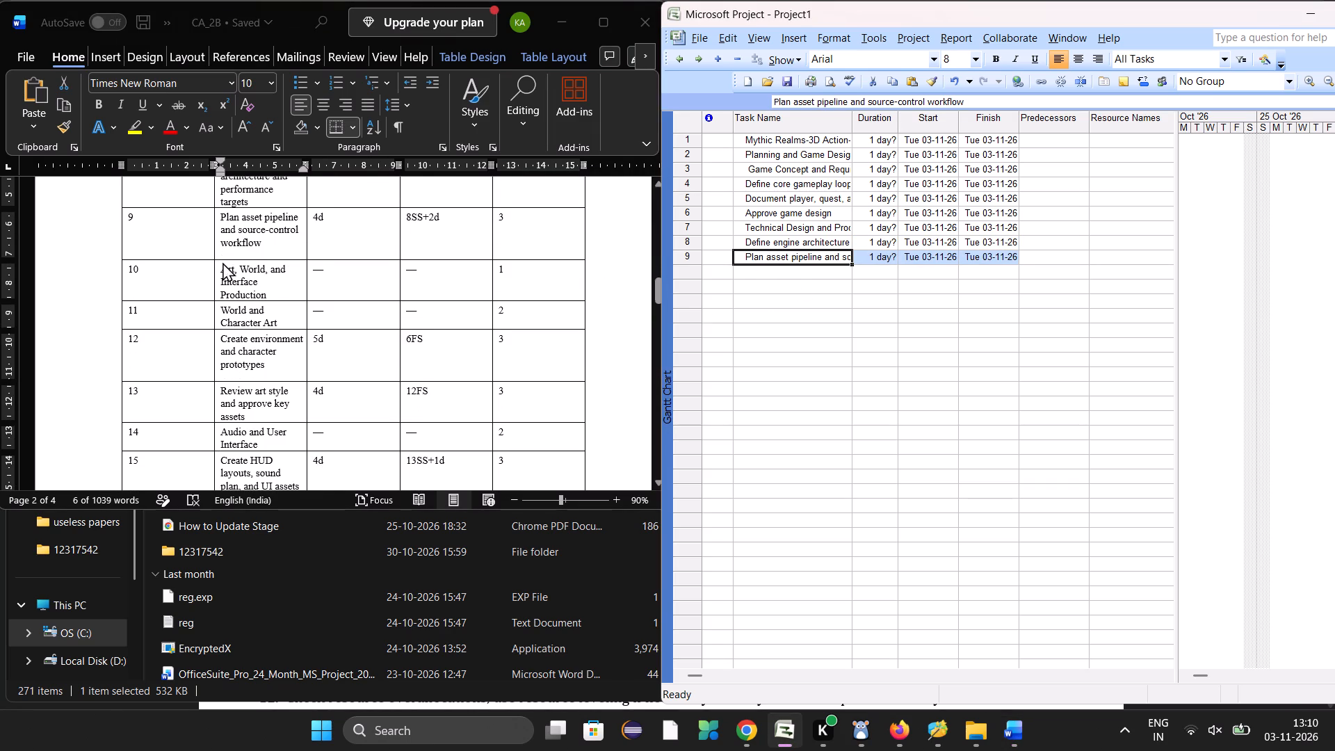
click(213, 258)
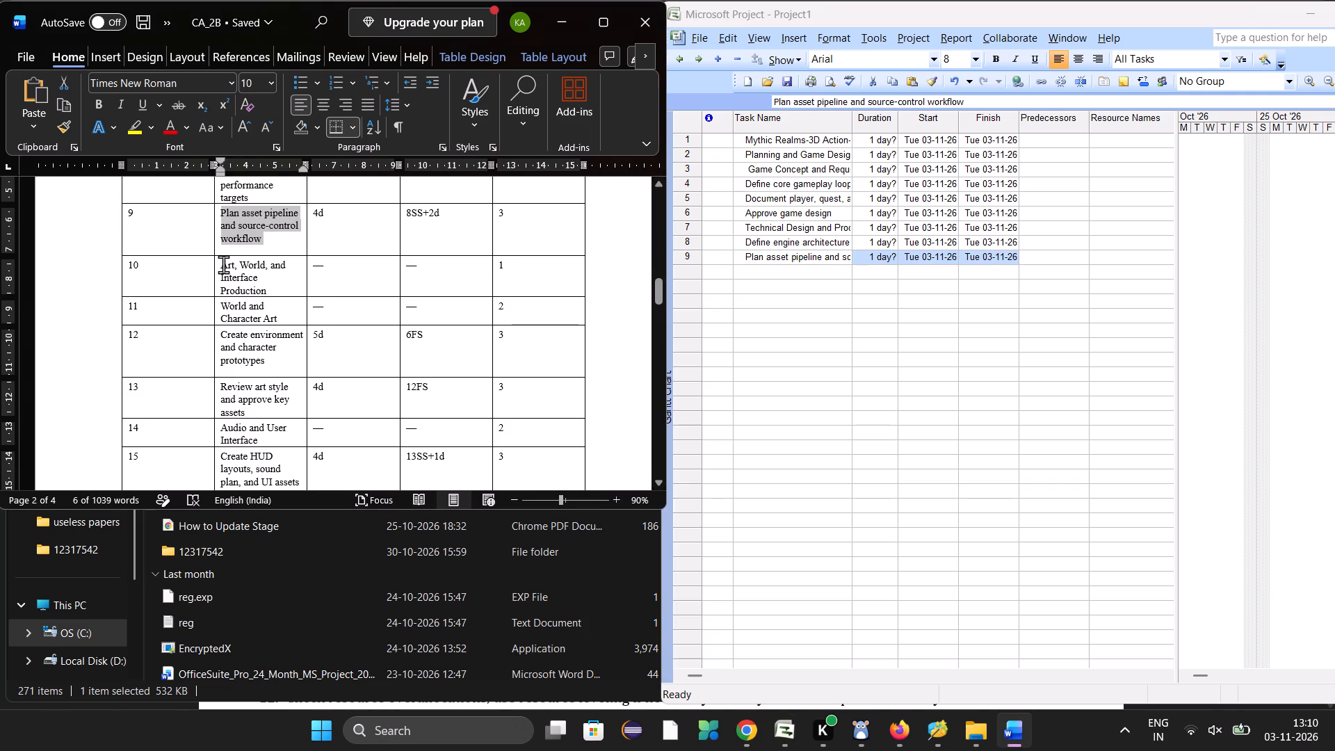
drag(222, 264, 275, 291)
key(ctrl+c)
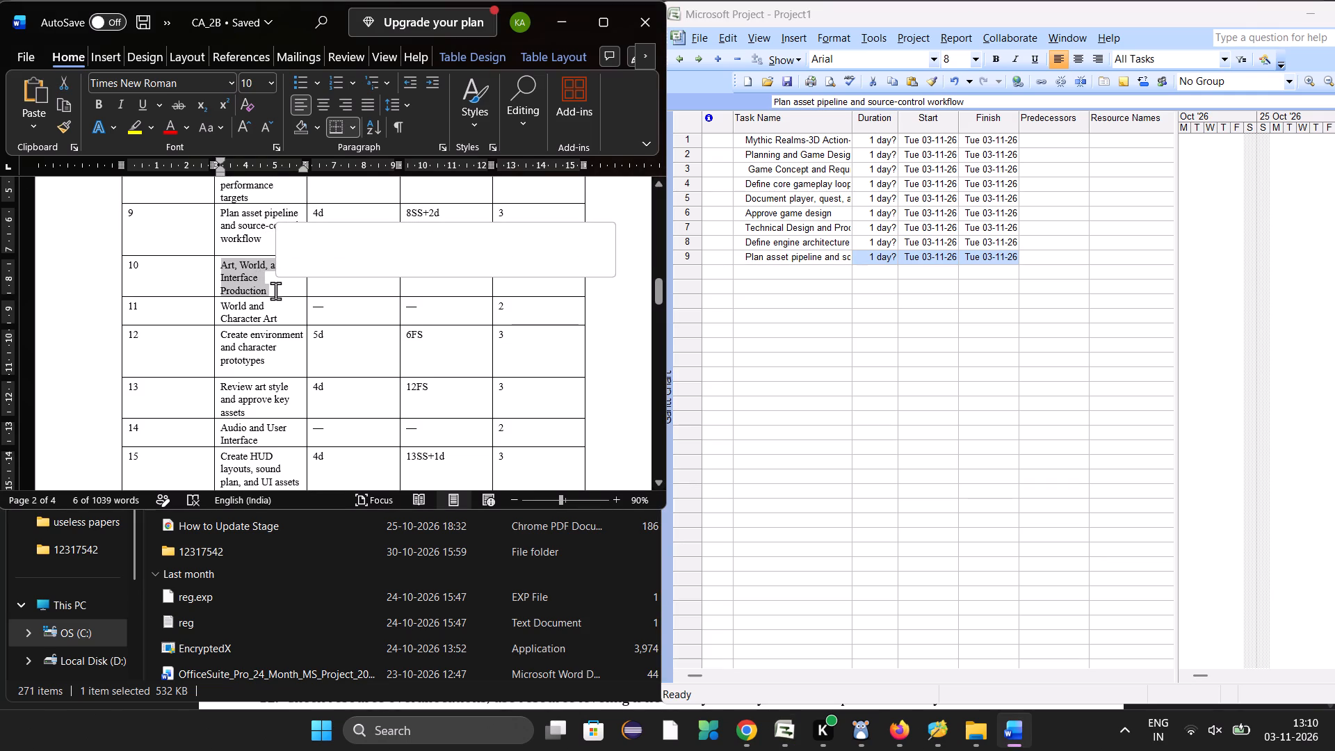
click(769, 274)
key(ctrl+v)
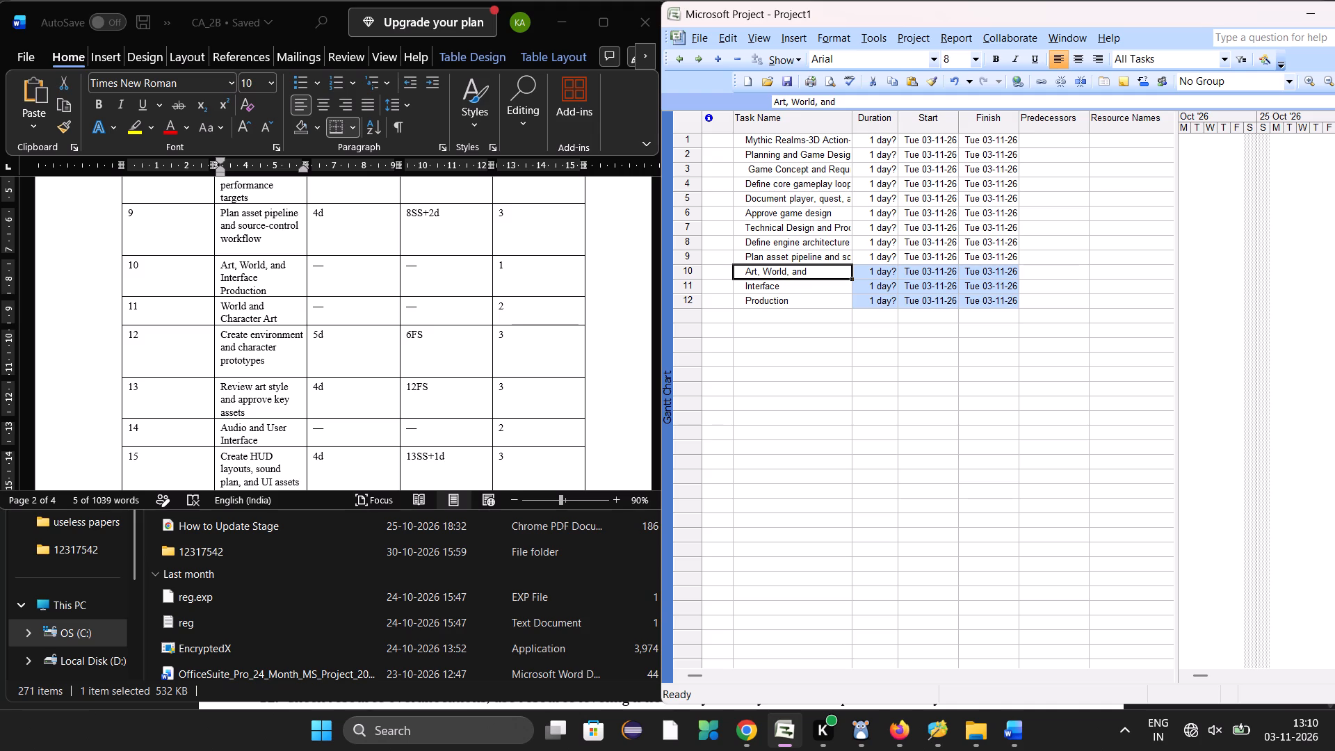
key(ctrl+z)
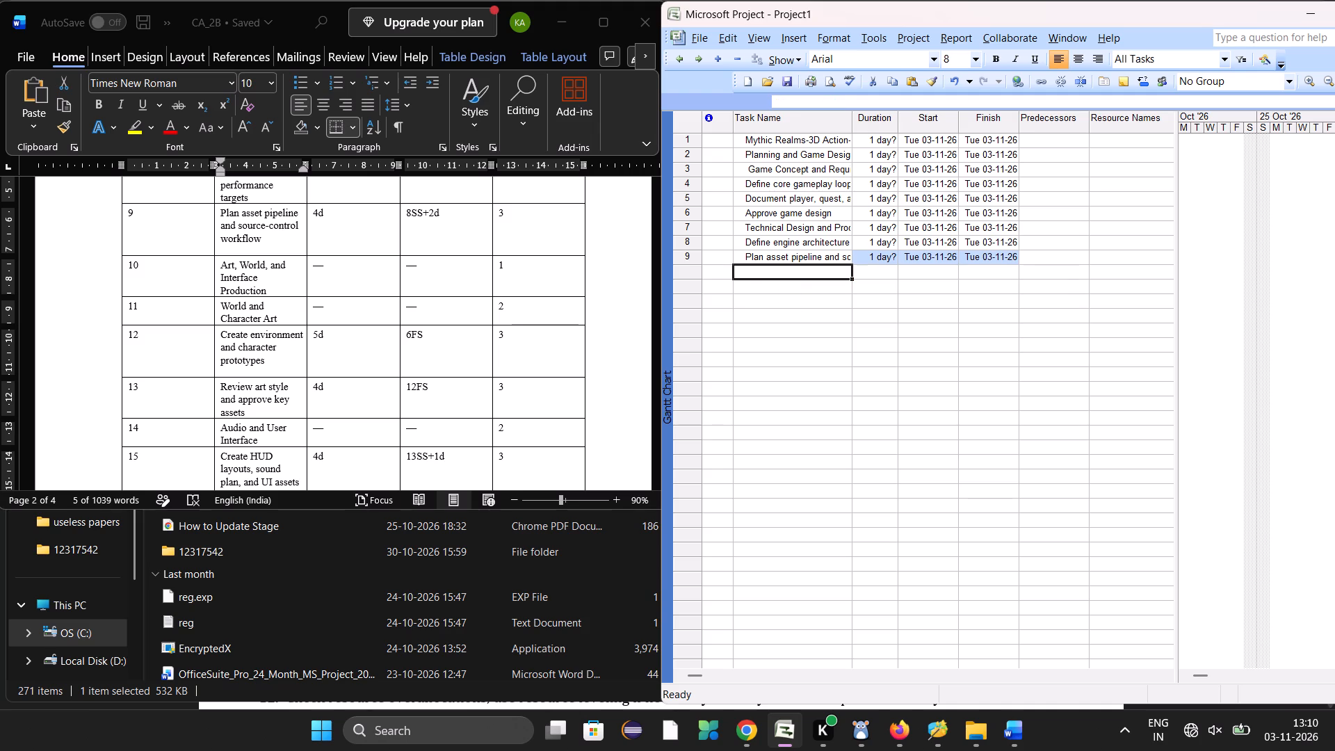
Enter "Art,World,and Interface Production" manually as the name of task 10 in the project.
click(772, 273)
text(Art,)
text(World)
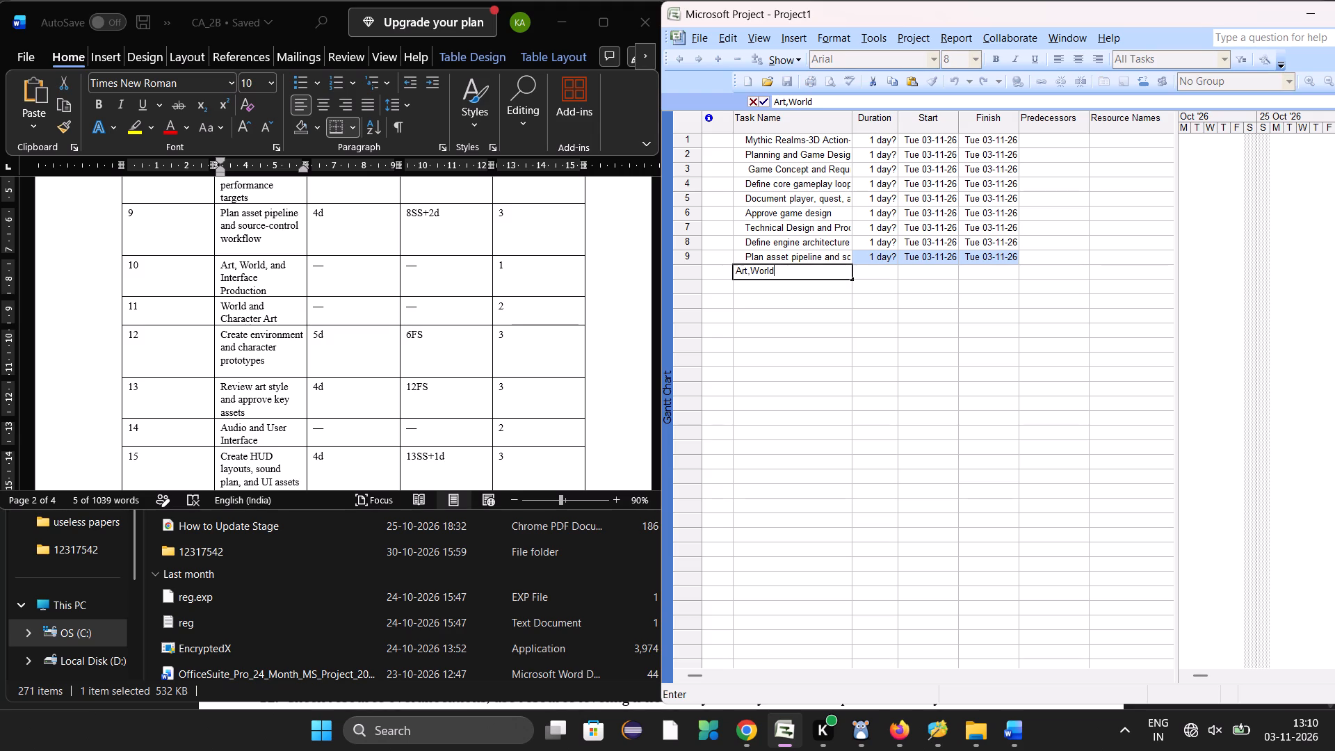
text(,and Interface)
key(space)
text(Production)
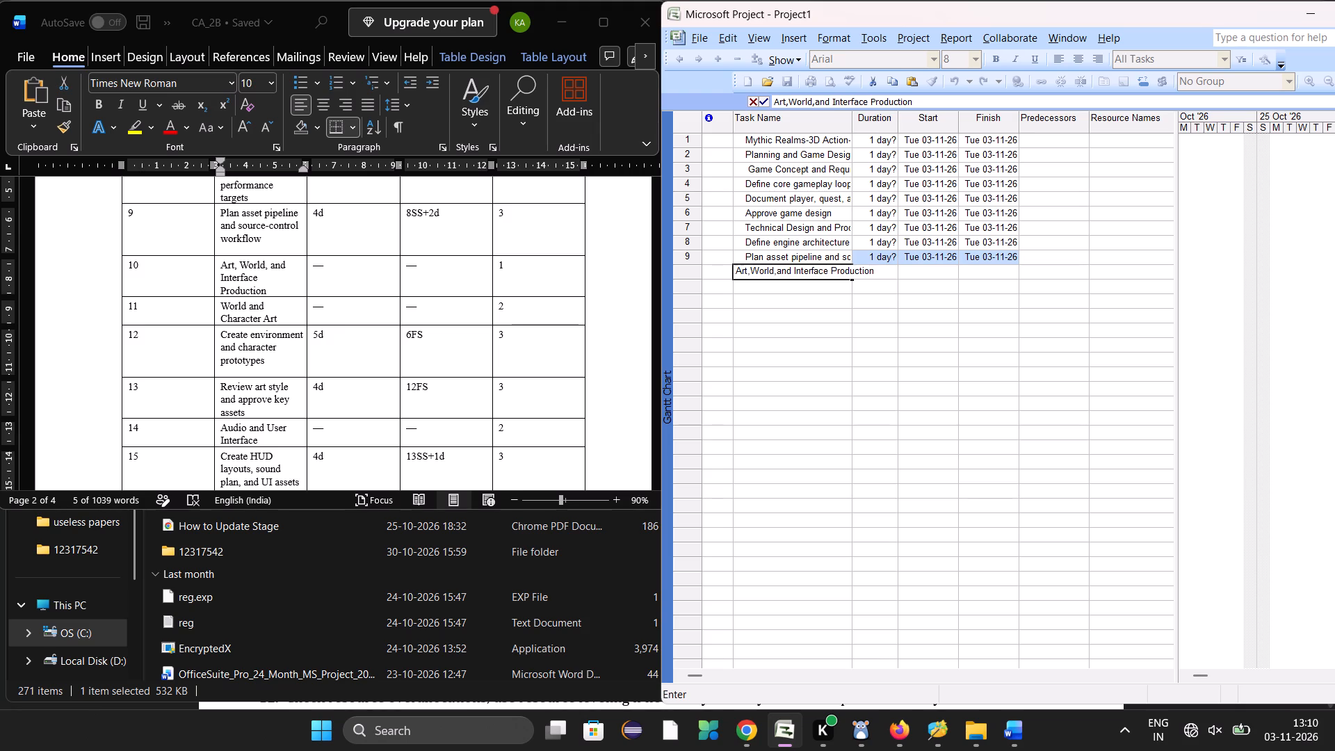
click(811, 289)
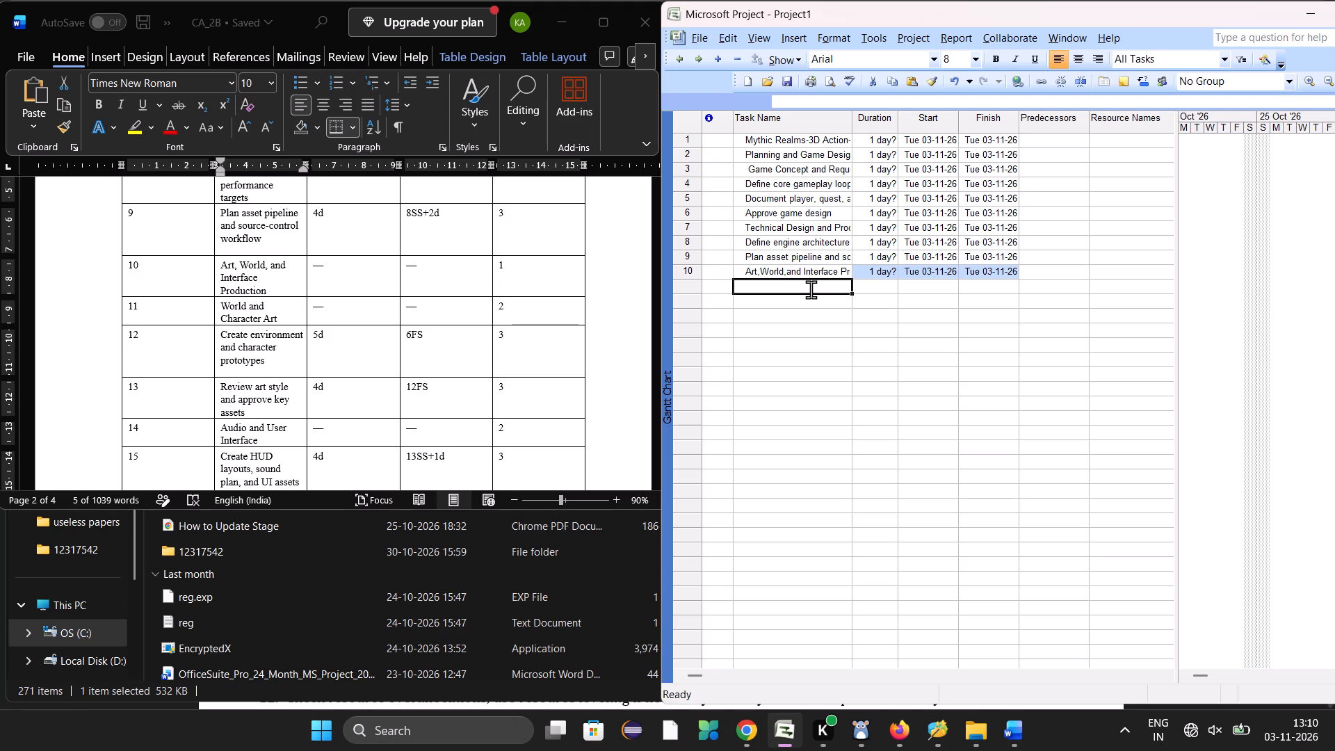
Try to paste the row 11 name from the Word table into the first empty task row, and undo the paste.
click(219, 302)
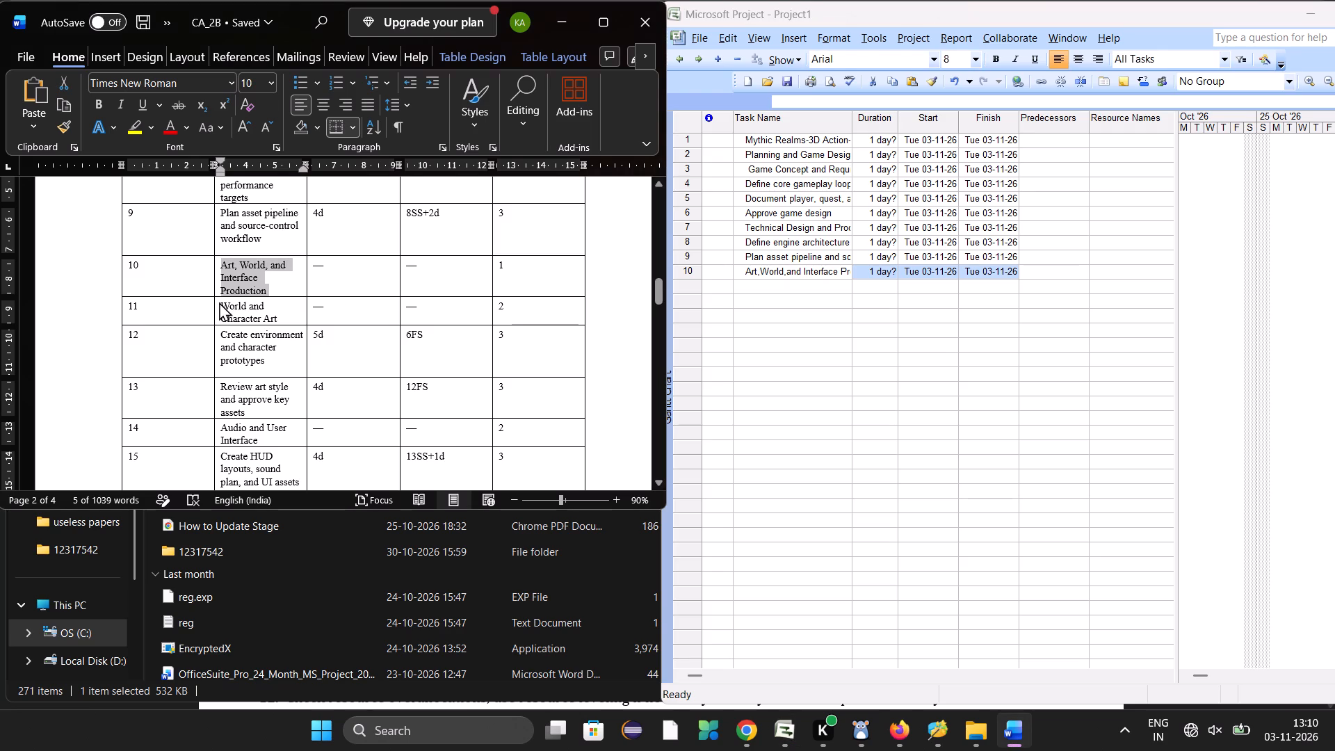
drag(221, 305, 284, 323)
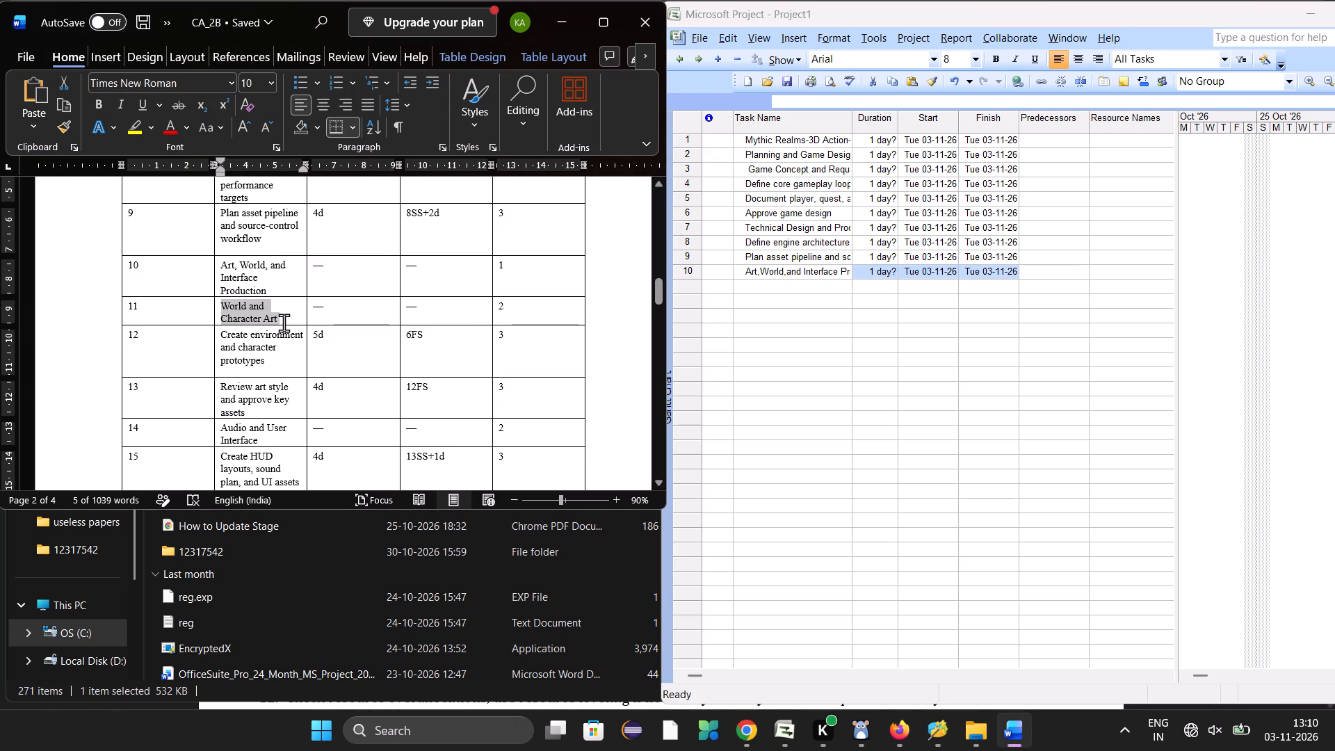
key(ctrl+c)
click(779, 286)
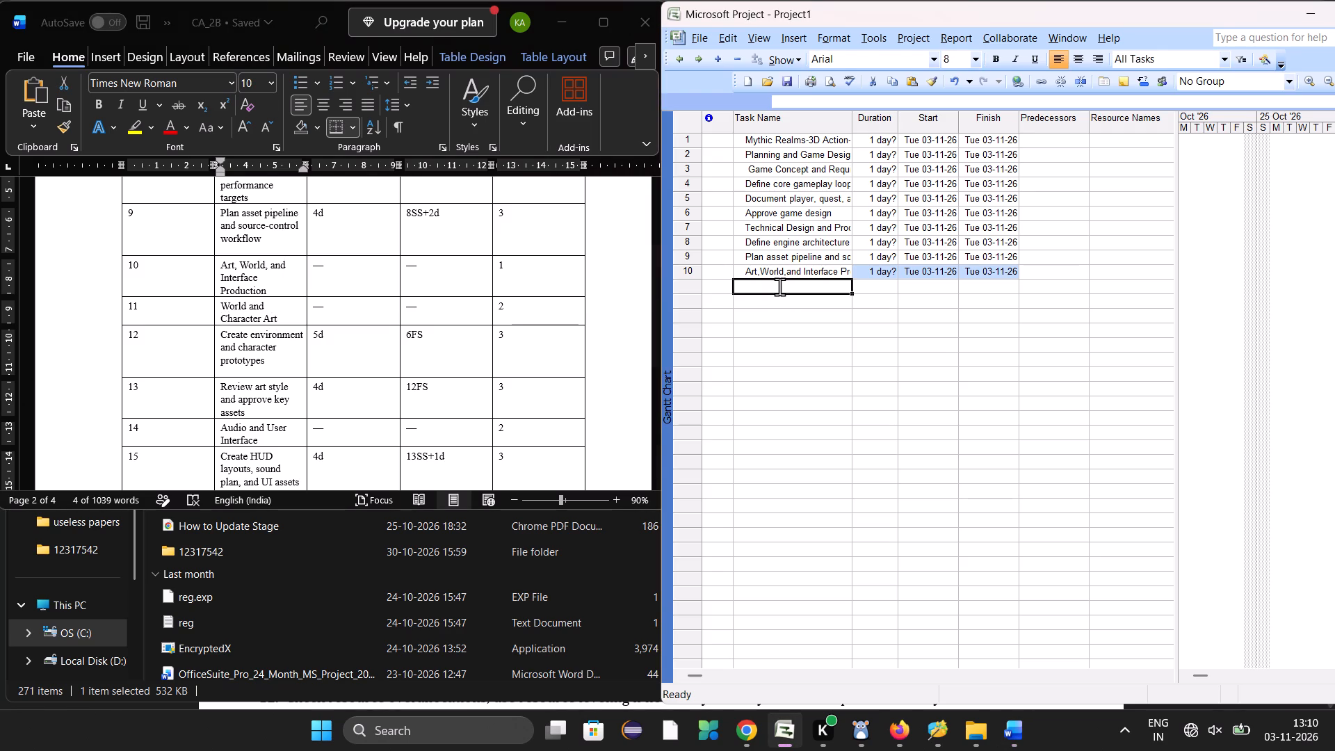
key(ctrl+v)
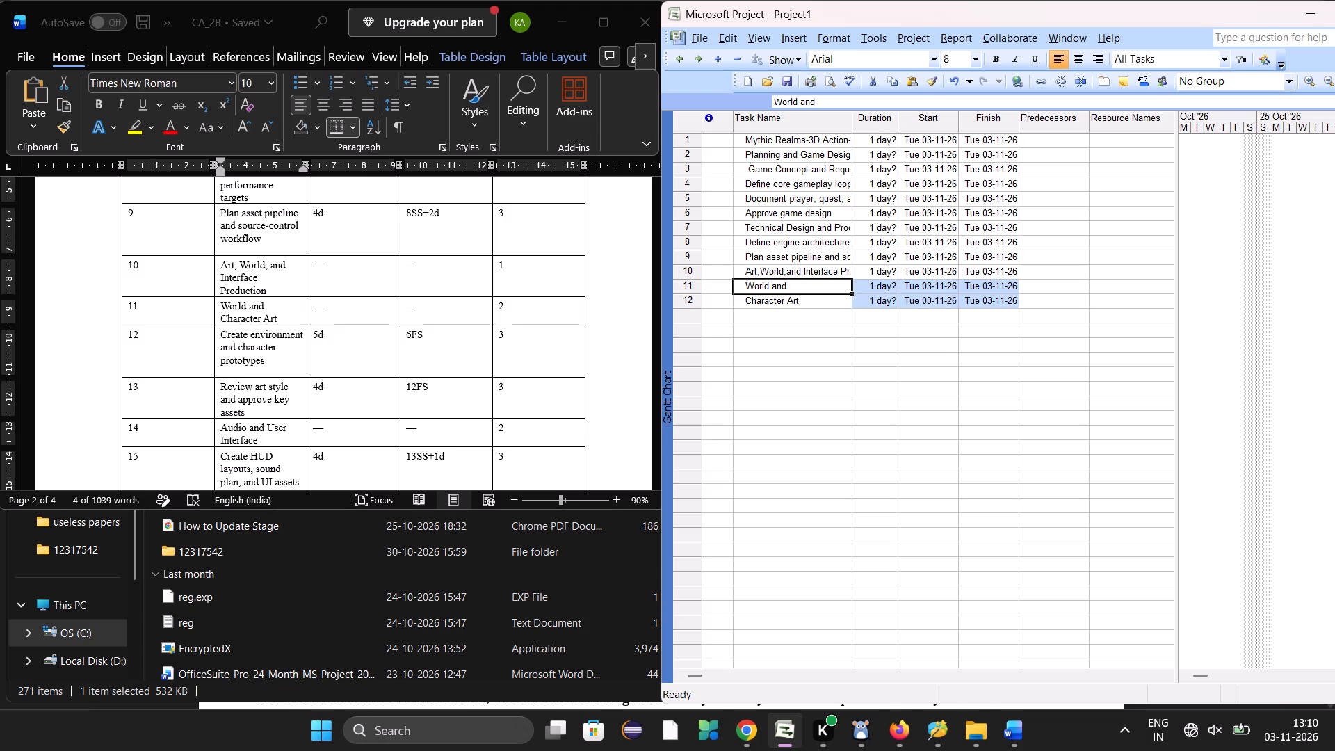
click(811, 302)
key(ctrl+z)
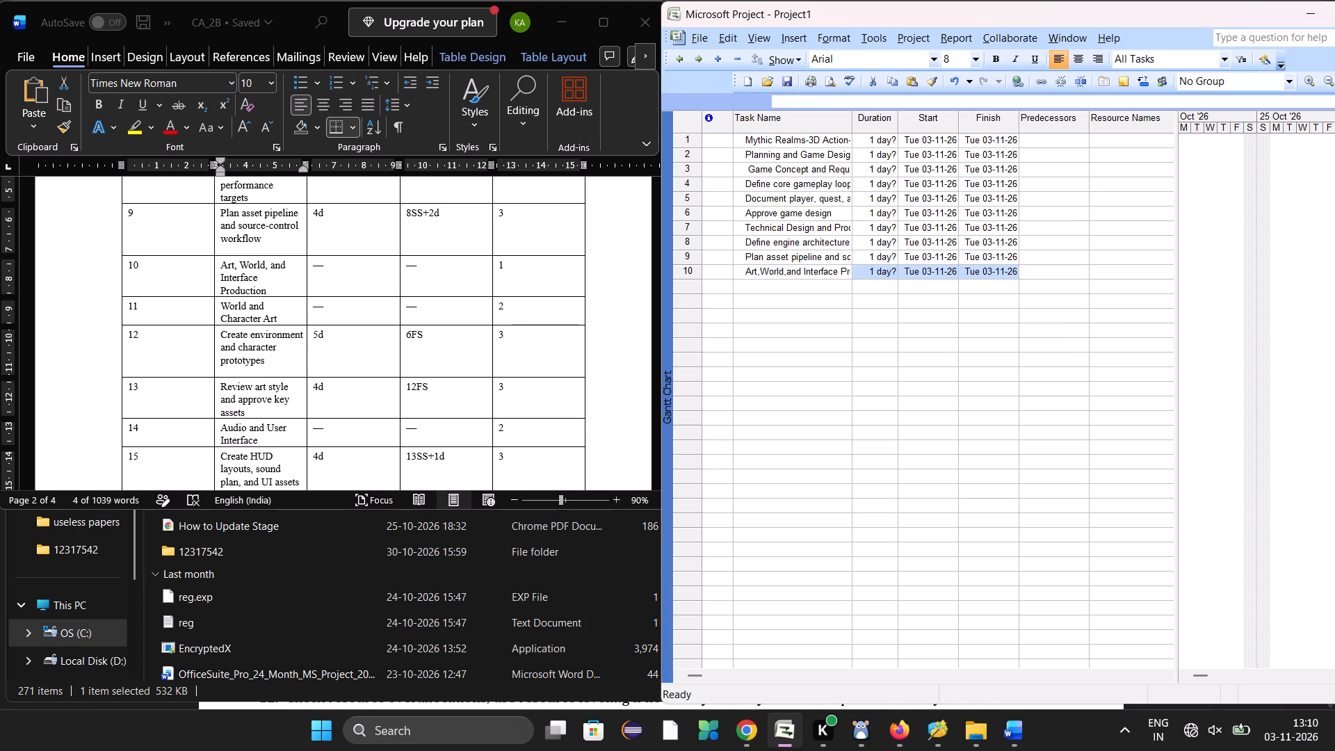
Enter "World and Character Art" manually as the name of task 11 in the project.
click(805, 289)
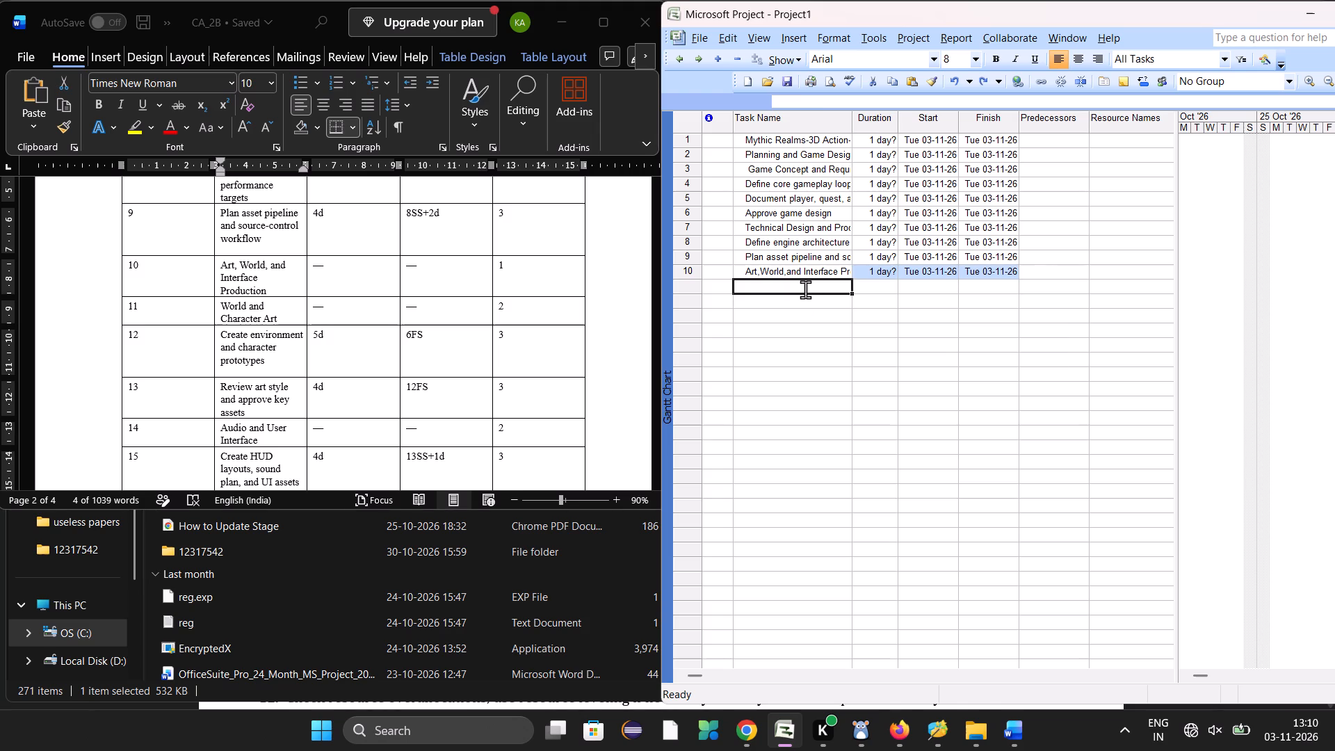
key(shift+w)
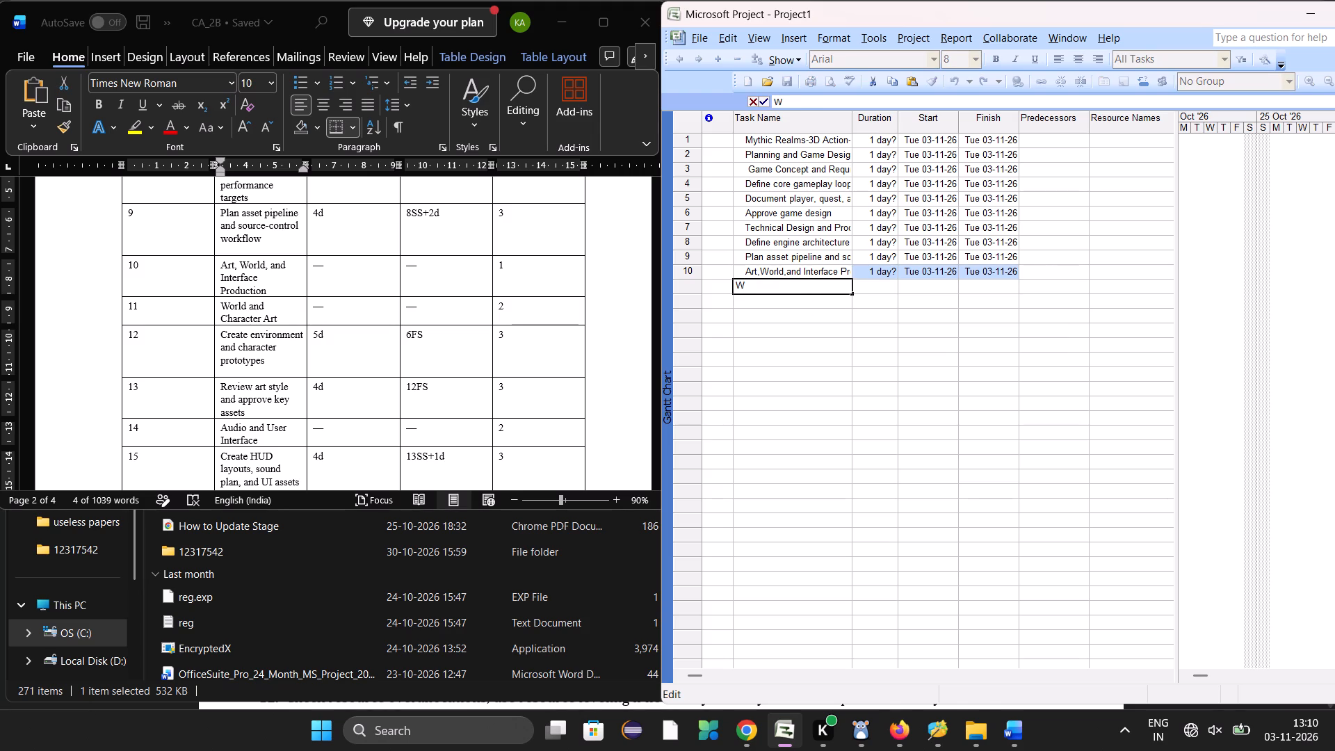
text(orld)
key(space)
text(and Character Art)
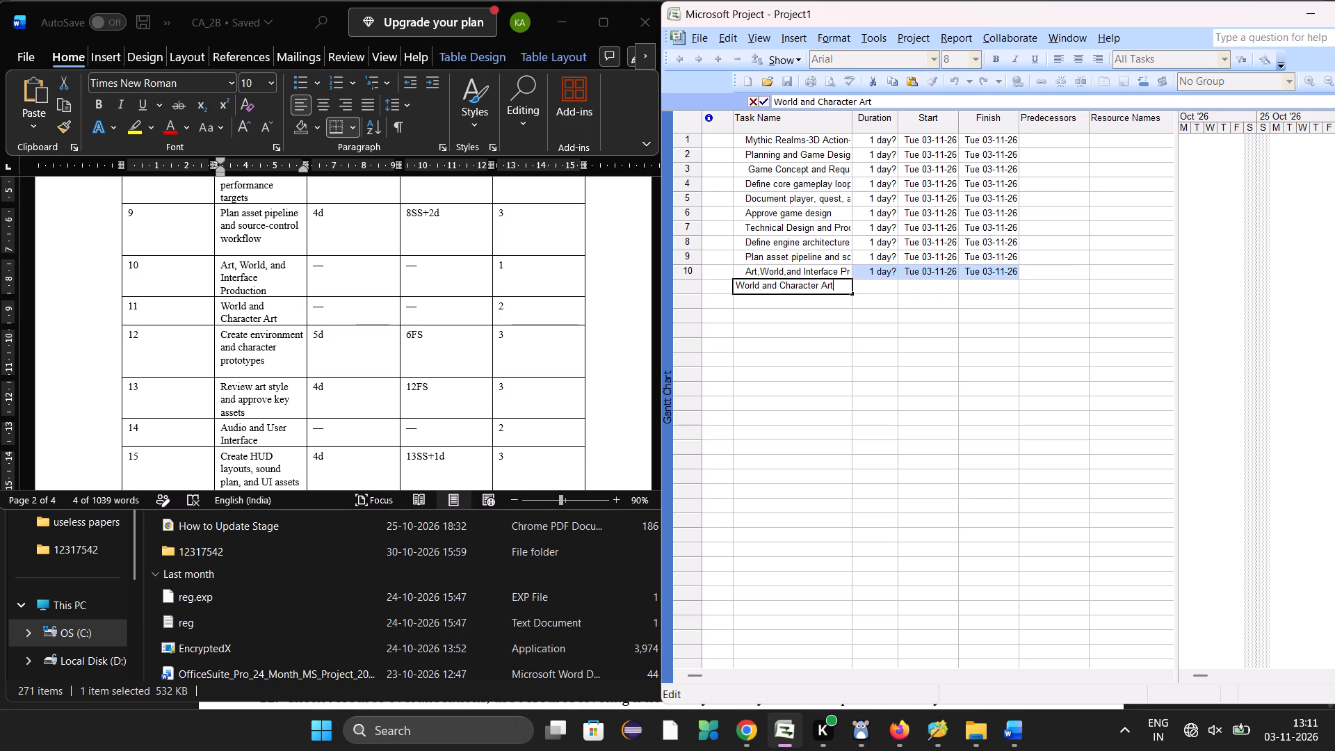
click(811, 303)
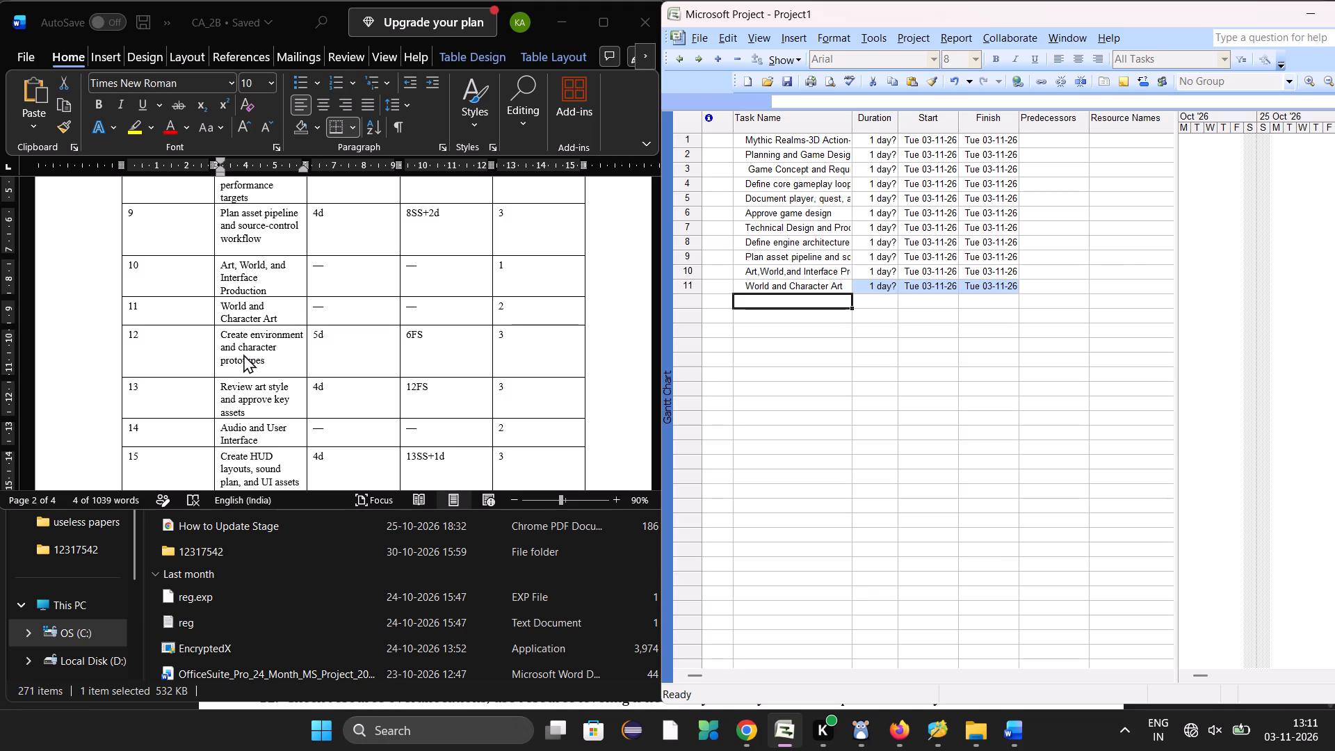
Copy the row 12 name from the Word table into the project as task 12, "Create environment and character prototypes".
click(220, 330)
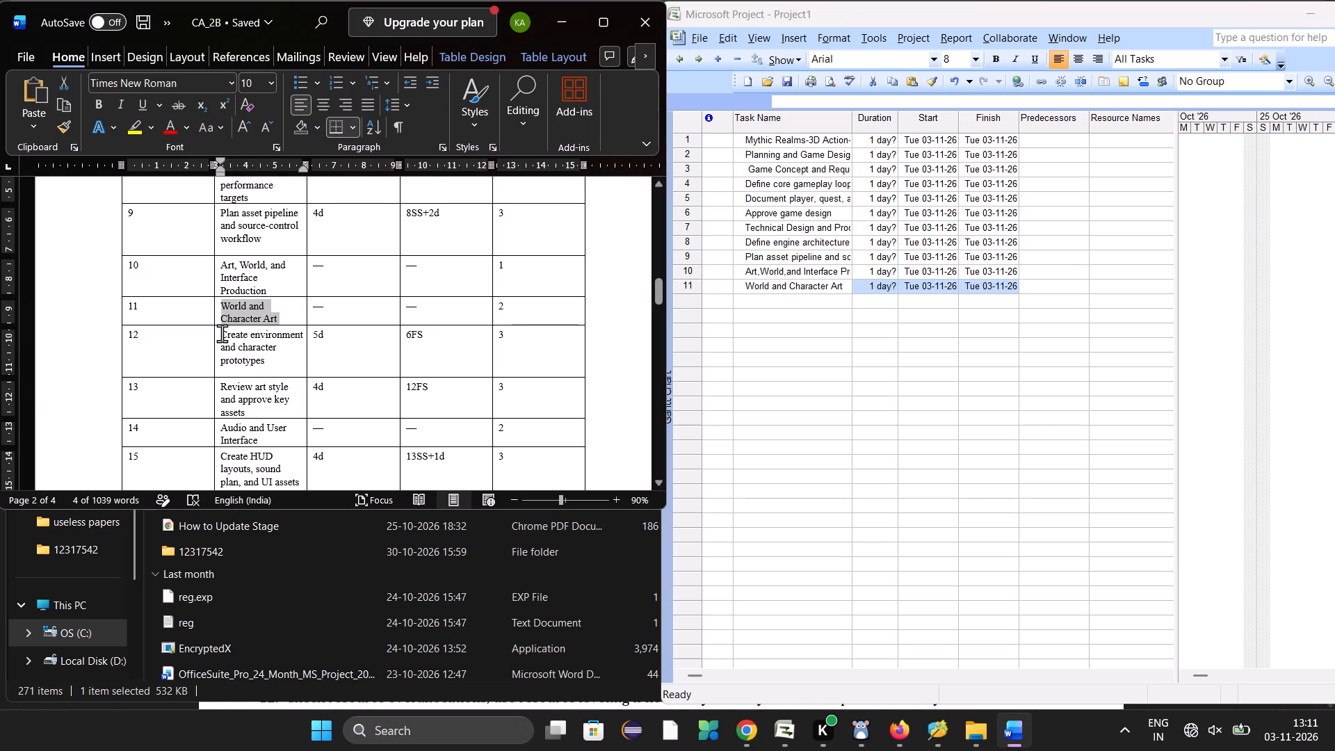
drag(221, 332, 270, 362)
key(ctrl+c)
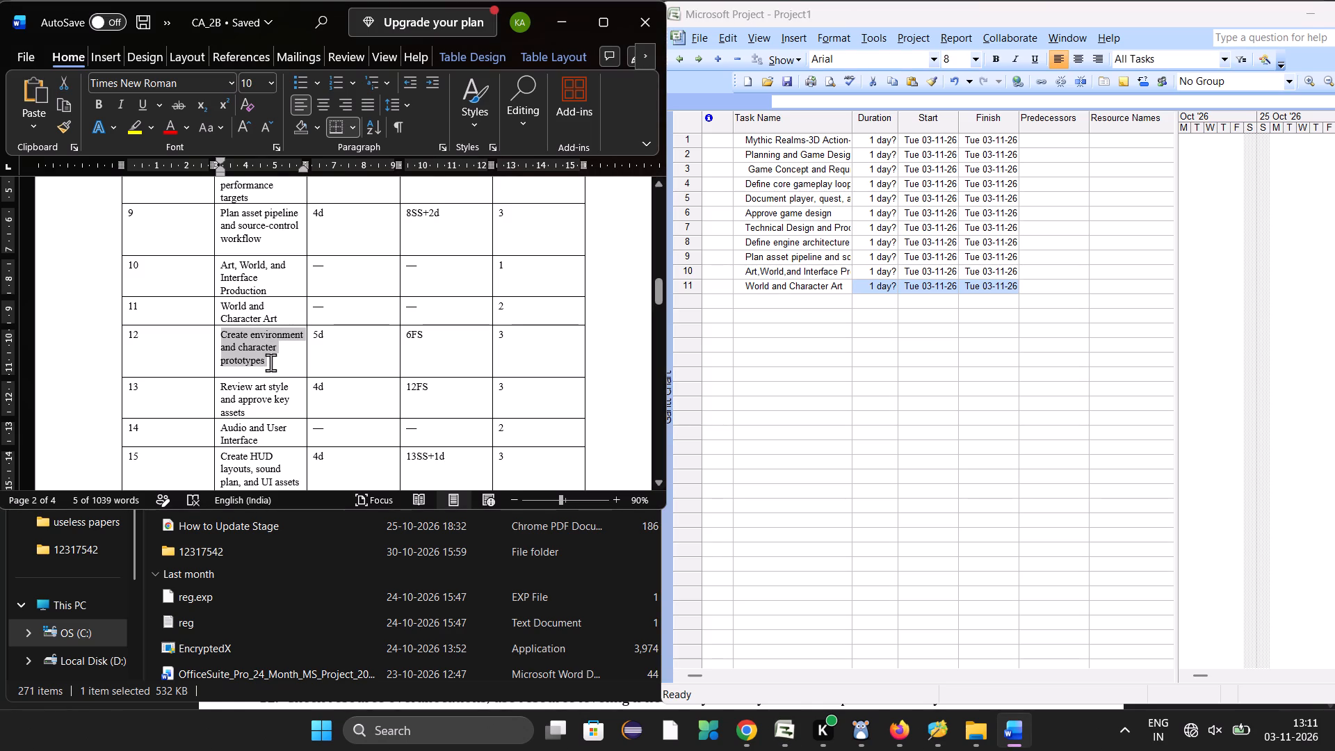
click(781, 301)
key(ctrl+v)
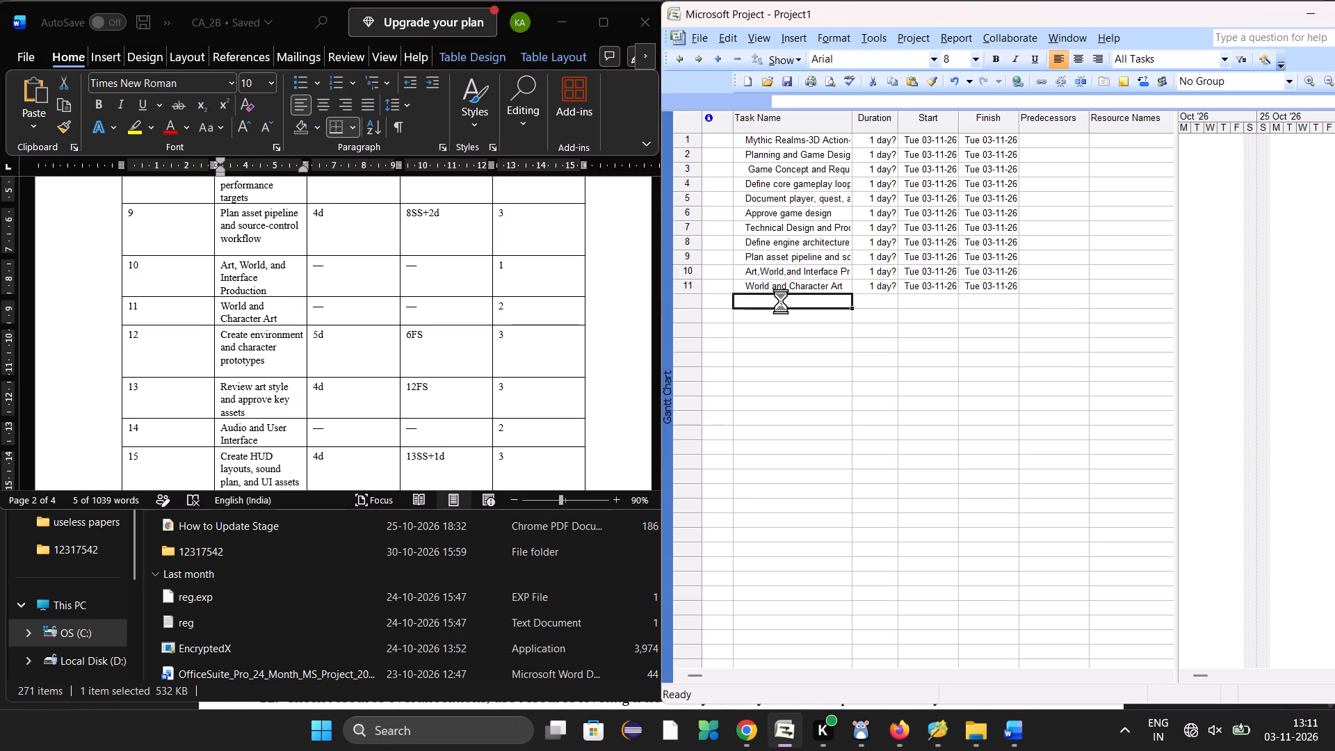
click(780, 322)
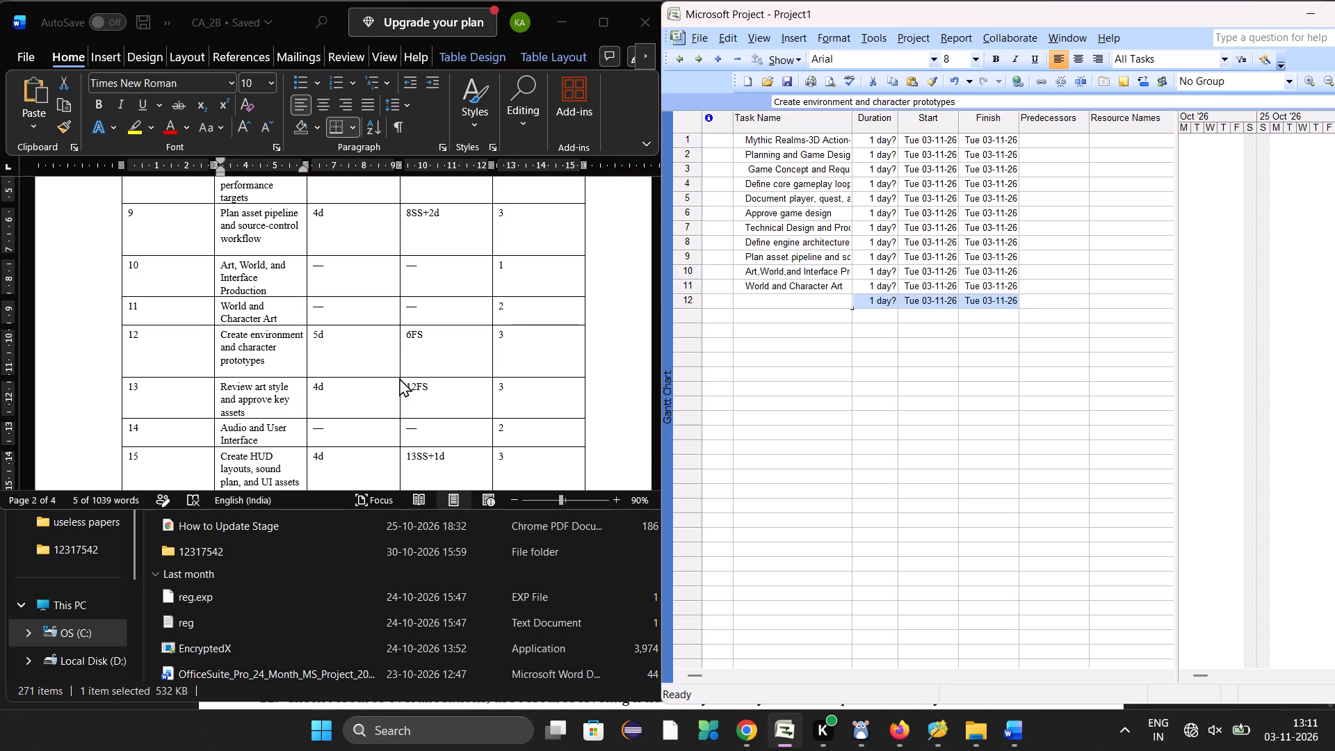
Copy the row 13 name from the Word table into the project as task 13, "Review art style and approve key assets".
click(216, 382)
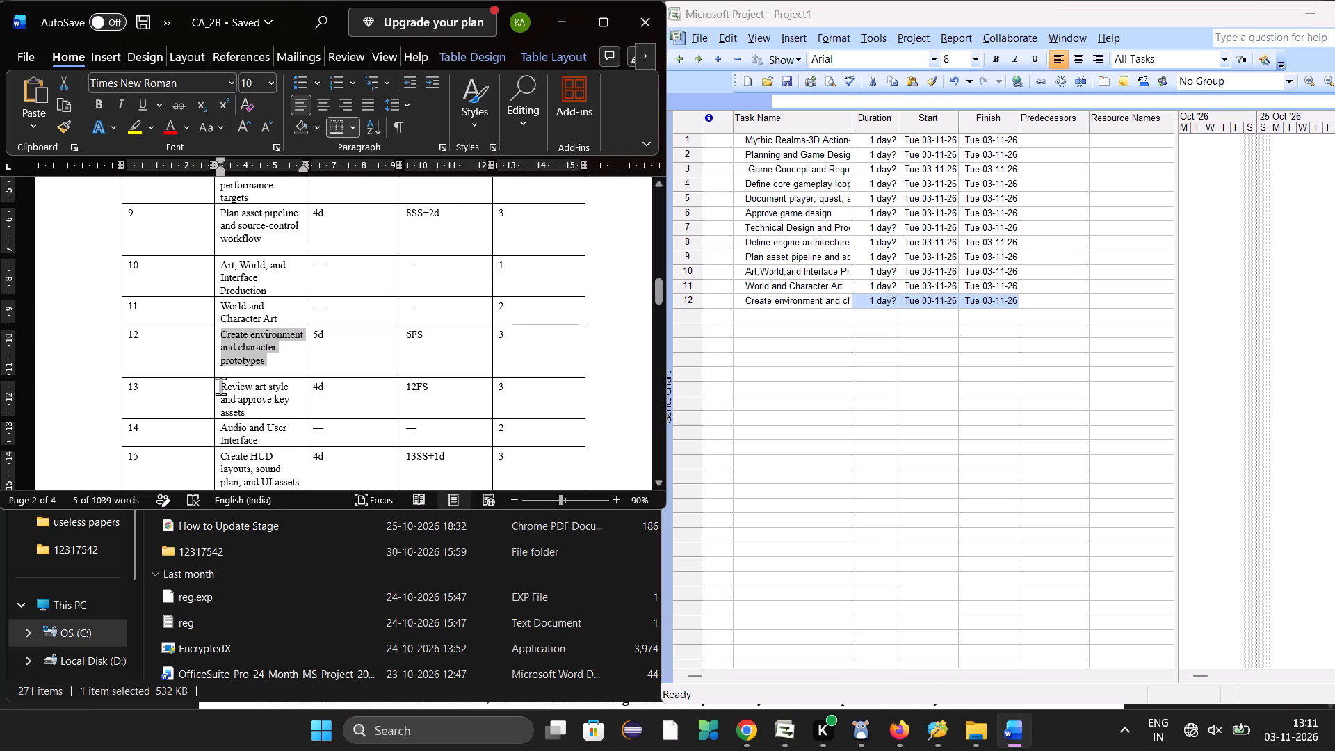
drag(220, 386, 255, 410)
key(ctrl+c)
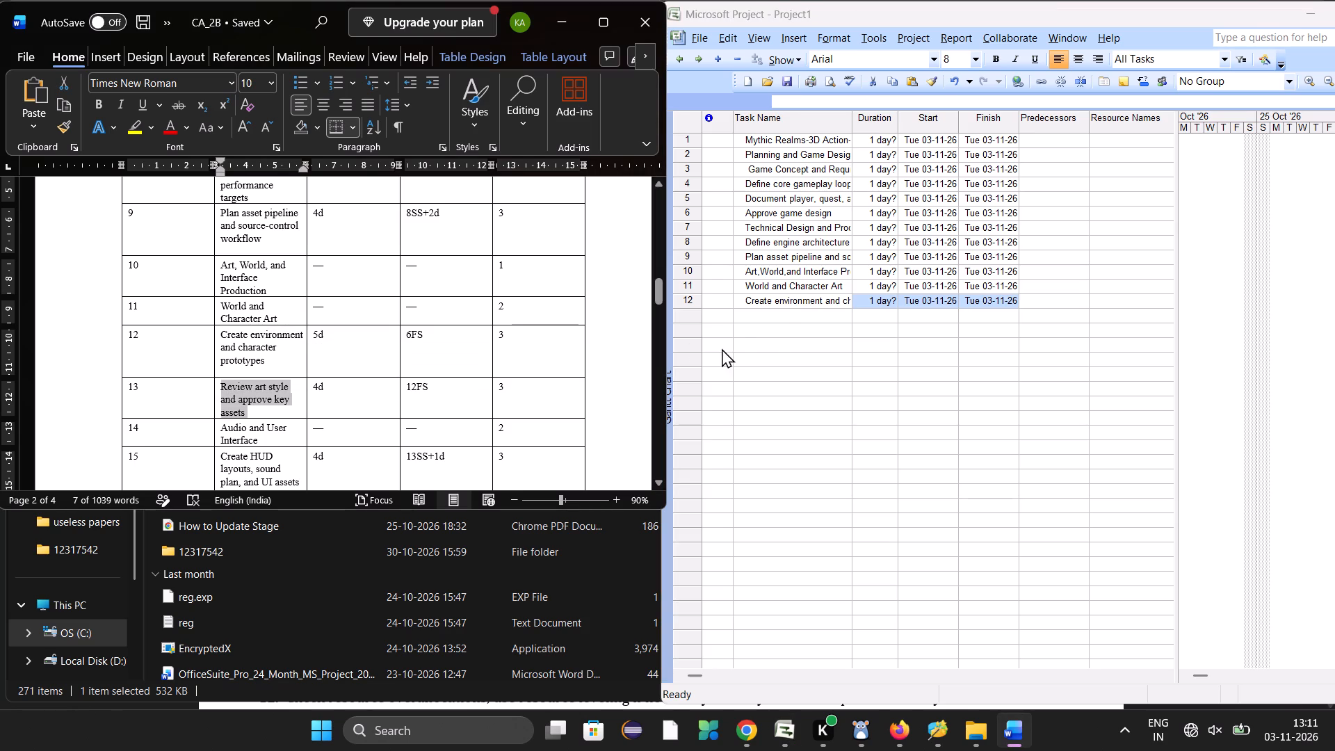
click(777, 317)
key(ctrl+v)
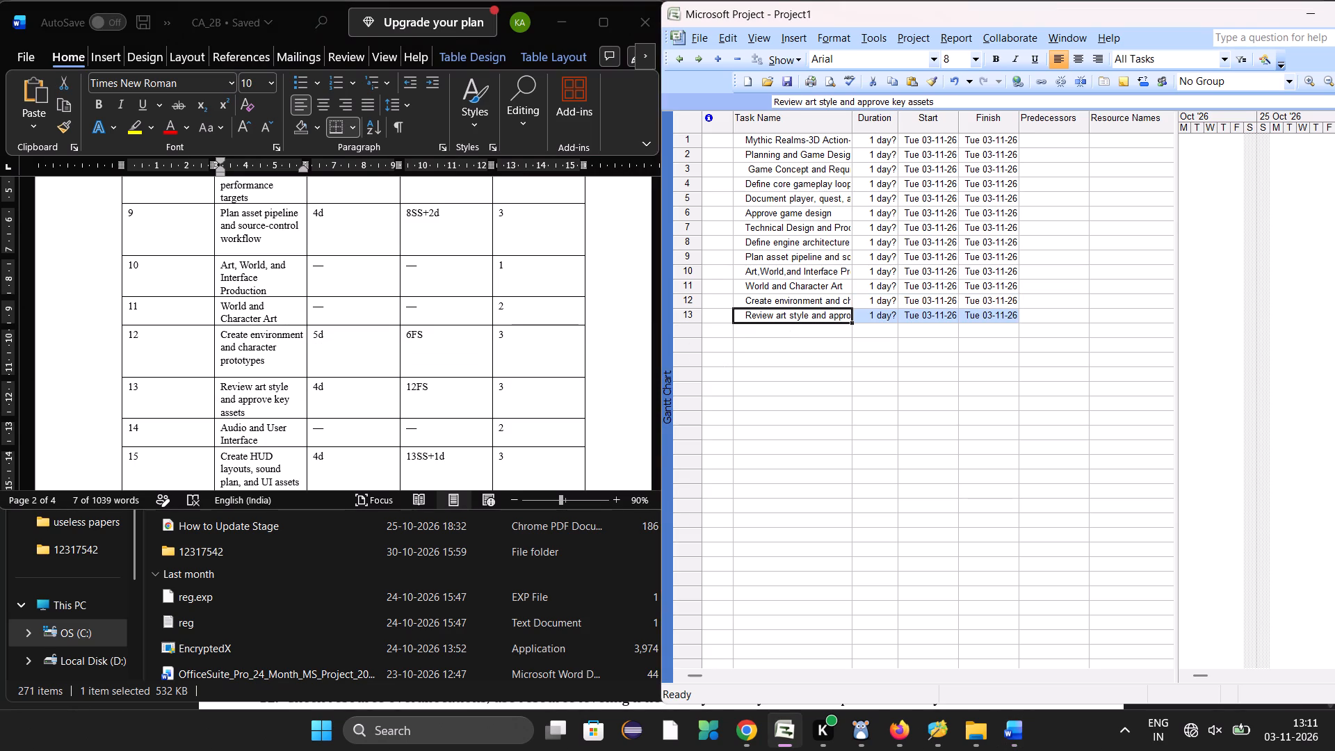
click(784, 337)
scroll(364, 444, down, 1)
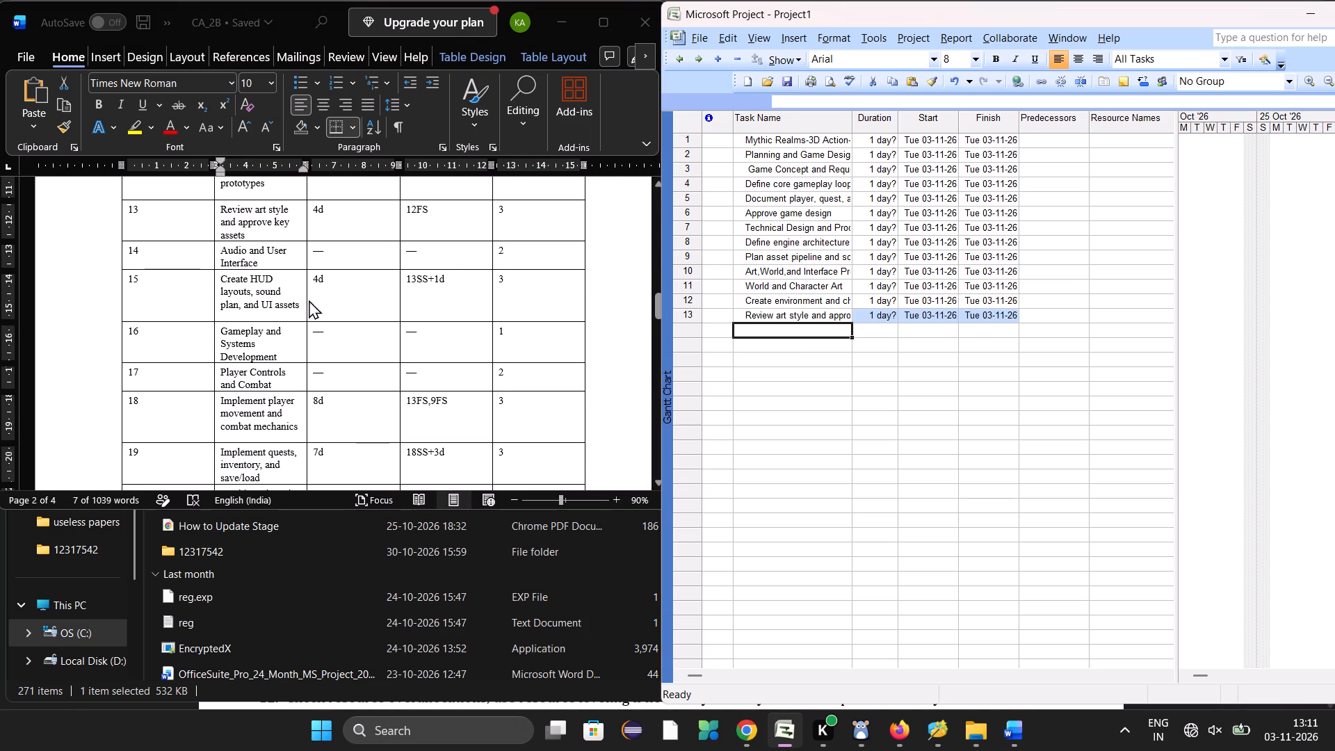
Copy the row 14 name from the Word table into the project as task 14, "Audio and User Interface".
click(219, 247)
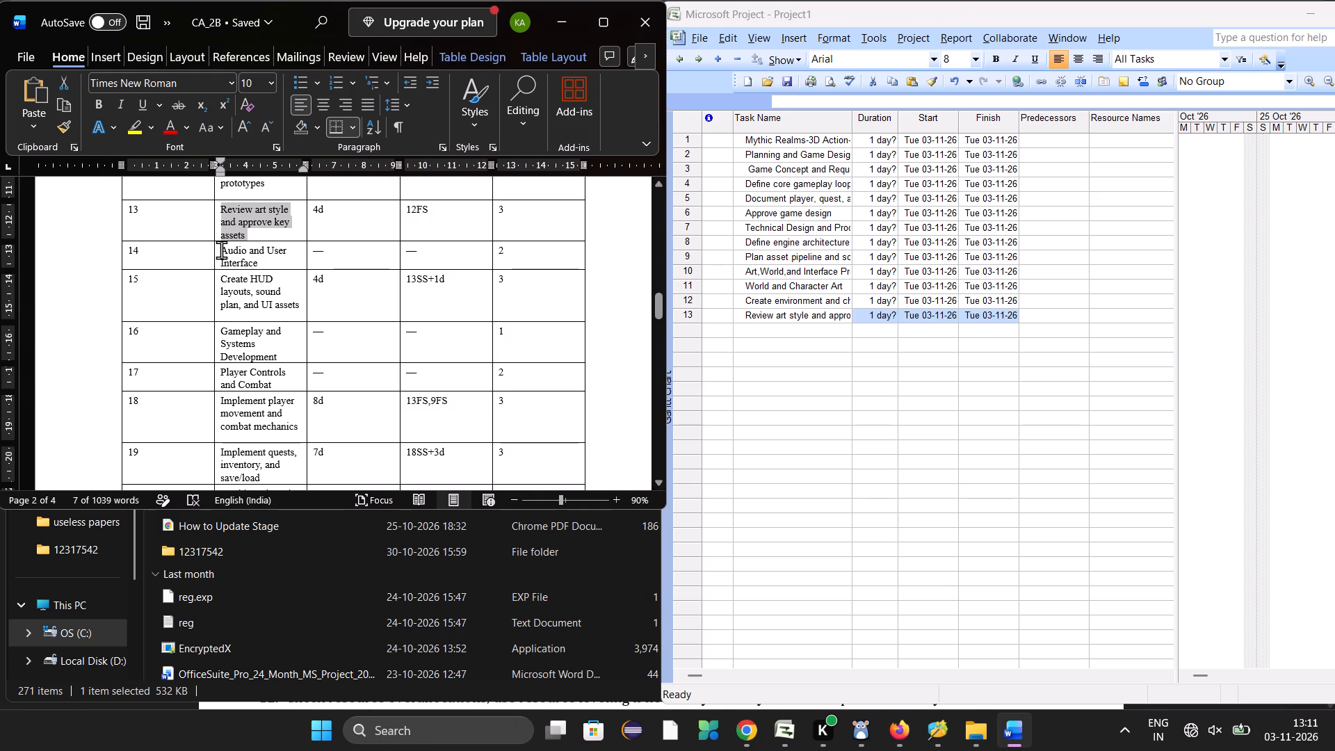
drag(221, 250, 268, 263)
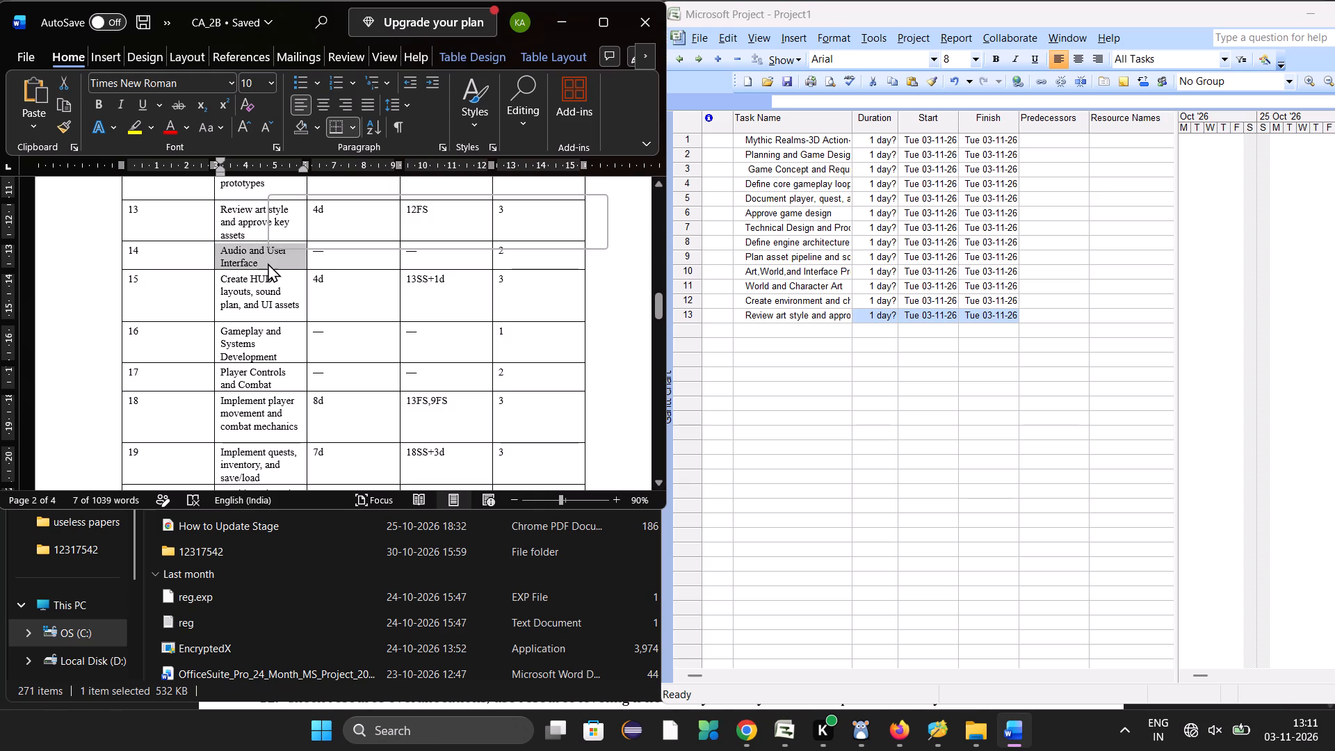
key(ctrl+c)
click(759, 329)
key(ctrl+v)
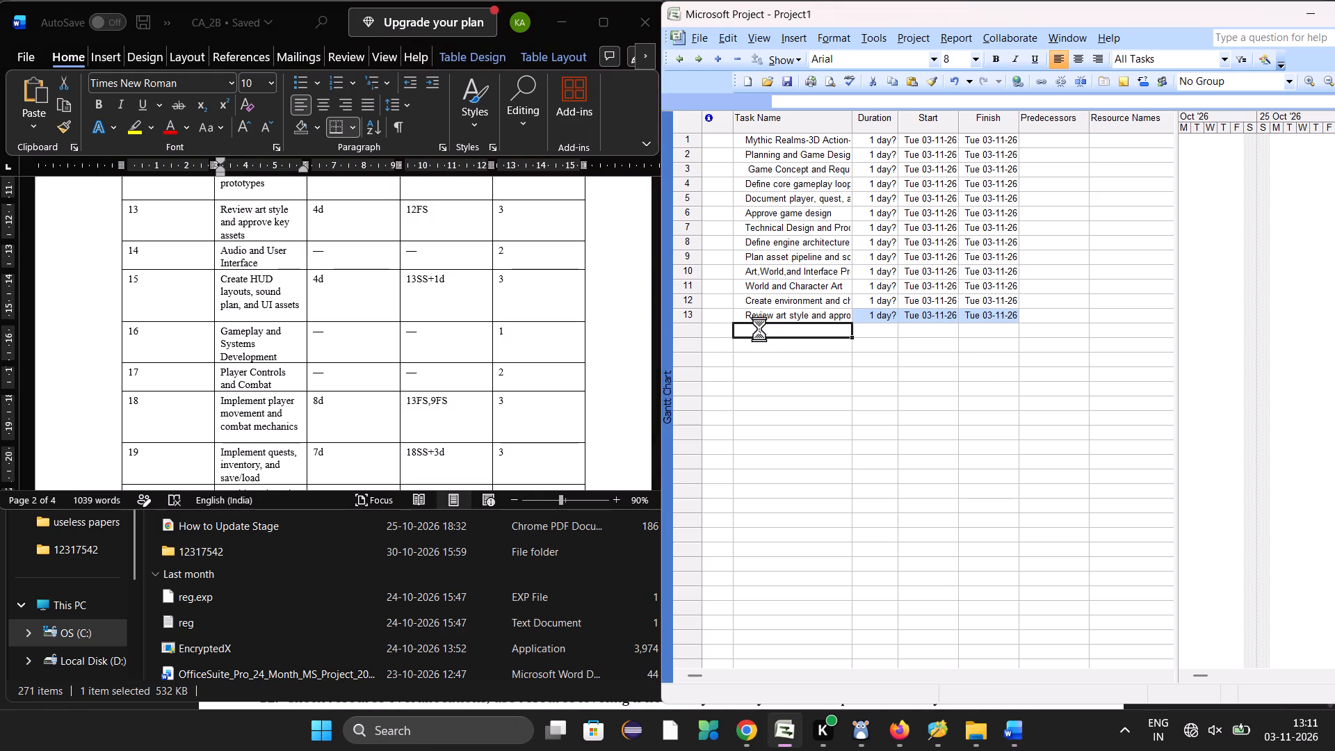
Copy the row 15 name from the Word table into the project as task 15, "Create HUD layouts, sound plan, and UI assets".
click(227, 275)
drag(222, 276, 298, 303)
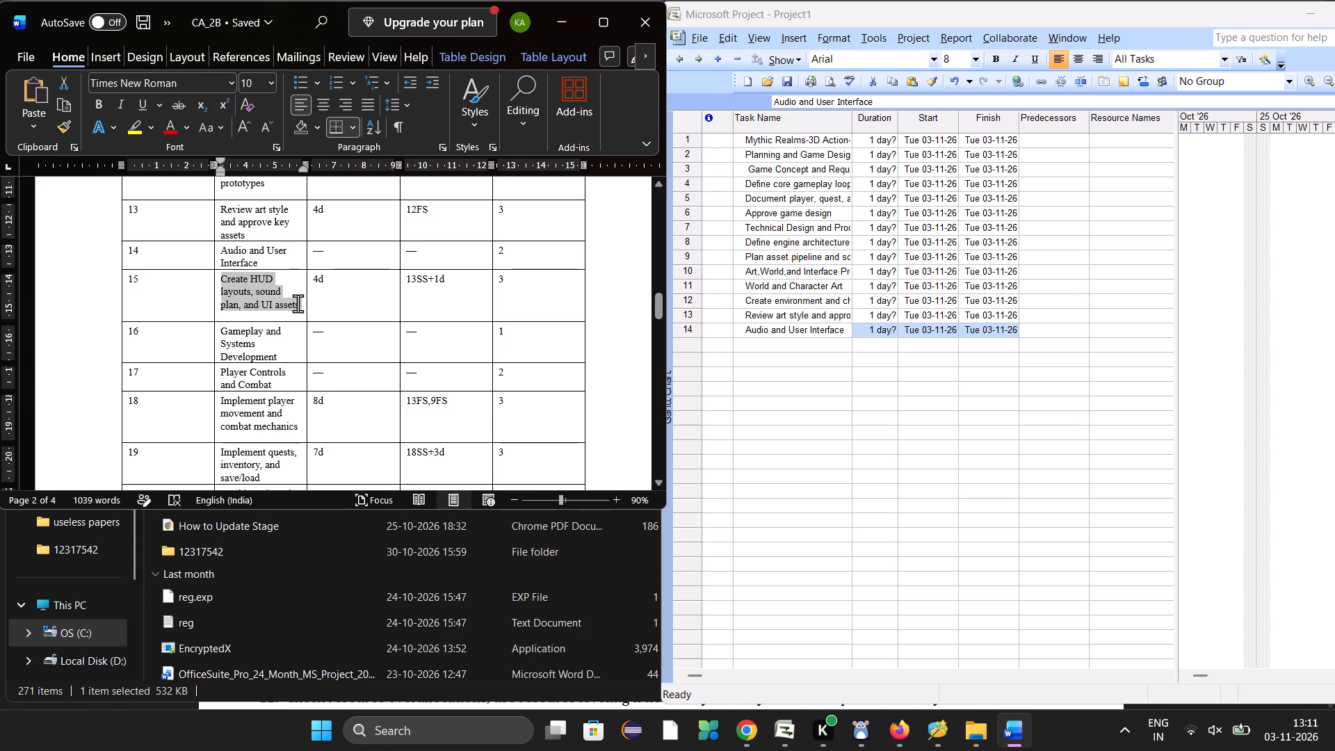
drag(298, 303, 300, 304)
key(ctrl+c)
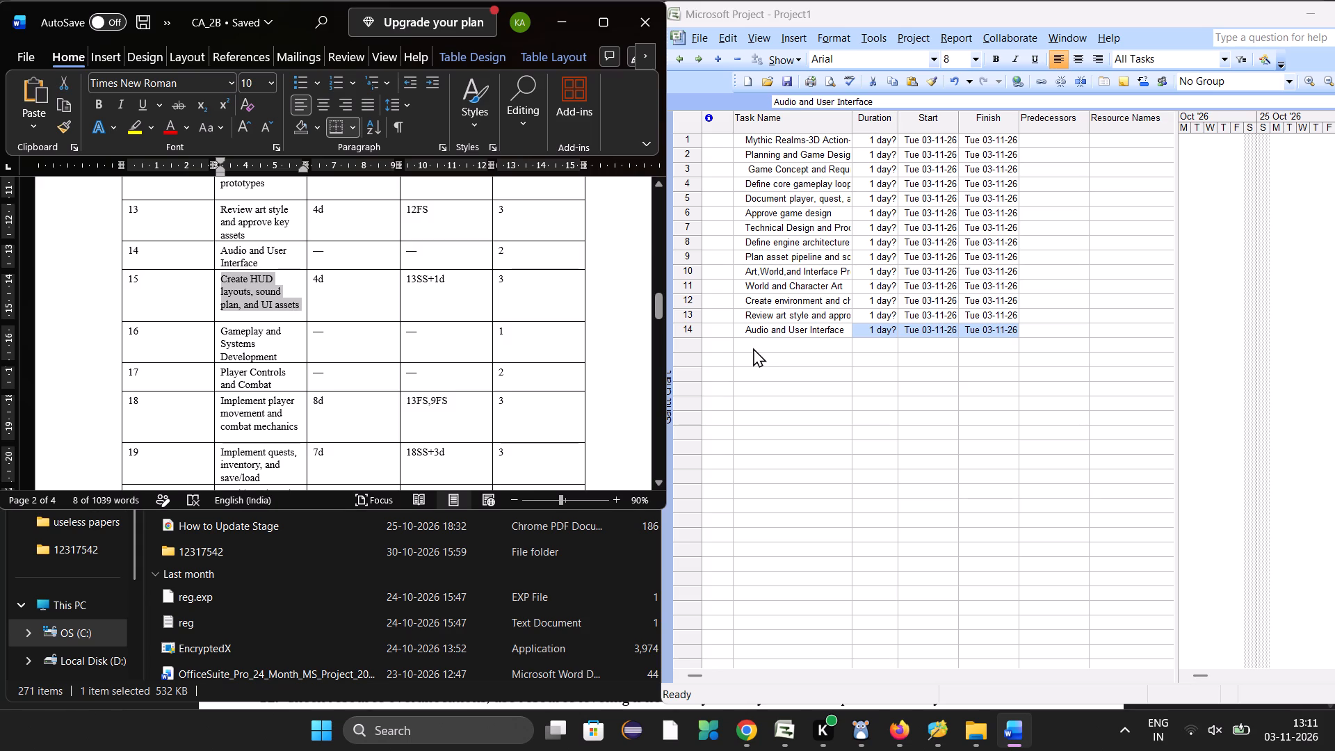
click(753, 348)
key(ctrl+v)
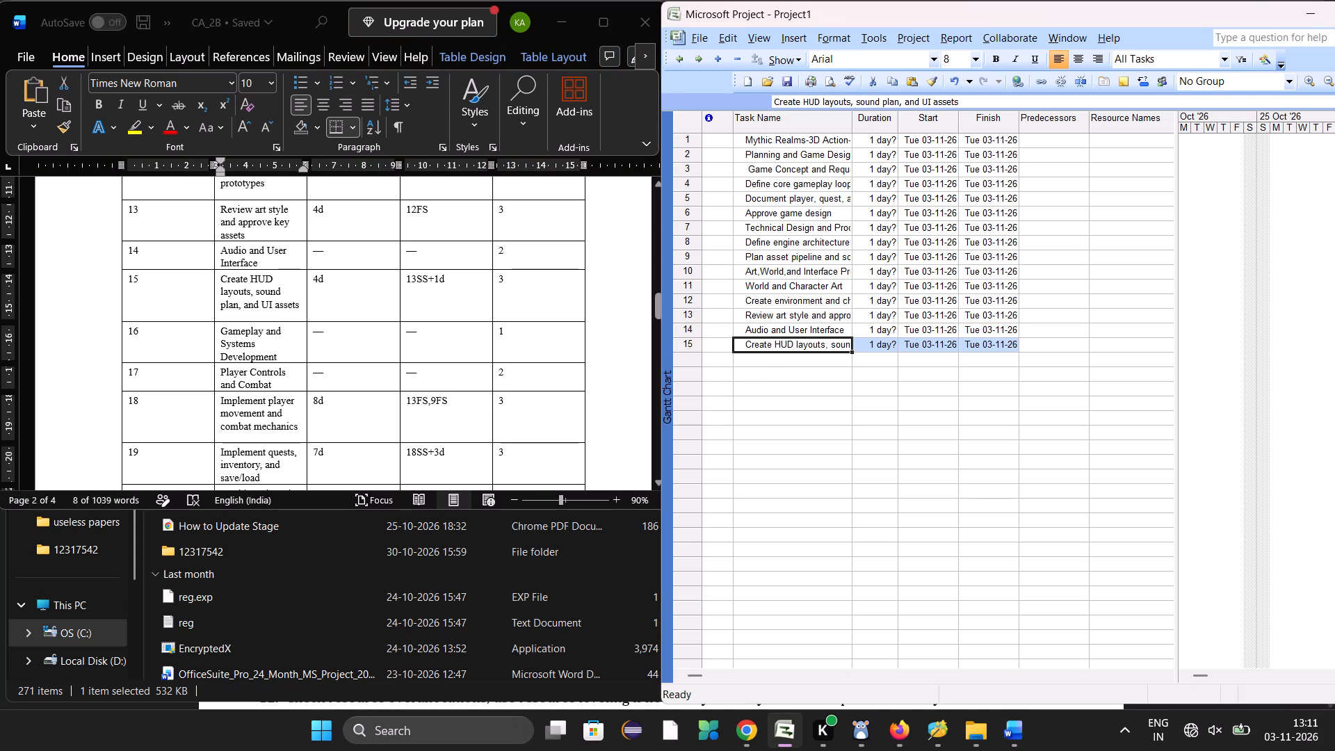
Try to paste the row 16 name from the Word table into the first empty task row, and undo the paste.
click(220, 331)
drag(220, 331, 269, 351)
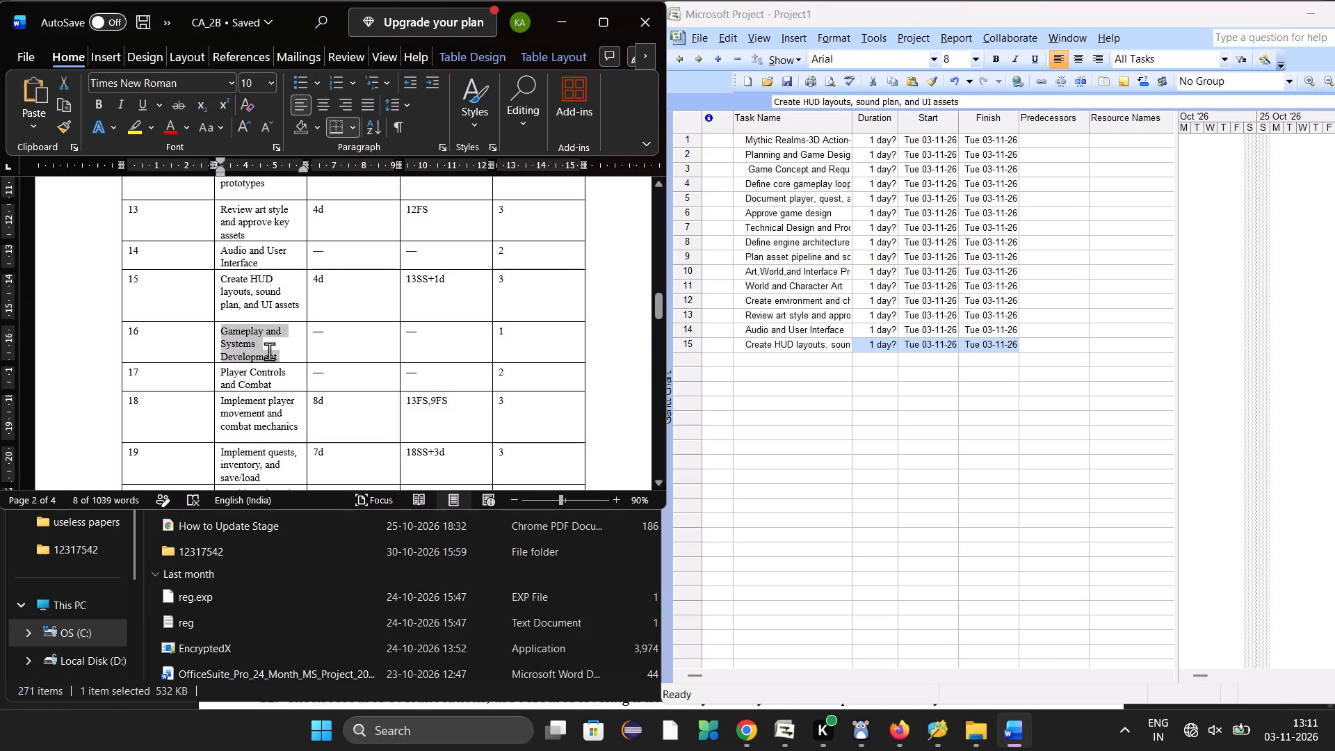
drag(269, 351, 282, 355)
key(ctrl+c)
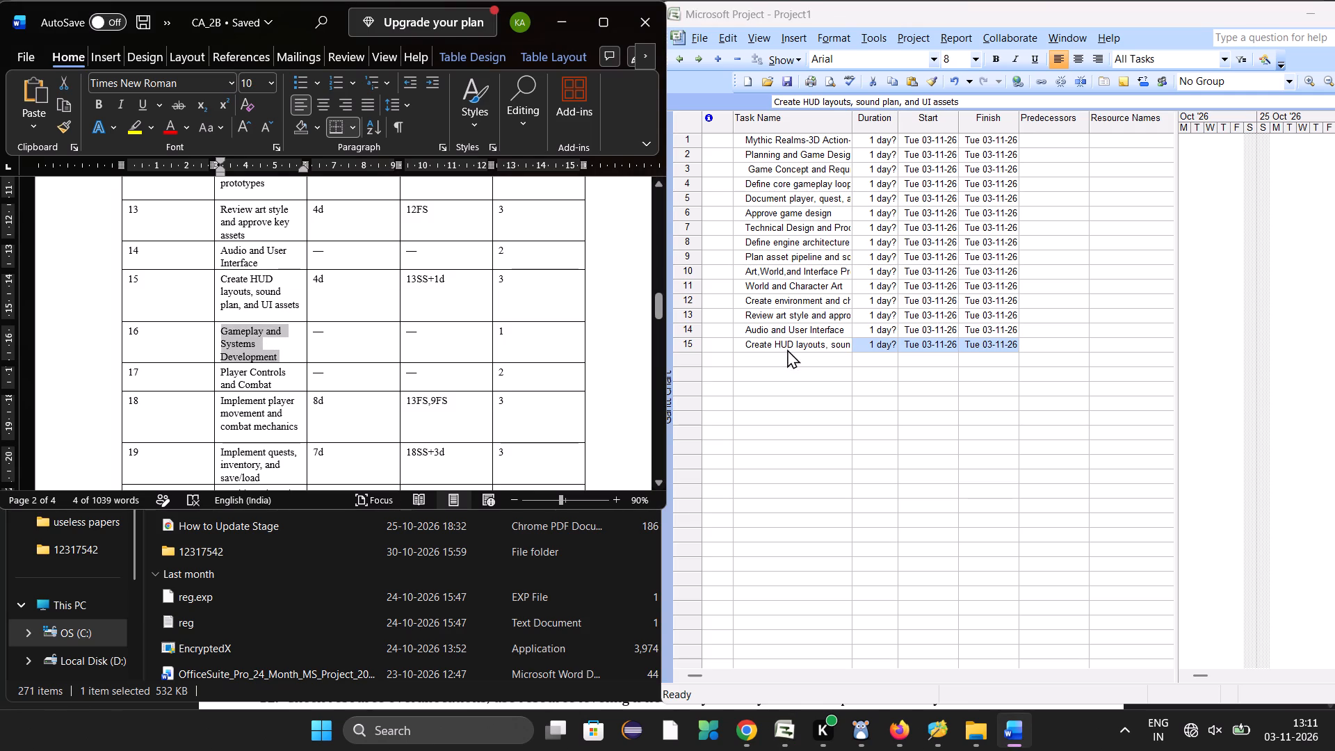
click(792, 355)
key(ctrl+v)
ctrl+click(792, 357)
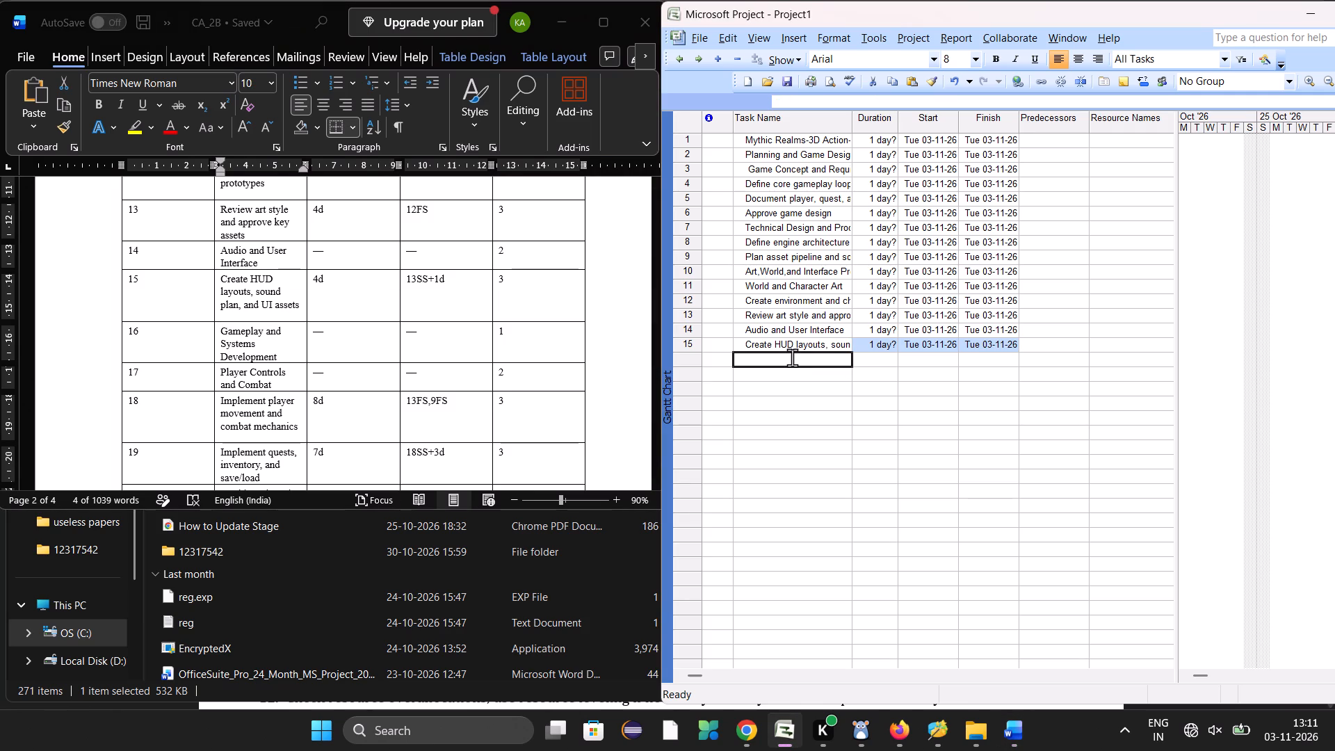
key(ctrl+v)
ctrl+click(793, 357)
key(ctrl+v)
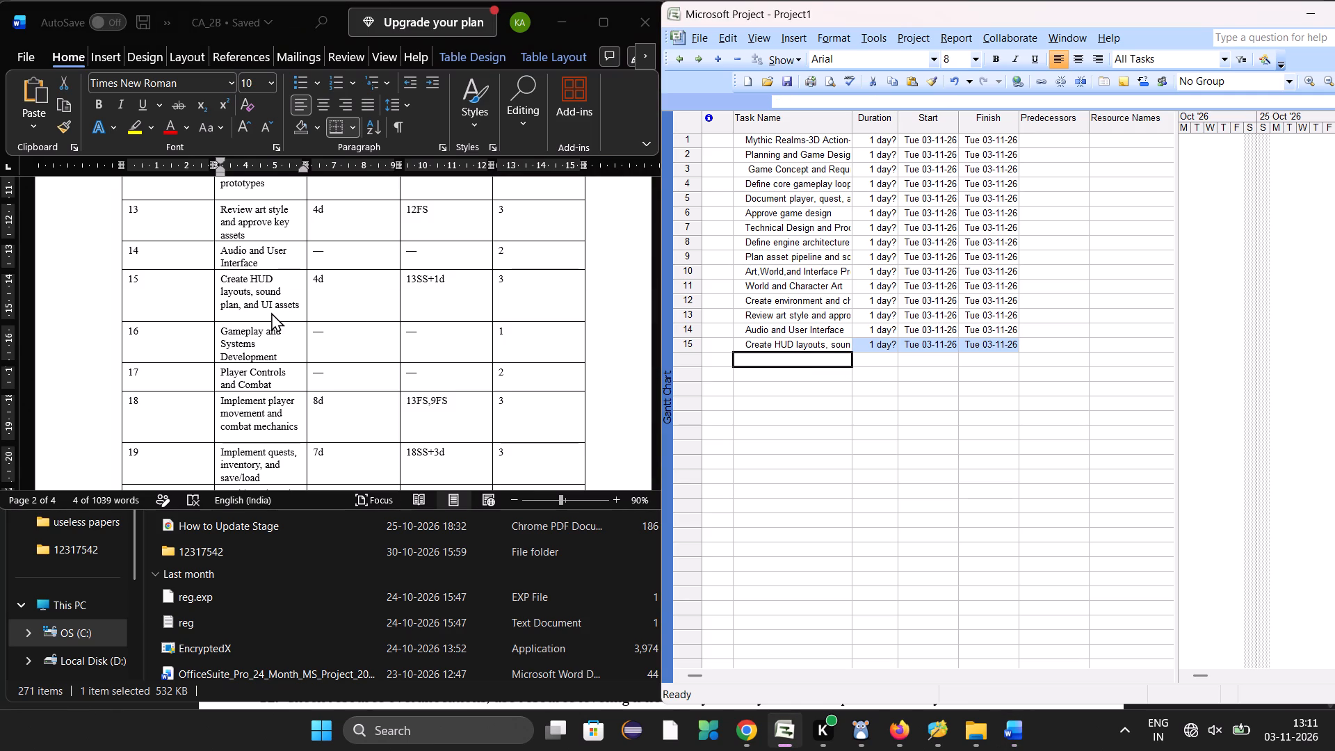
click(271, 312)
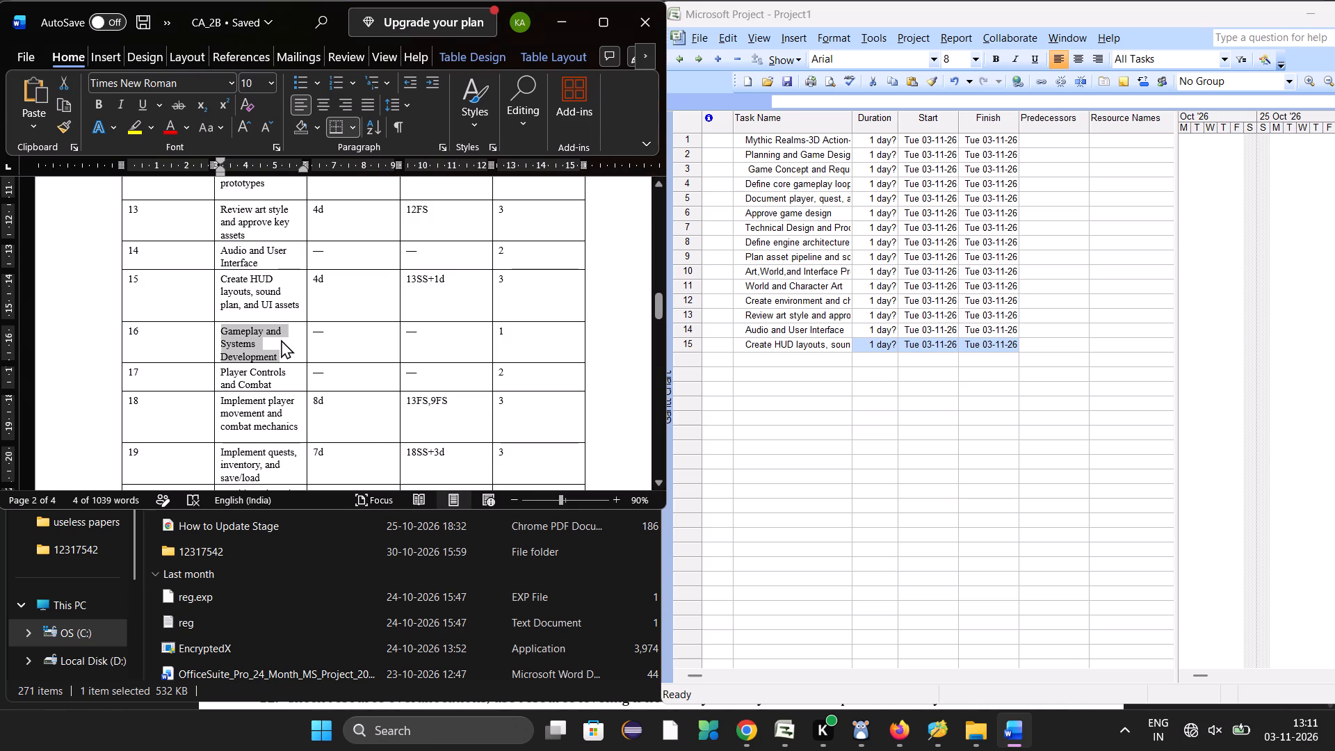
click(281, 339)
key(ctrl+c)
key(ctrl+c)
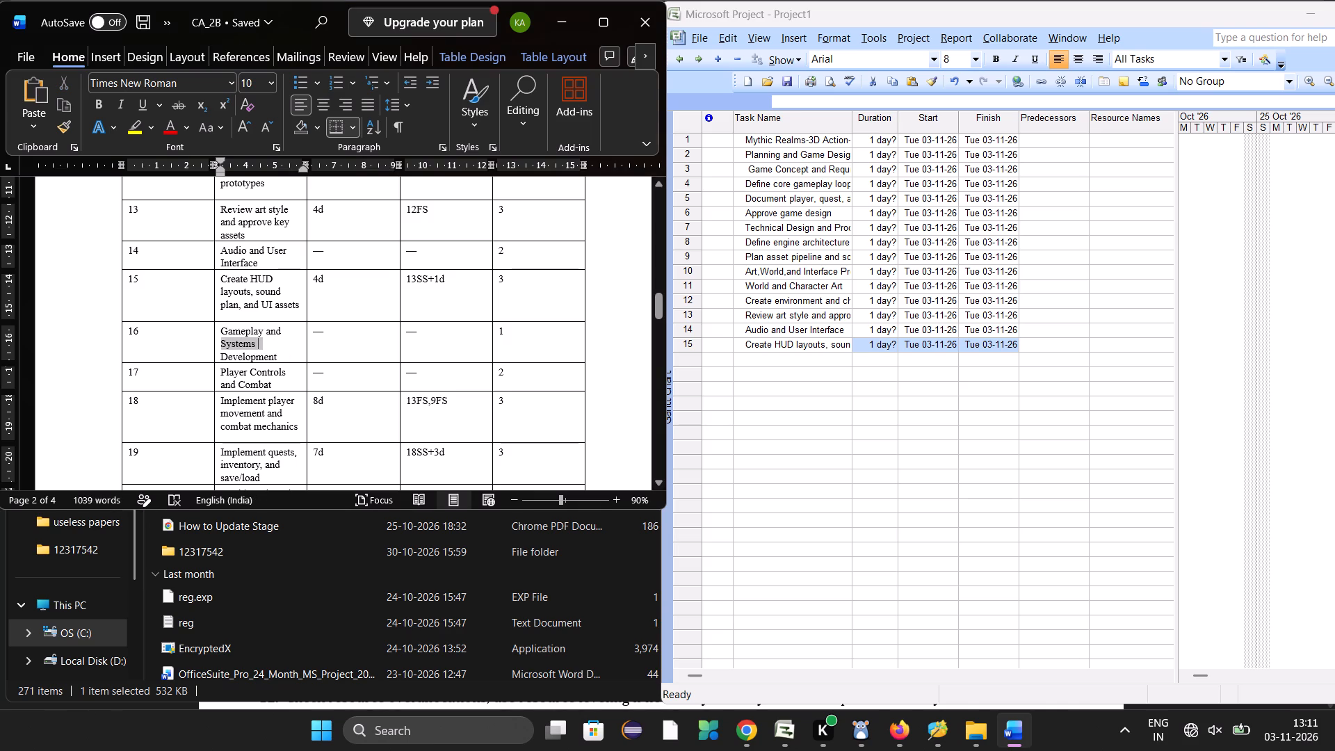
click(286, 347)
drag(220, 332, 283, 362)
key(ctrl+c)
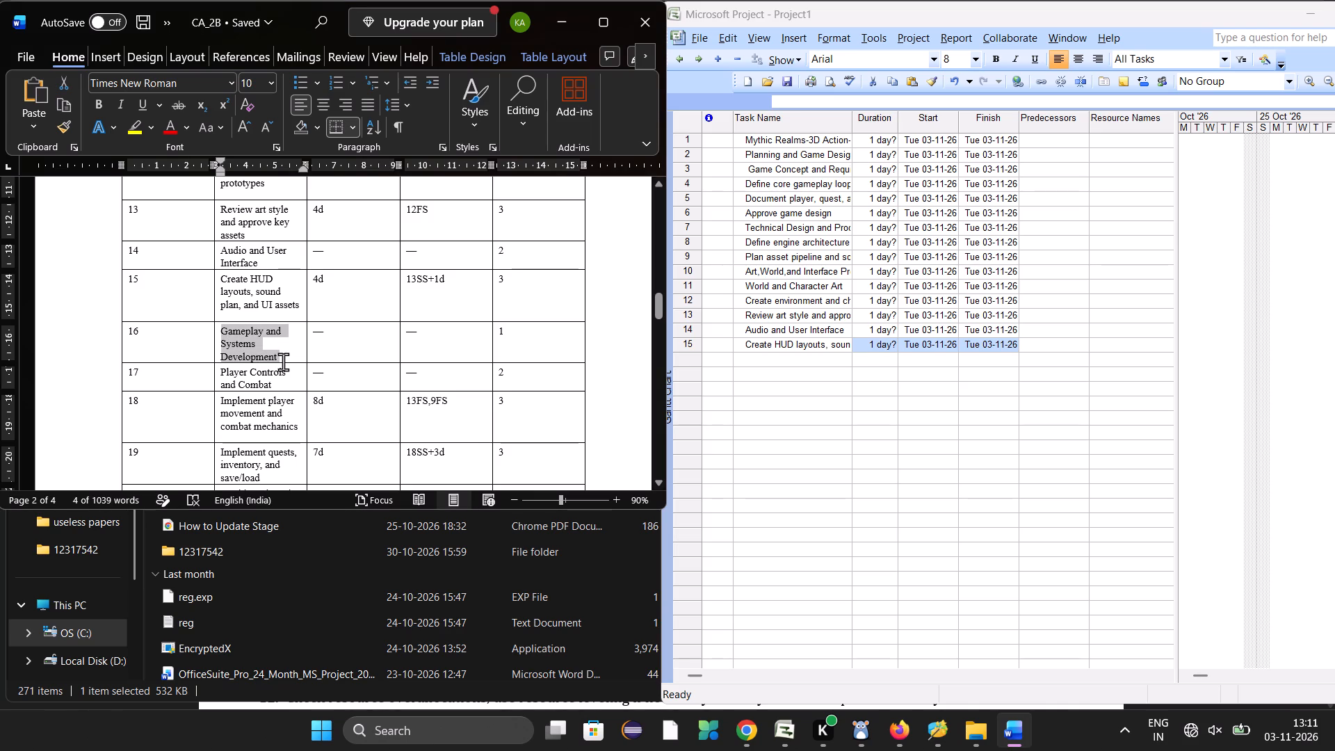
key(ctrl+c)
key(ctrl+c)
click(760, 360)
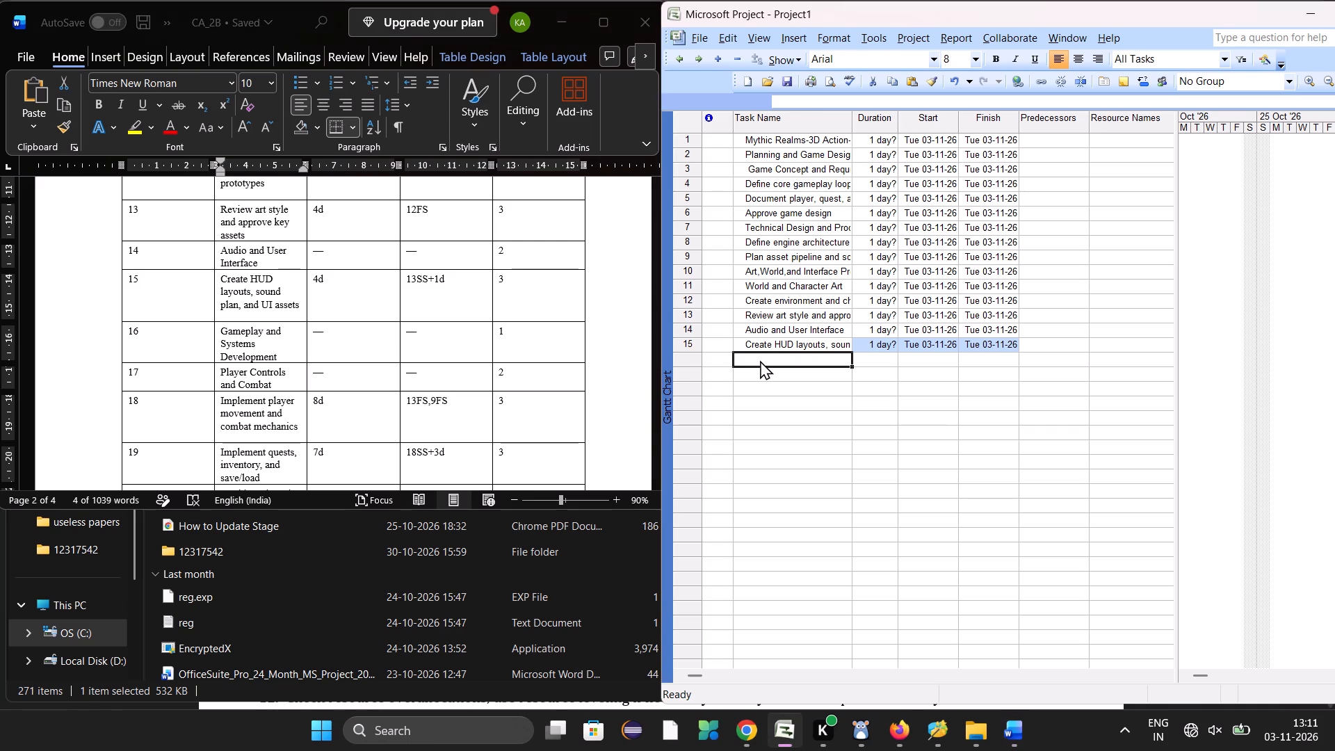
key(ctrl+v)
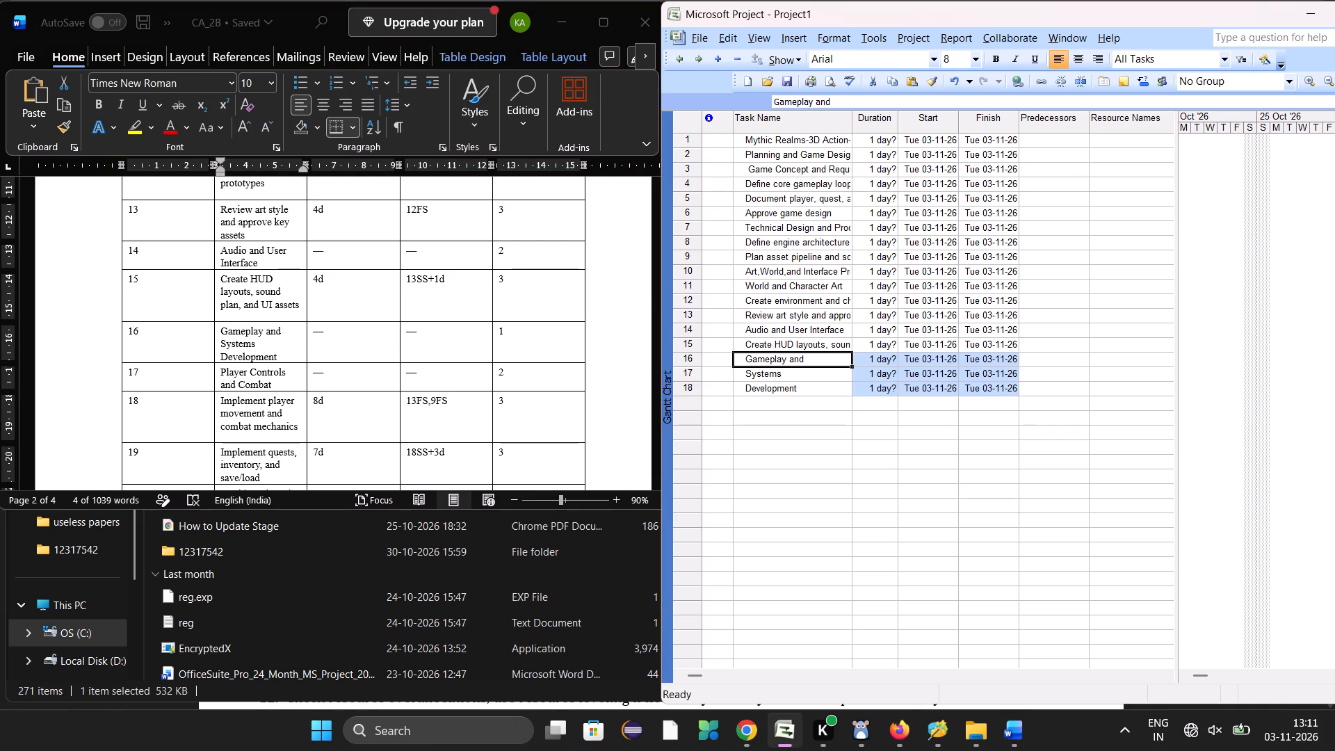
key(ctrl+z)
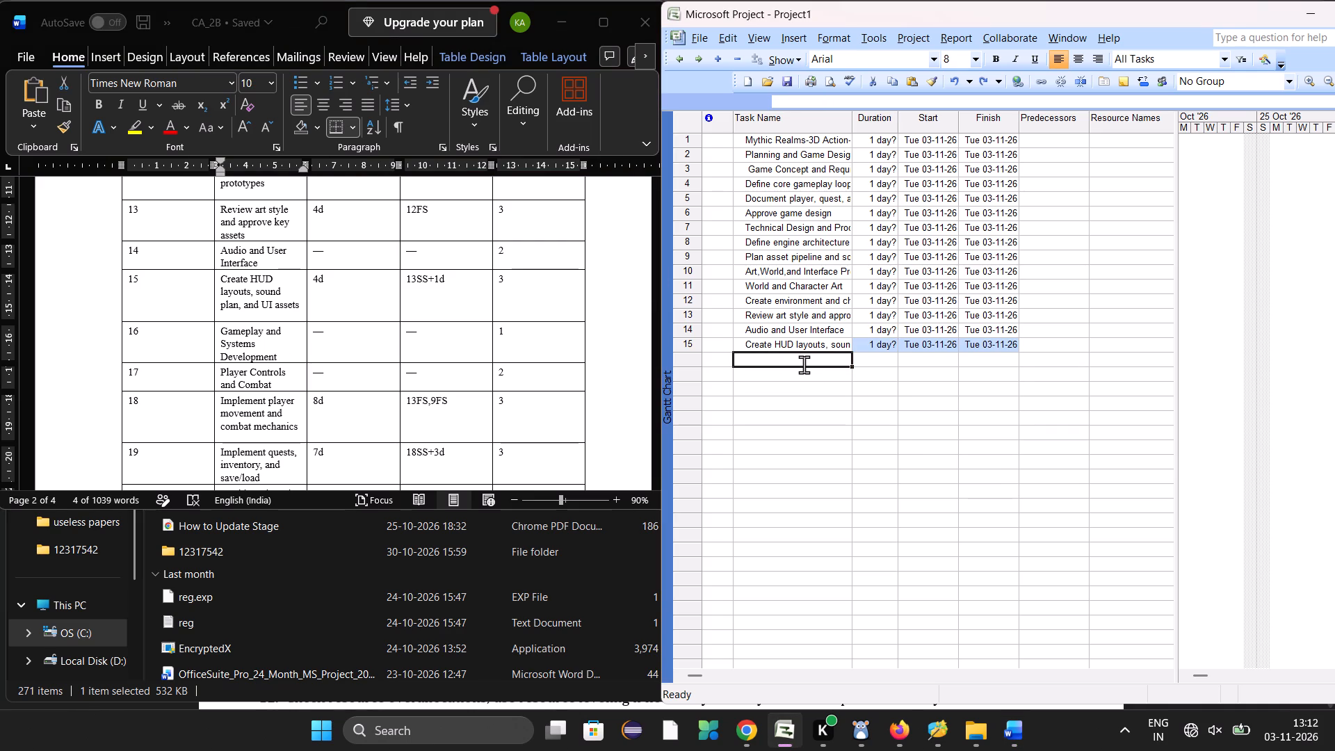
Enter "Gameplay and Systems Development" manually as the name of task 16 in the project.
click(804, 364)
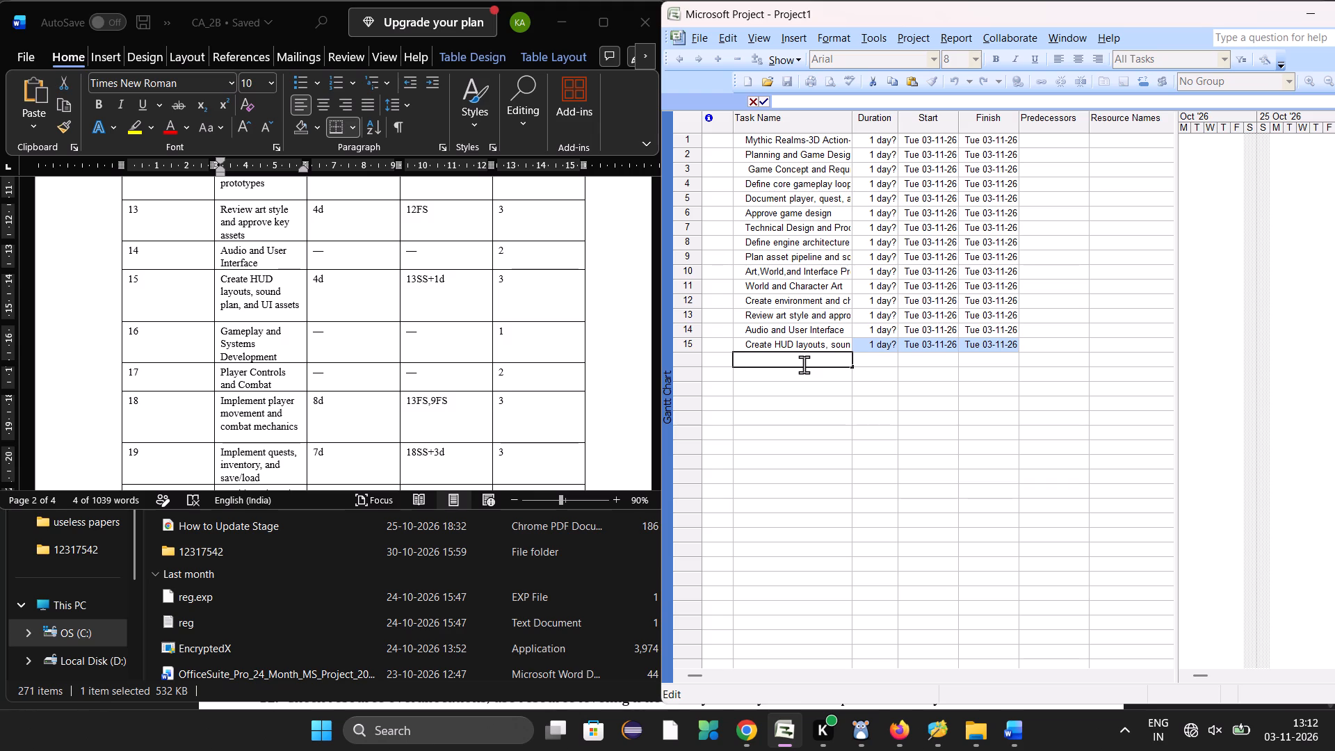
text(Ga)
text(meplay and)
key(space)
text(Systems Deve)
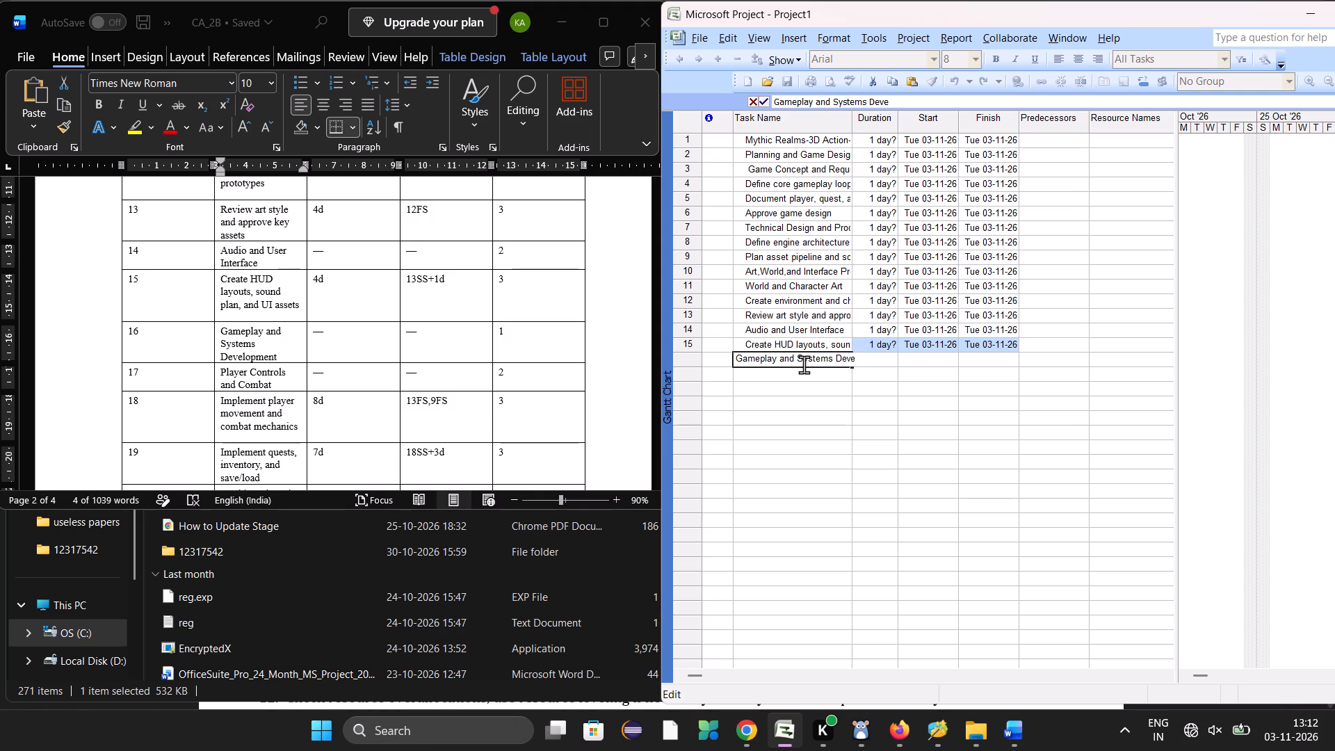
text(lopment)
click(798, 380)
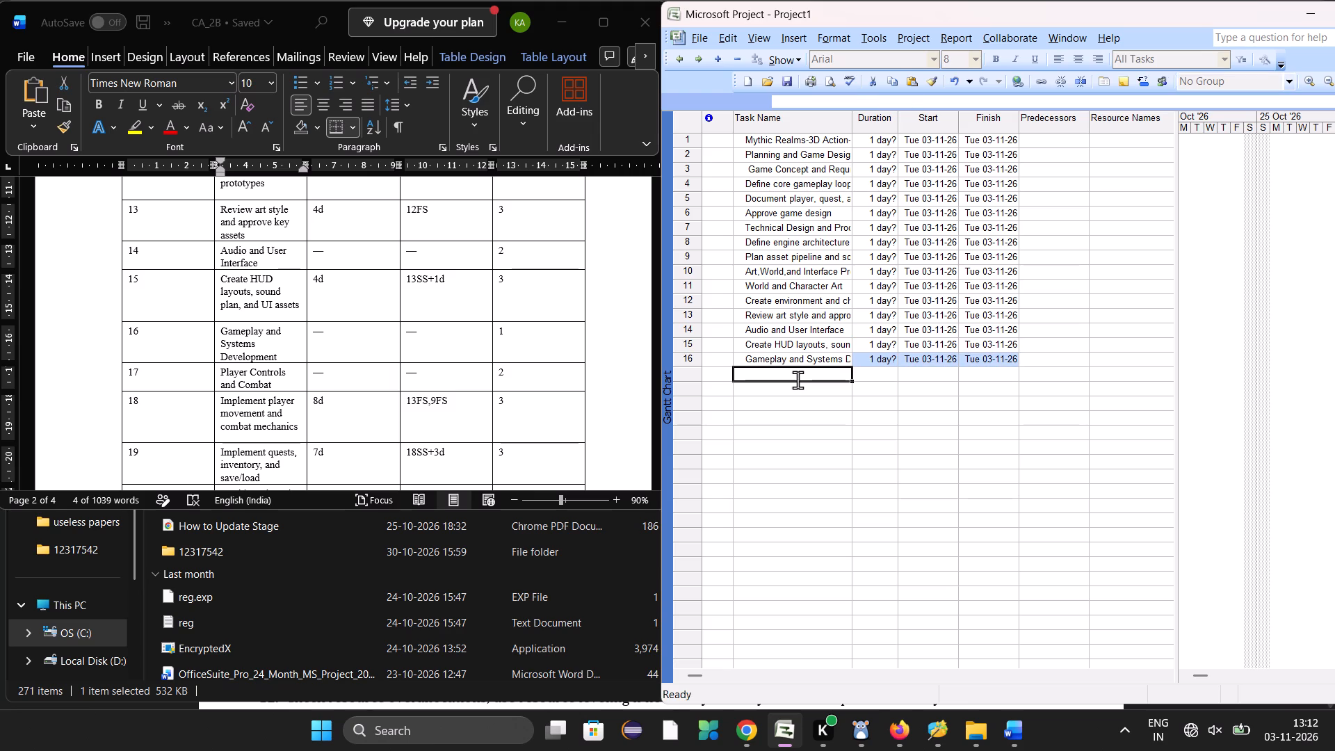
Copy "Player Controls" from row 17 of the Word table into task 17 and complete the name as "Player Controls and Combat".
click(227, 371)
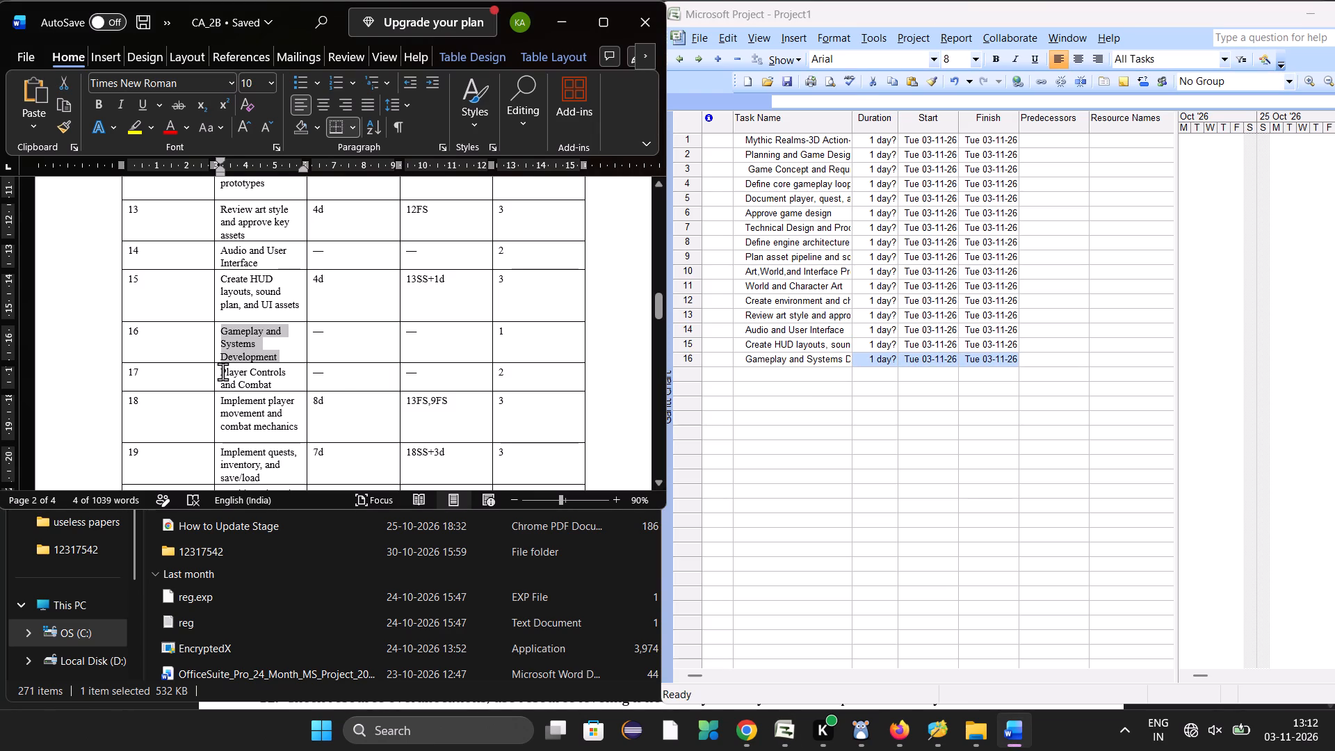
drag(222, 371, 285, 377)
key(ctrl+c)
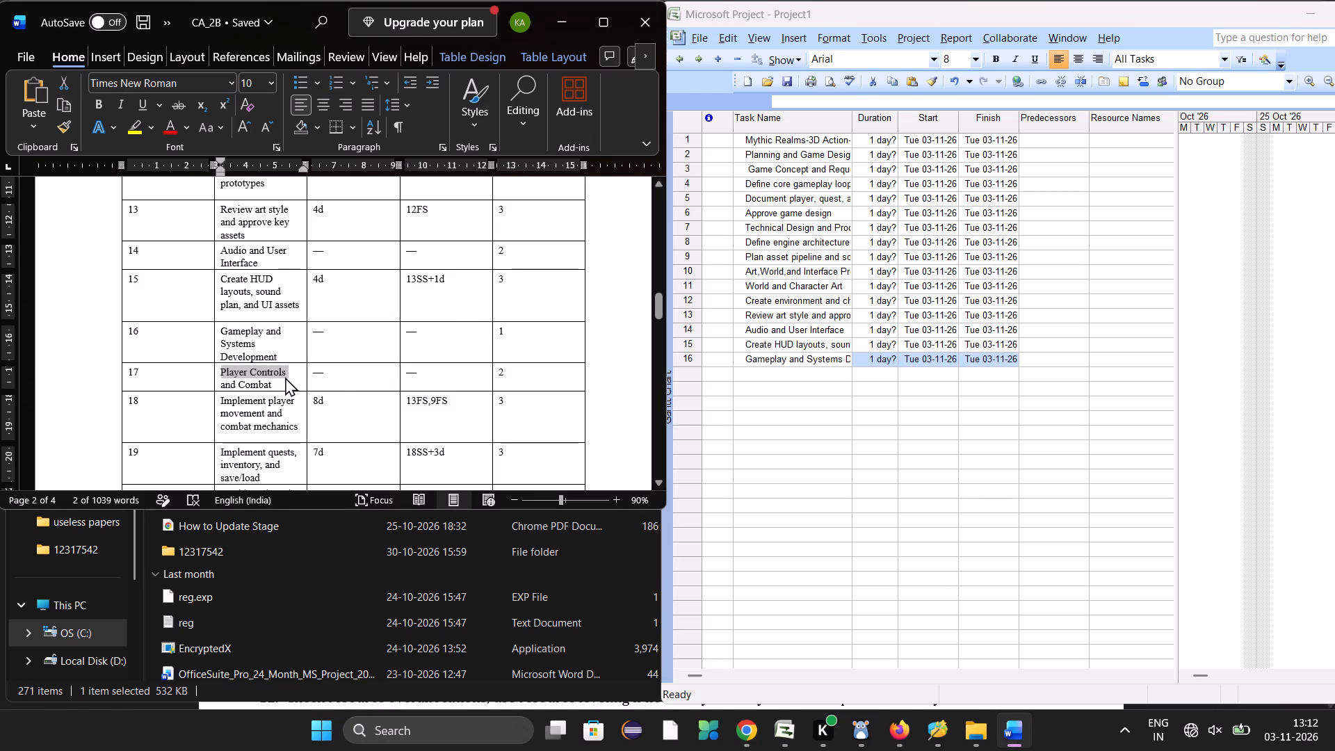
click(750, 375)
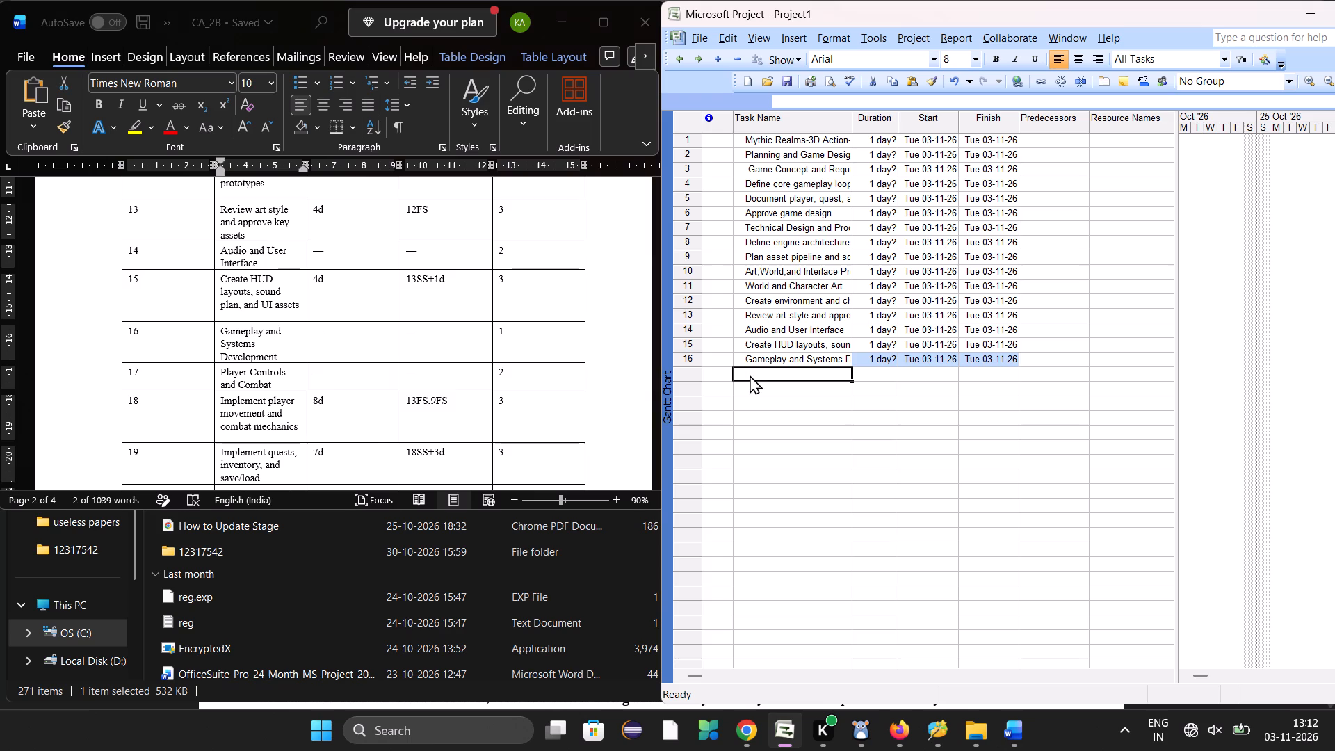
key(ctrl+v)
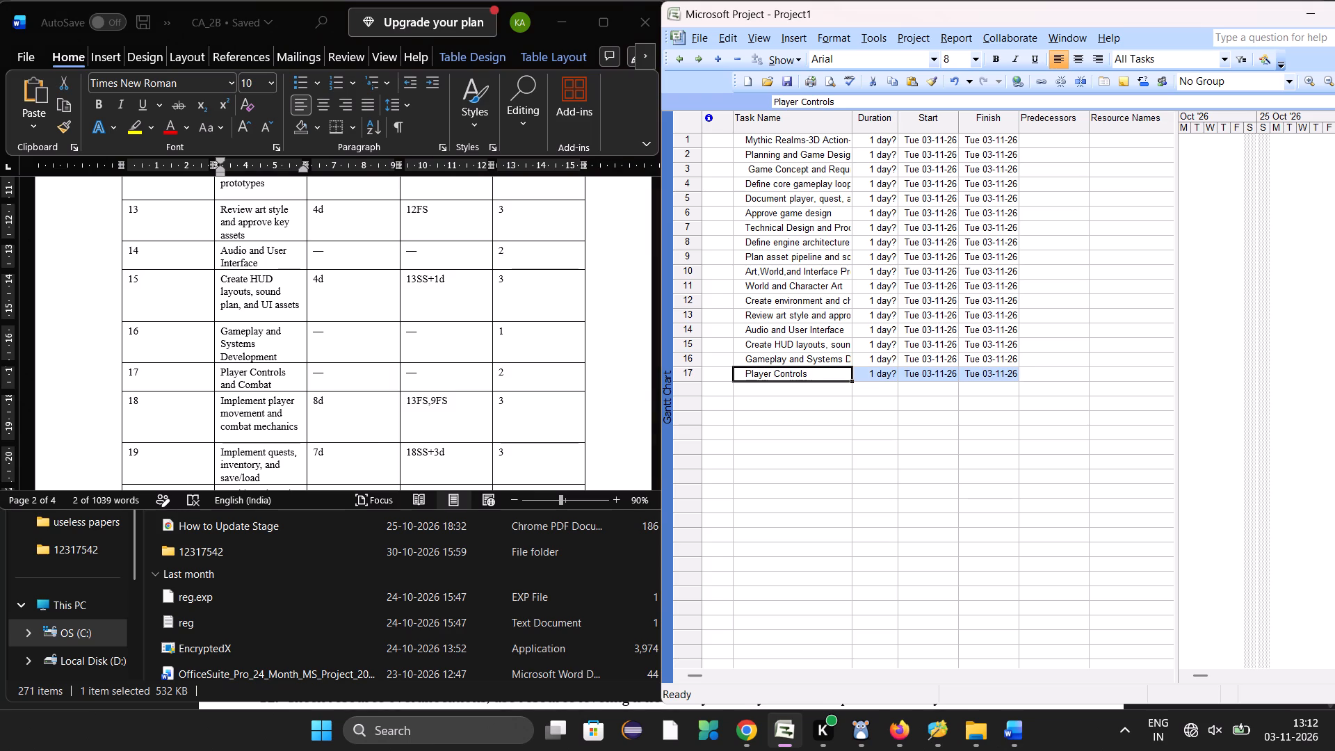
click(815, 376)
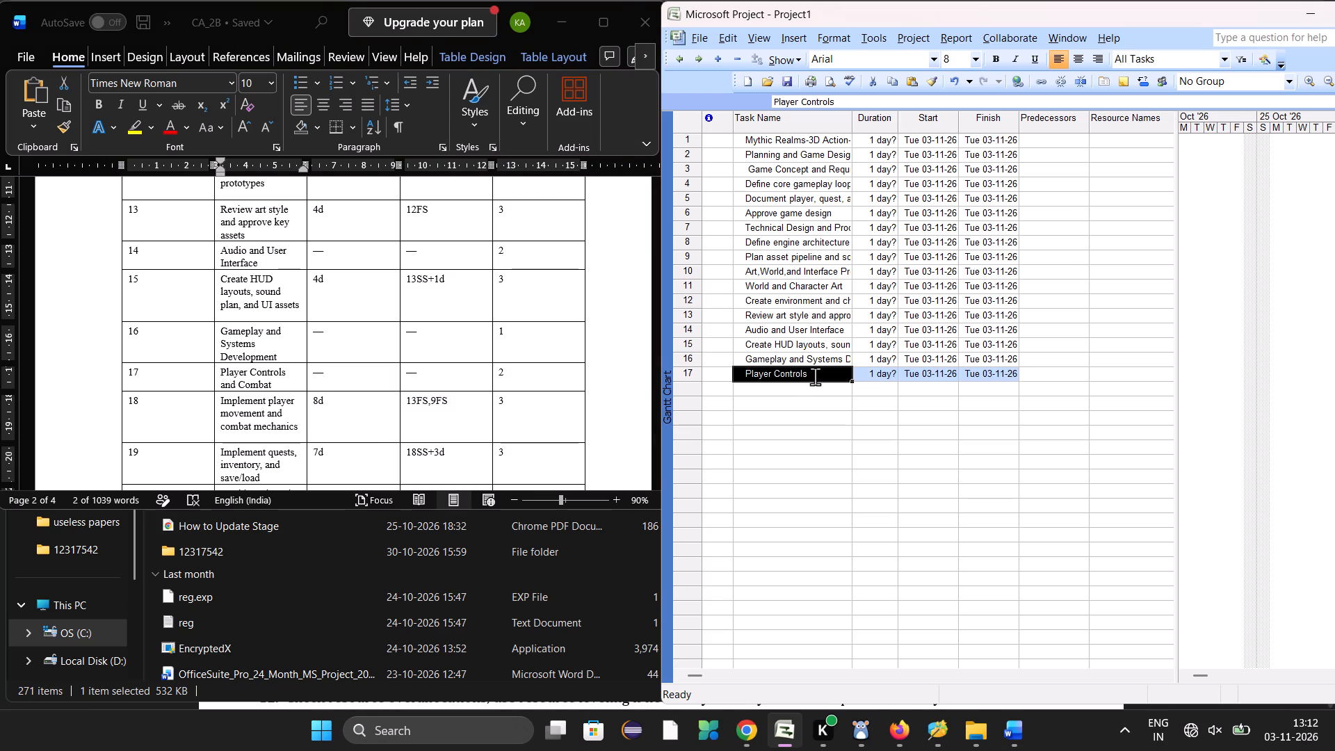
click(815, 376)
text(and Combat)
click(811, 390)
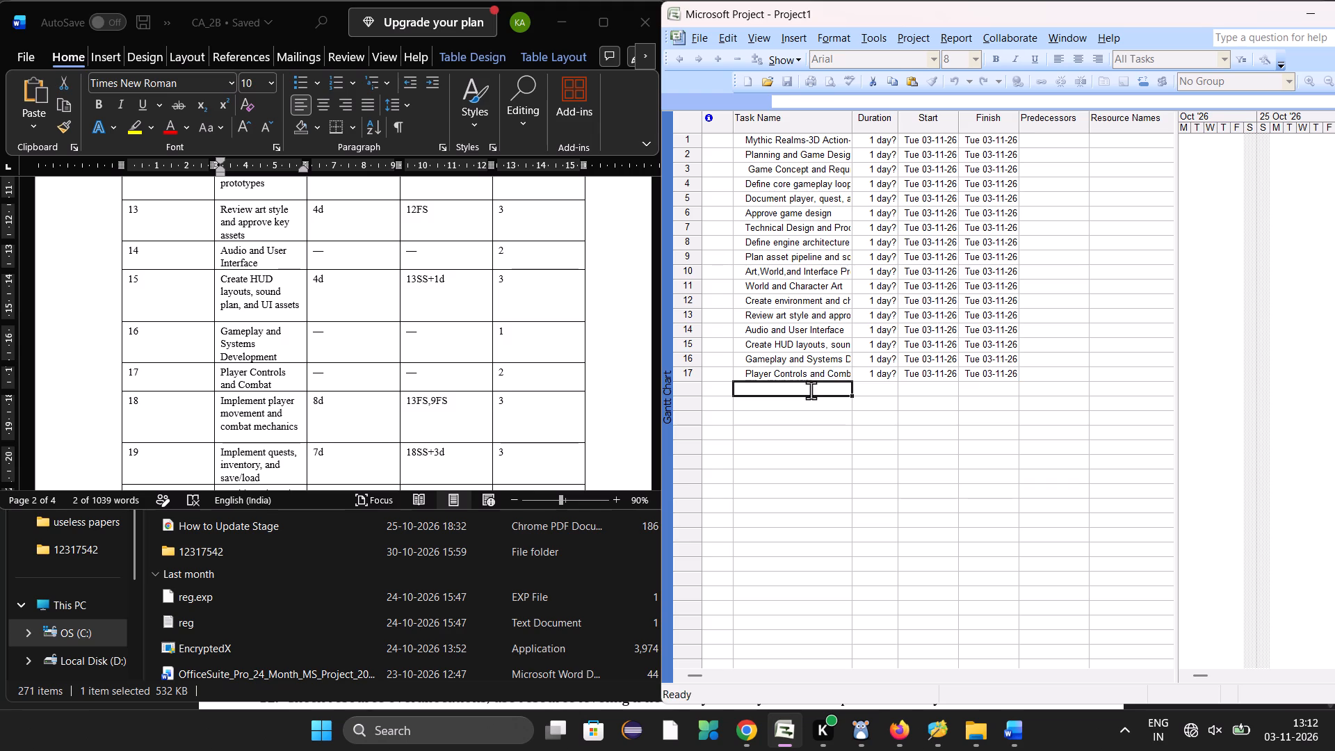
Copy the row 18 name from the Word table into the project as task 18, "Implement player movement and combat mechanics".
scroll(295, 426, down, 1)
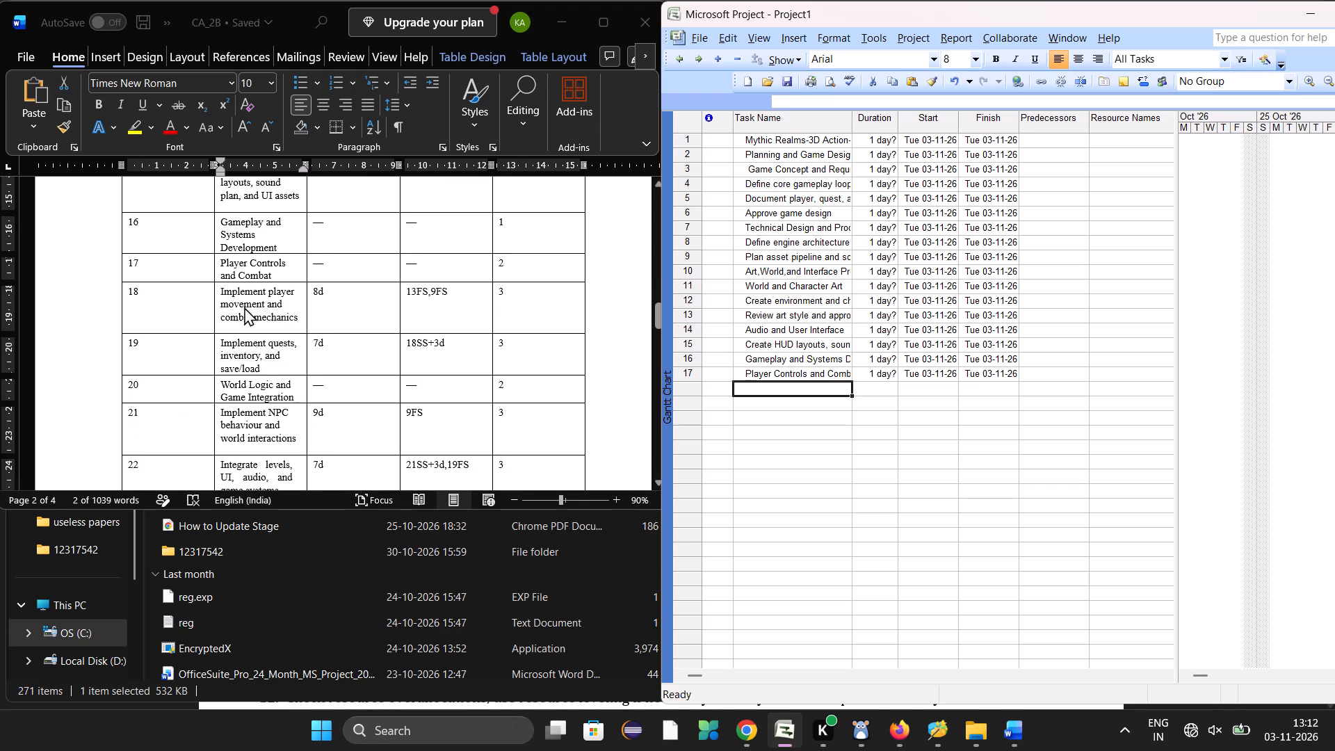
click(221, 291)
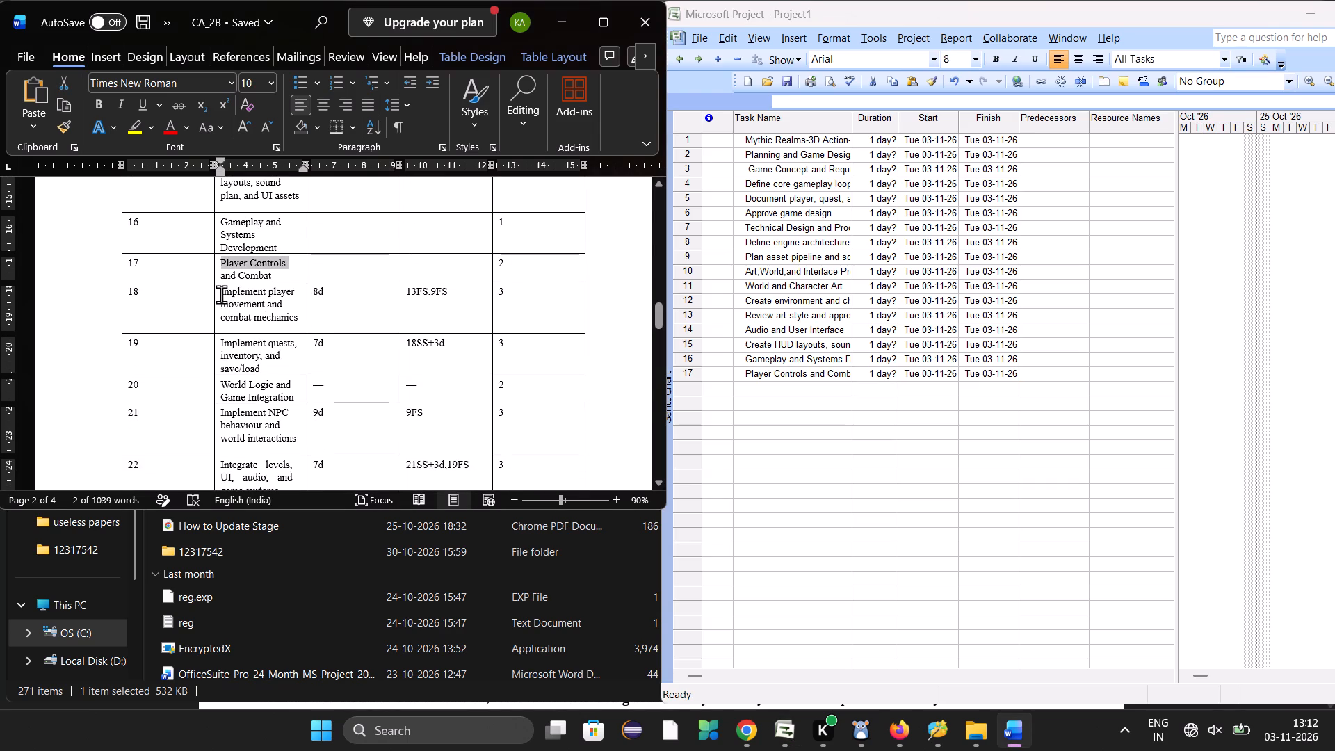
drag(221, 294, 297, 318)
key(ctrl+c)
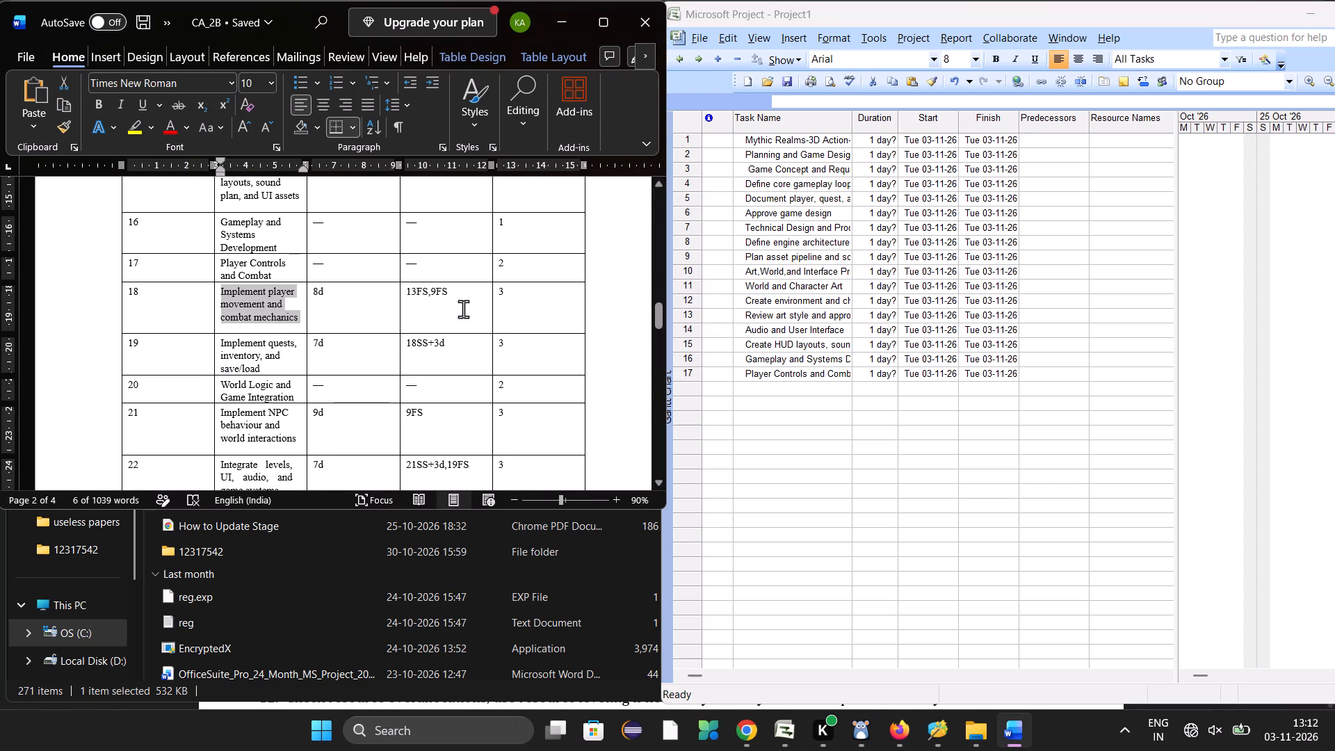
click(757, 390)
key(ctrl+v)
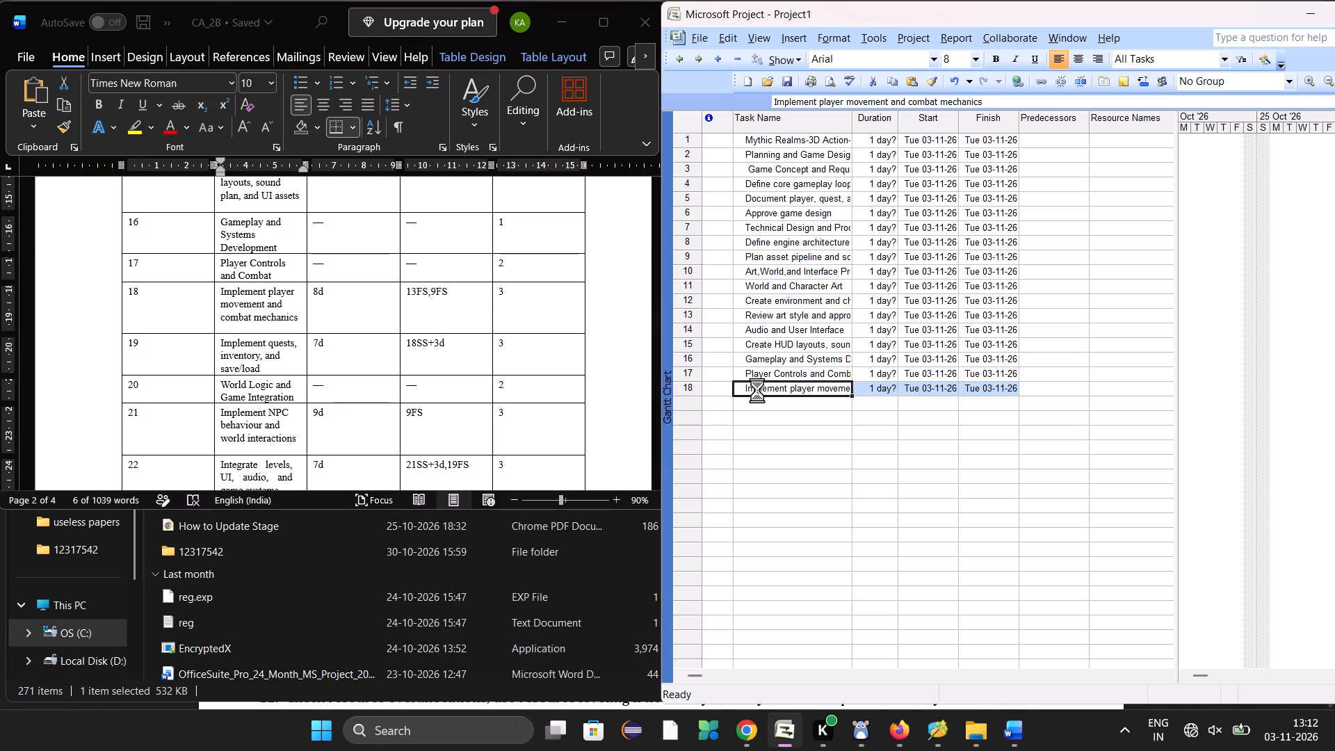
click(772, 408)
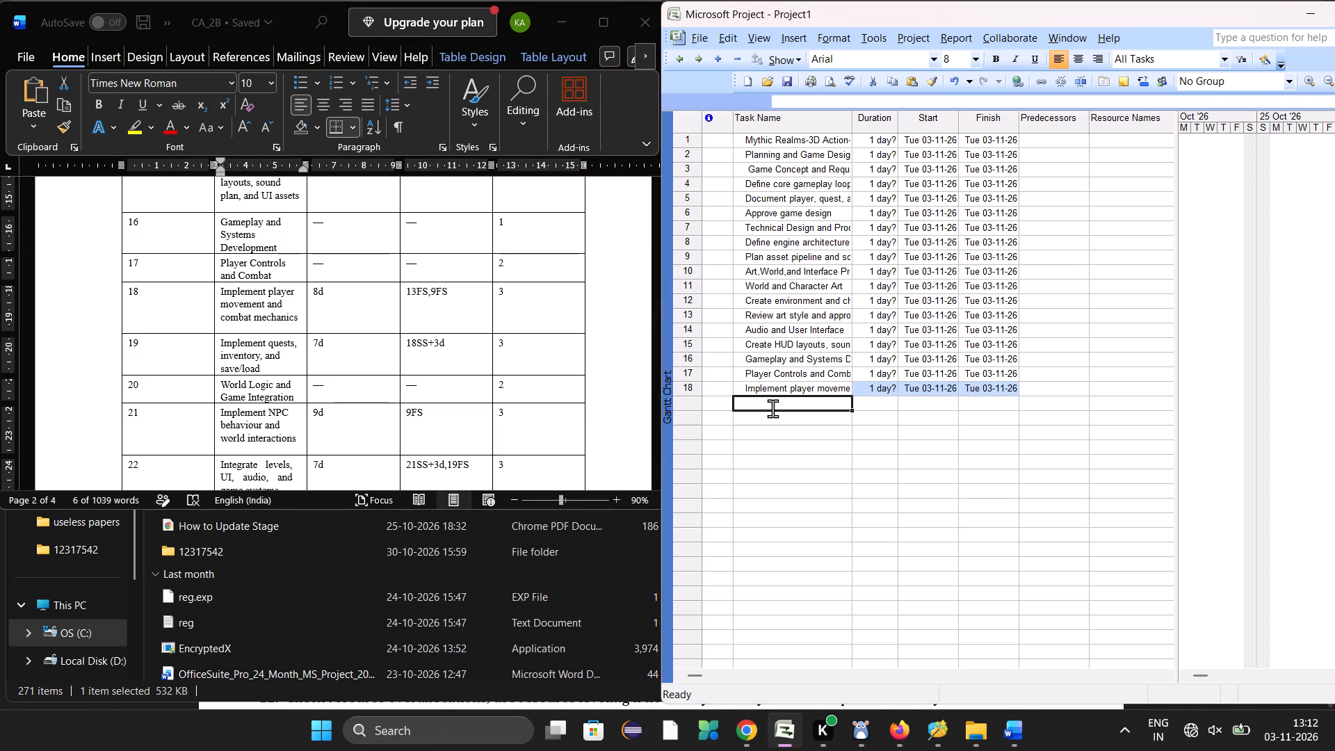
Copy the row 19 name from the Word table into the project as task 19, "Implement quests, inventory, and save/load".
click(219, 346)
click(221, 343)
drag(221, 343, 252, 355)
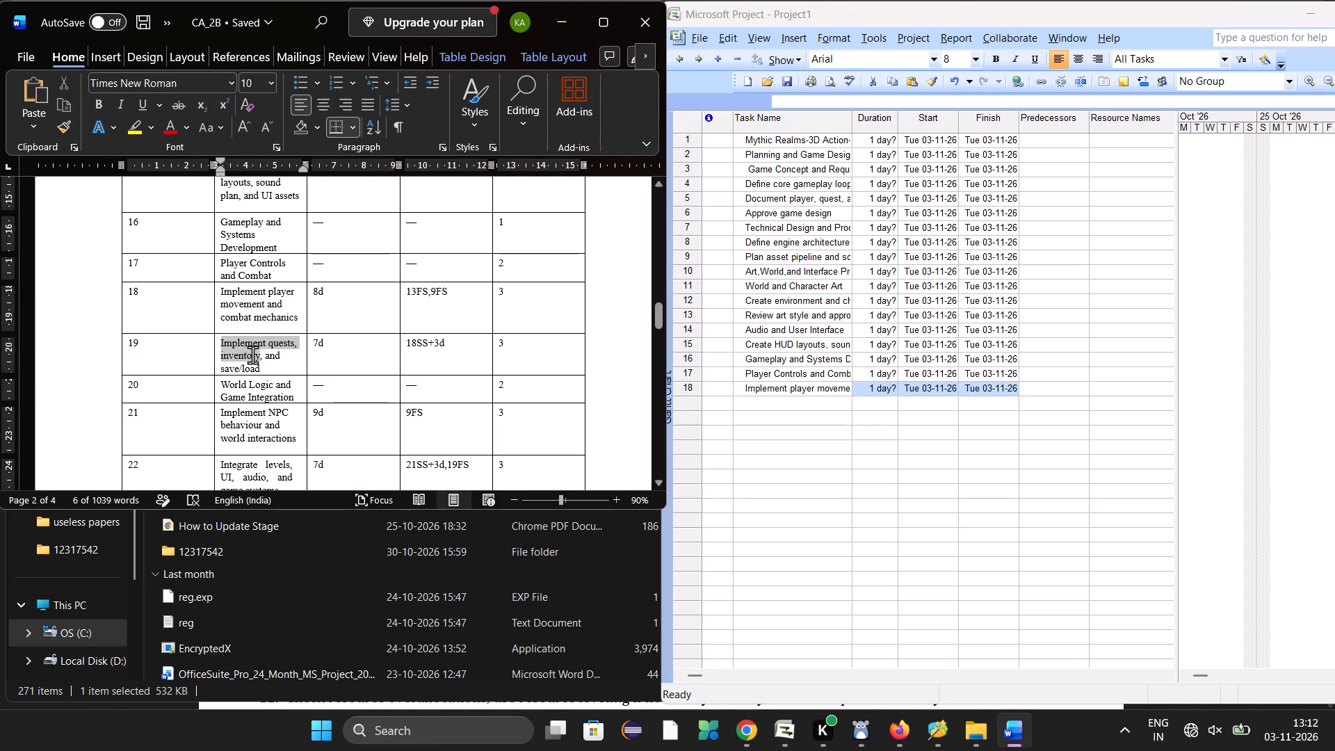
drag(252, 355, 260, 366)
key(ctrl+c)
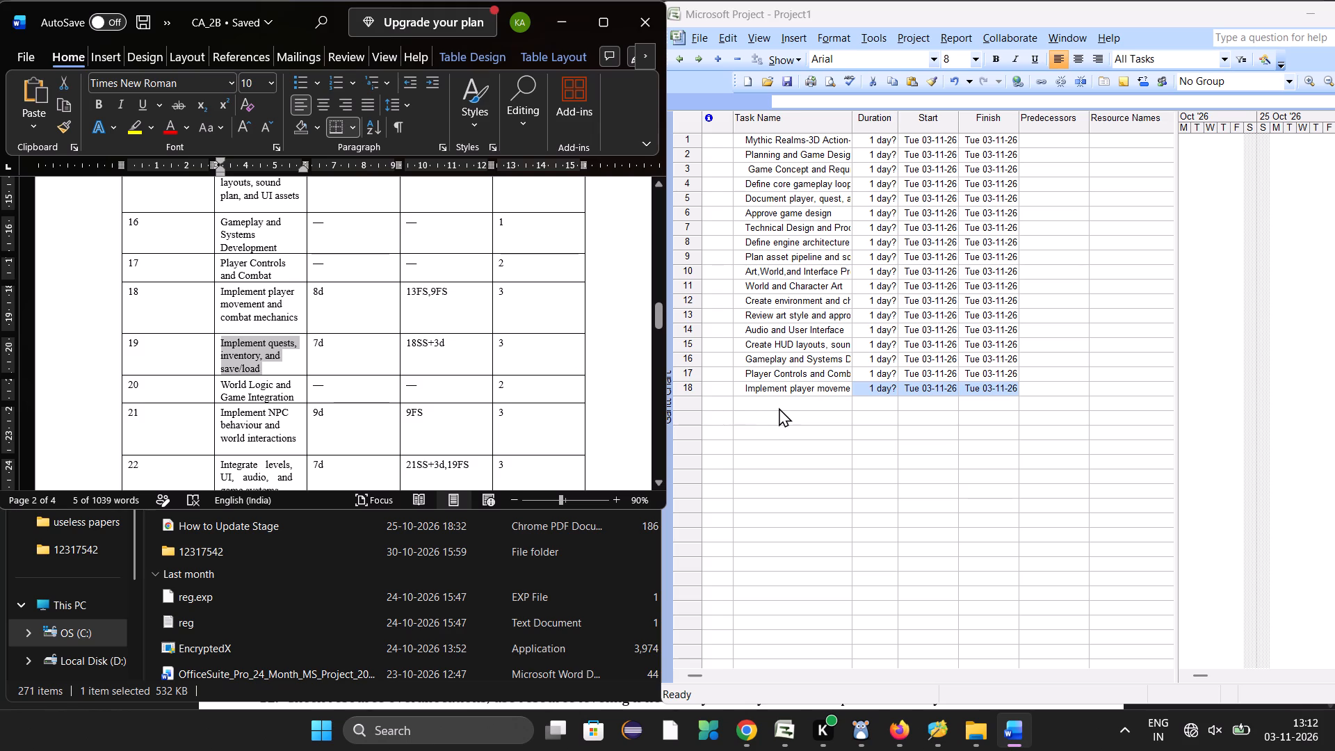
click(779, 406)
key(ctrl+v)
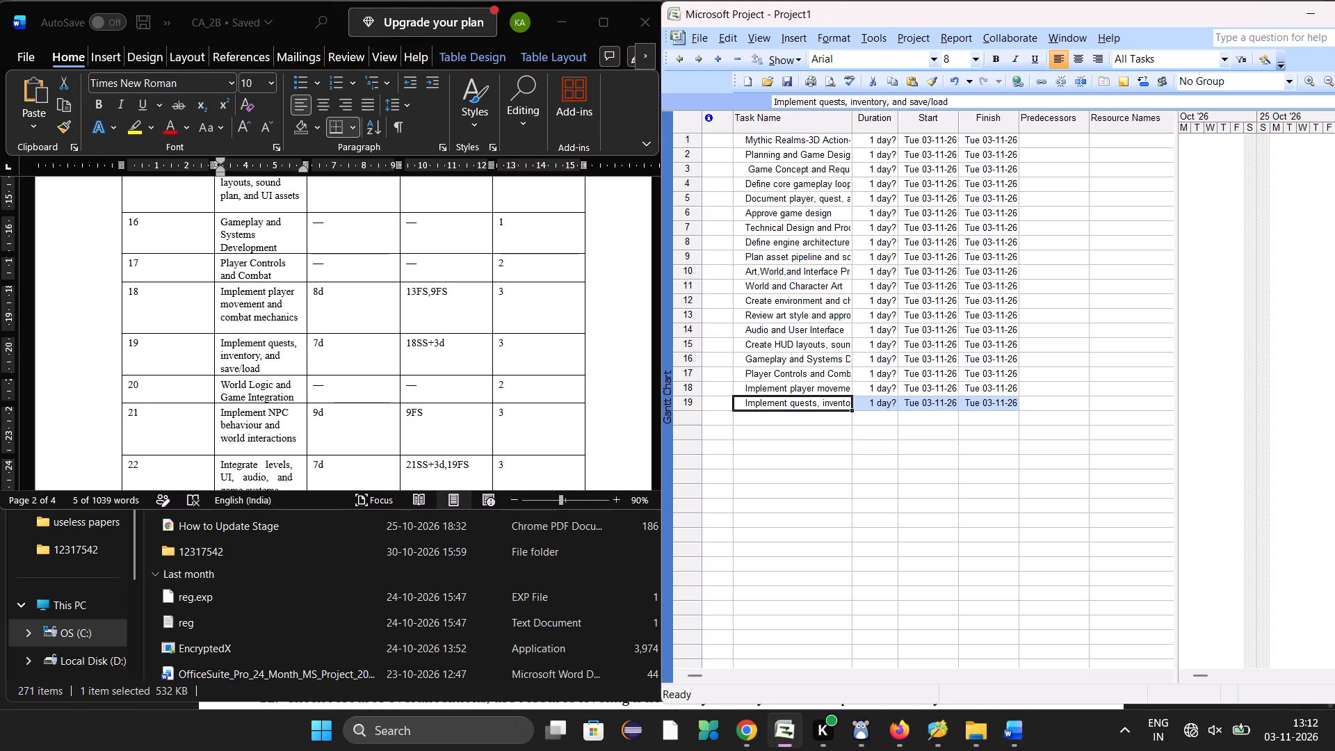
Copy the row 20 name from the Word table into the project as task 20, "World Logic and Game Integration".
click(787, 427)
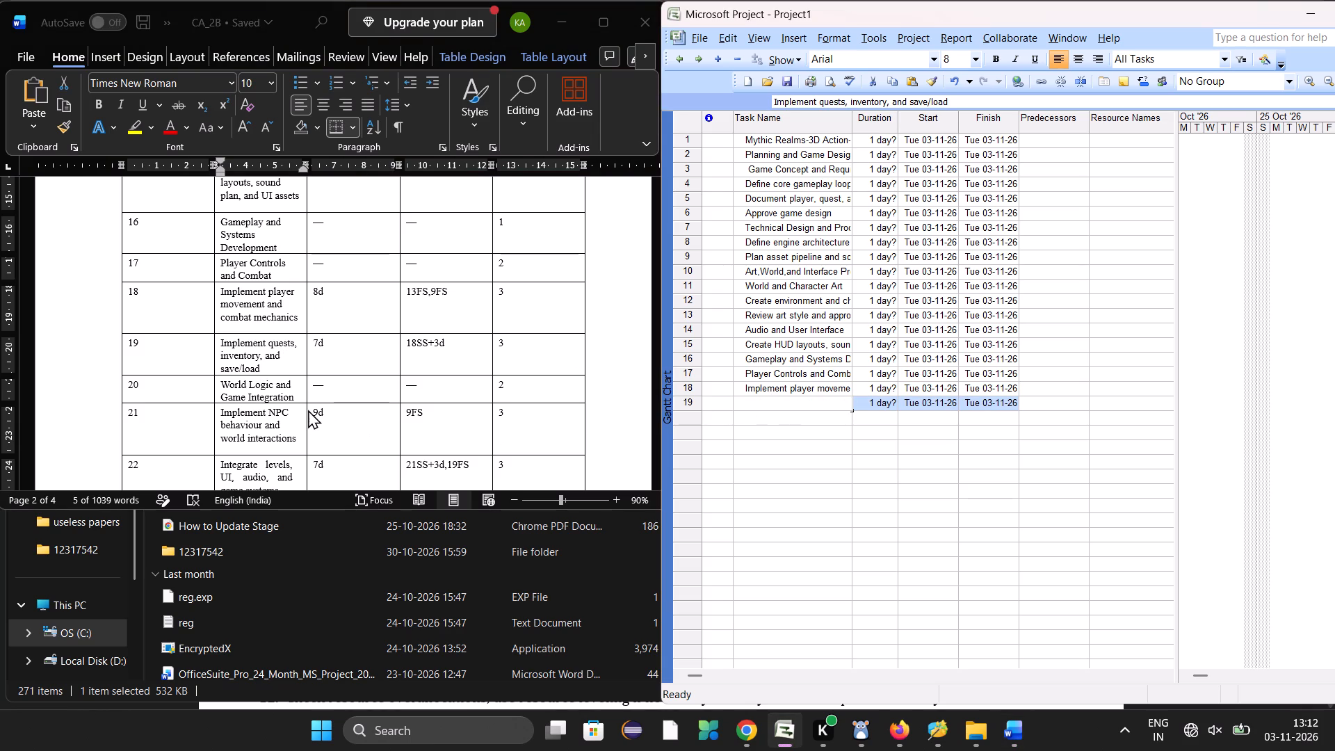
click(762, 419)
click(232, 380)
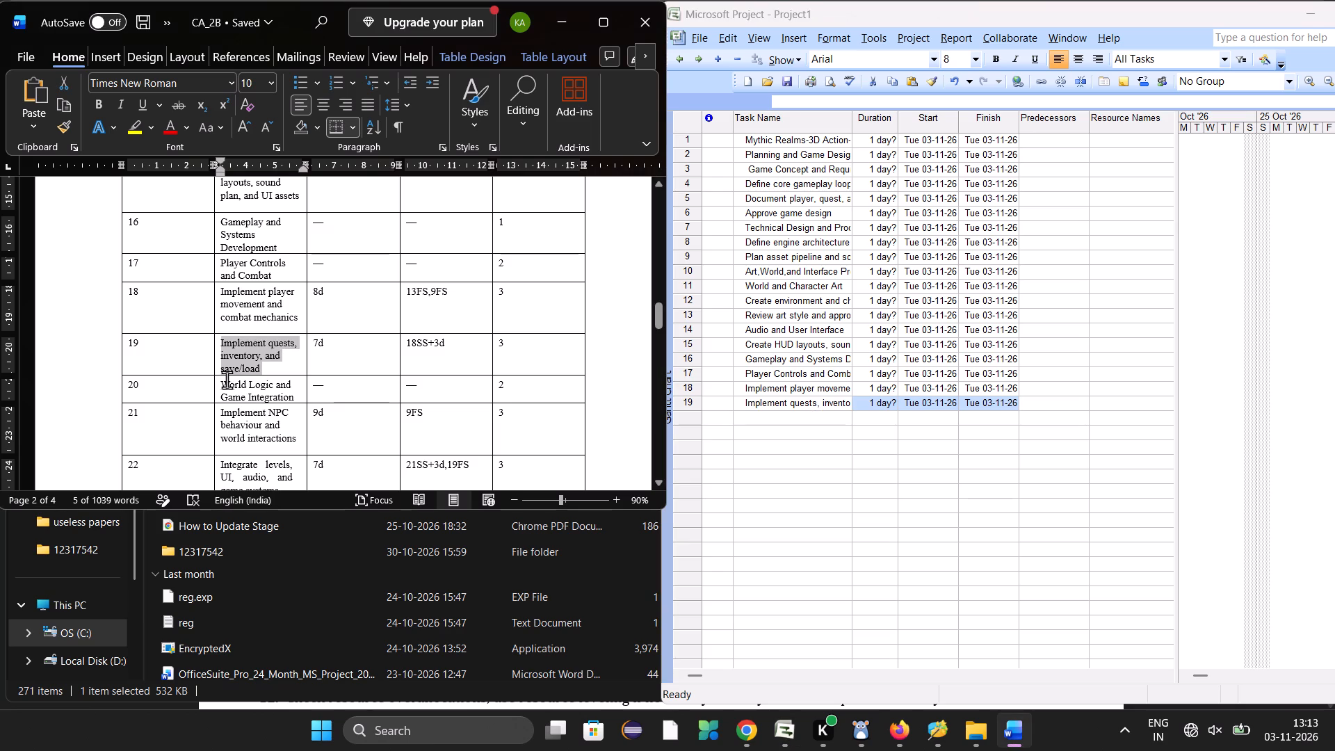
drag(220, 380, 303, 394)
key(ctrl+c)
click(791, 414)
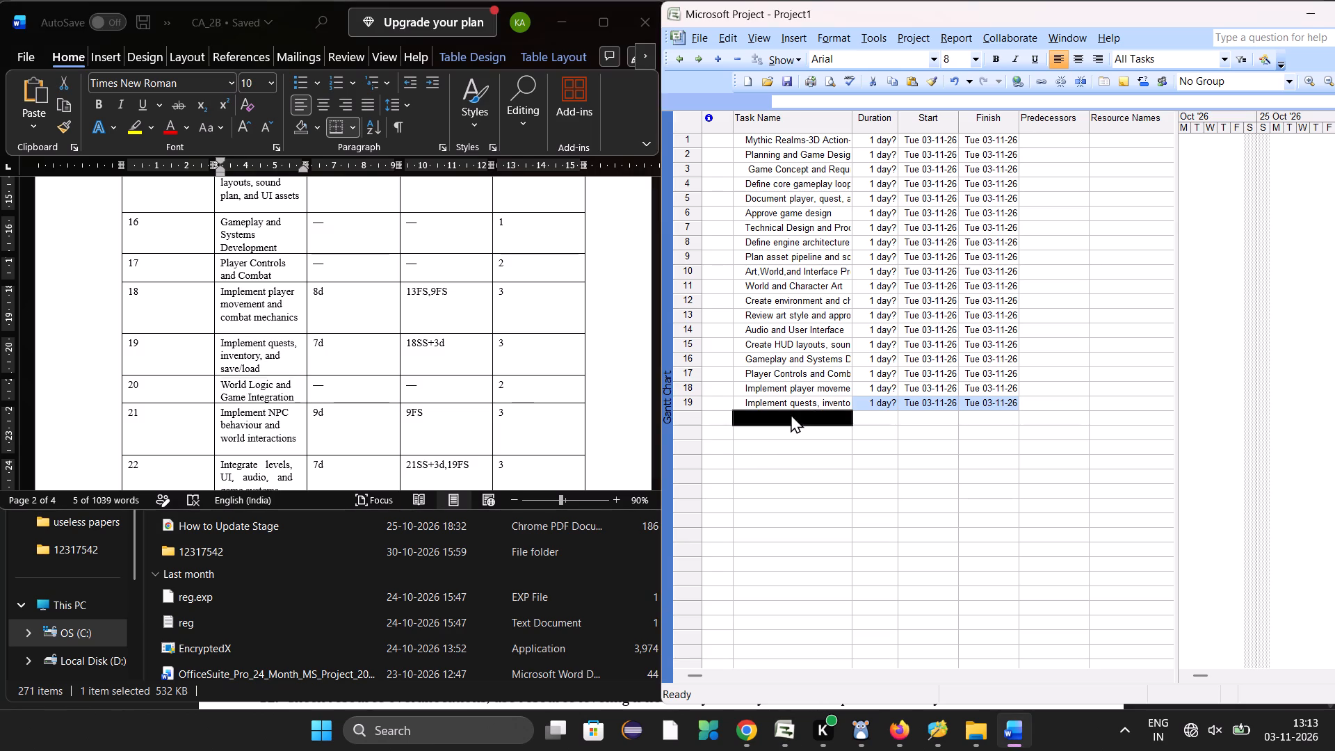
key(ctrl+v)
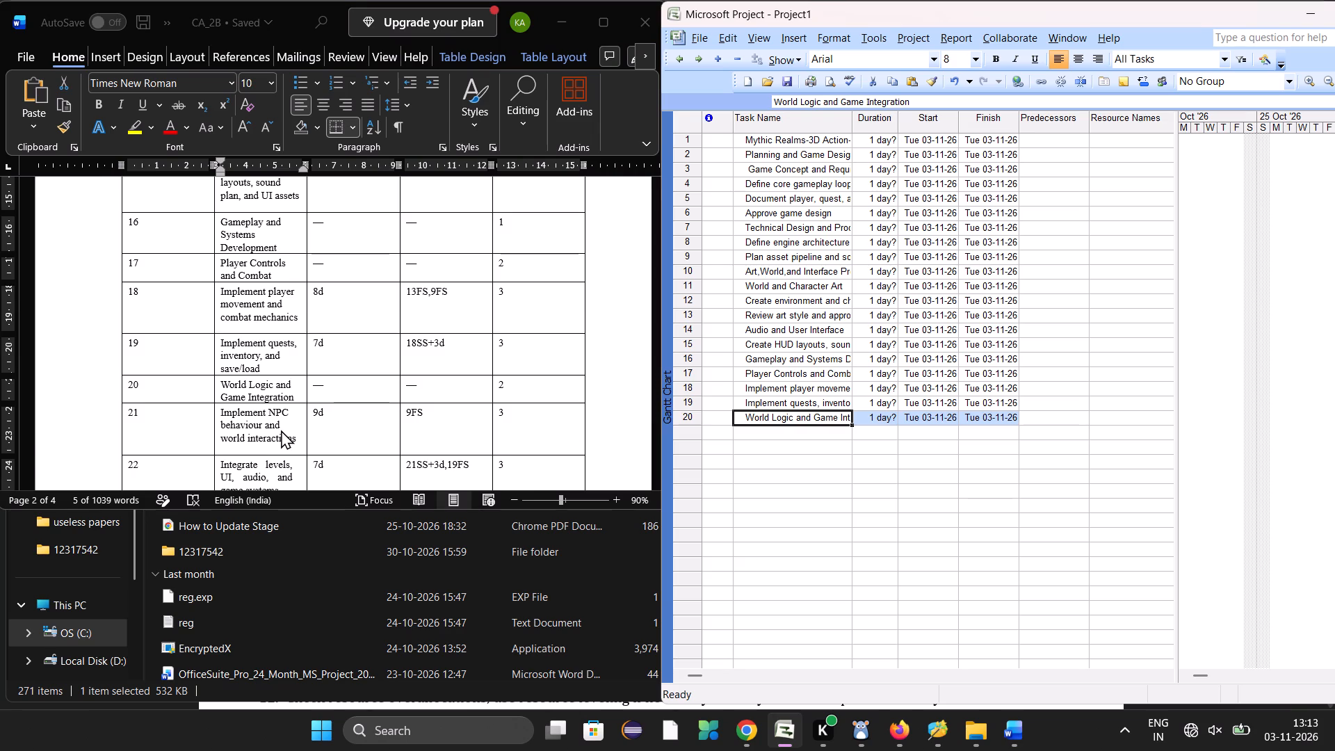
Copy the row 21 name from the Word table into the project as task 21, "Implement NPC behaviour and world interactions".
scroll(281, 430, down, 1)
click(226, 293)
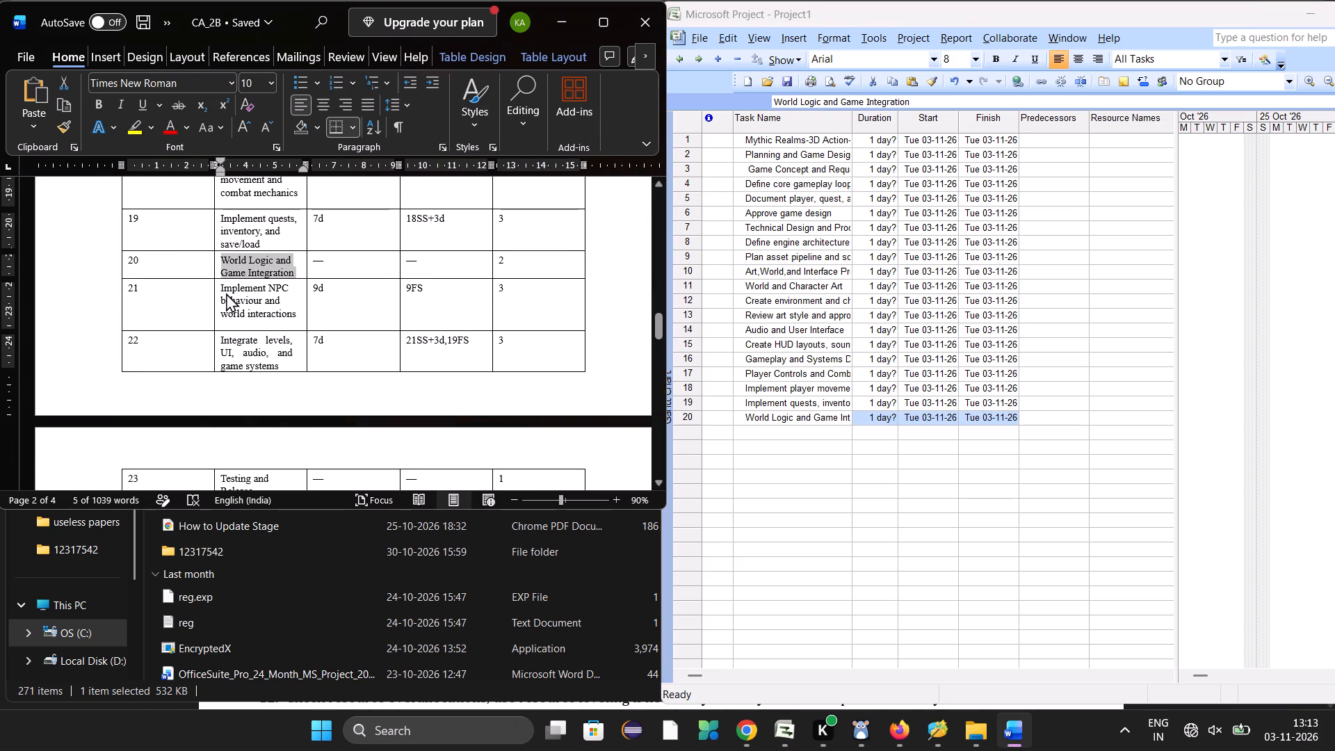
drag(221, 284, 300, 314)
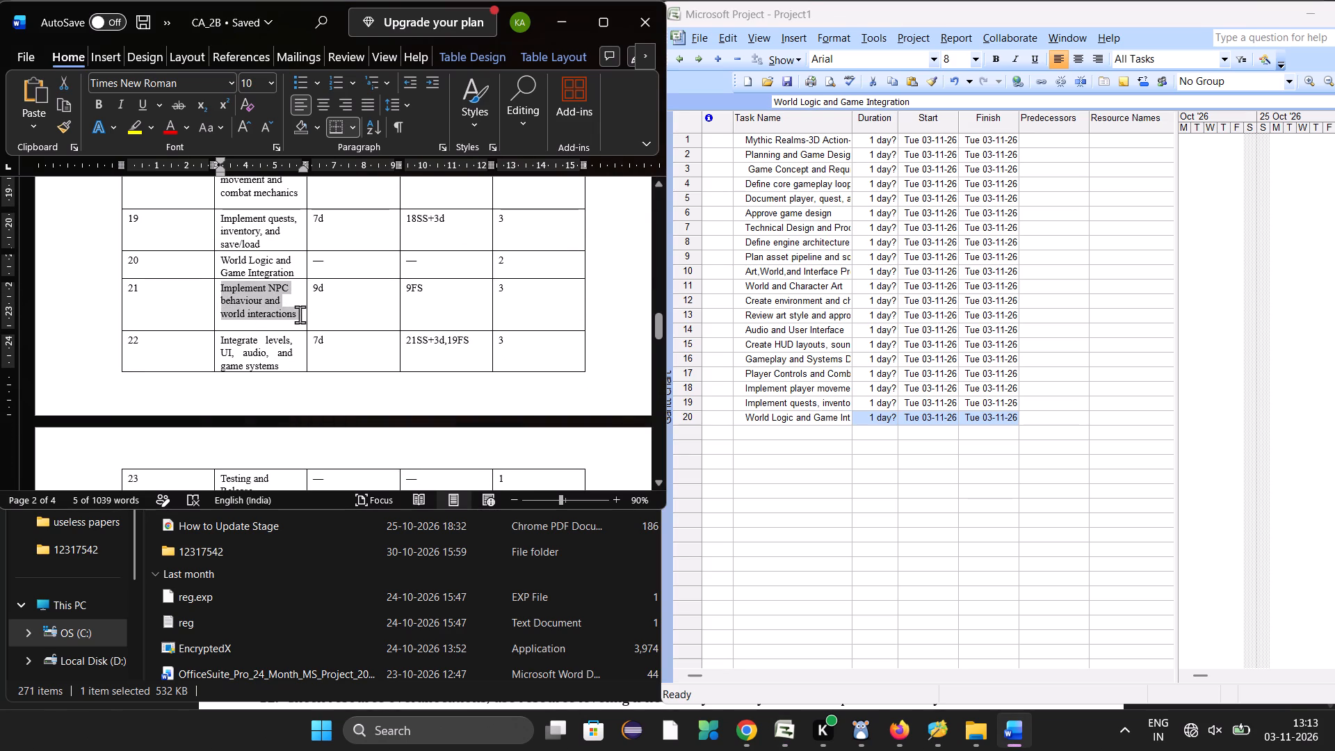
key(ctrl+c)
click(750, 429)
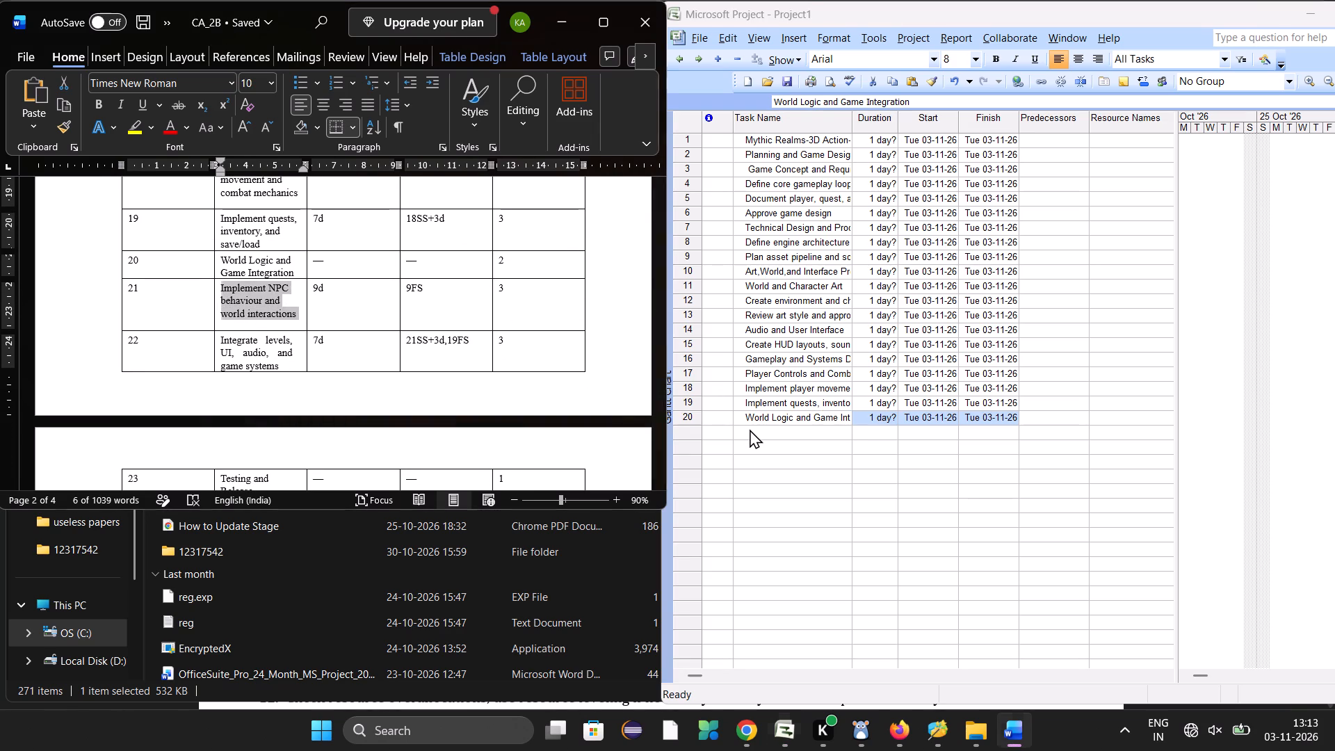
click(754, 431)
key(ctrl+v)
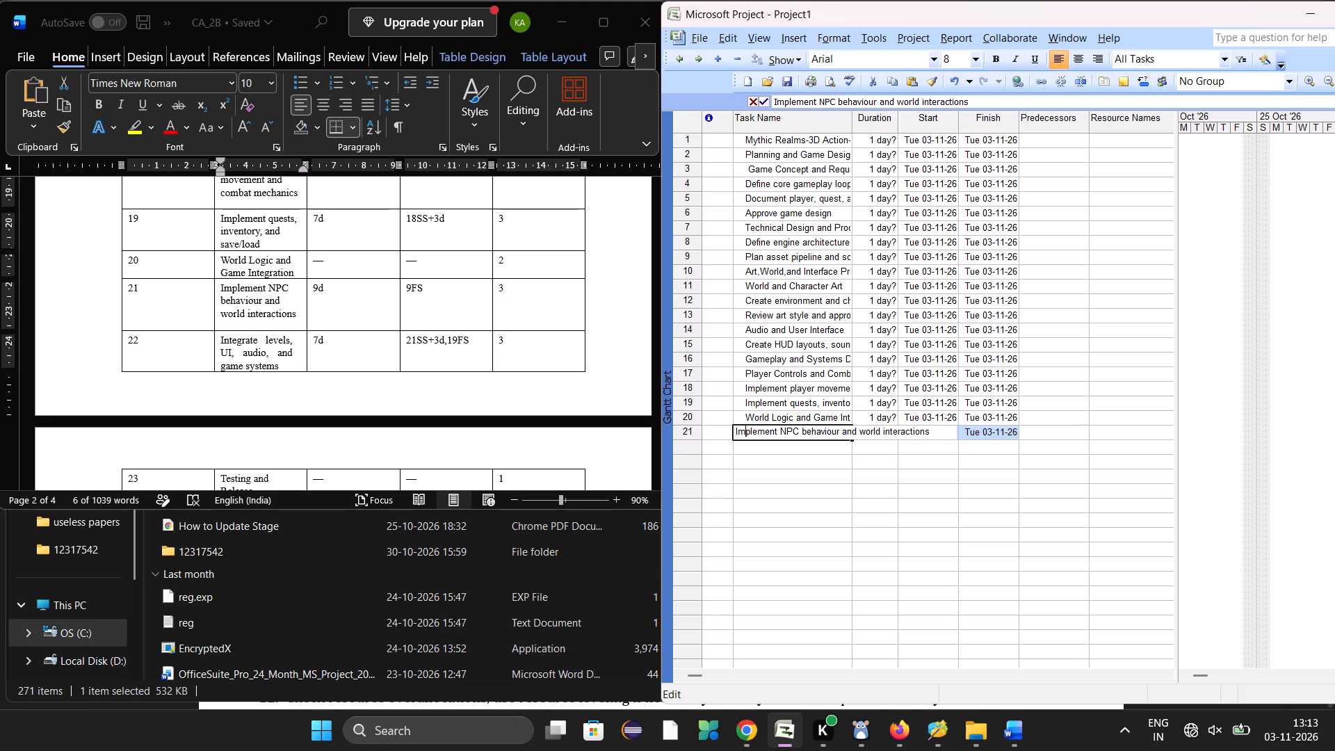
click(775, 455)
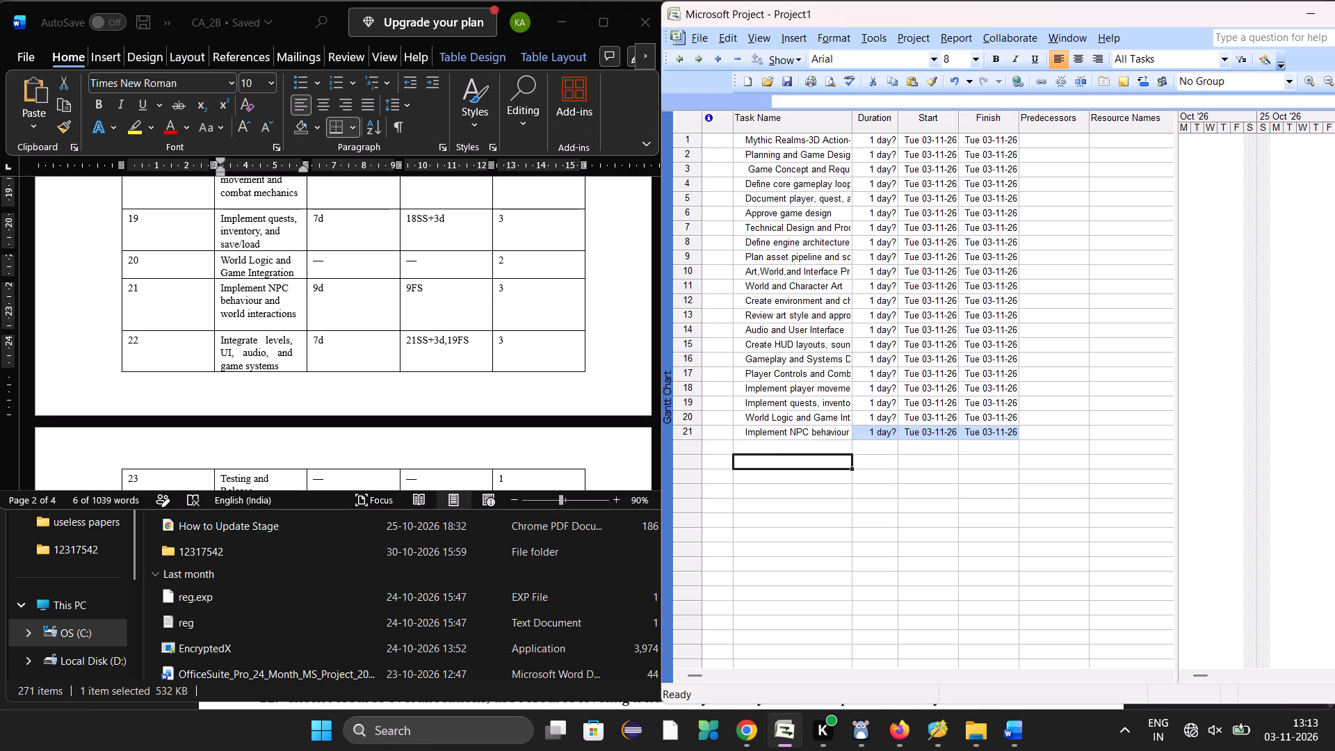
Copy the row 22 name from the Word table into the project as task 22, "Integrate levels, UI, audio, and game systems".
click(775, 450)
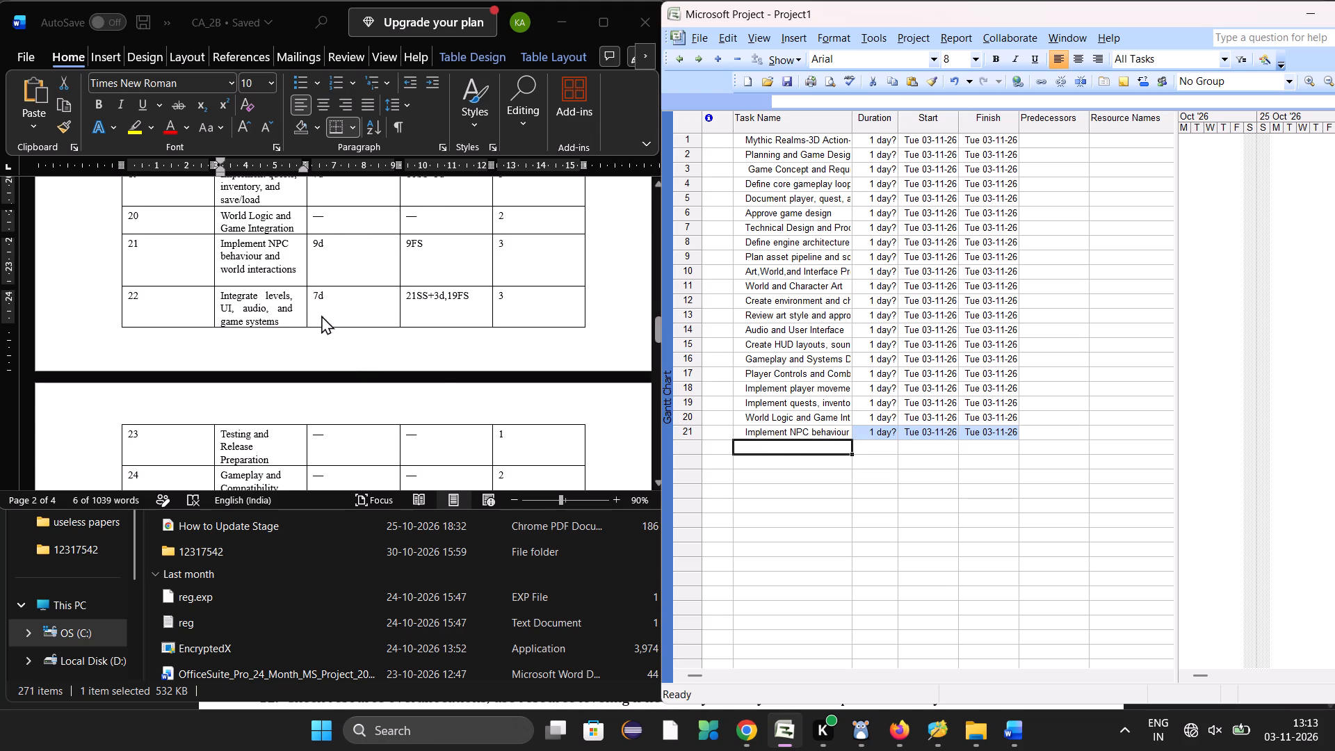
click(227, 296)
drag(222, 293, 281, 320)
key(ctrl+c)
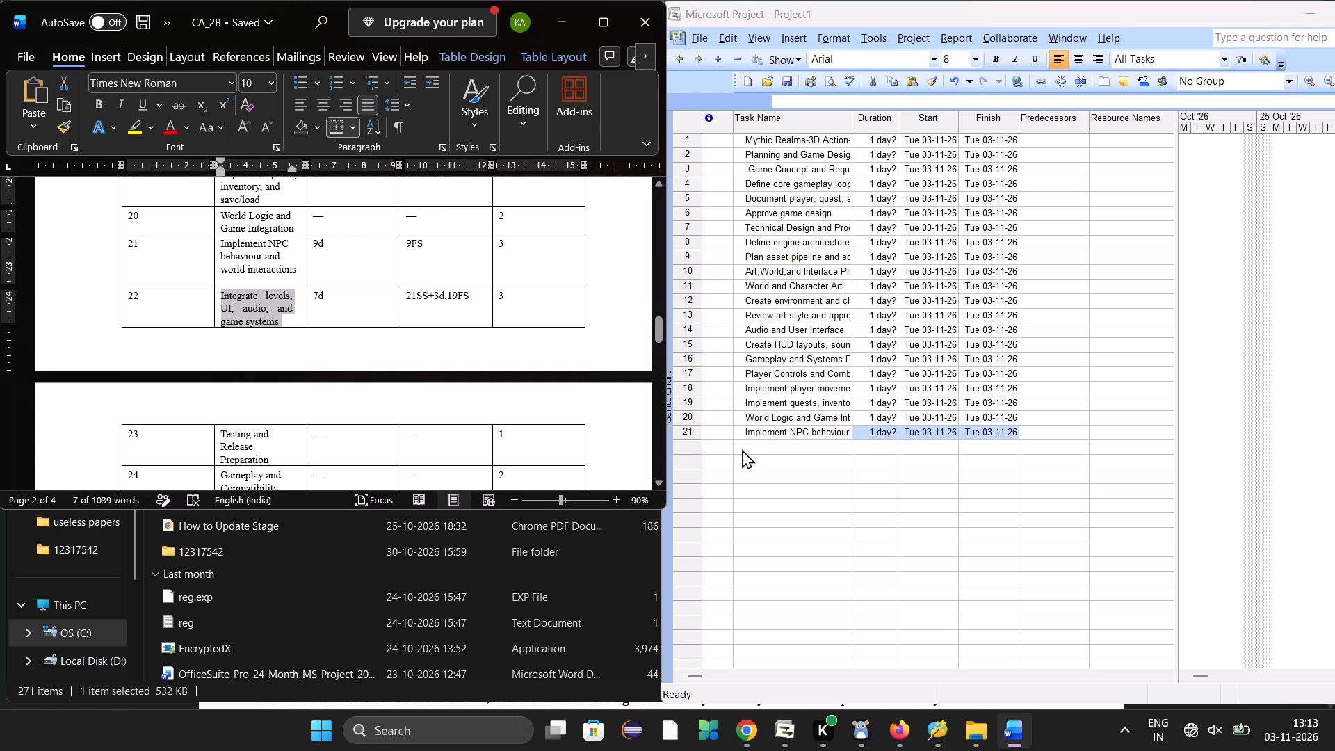
click(761, 447)
key(ctrl+v)
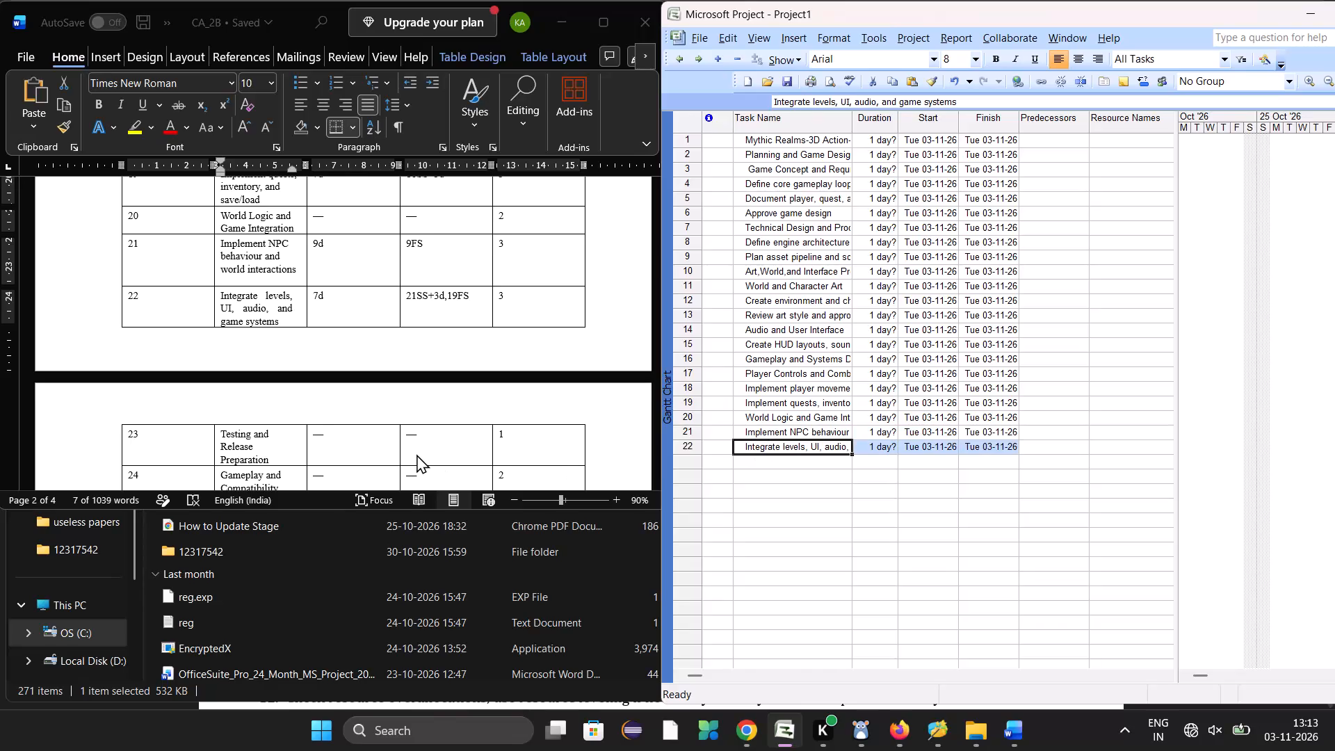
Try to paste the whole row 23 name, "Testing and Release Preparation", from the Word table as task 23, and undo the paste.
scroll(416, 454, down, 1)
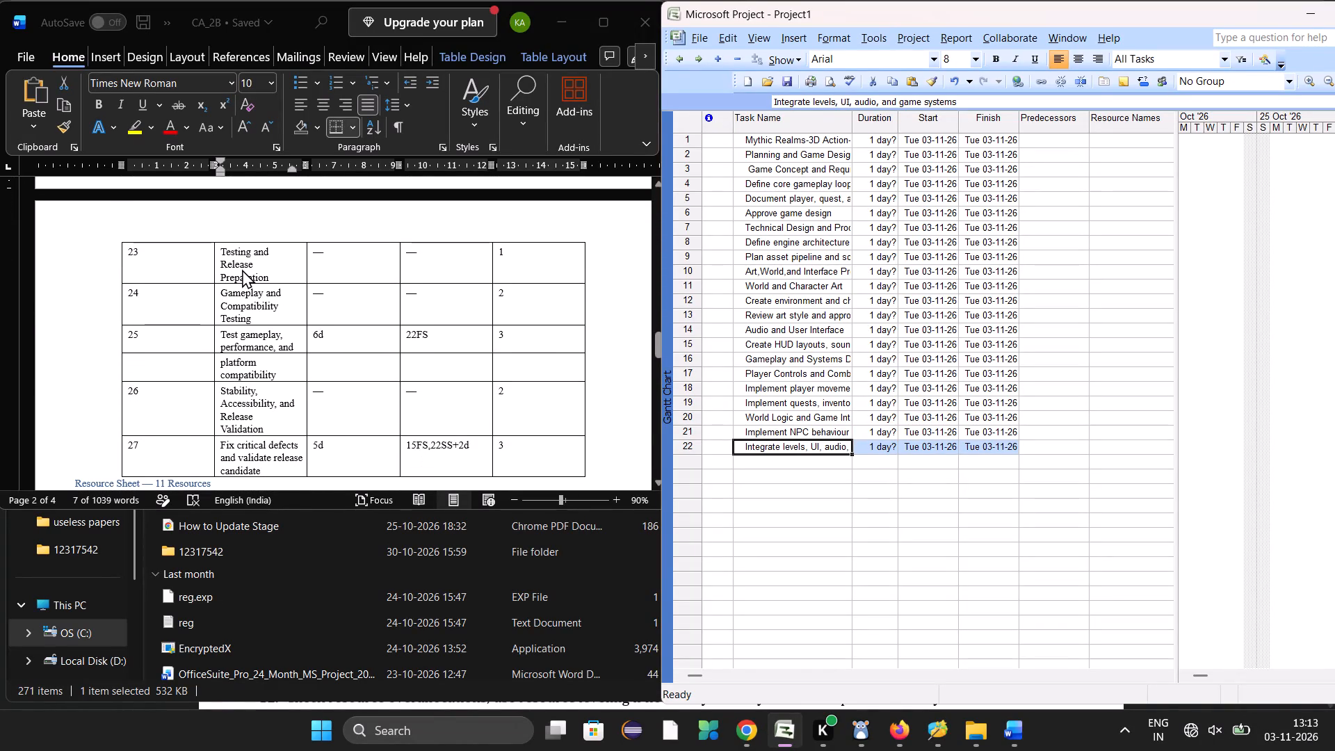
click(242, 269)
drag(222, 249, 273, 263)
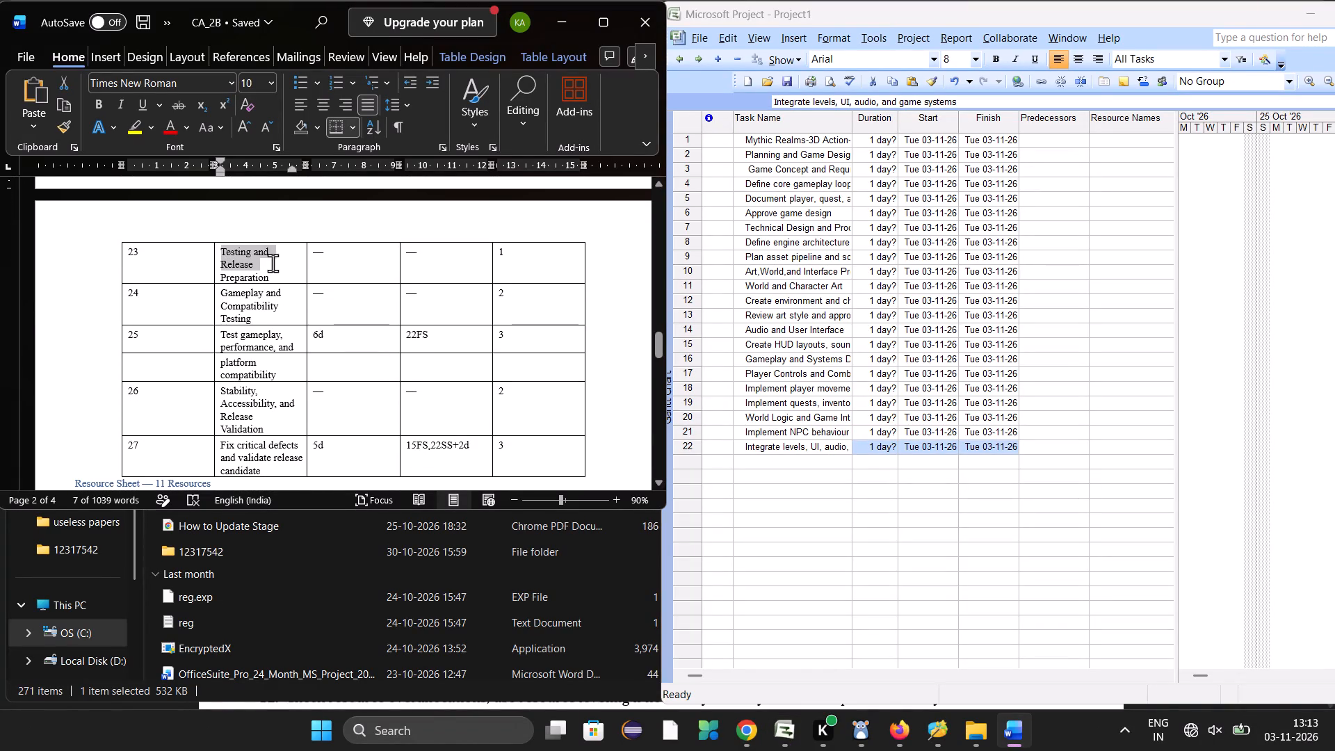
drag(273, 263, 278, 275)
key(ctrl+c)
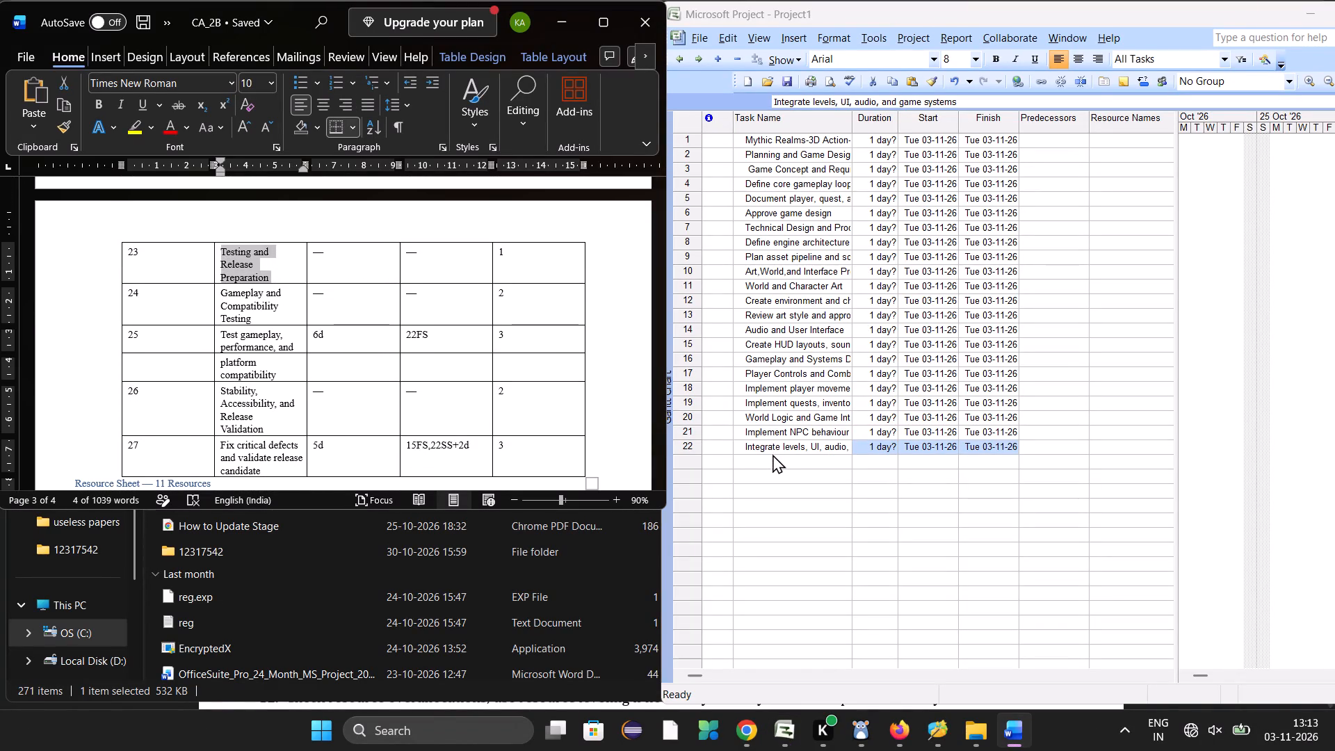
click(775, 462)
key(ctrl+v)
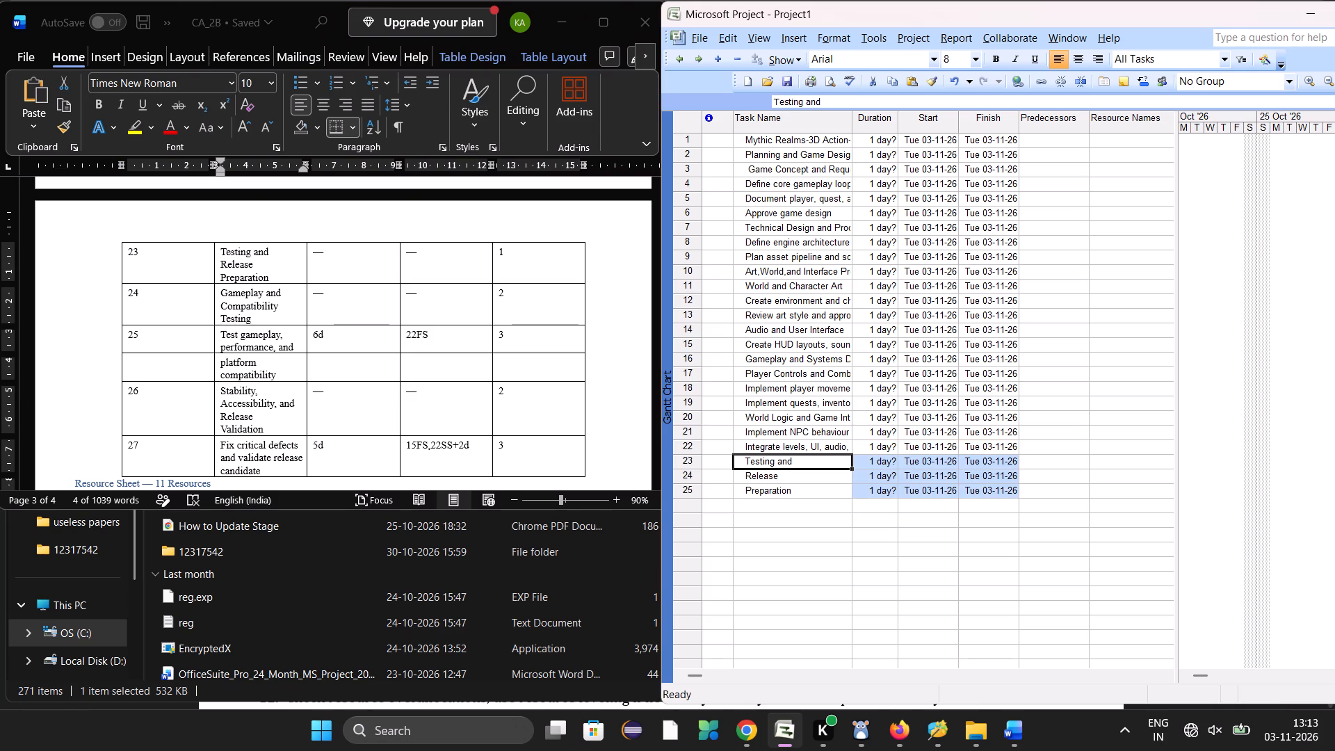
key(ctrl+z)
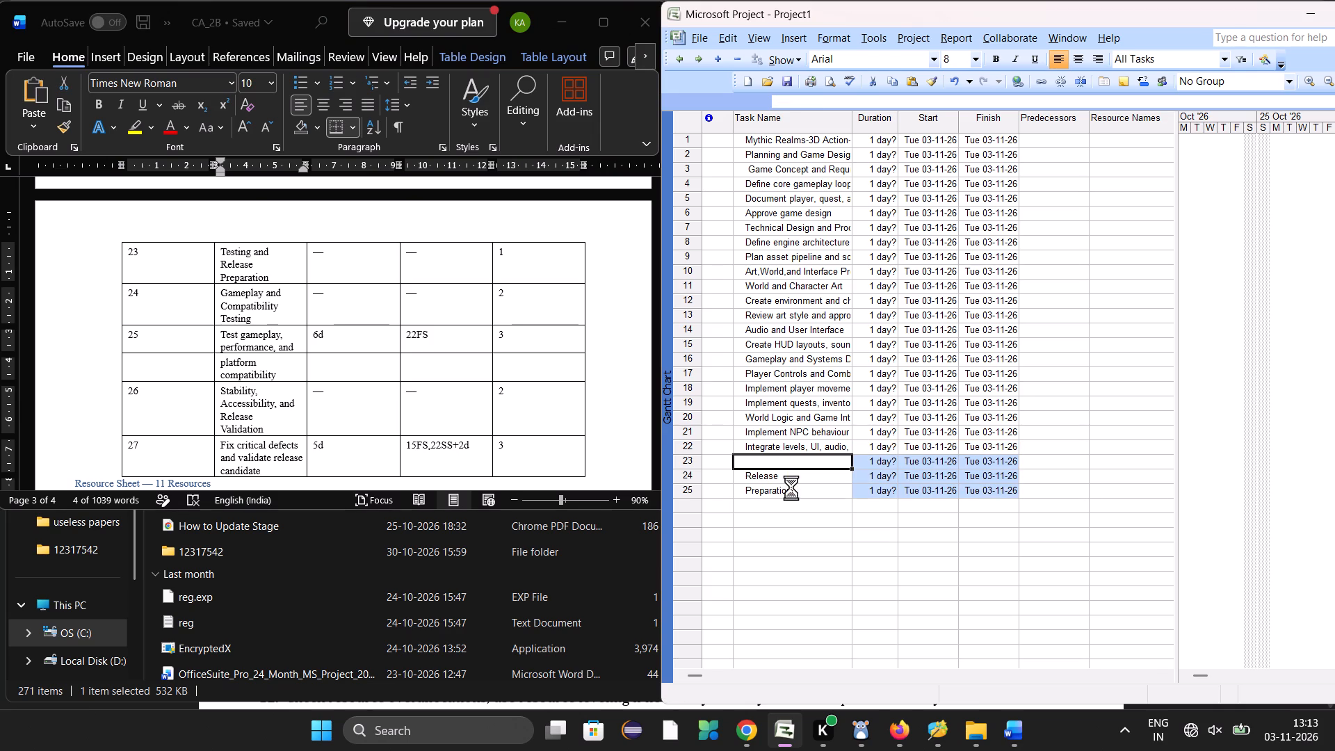
Copy "Testing and" from row 23 of the Word table into task 23 and complete the name as "Testing and Release Preparation".
click(220, 246)
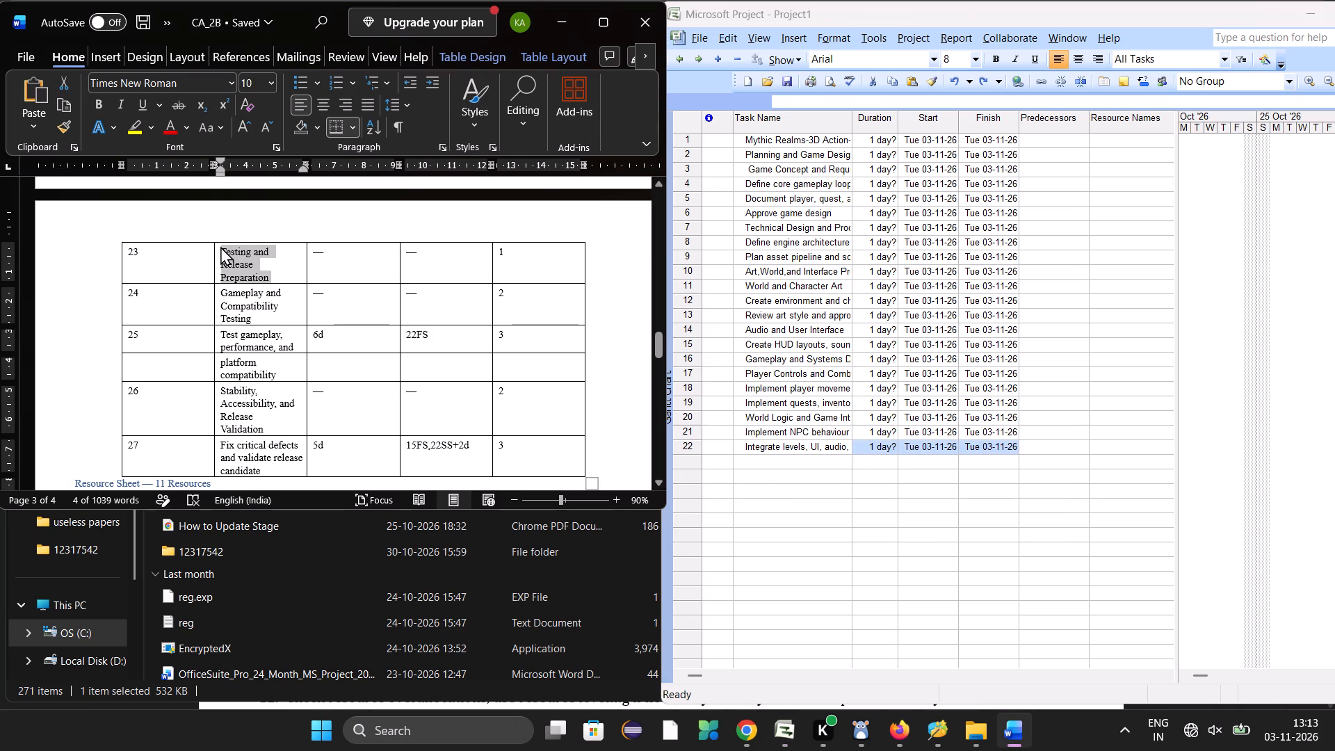
click(284, 273)
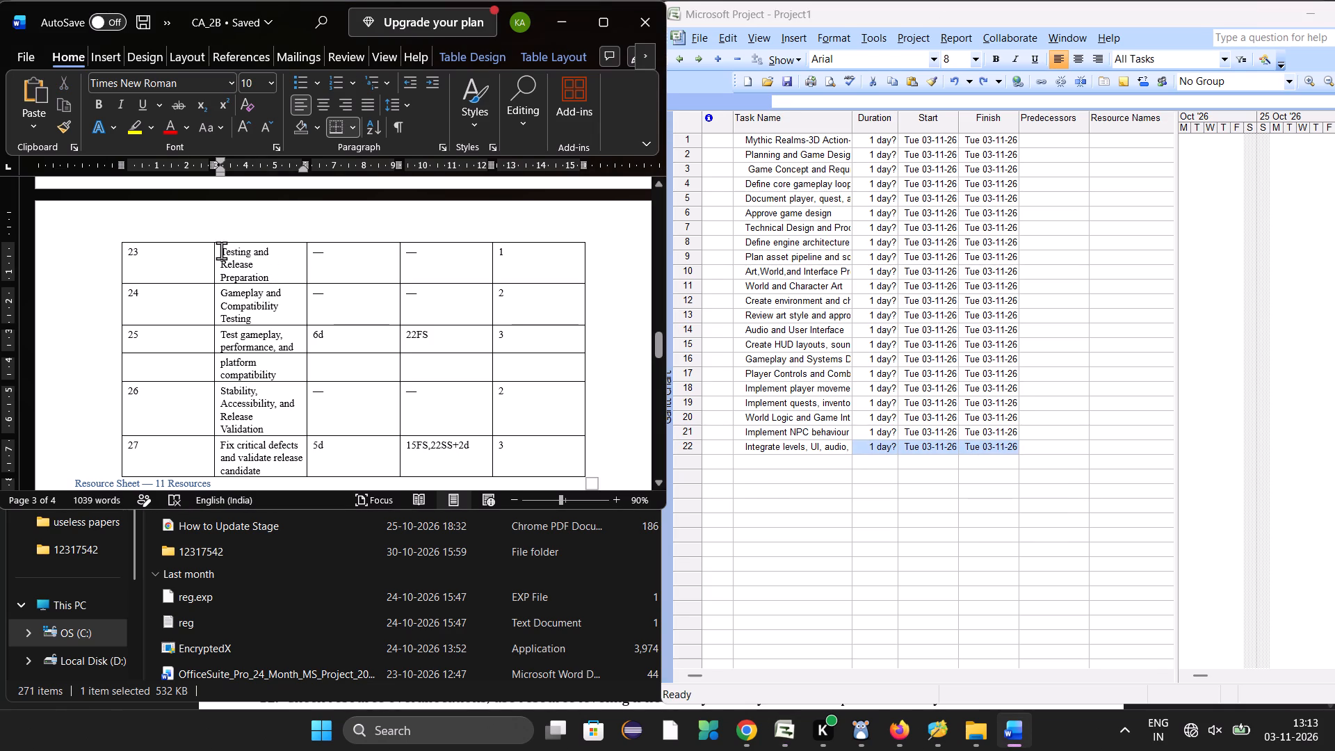
drag(221, 250, 272, 255)
drag(272, 255, 269, 255)
key(ctrl+c)
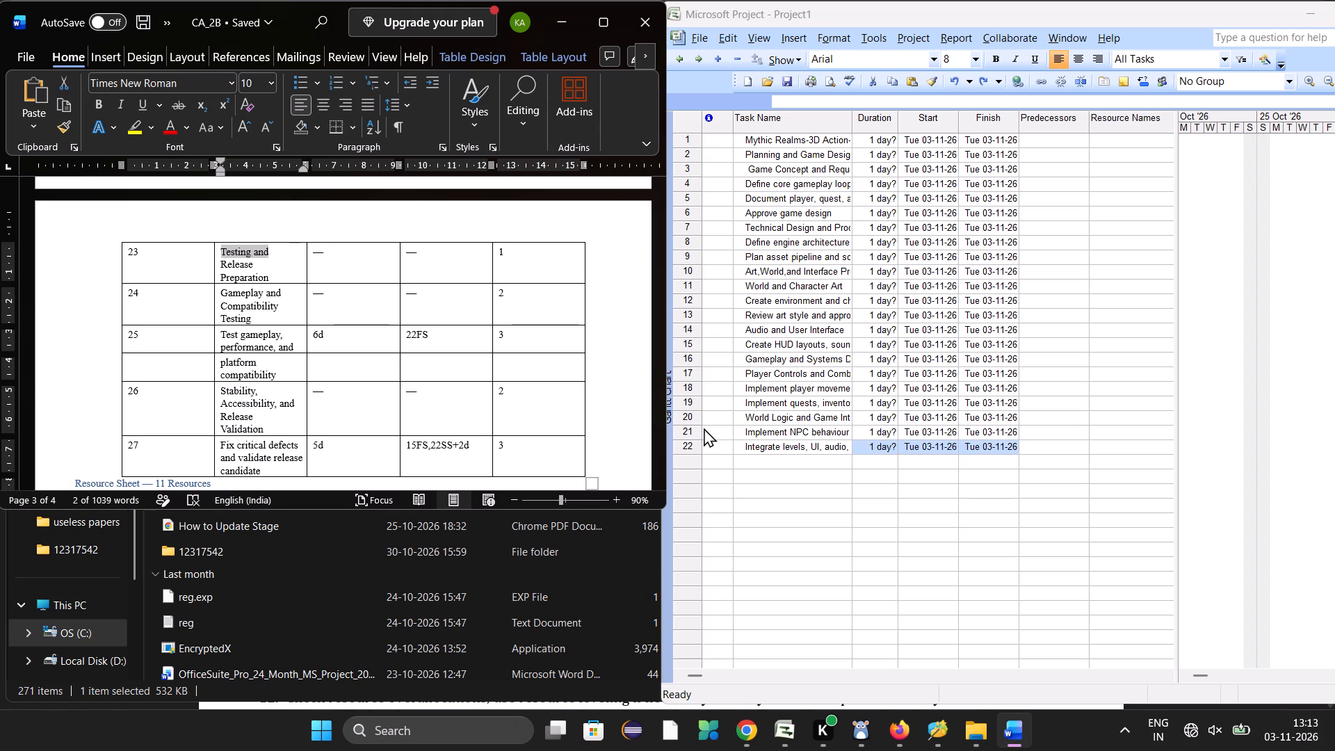
click(758, 462)
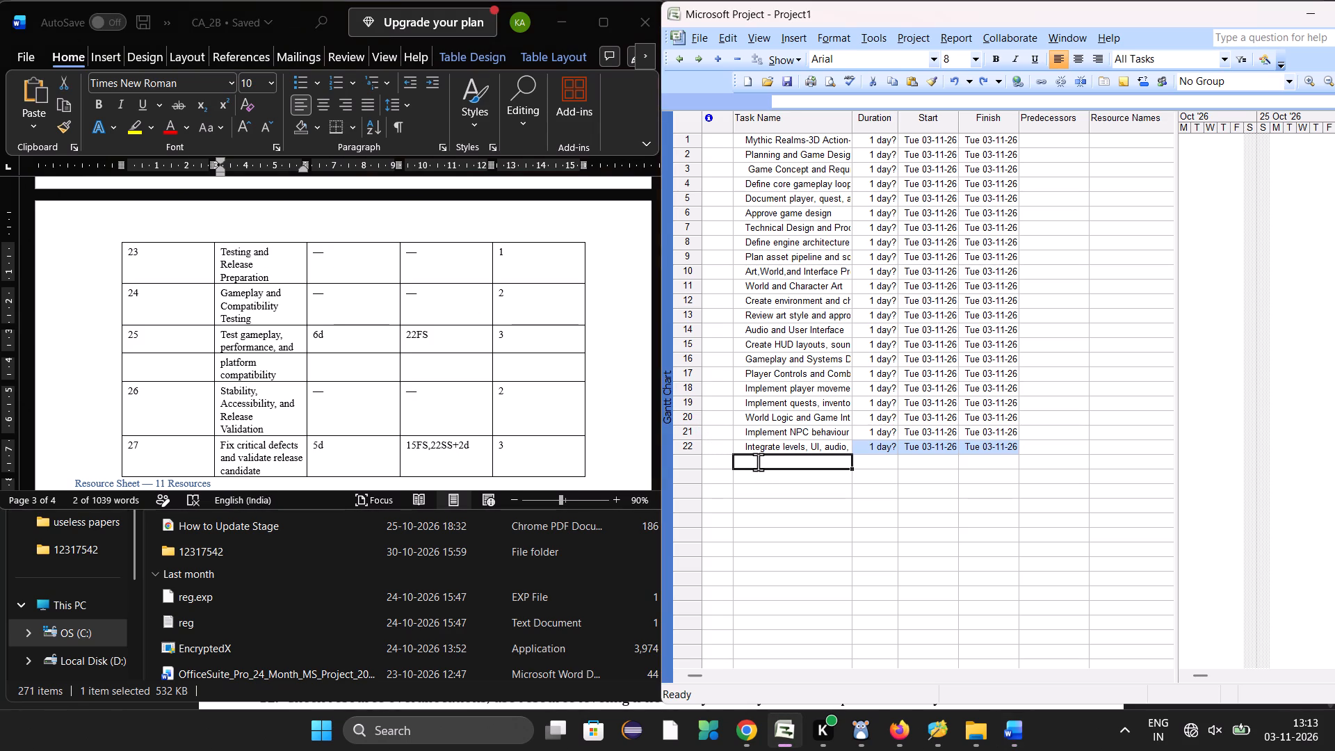
key(ctrl+v)
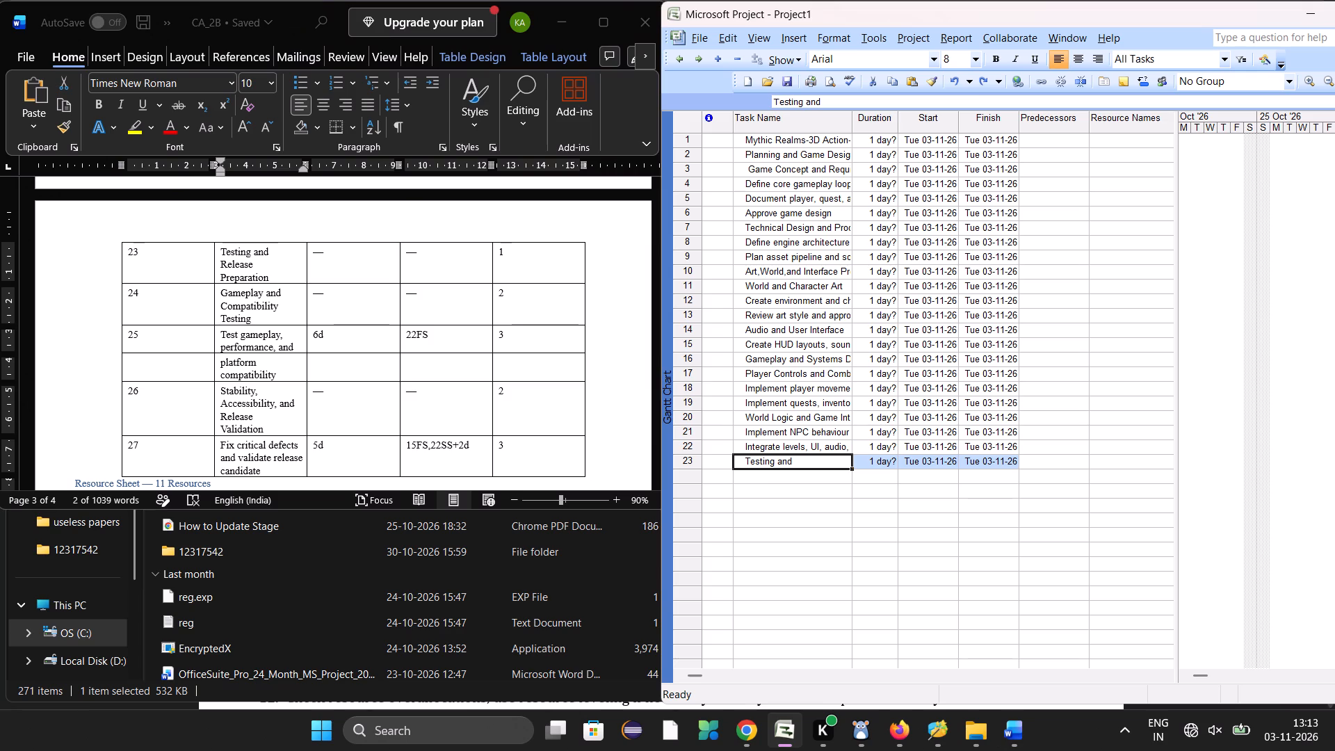
click(808, 463)
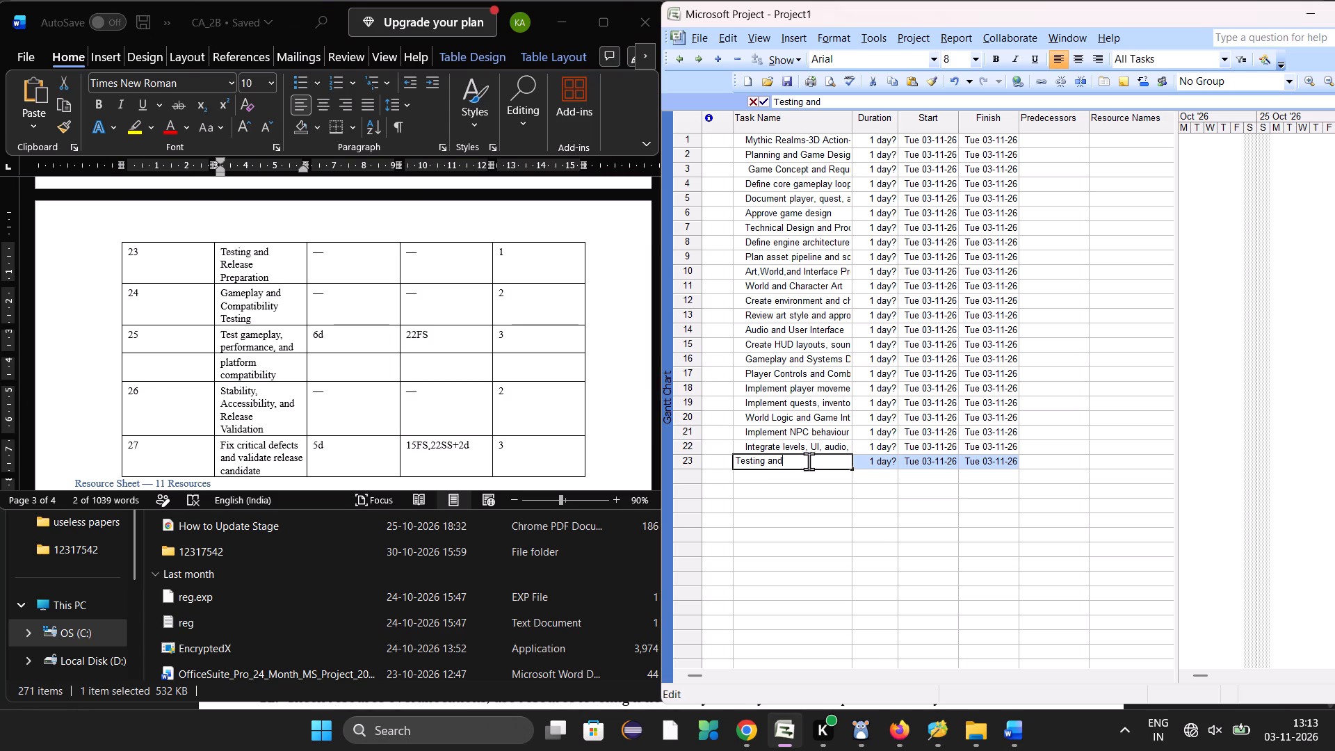
key(space)
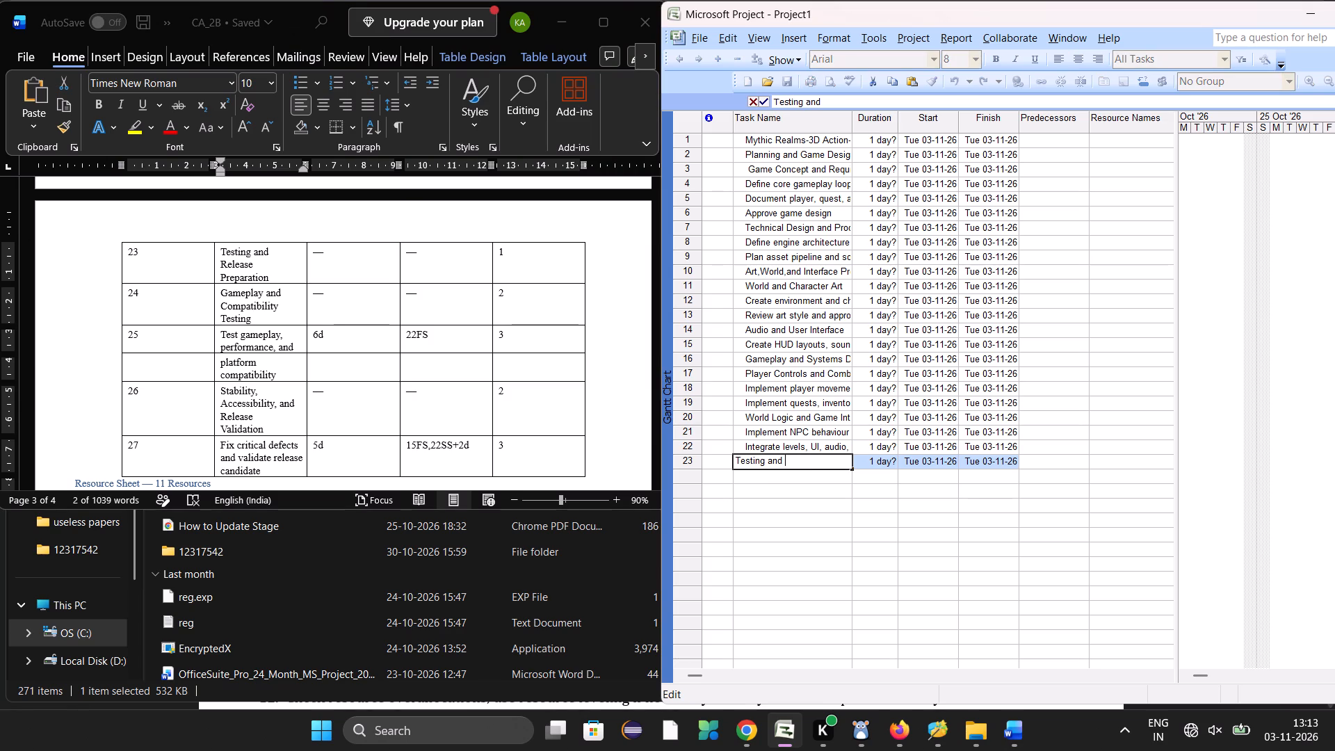
text(Release)
key(space)
text(Preparation)
key(Down)
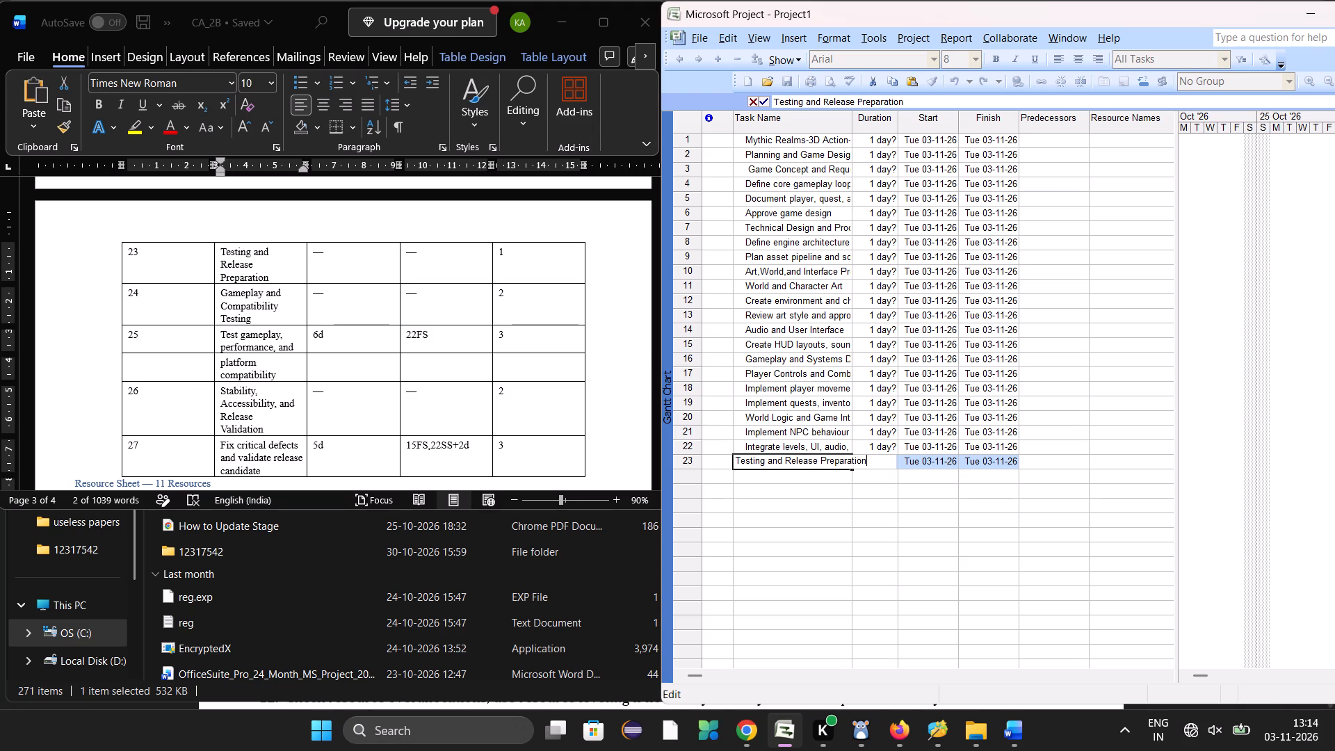
click(824, 483)
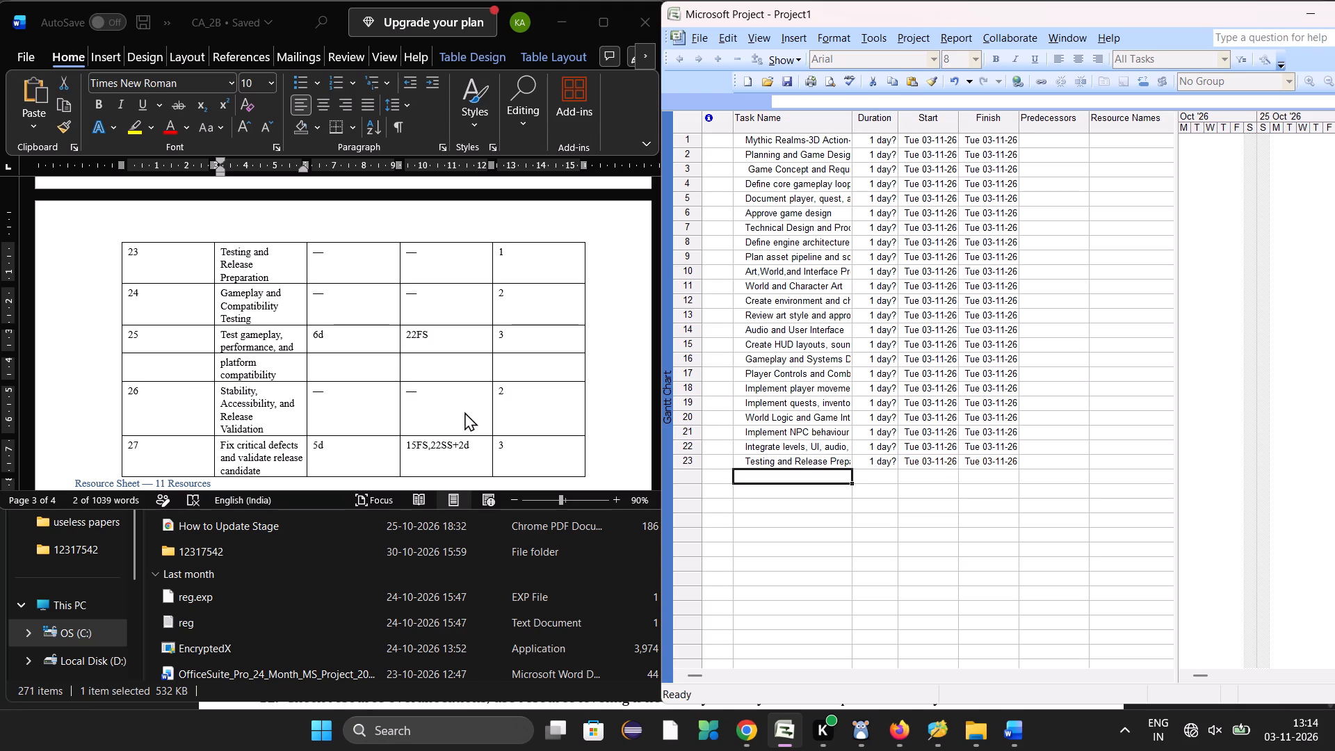
Copy "Gameplay and" from row 24 of the Word table into task 24 and complete the name as "Gameplay and Compatibility testing".
click(219, 292)
drag(221, 291, 256, 315)
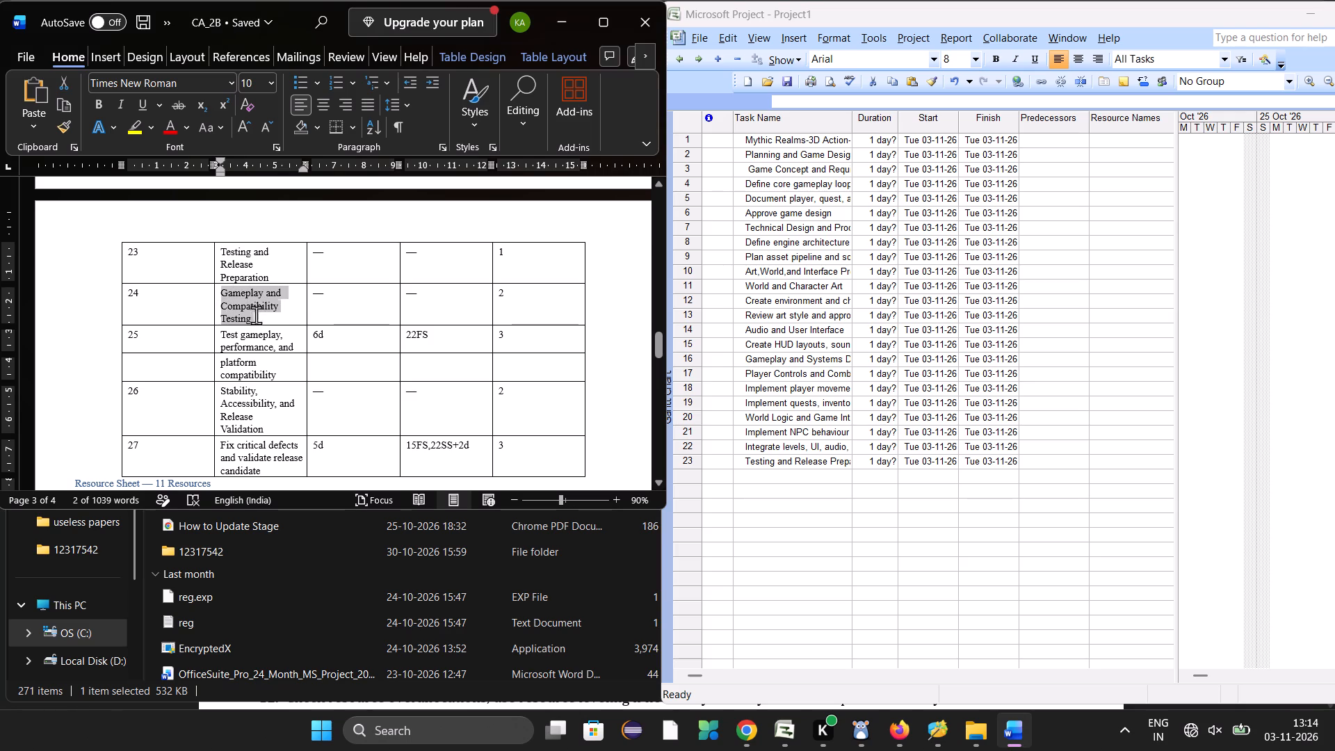
drag(256, 315, 260, 319)
key(ctrl+c)
click(789, 474)
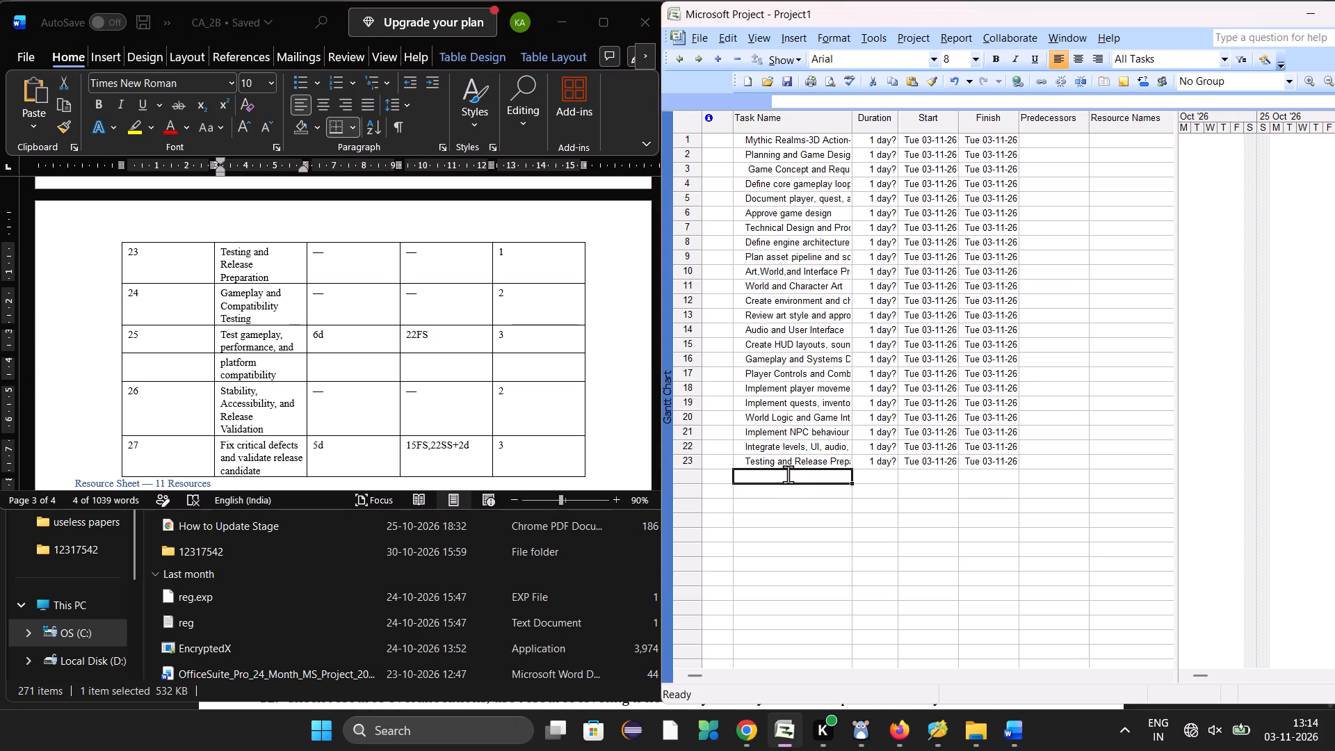
click(788, 474)
key(ctrl+v)
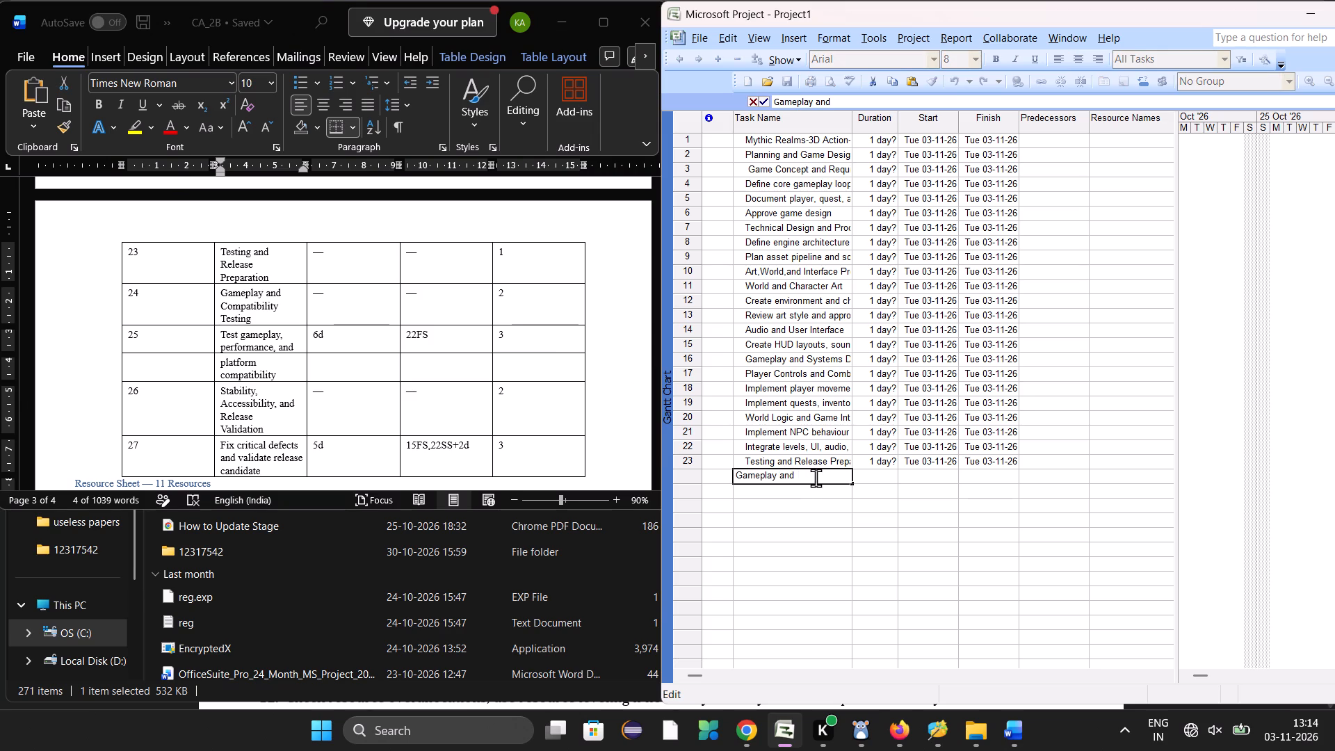
text(Com)
text(pa)
text(tibility)
key(space)
text(testing)
key(Down)
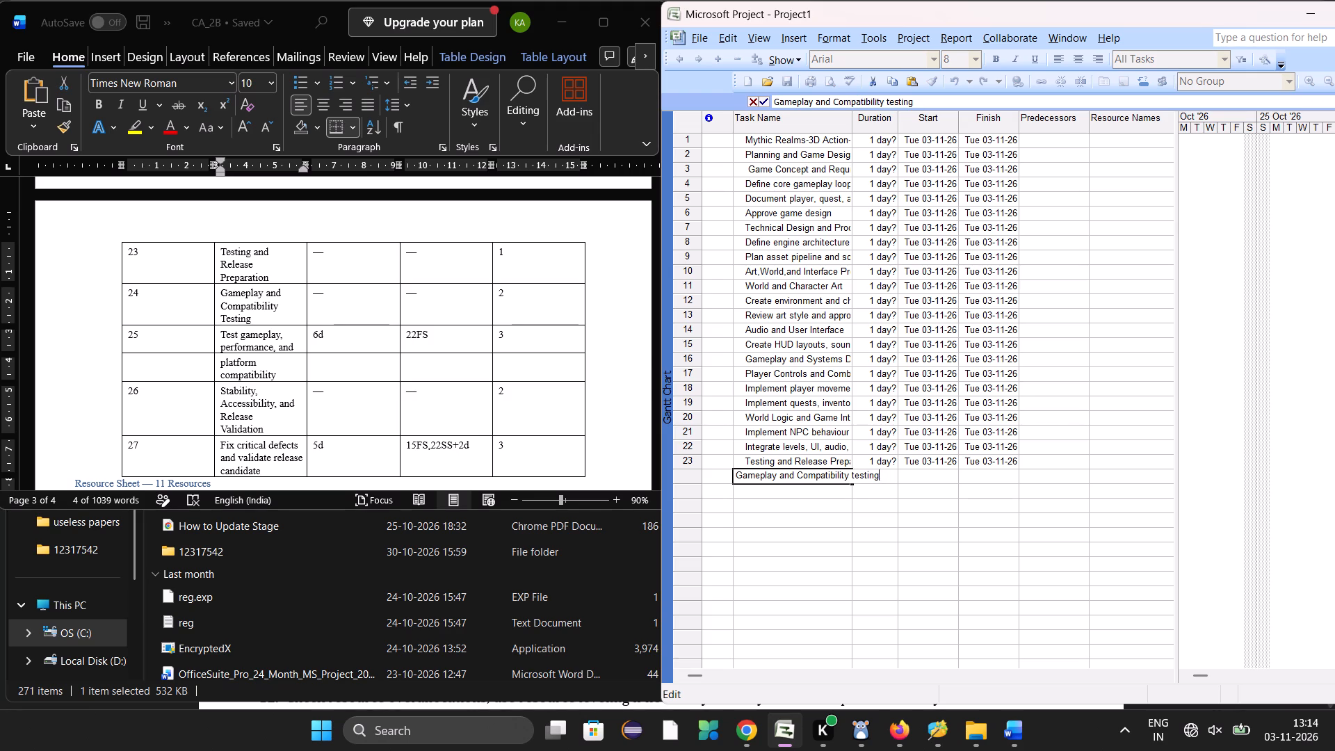
click(832, 498)
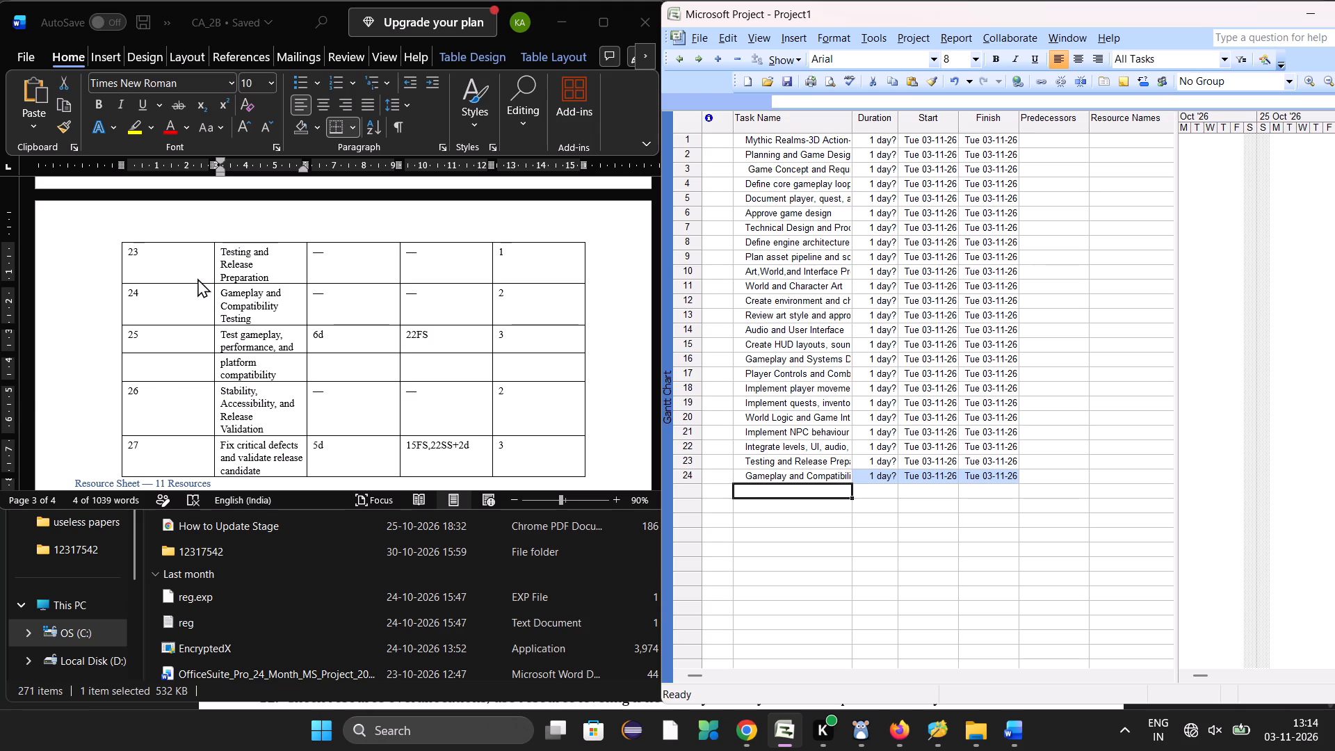
Copy "Test gameplay, performance, and" from row 25 of the Word table into the project as task 25.
click(244, 327)
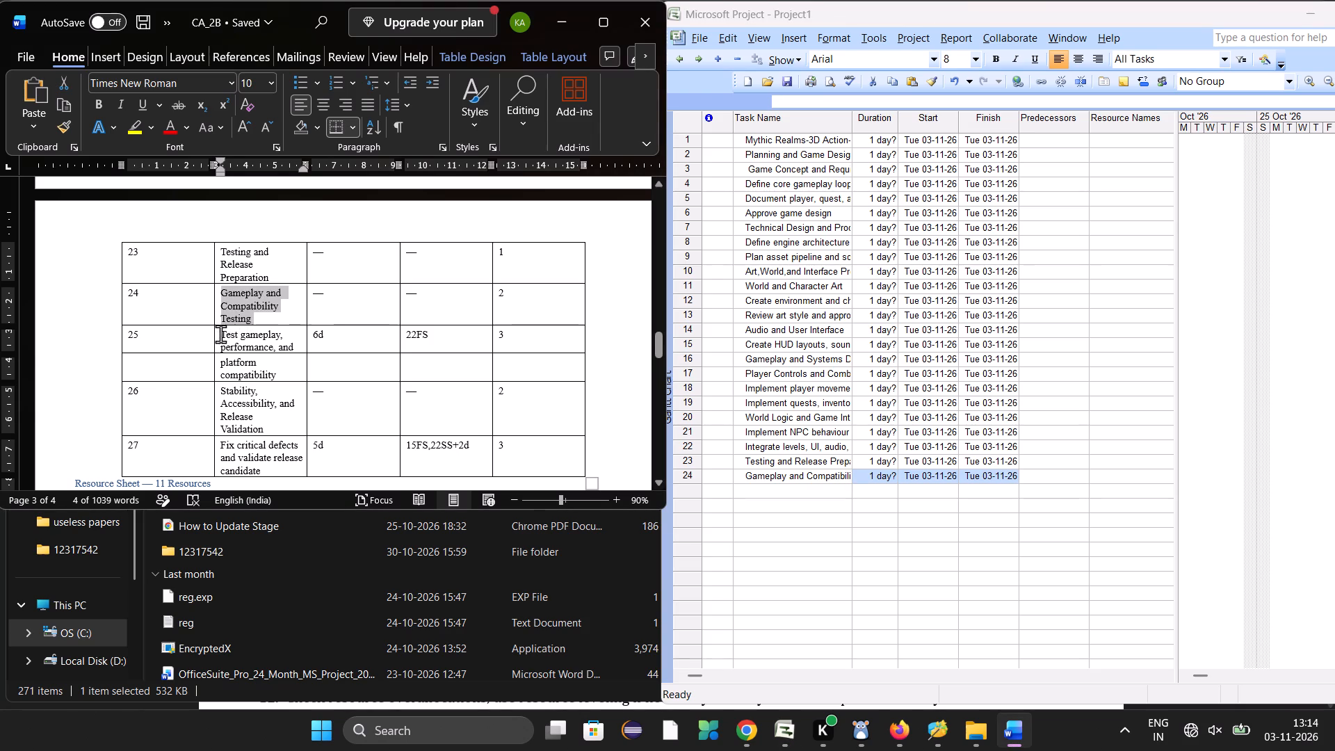
drag(221, 333, 298, 350)
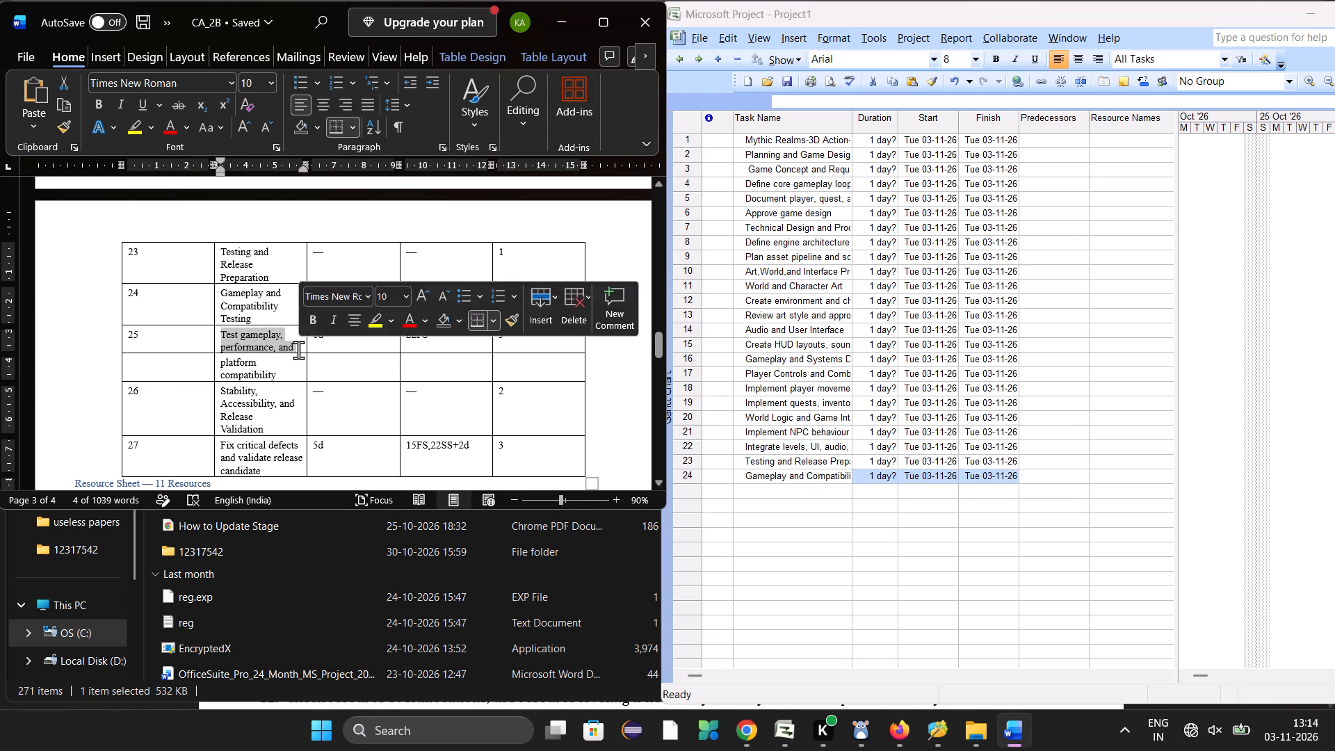
key(ctrl+c)
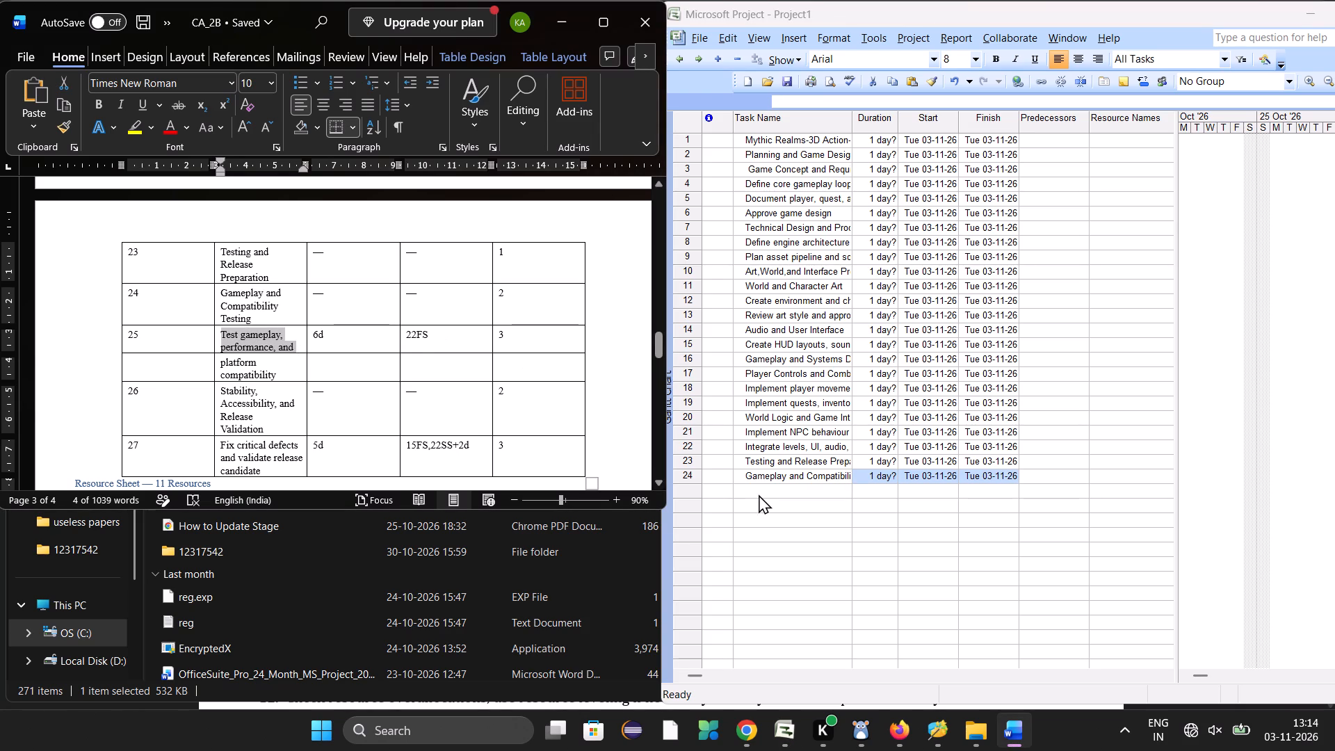
click(766, 490)
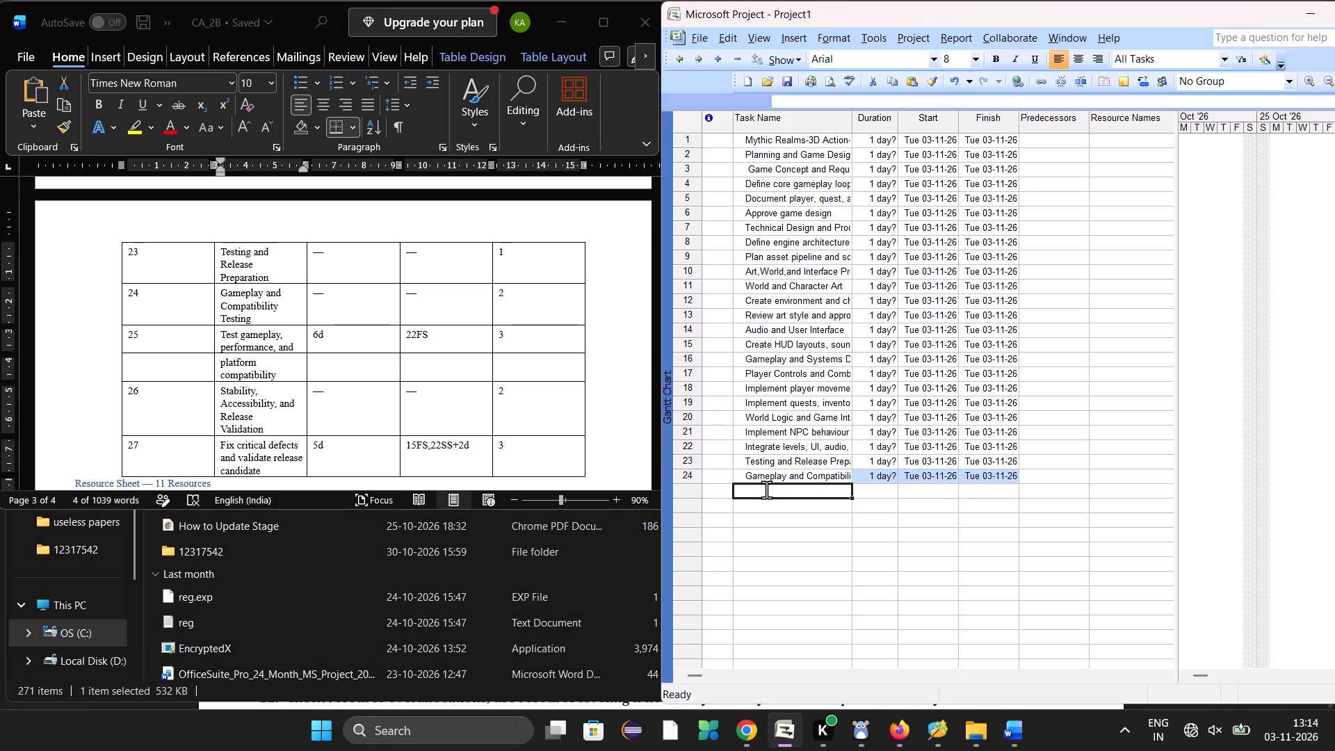
key(ctrl+v)
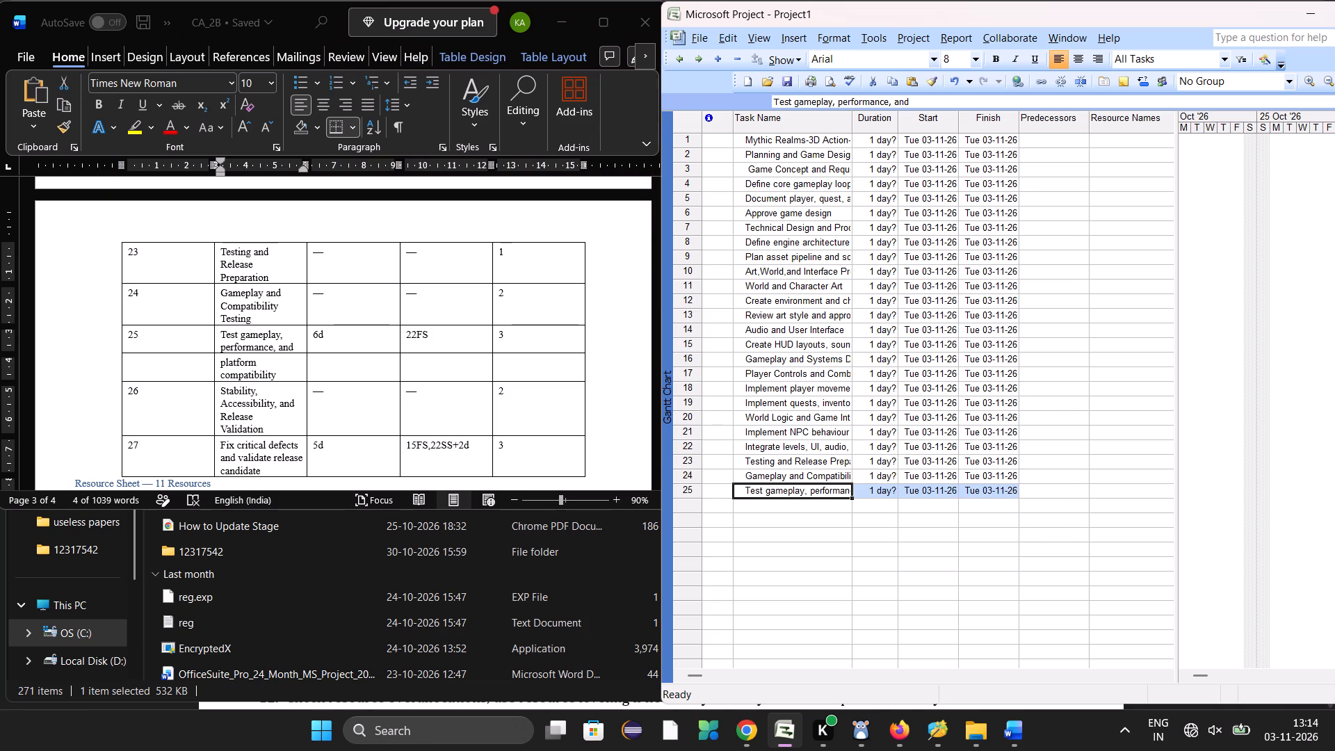
click(784, 510)
Complete the name of task 25 as "Test gameplay, performance, and platform compatibility".
scroll(262, 364, down, 1)
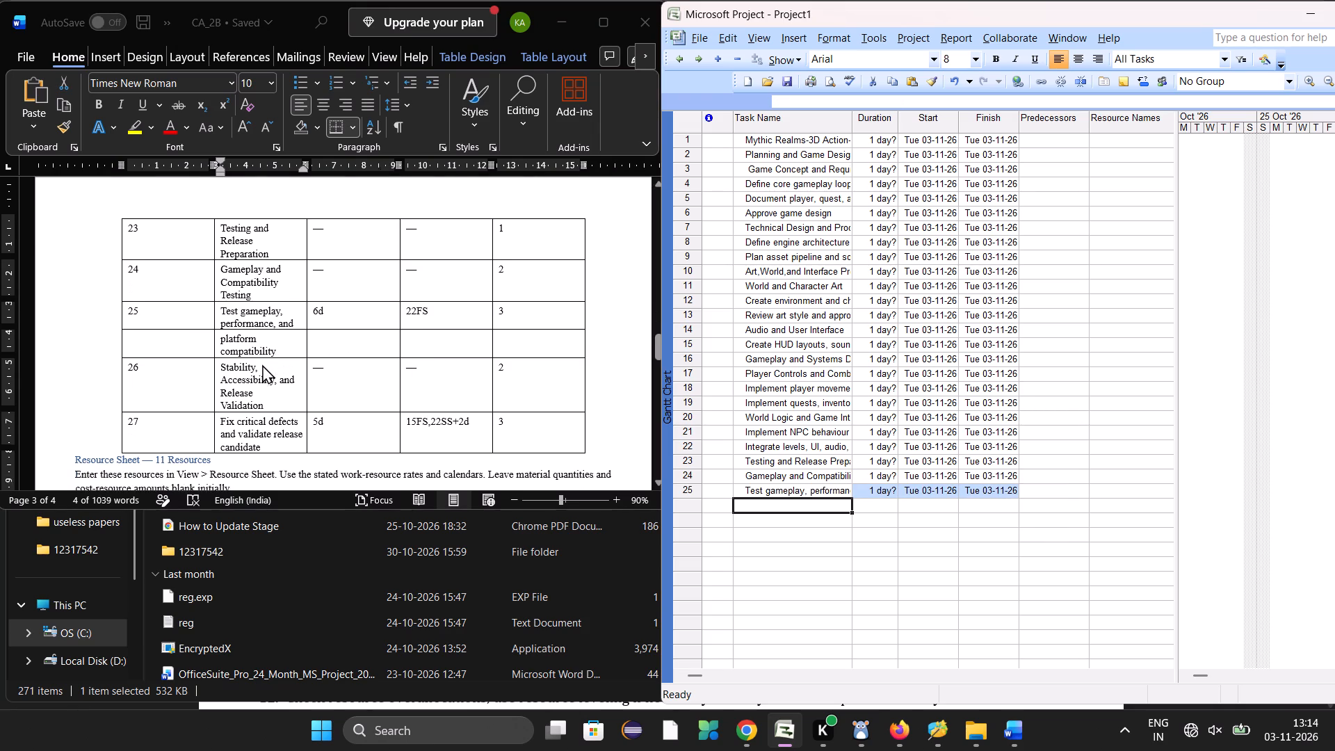
scroll(262, 364, down, 1)
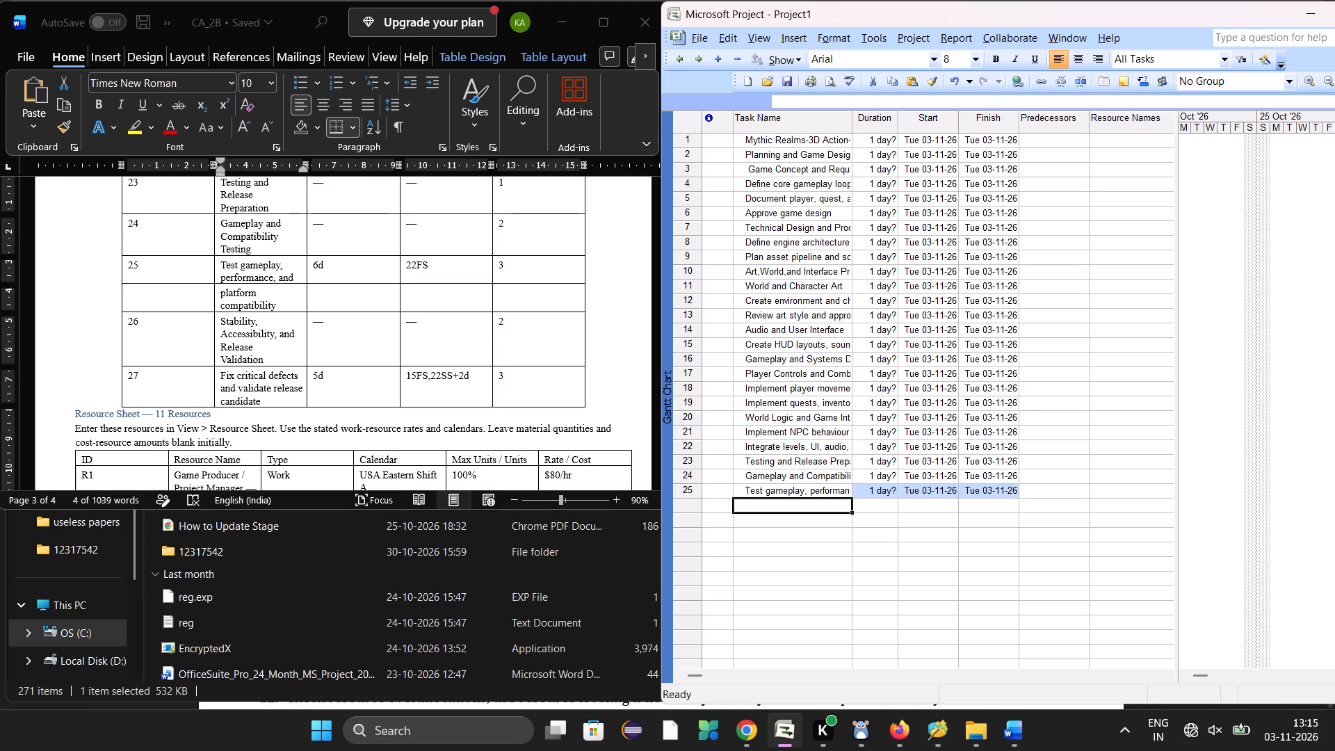
click(819, 494)
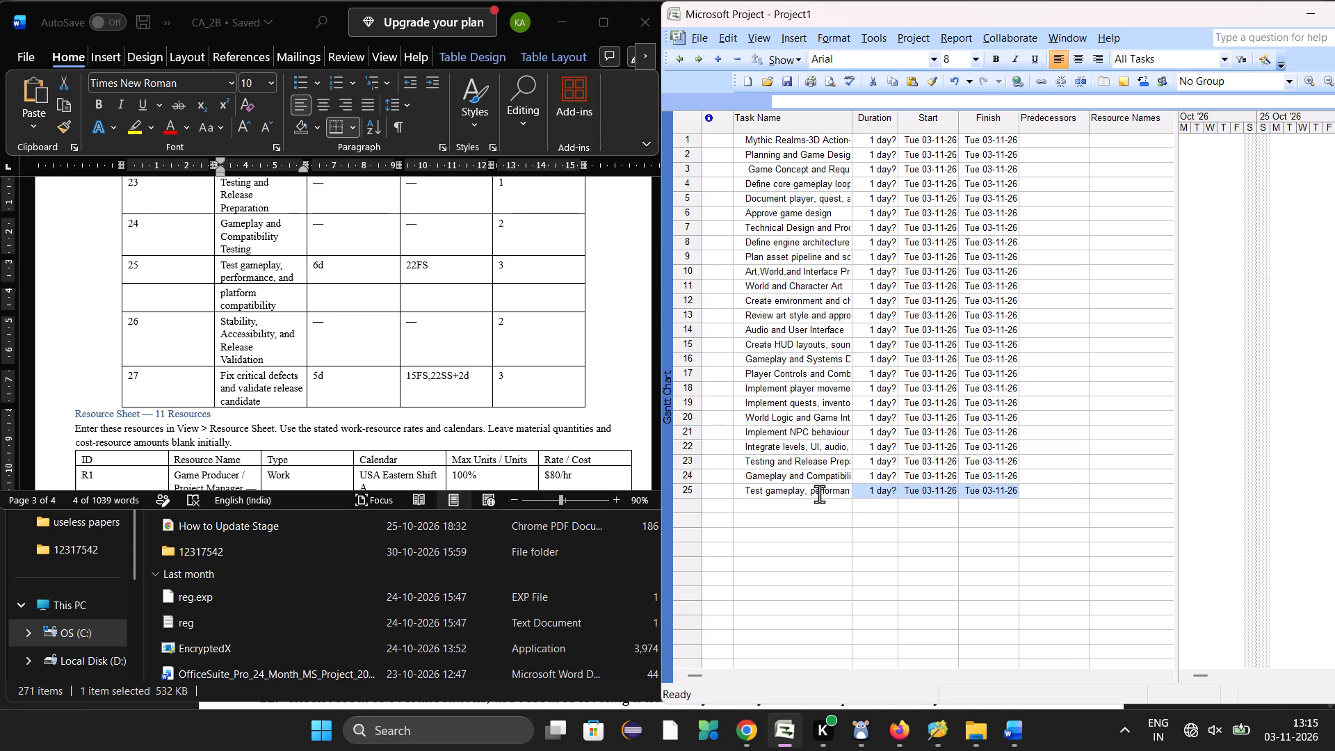
click(831, 493)
key(Right)
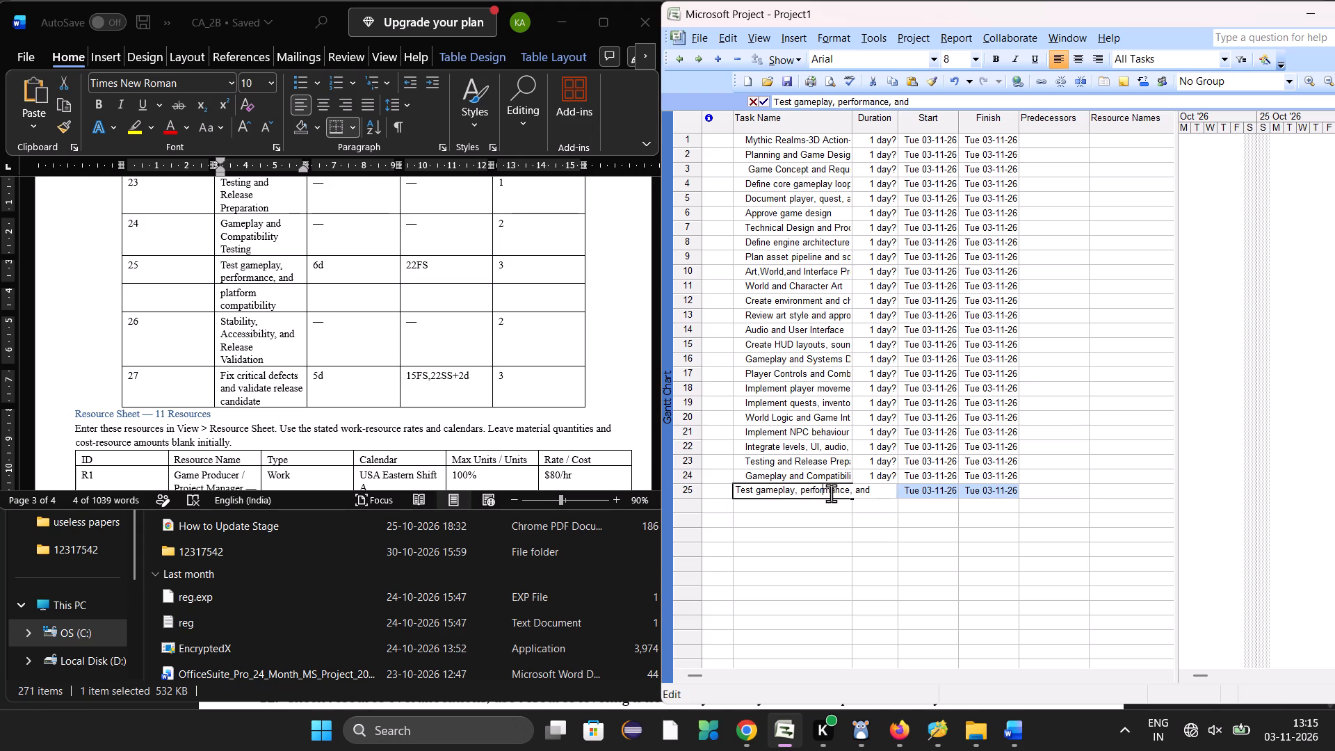
key(Right)
key(Right)
key(Right)
key(Right)
key(Right)
key(Right)
key(Right)
key(Right)
key(Right)
key(Right)
key(Right)
key(Right)
key(Right)
key(Right)
key(Right)
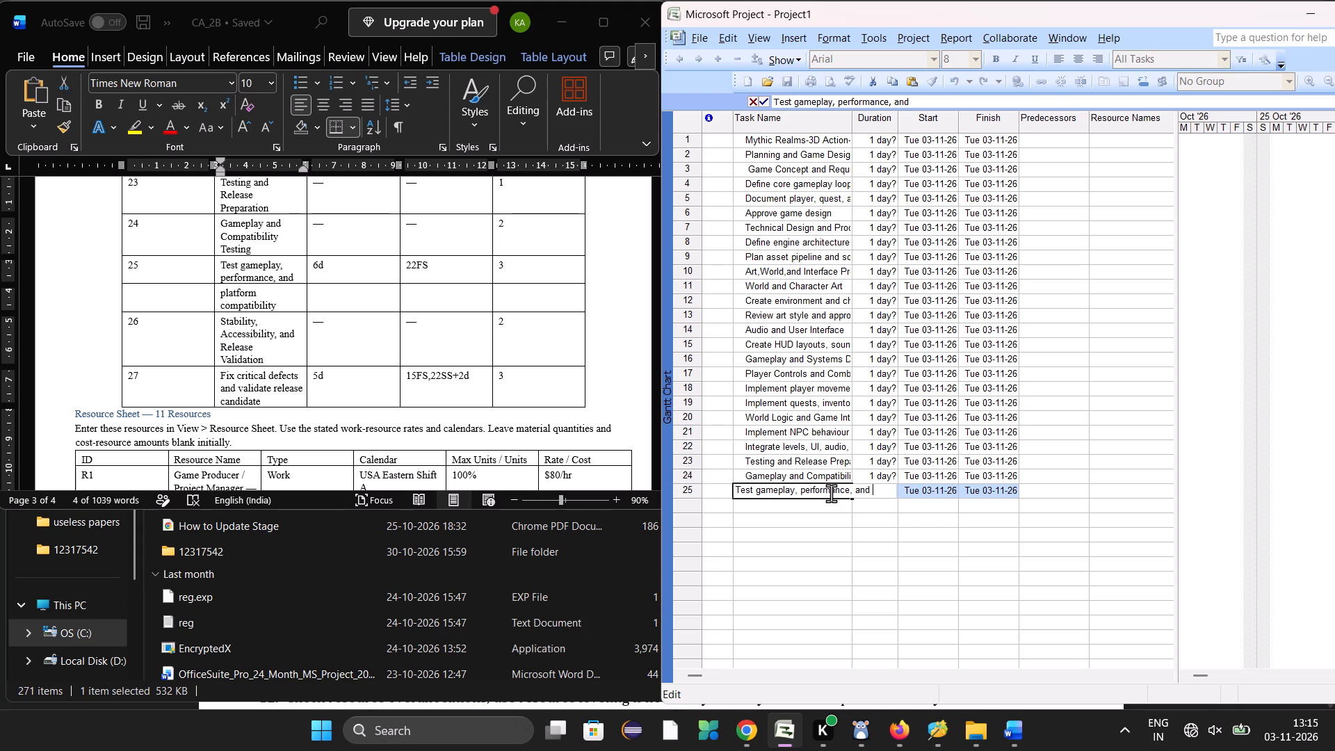
text(plat)
text(form)
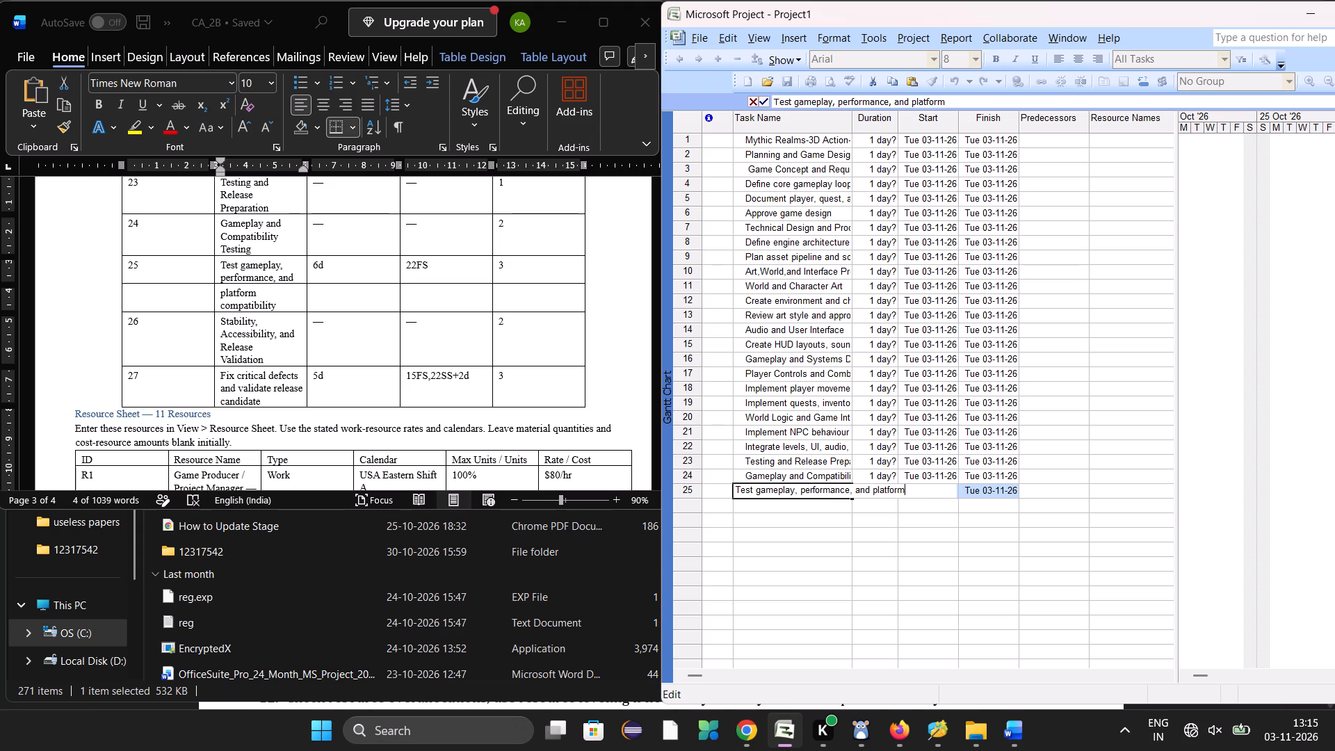
key(space)
text(com)
key(p)
text(ati)
text(bility)
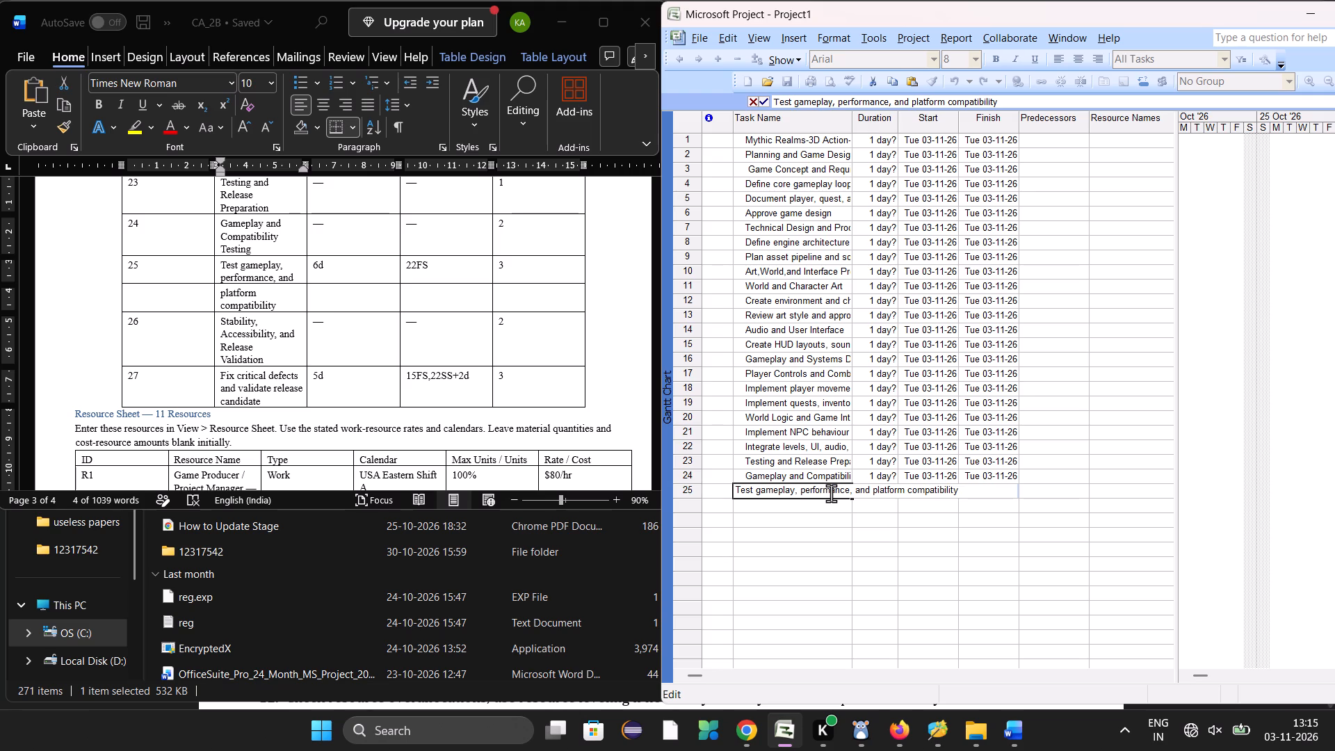
key(Down)
click(832, 510)
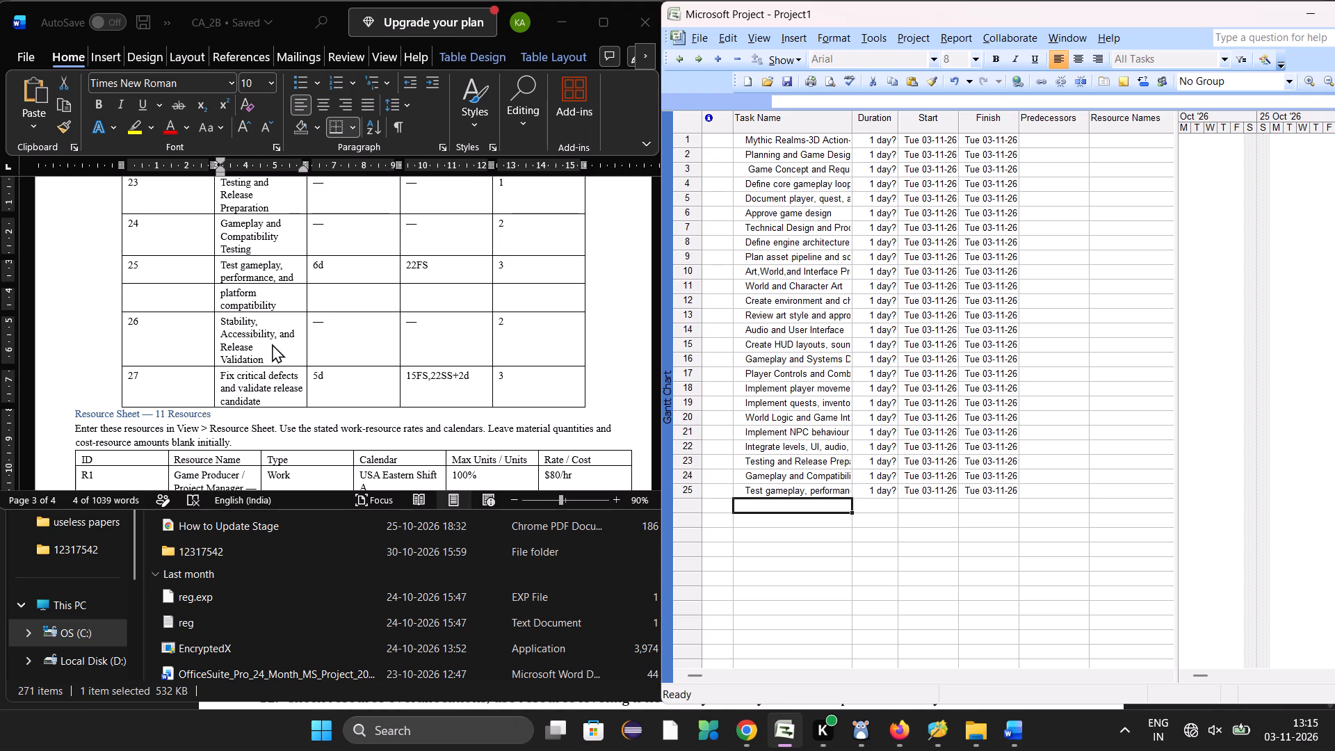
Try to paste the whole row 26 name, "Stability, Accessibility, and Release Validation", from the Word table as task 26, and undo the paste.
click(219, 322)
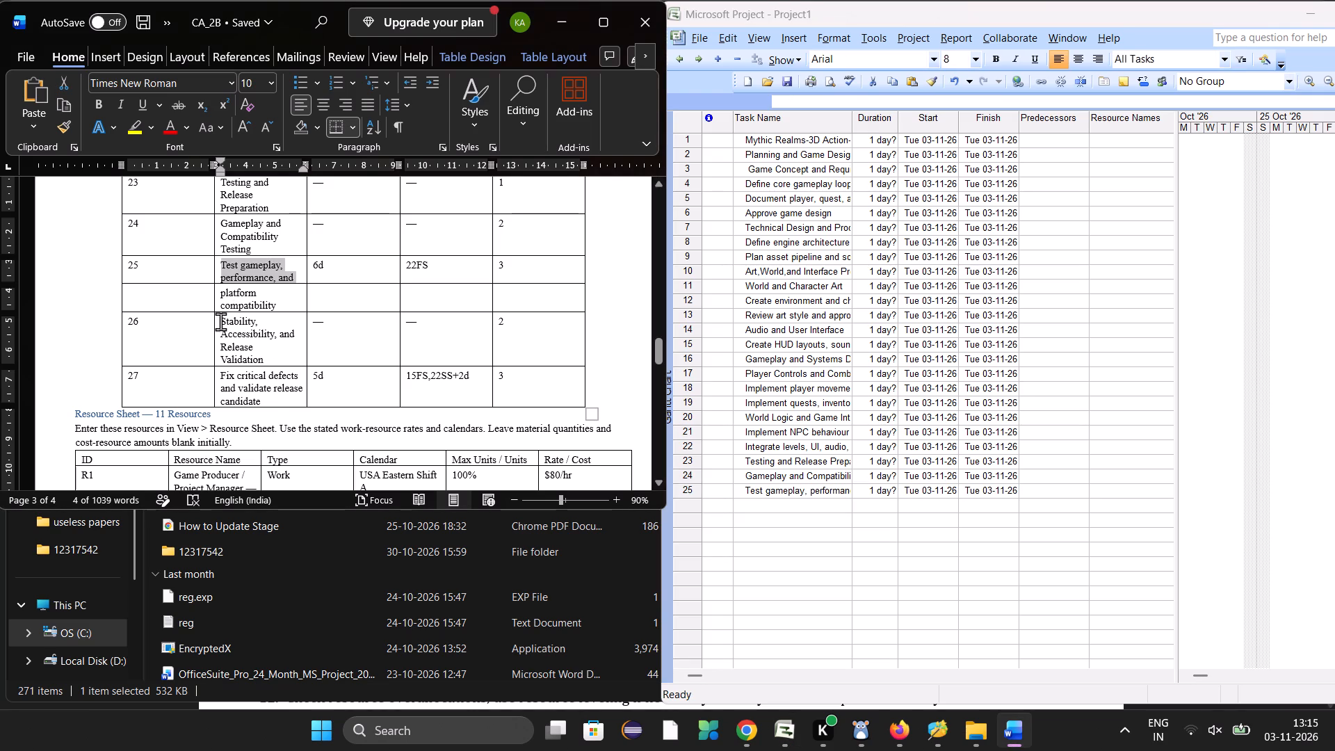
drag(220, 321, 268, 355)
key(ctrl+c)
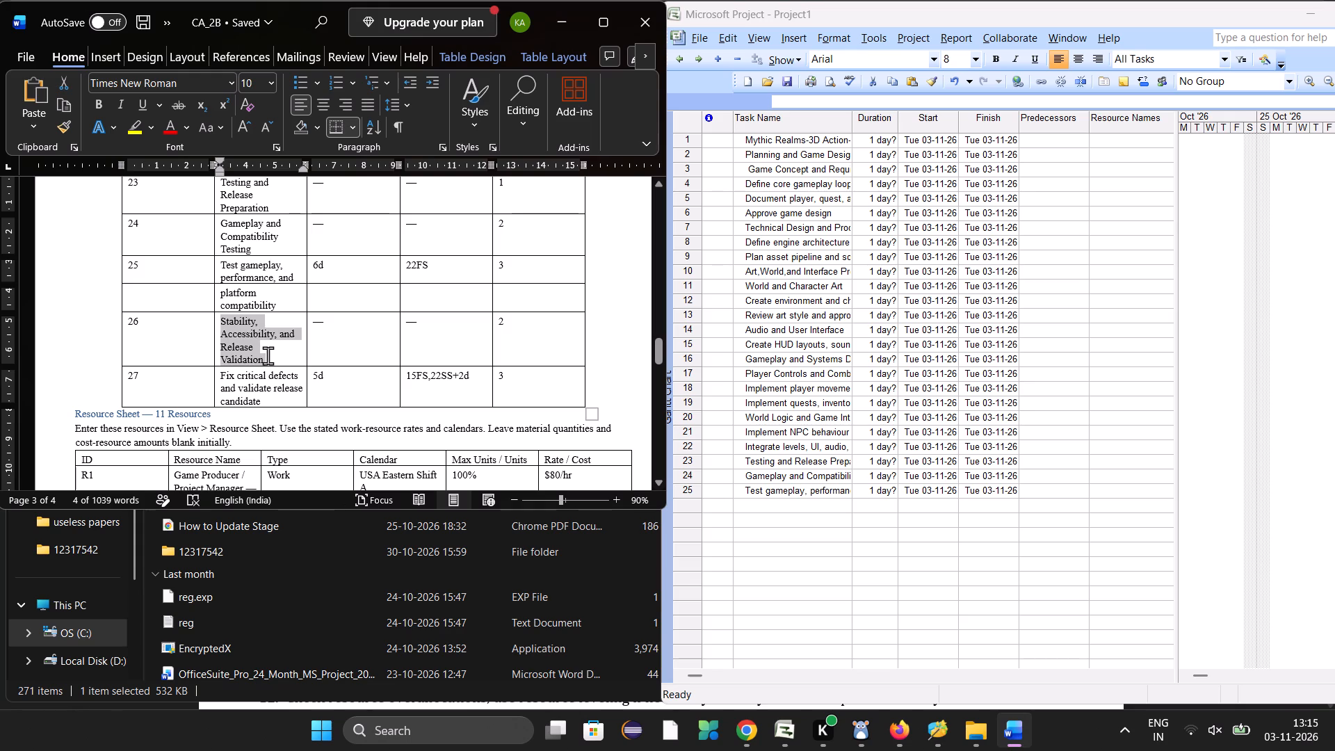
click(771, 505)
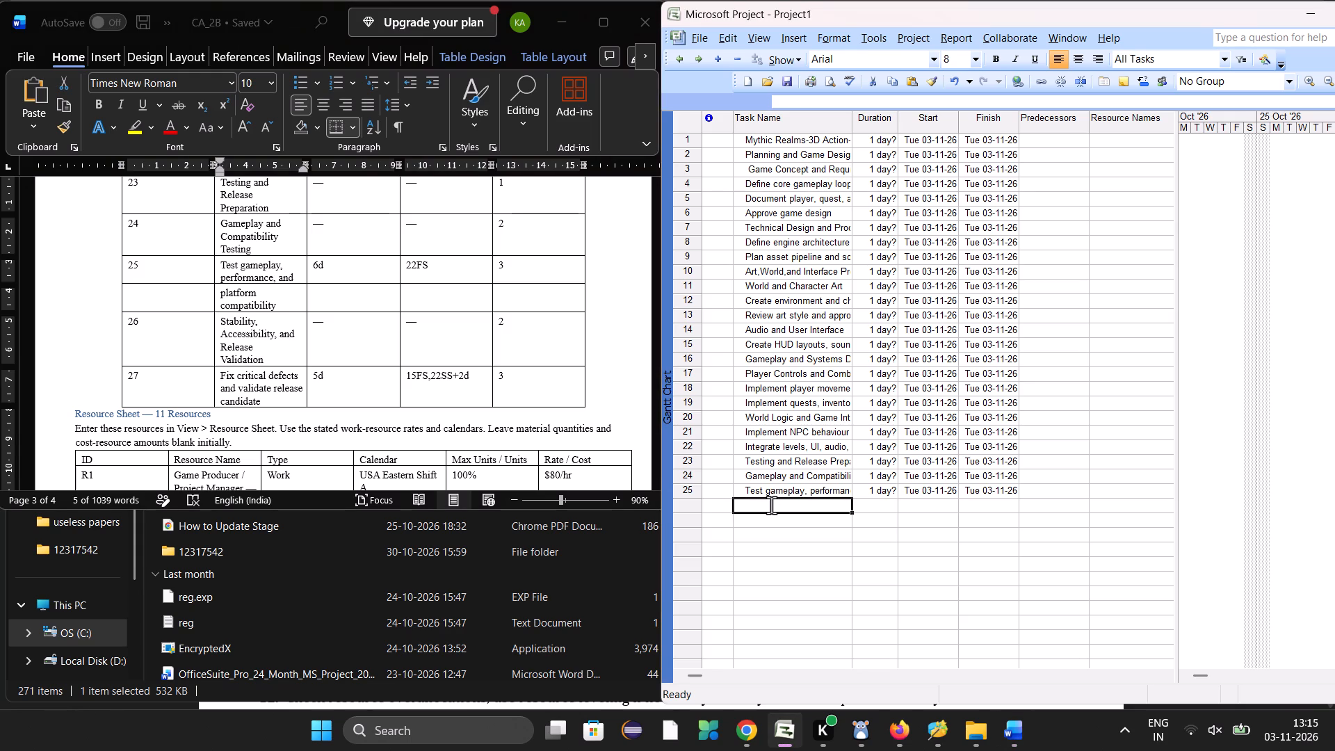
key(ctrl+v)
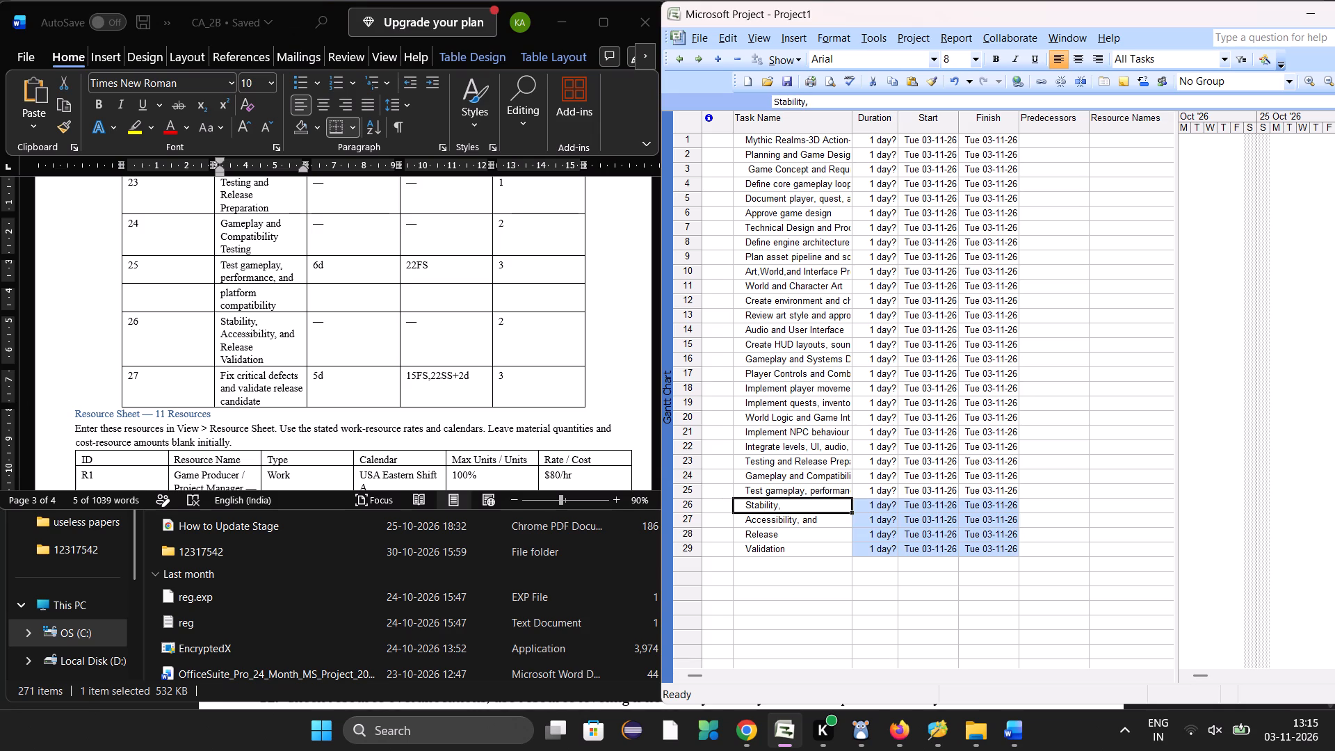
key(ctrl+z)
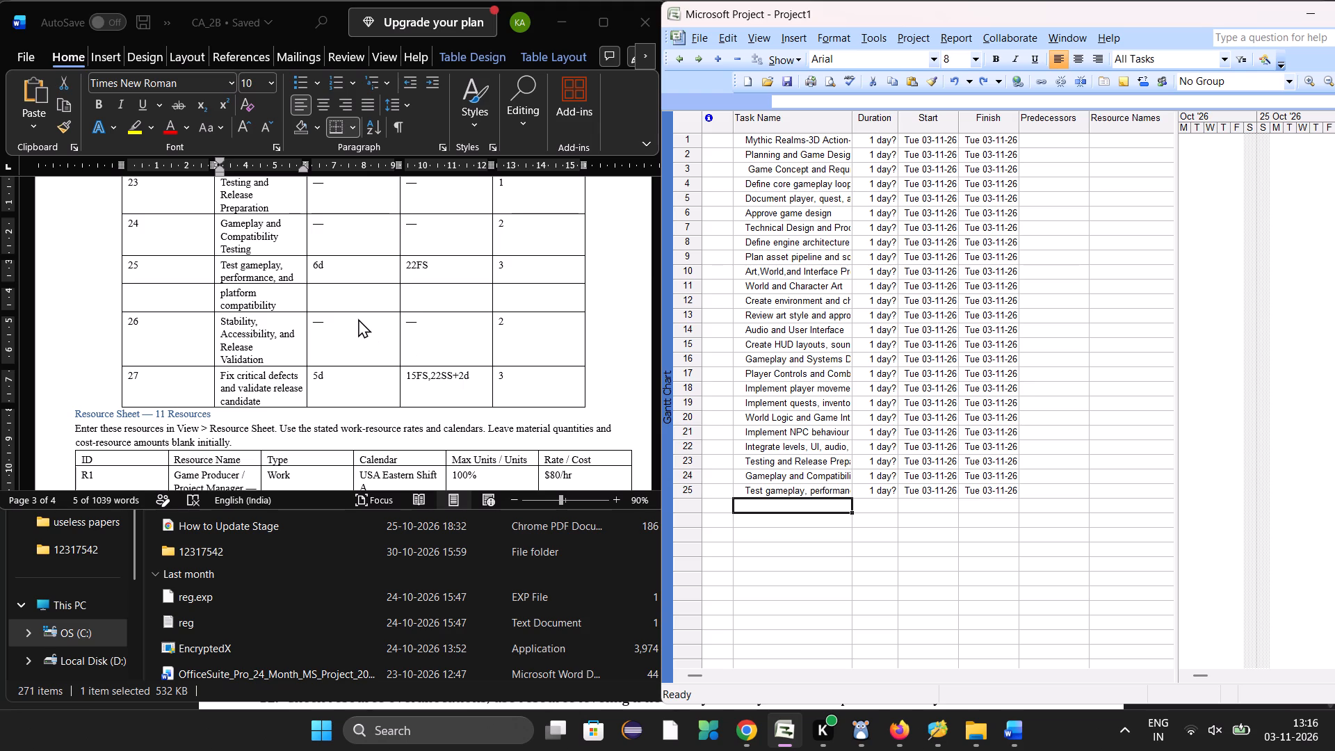
Enter "Stability,Accessibility,and Release Validation" as the name of task 26 in the project.
click(764, 508)
text(Sta)
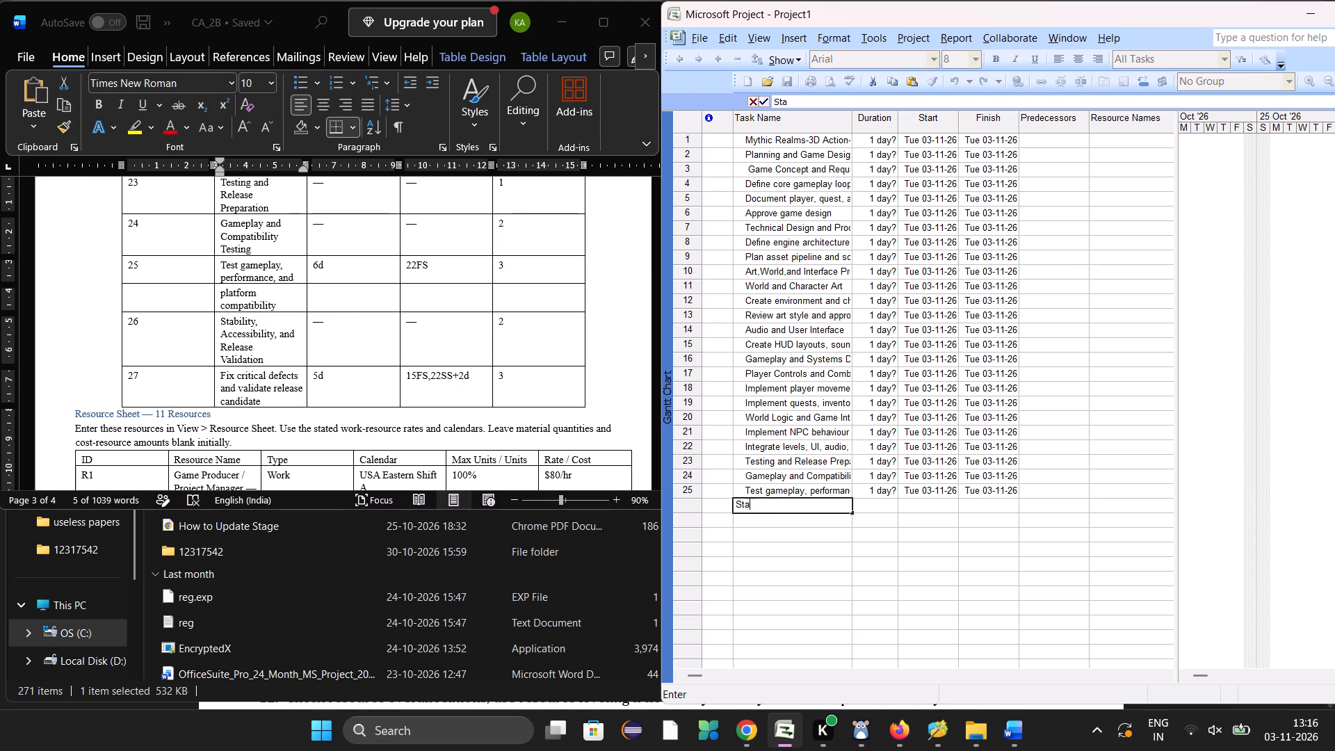
text(bility)
key(comma)
text(Acc)
key(e)
text(ssibility)
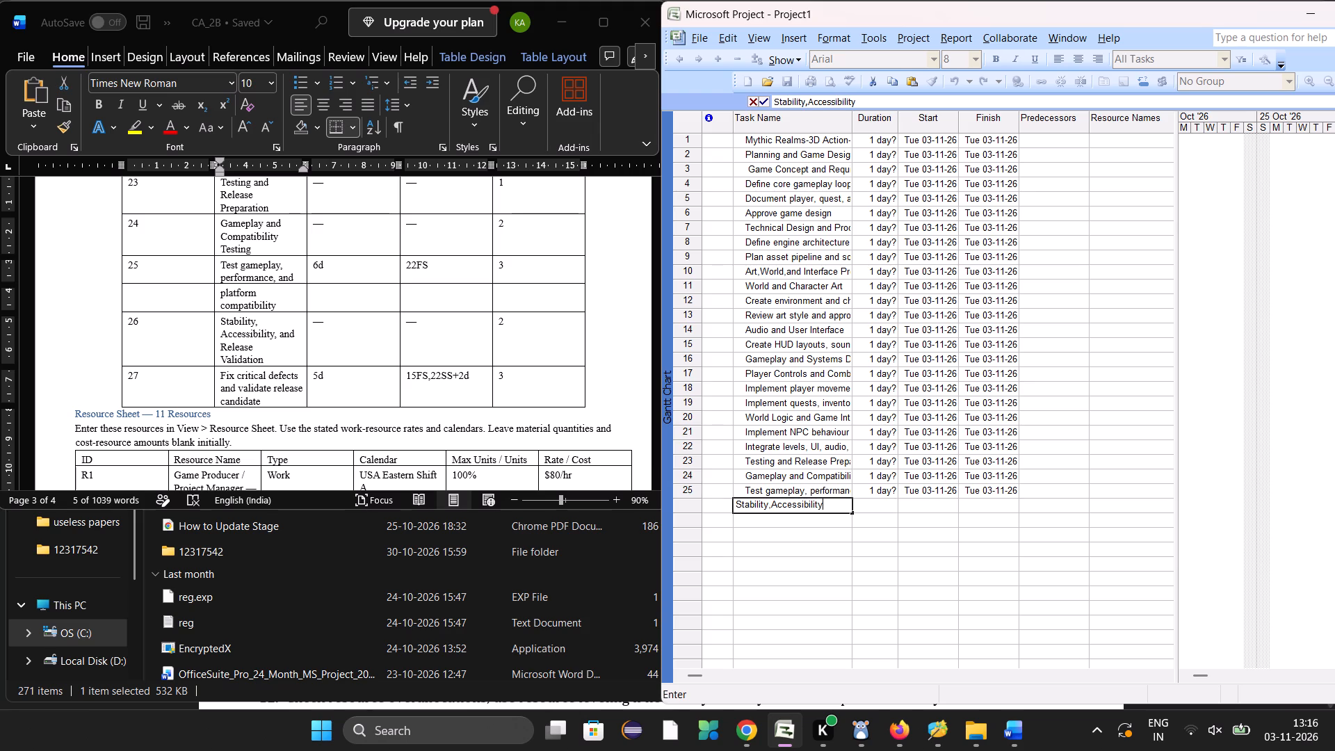
text(,and)
key(space)
text(Release Validation)
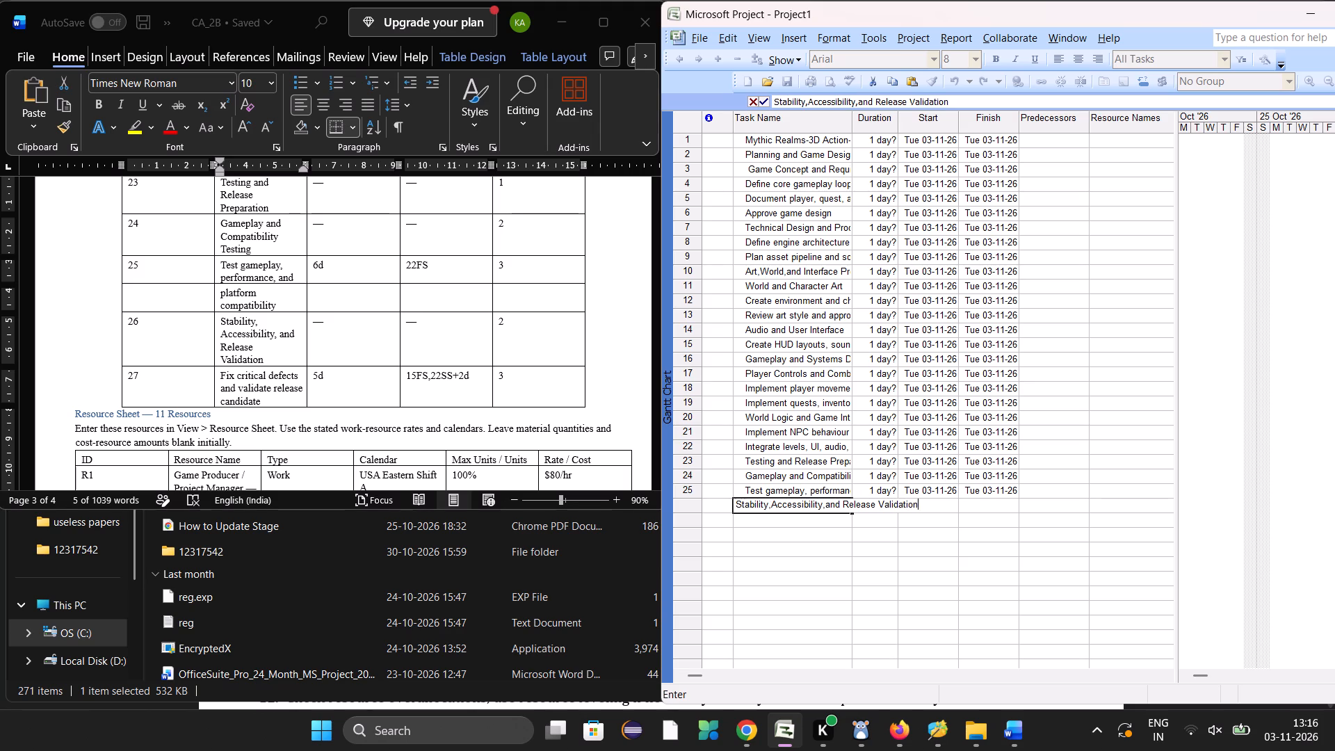
key(Down)
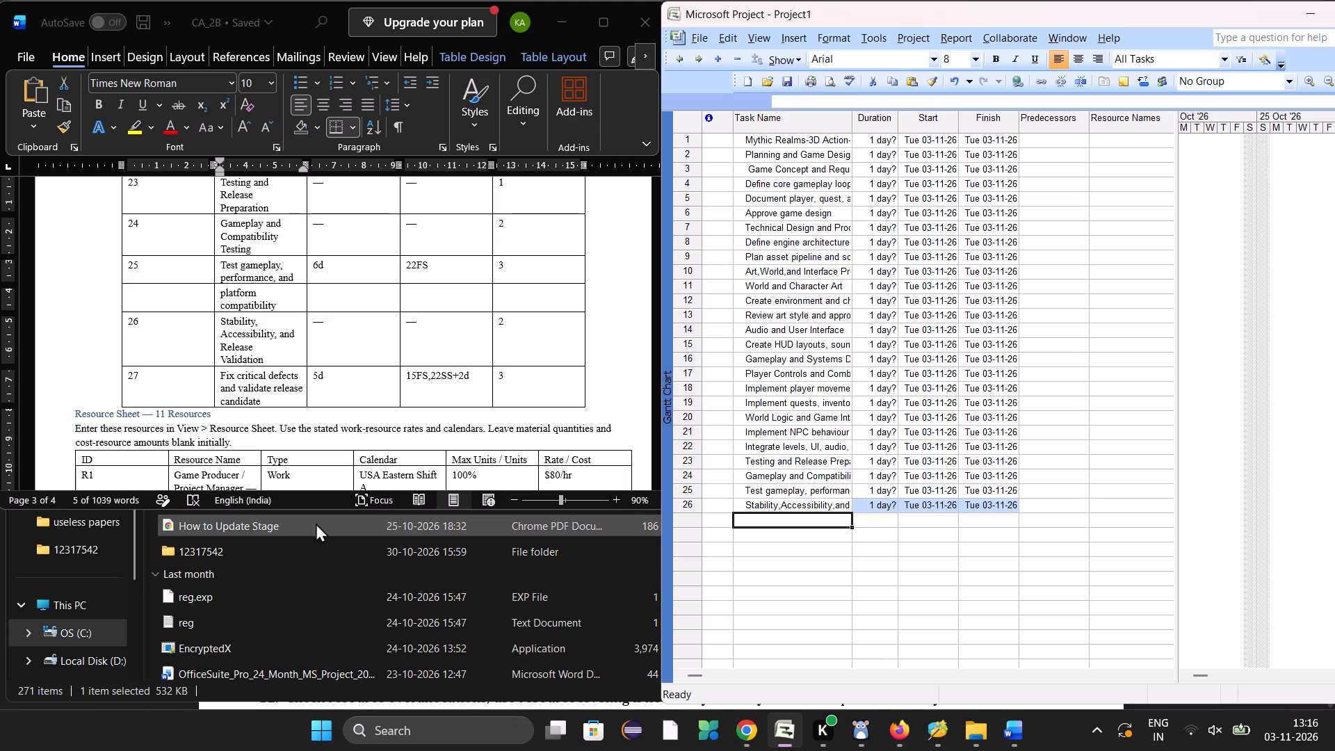
Copy the row 27 name from the Word table into the project as task 27, "Fix critical defects and validate release candidate".
click(219, 375)
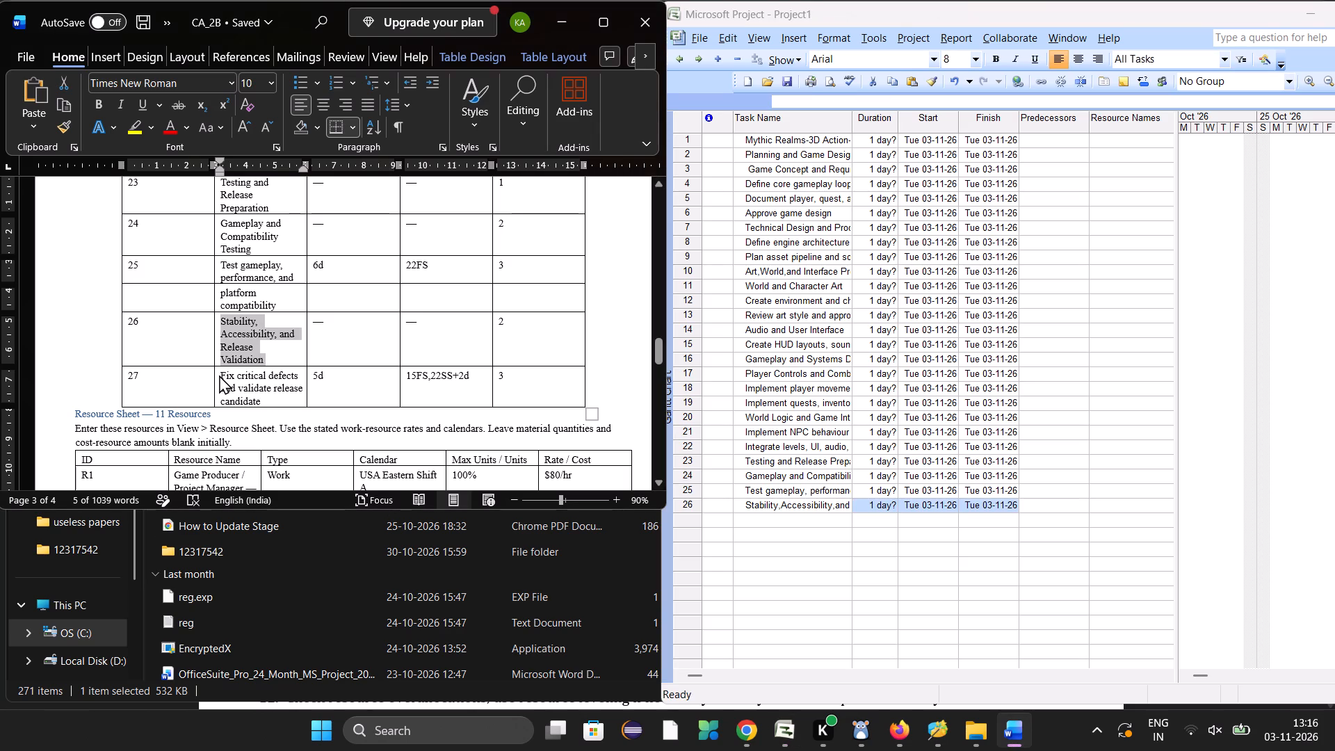
click(220, 376)
drag(220, 376, 263, 397)
key(ctrl+c)
click(766, 516)
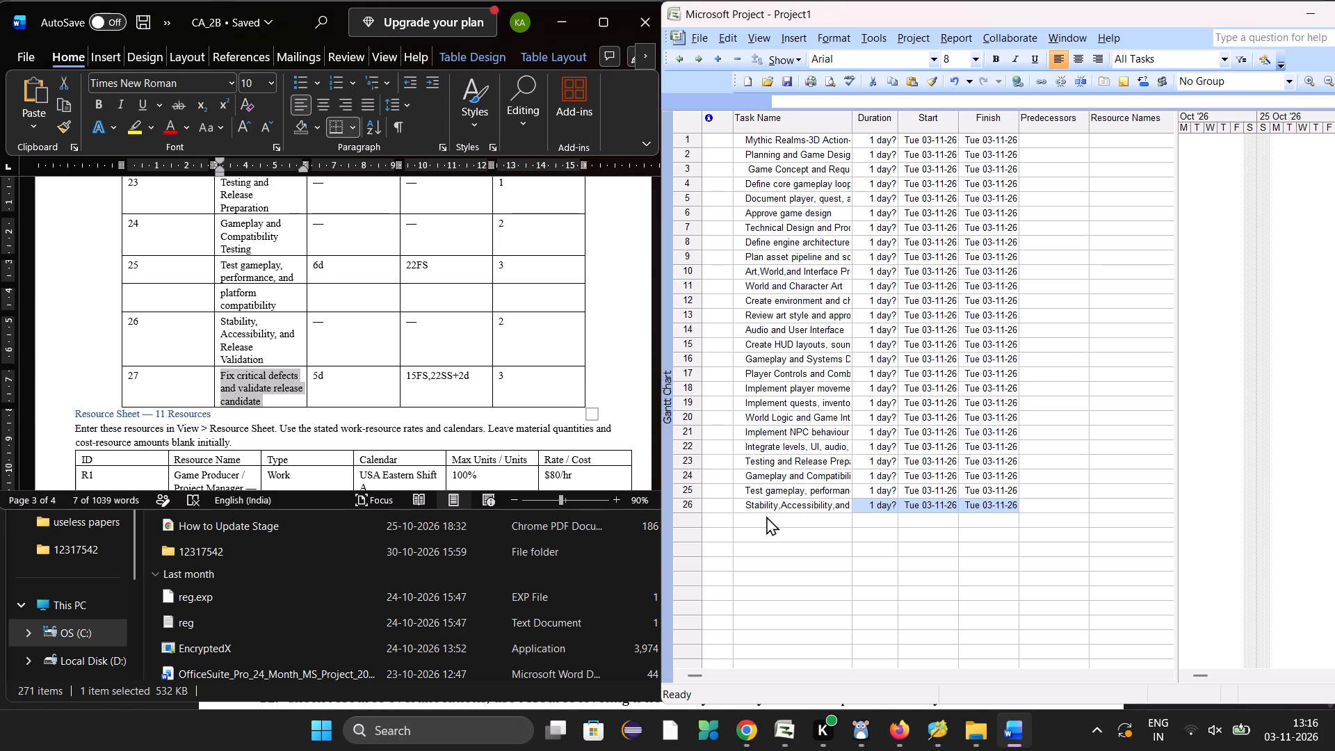
click(768, 518)
key(ctrl+v)
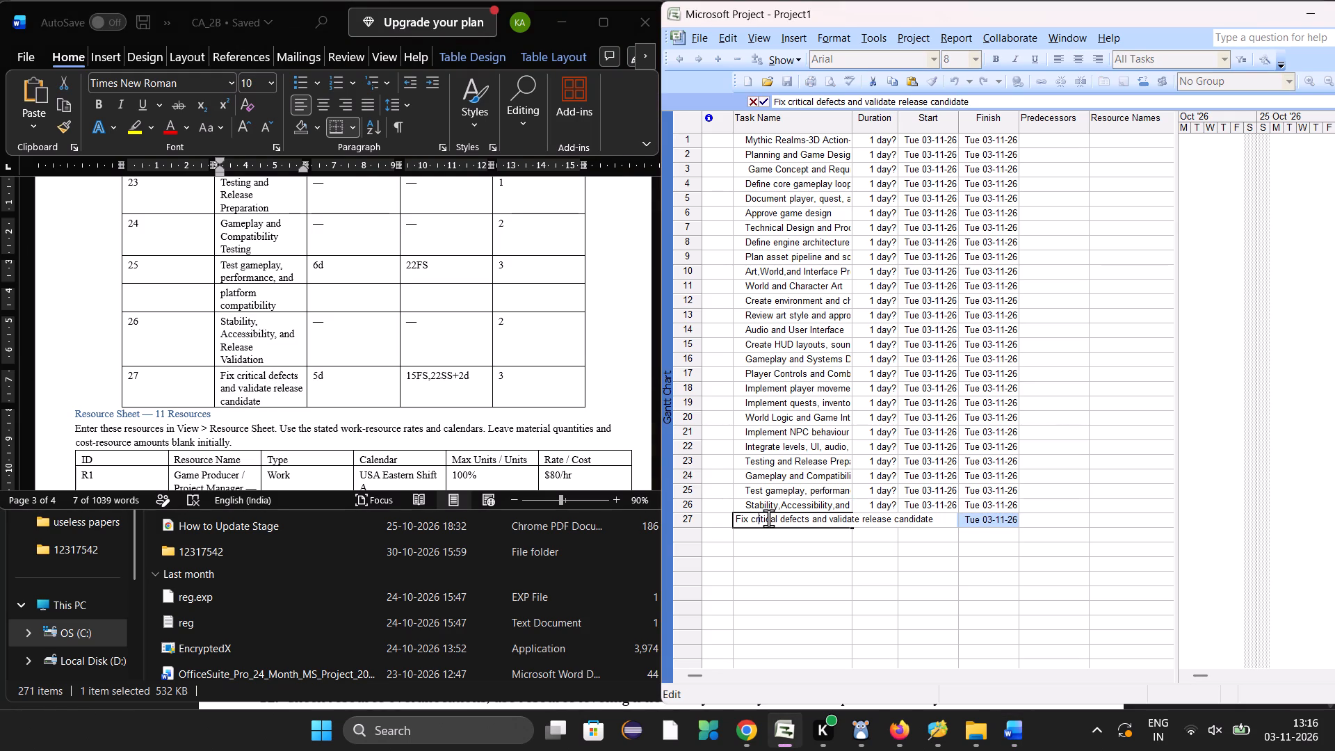
Review the Word document's resource sheet and assignment sections, then the Task Table's outline level definitions and first rows.
scroll(400, 383, down, 3)
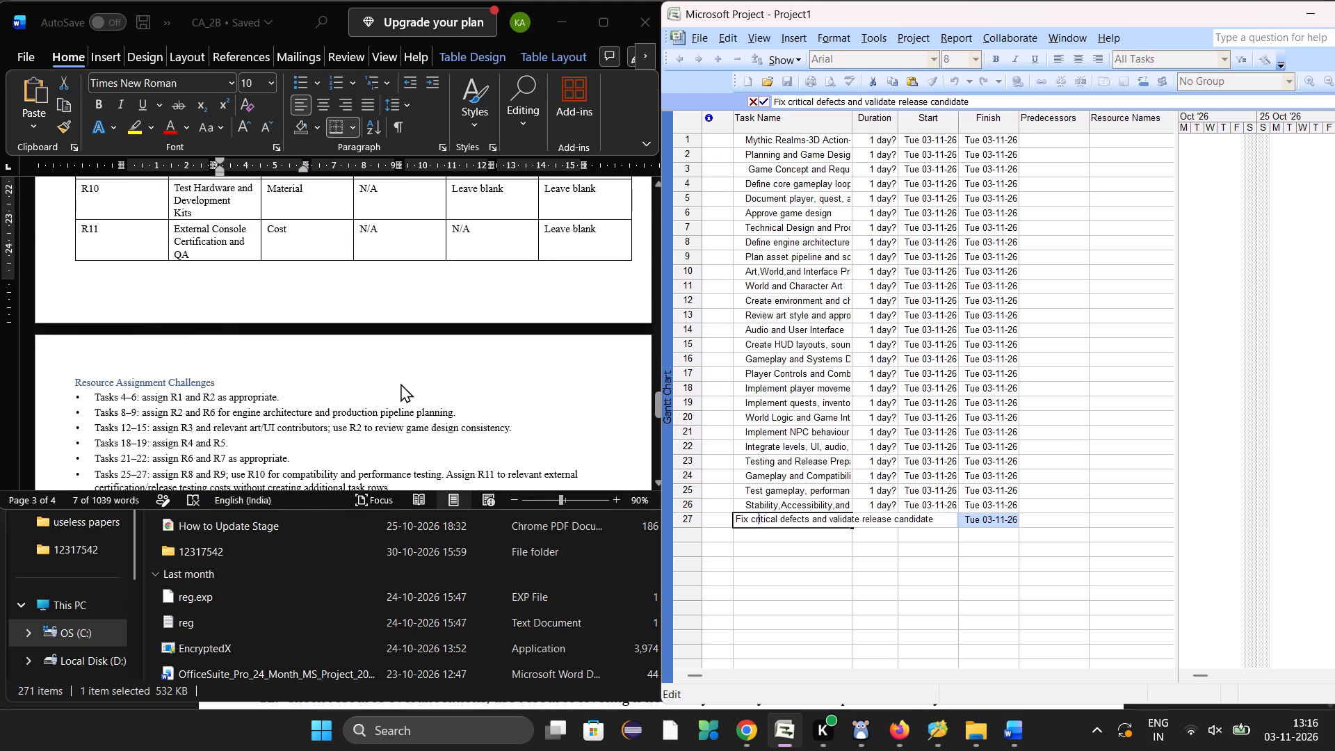
scroll(400, 383, down, 1)
scroll(400, 383, up, 3)
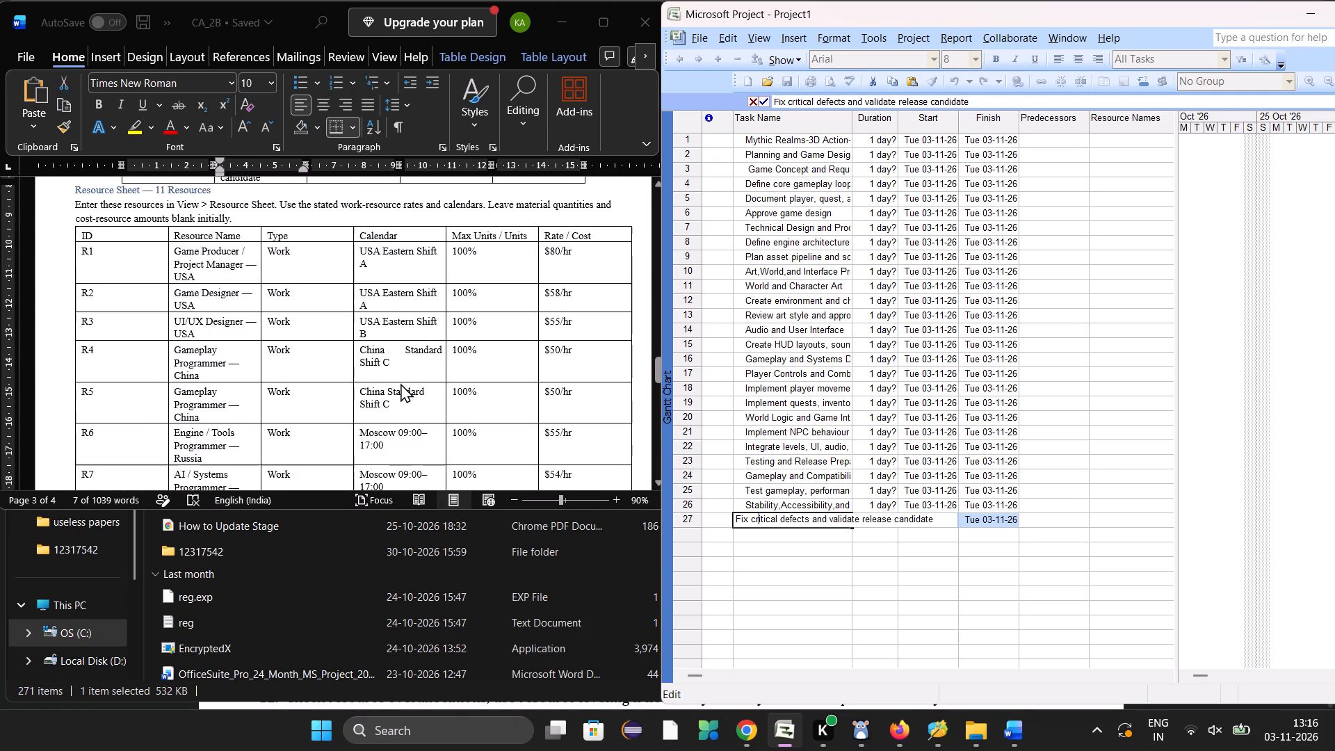
scroll(400, 383, up, 2)
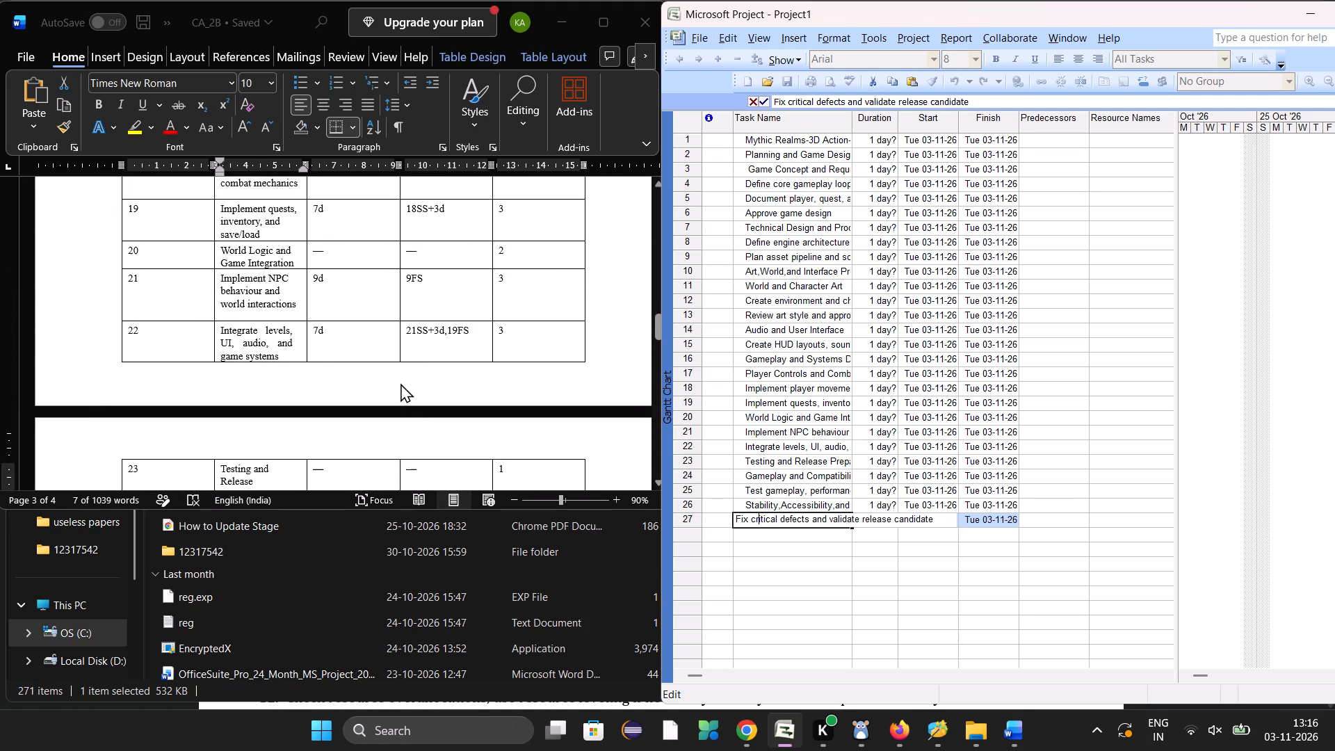
scroll(400, 383, up, 3)
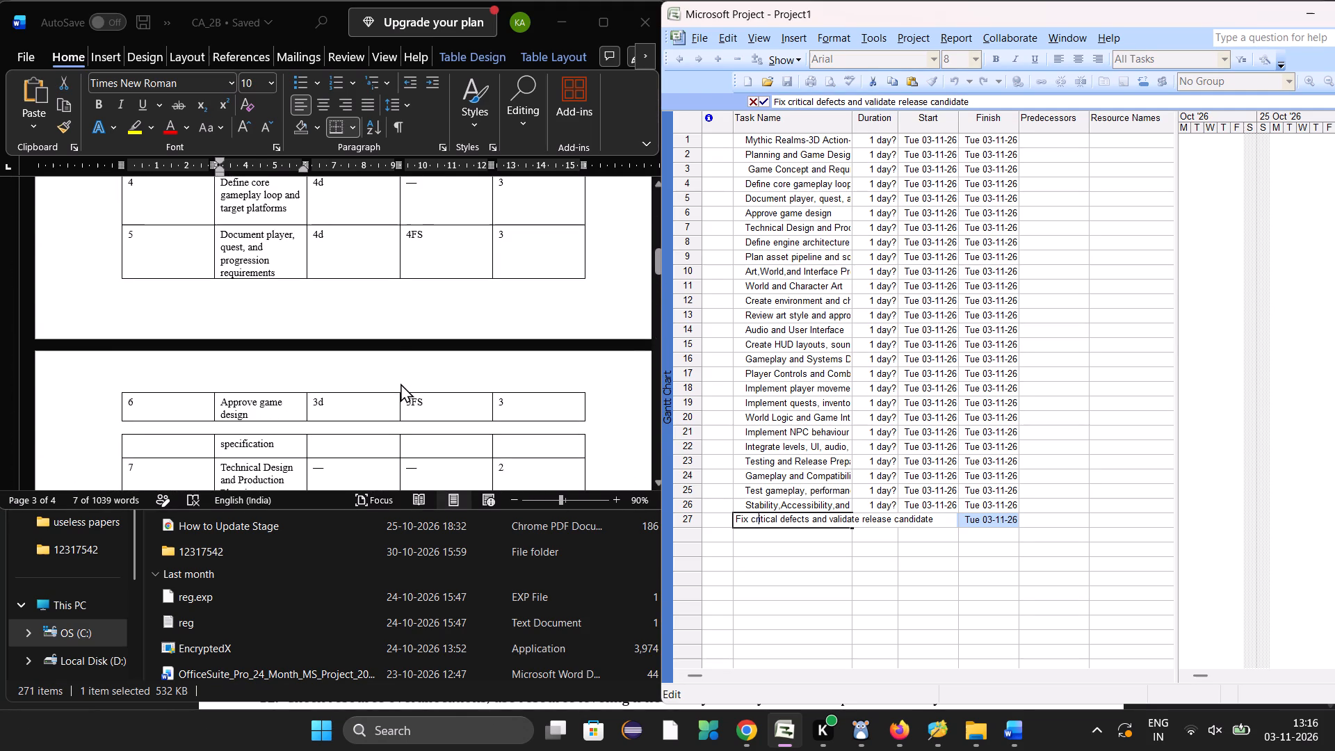
scroll(400, 383, up, 3)
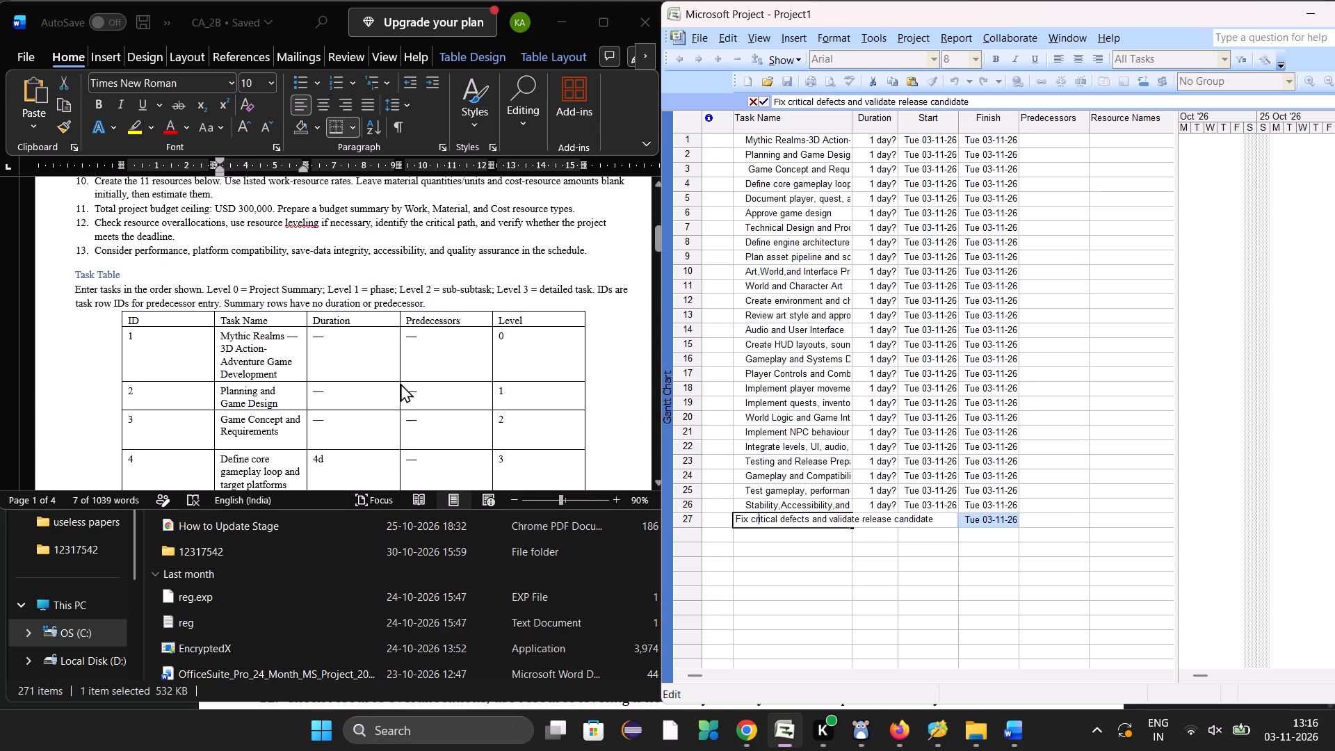
click(220, 273)
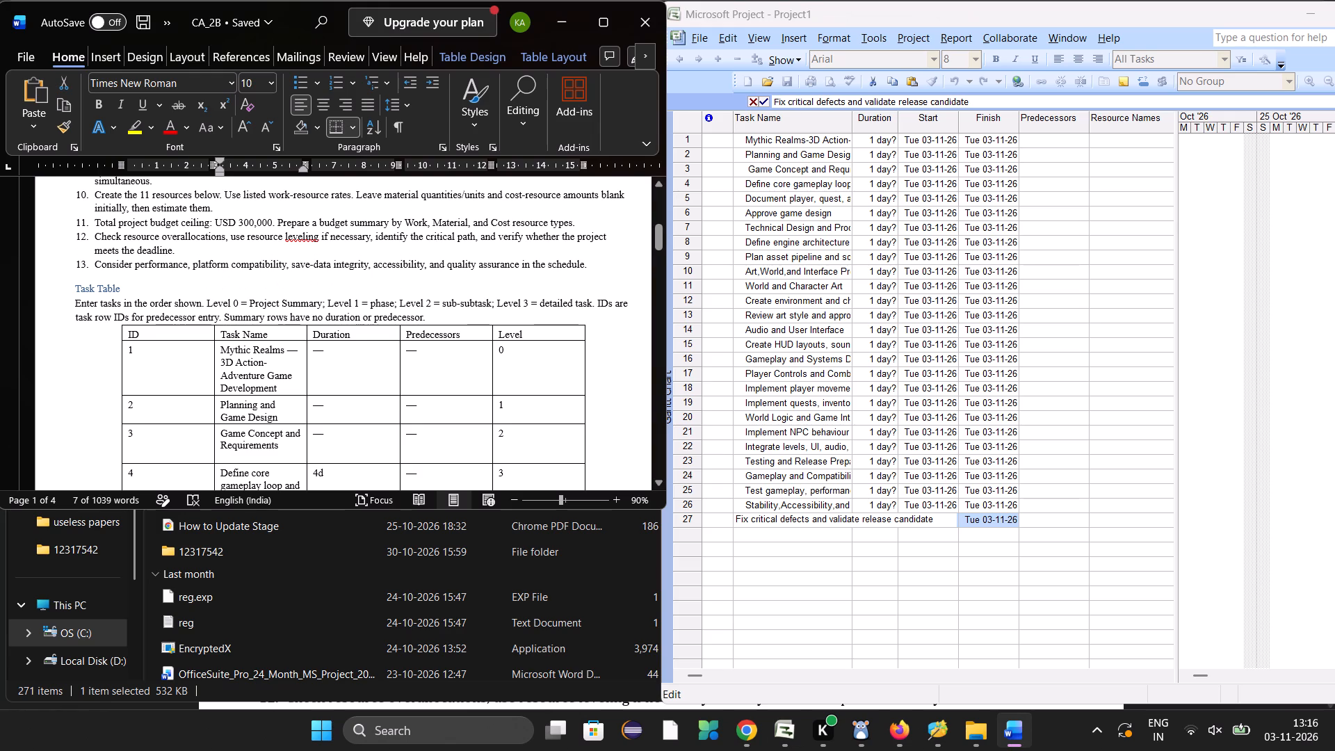
scroll(392, 371, right, 1)
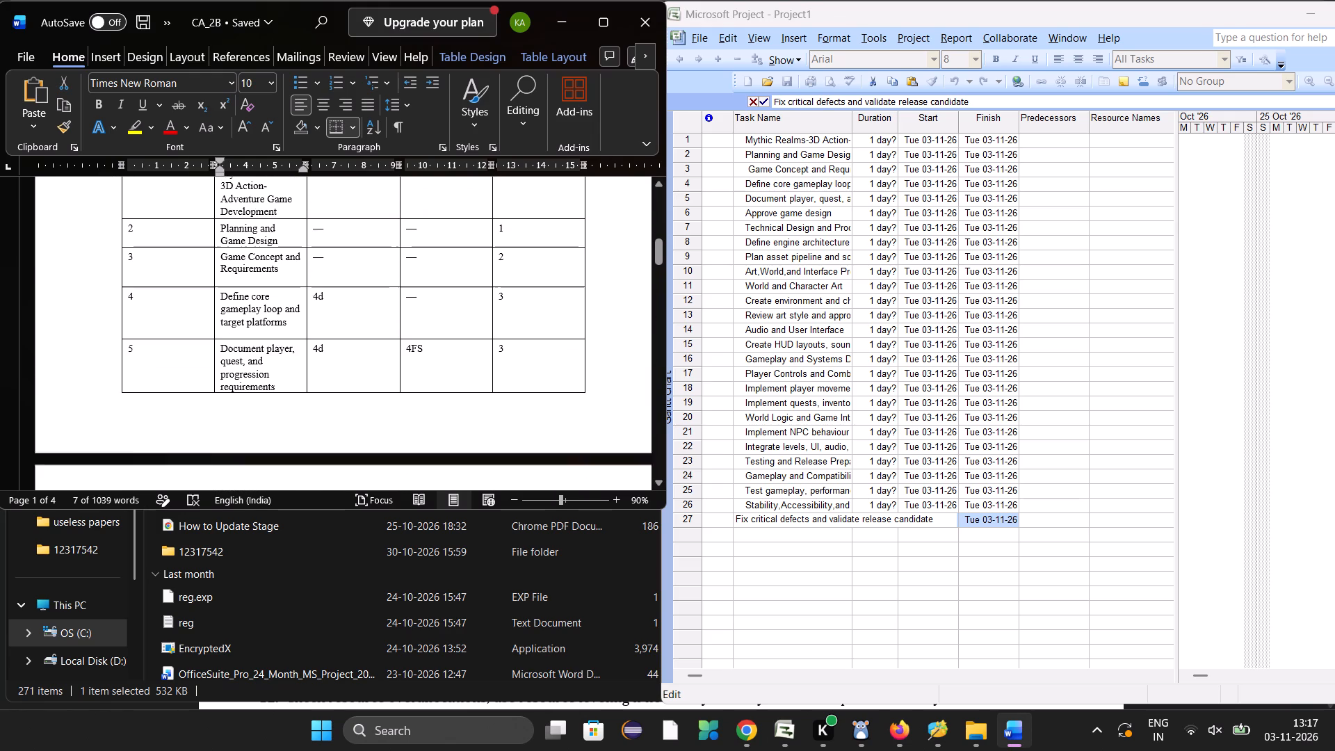
scroll(392, 371, right, 1)
scroll(392, 371, up, 1)
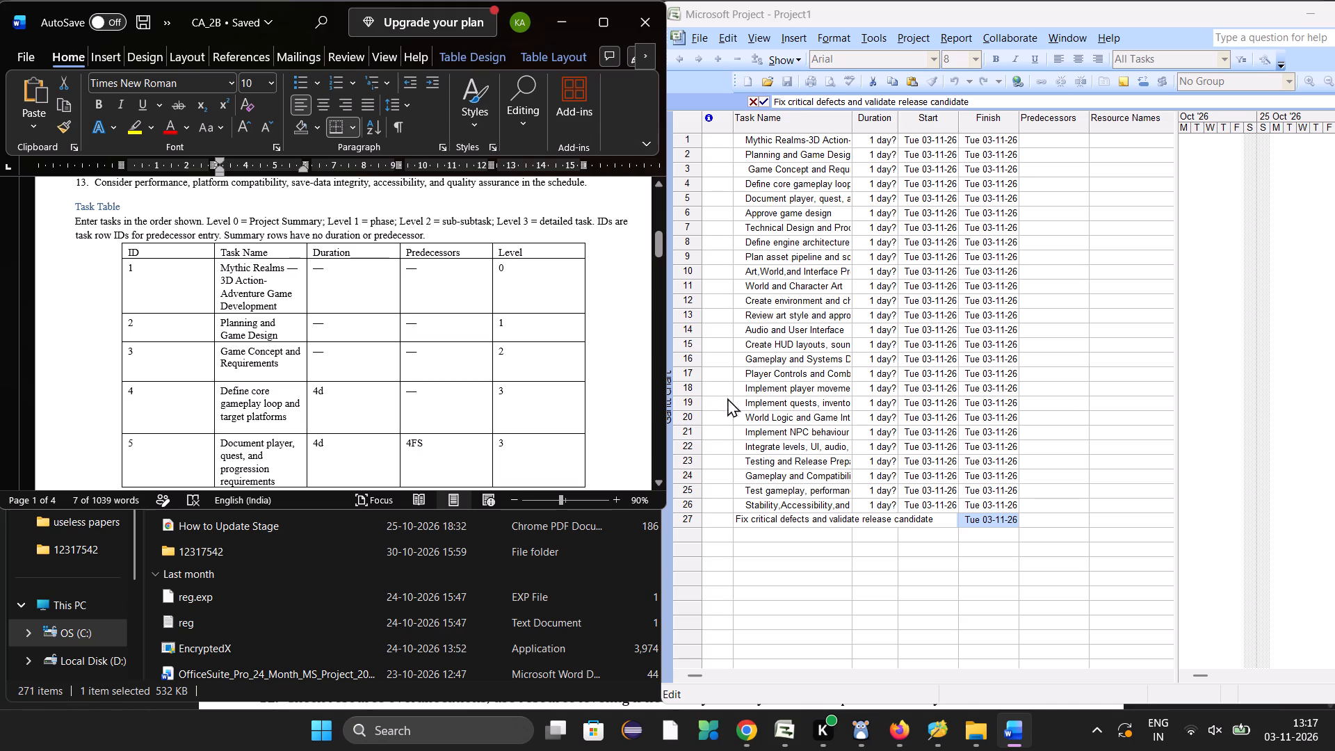
Indent tasks 2 to 27 one outline level beneath task 1, the Mythic Realms project summary.
click(817, 583)
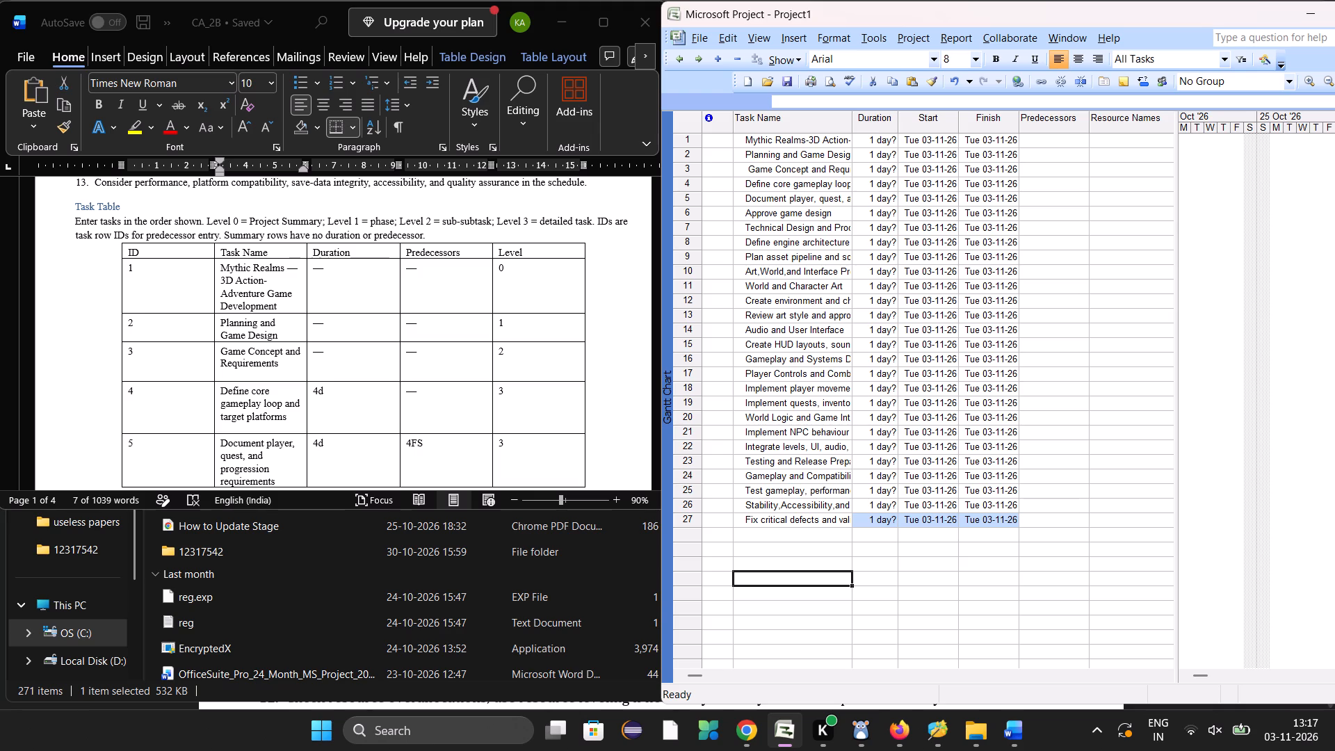
drag(737, 150, 921, 344)
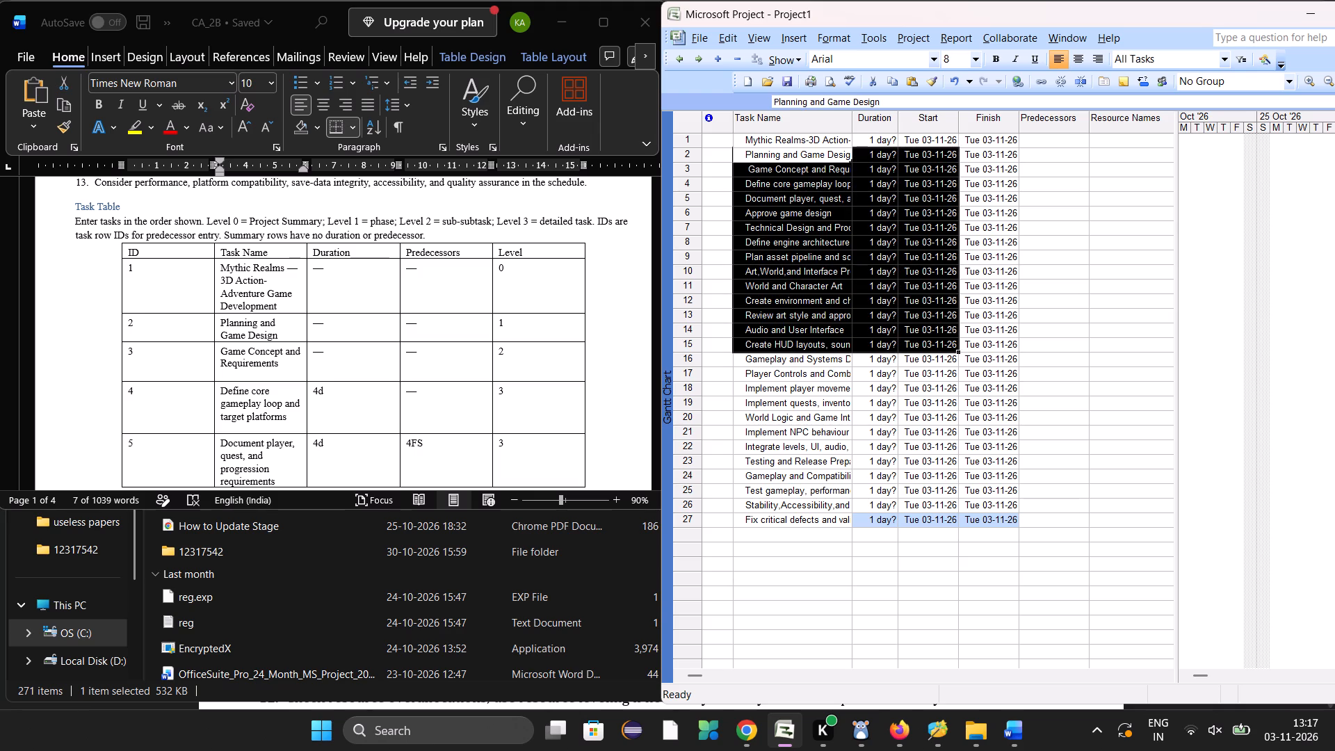
click(823, 561)
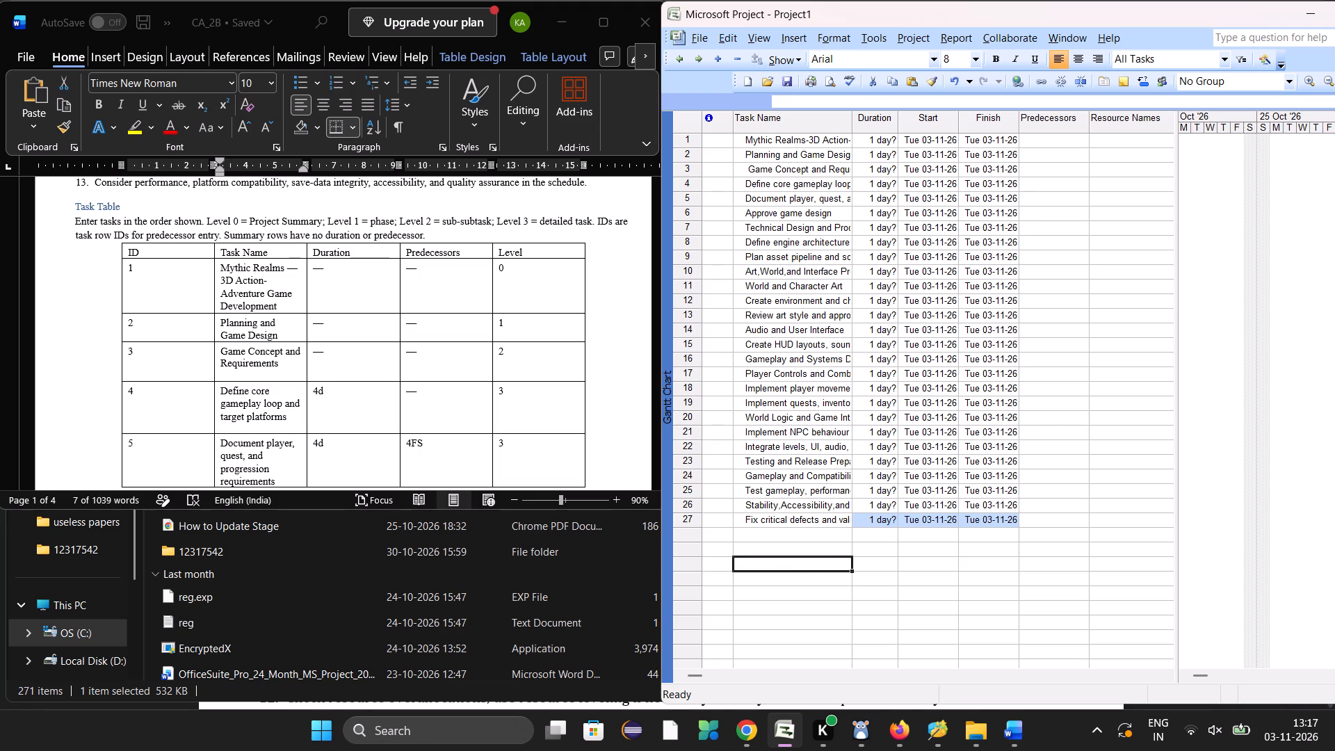
drag(736, 148, 1020, 484)
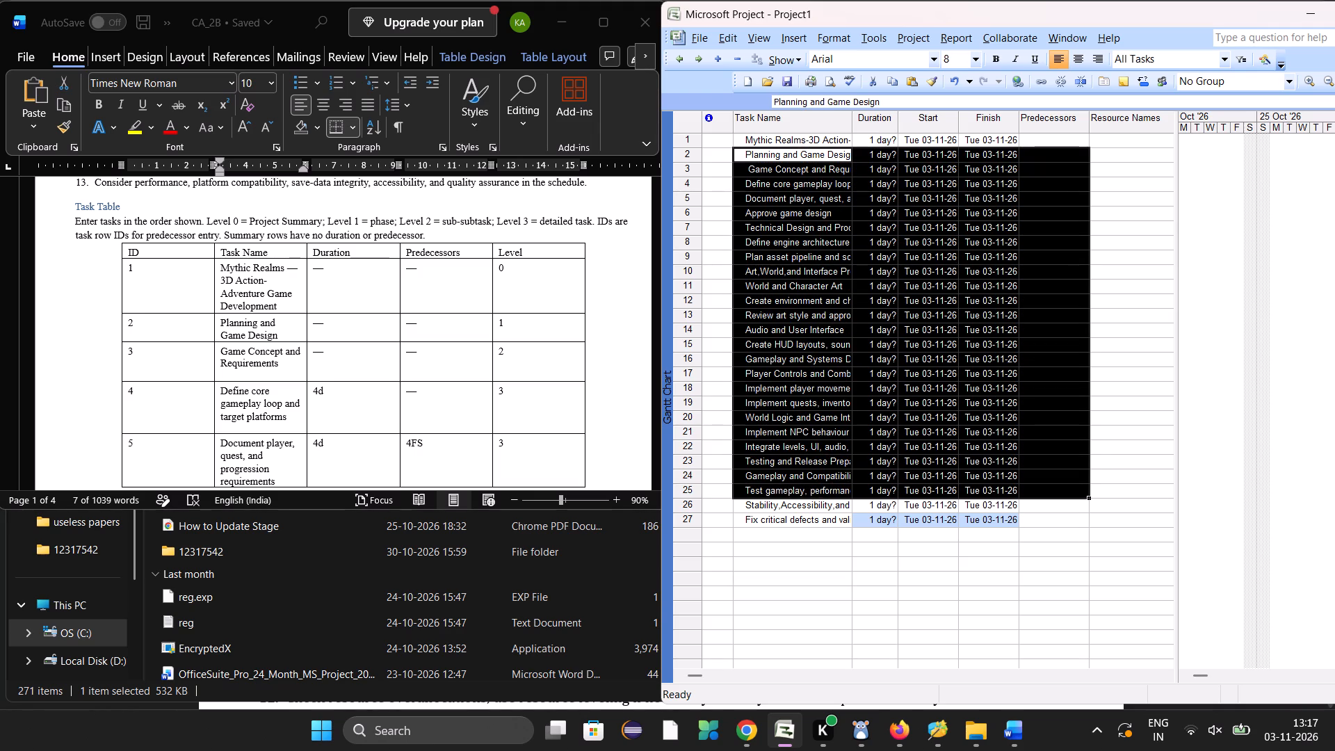
drag(1020, 484, 1019, 521)
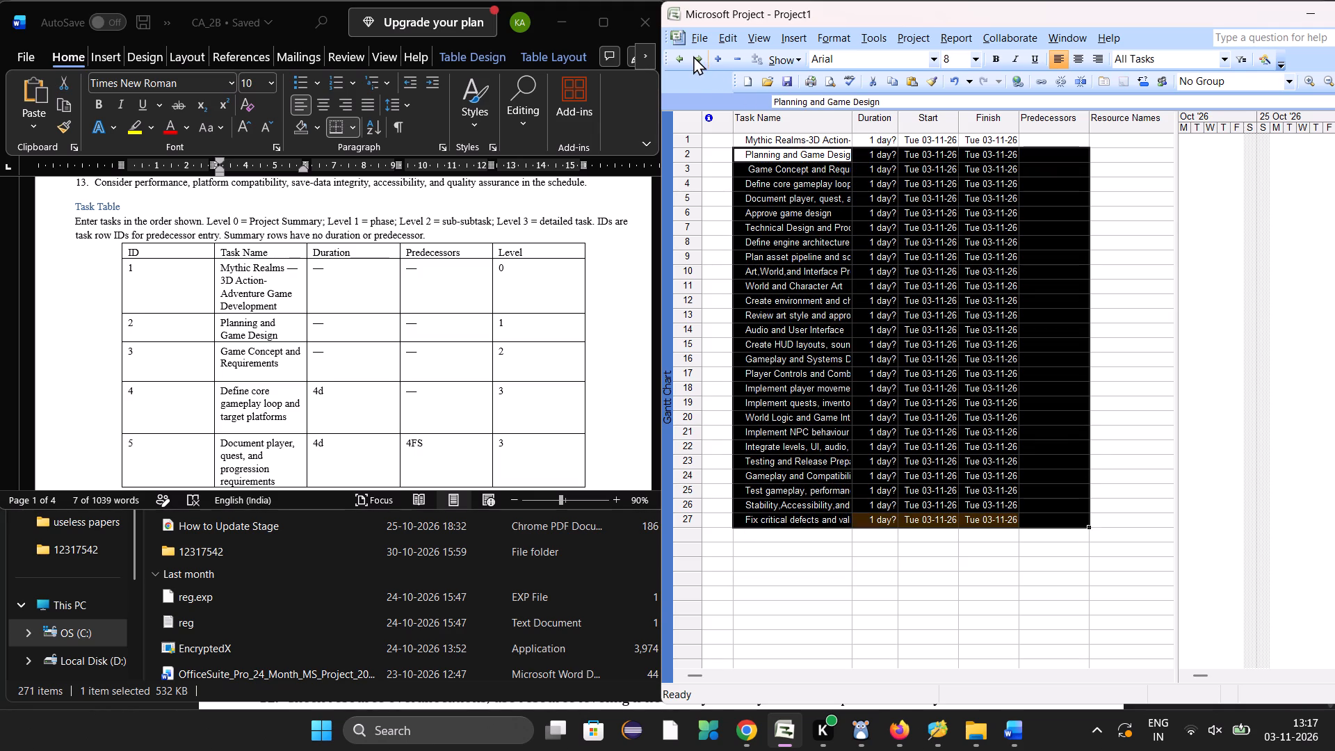
click(693, 56)
click(818, 615)
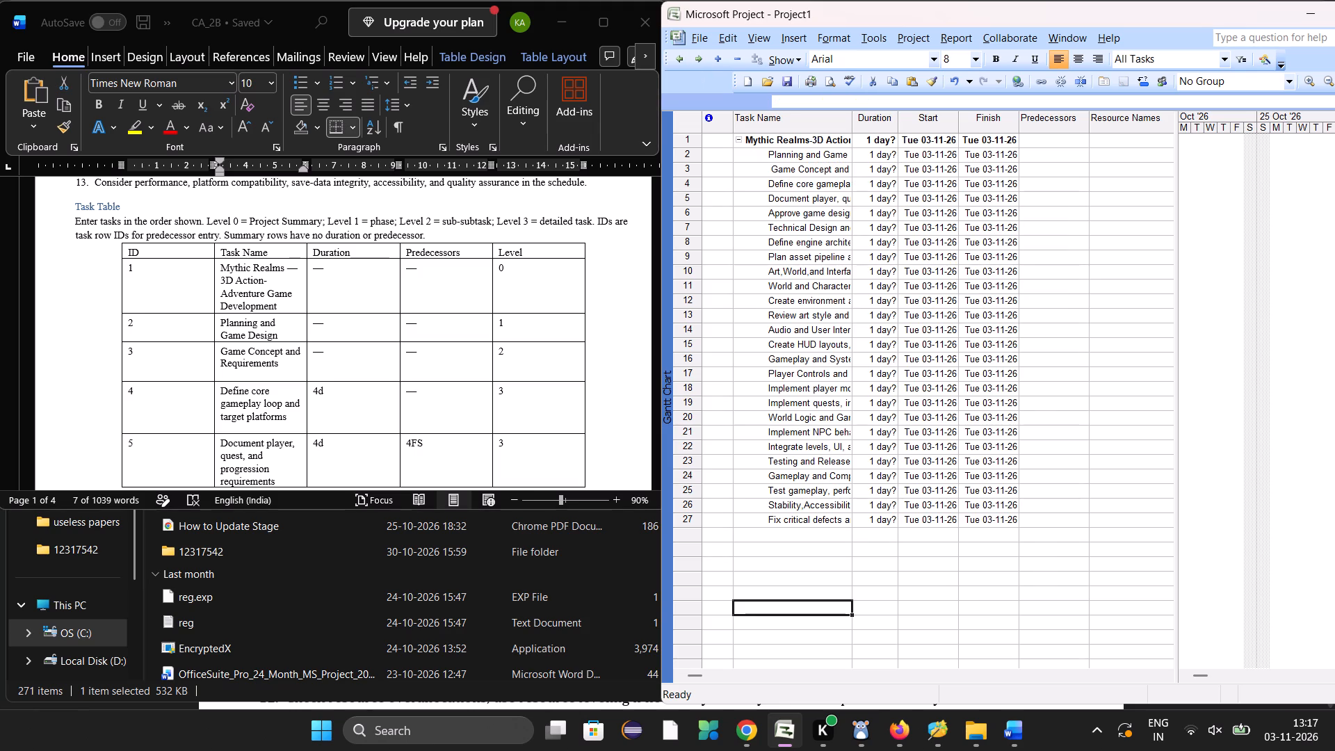
Examine the Level column of the Word Task Table to see which tasks belong under each phase and sub-subtask.
scroll(374, 337, up, 1)
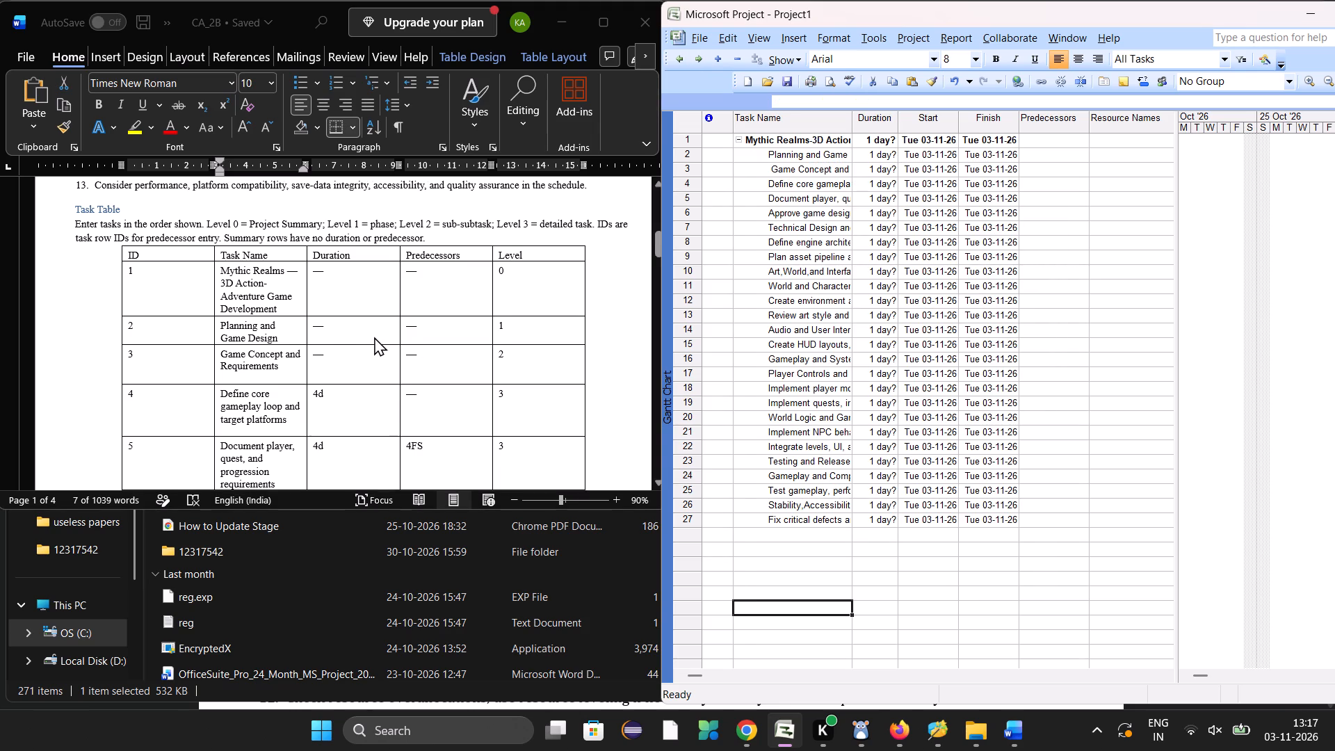
scroll(374, 337, up, 1)
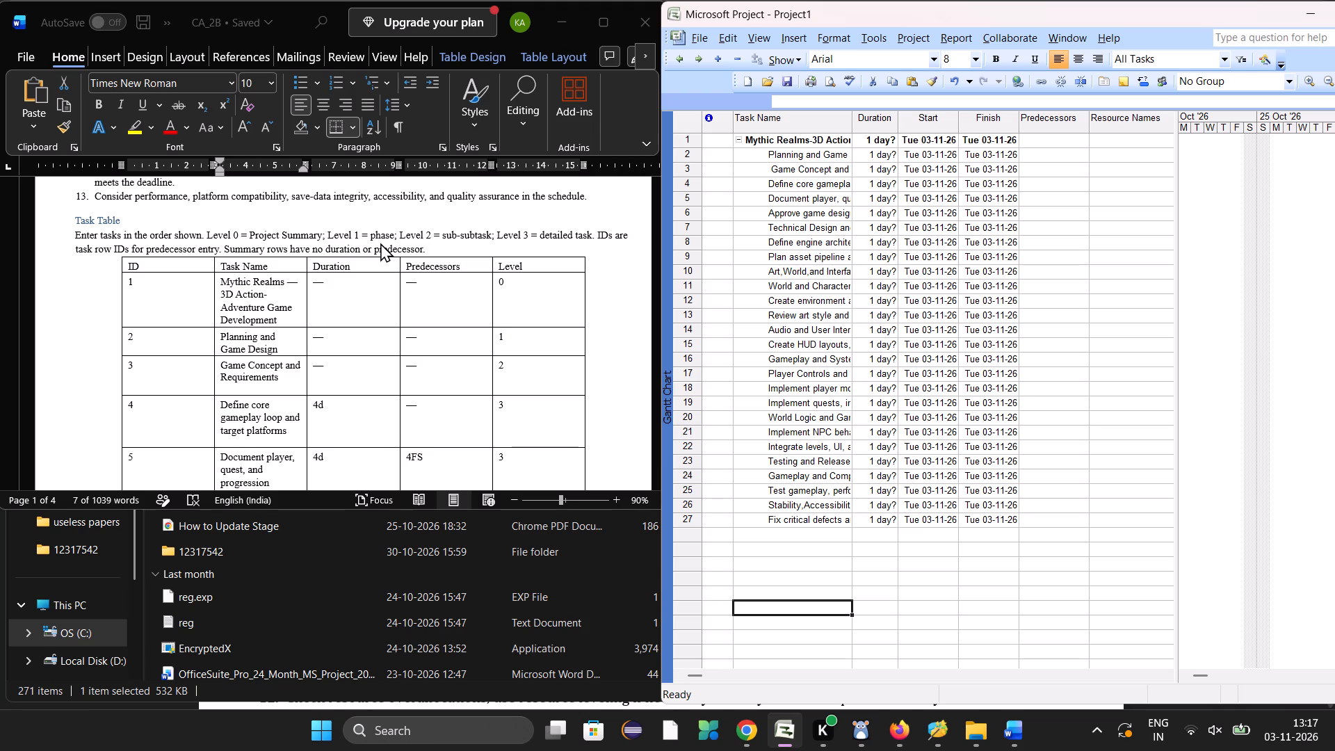
scroll(471, 315, down, 1)
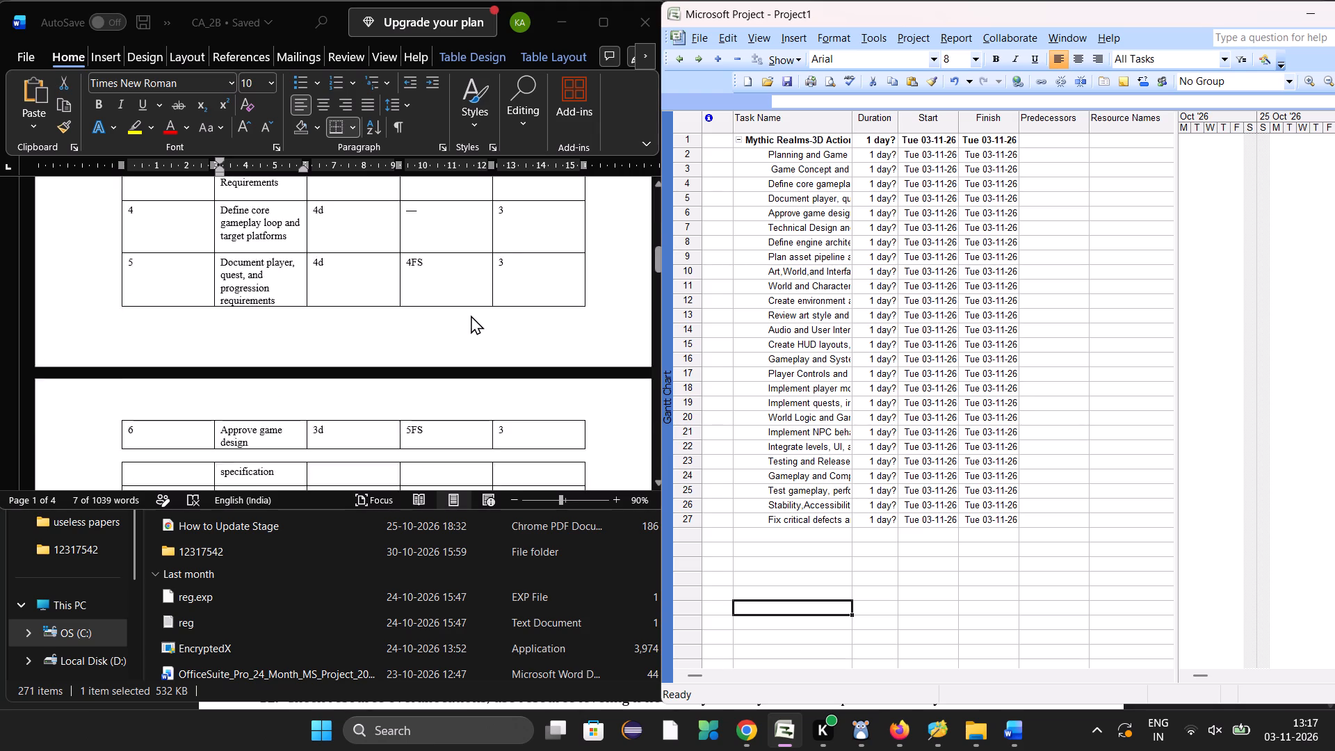
scroll(471, 315, down, 1)
scroll(471, 315, up, 3)
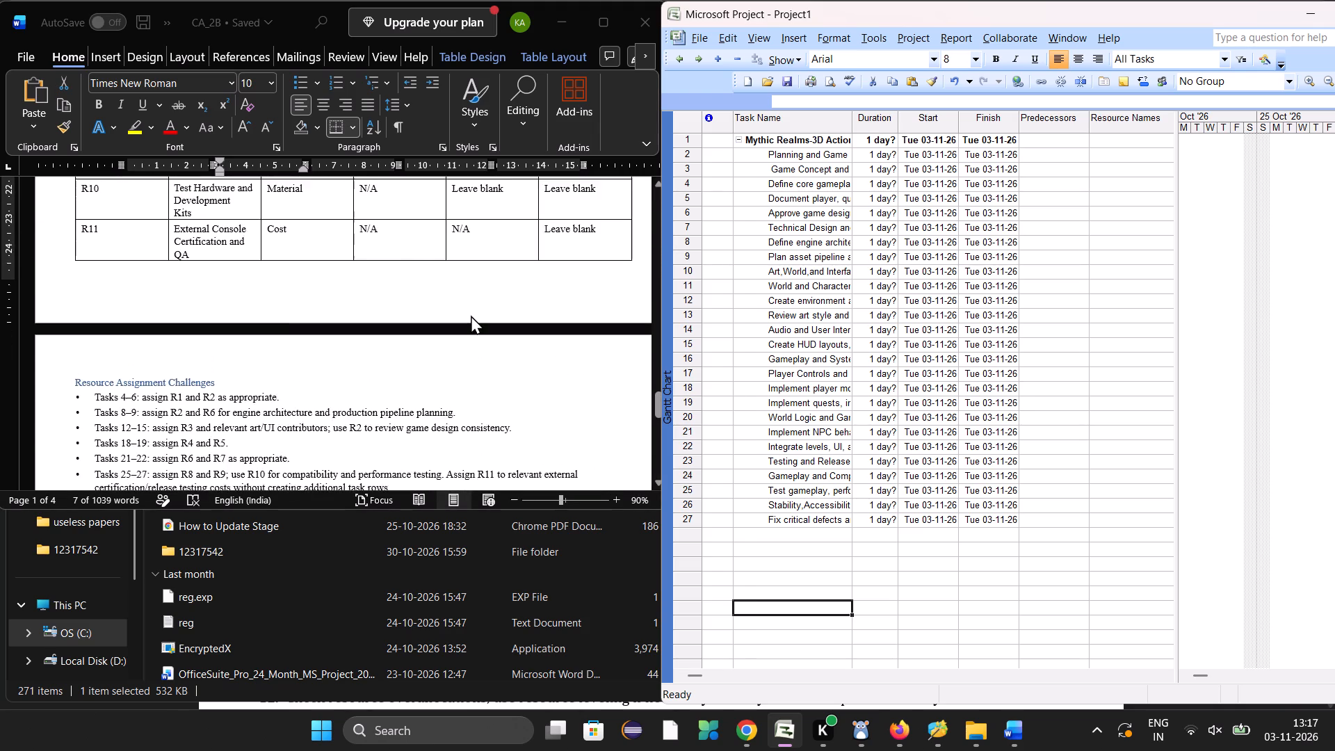
scroll(471, 315, up, 3)
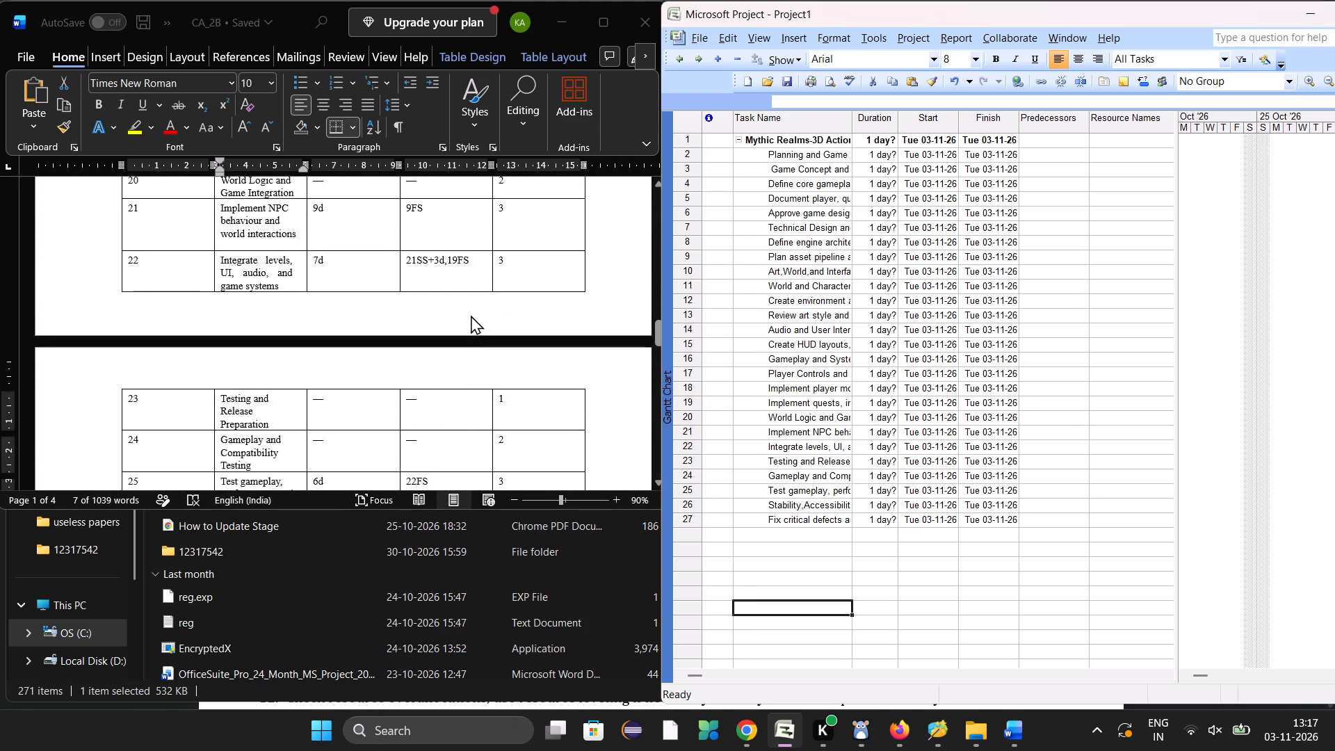
scroll(471, 315, up, 3)
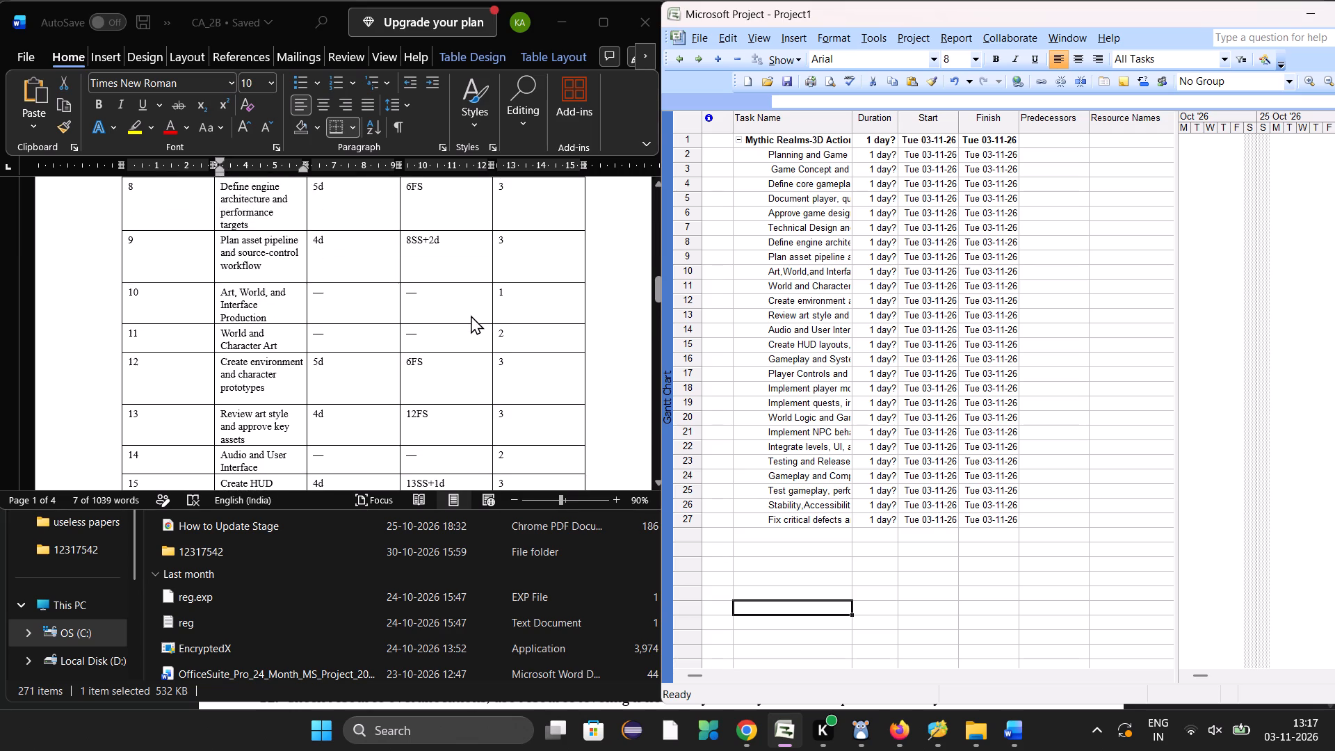
scroll(471, 315, up, 4)
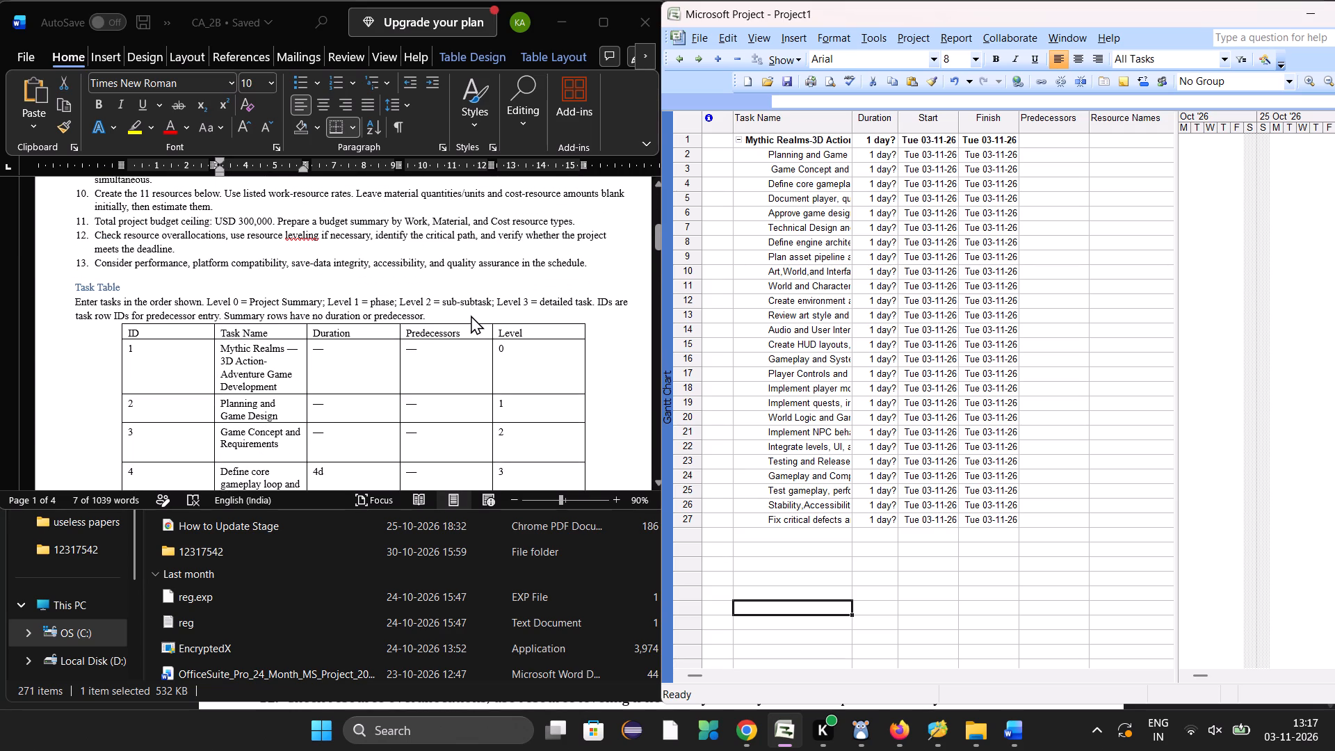
scroll(471, 315, up, 1)
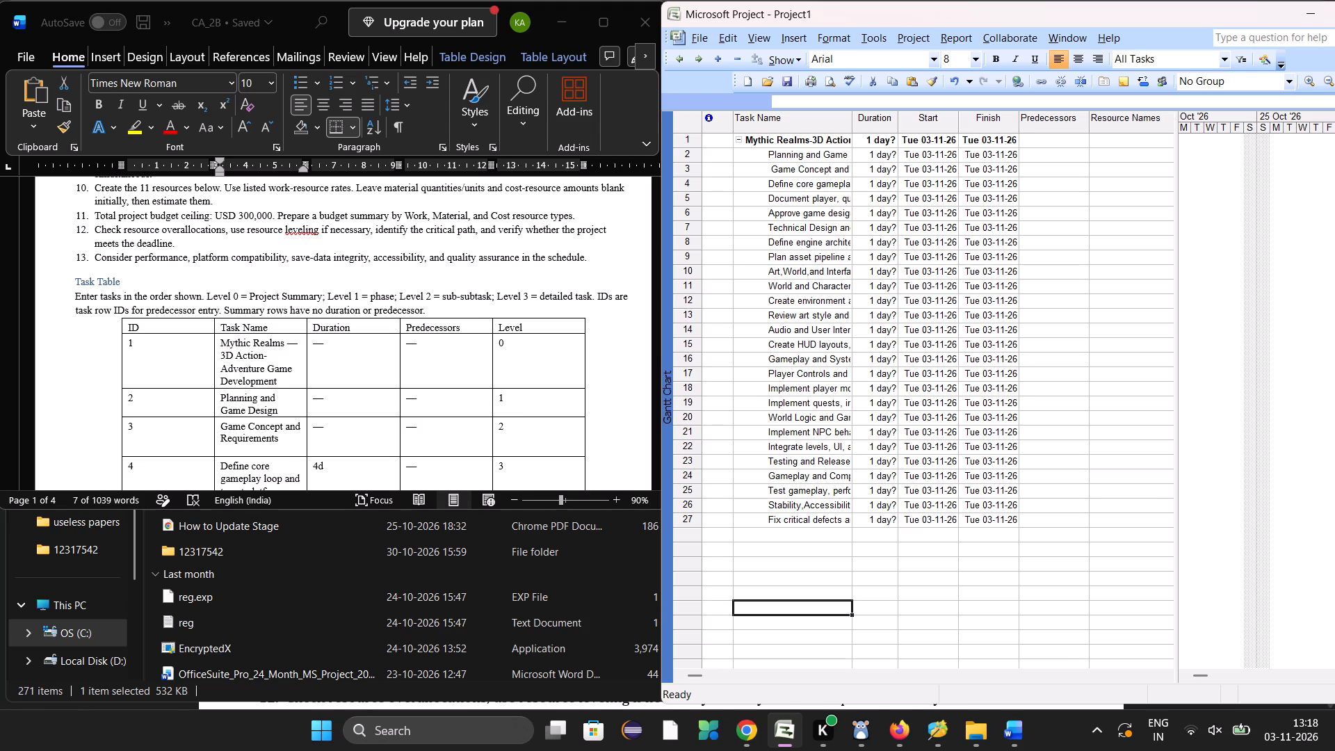
scroll(485, 361, right, 1)
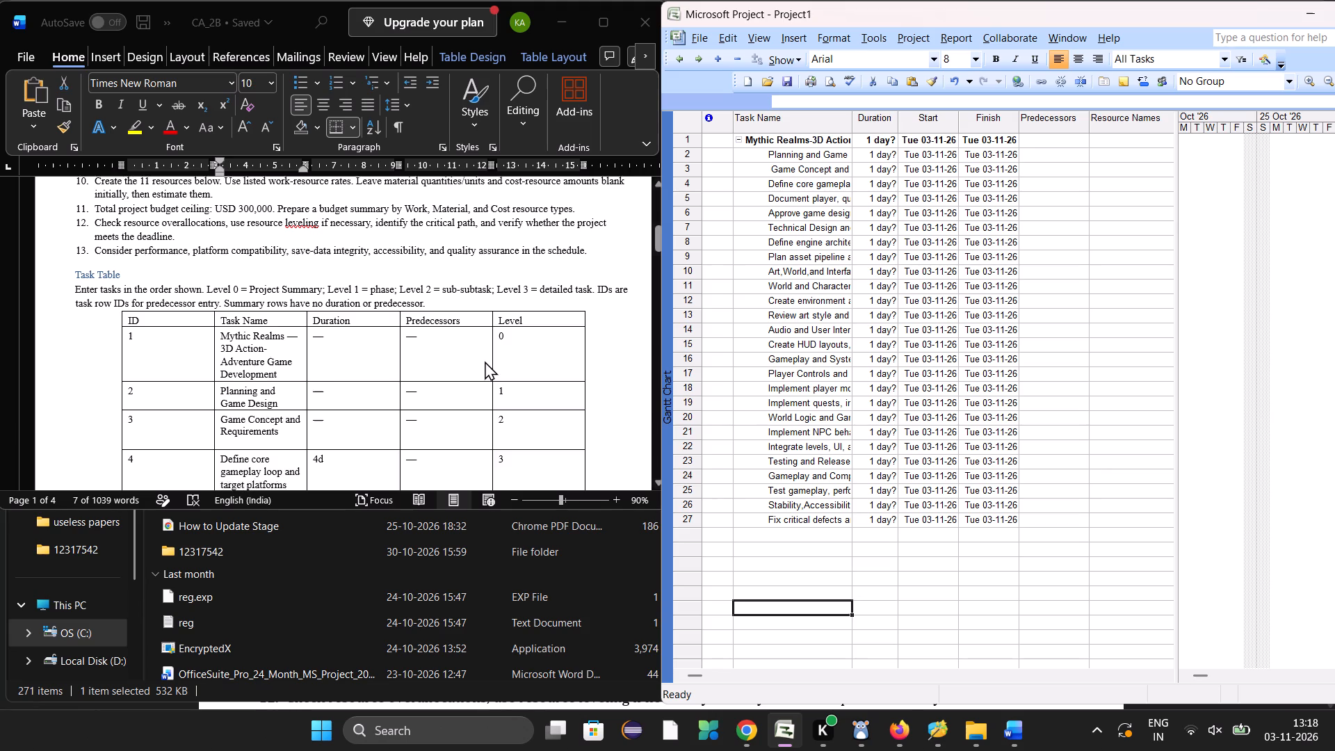
scroll(485, 361, right, 1)
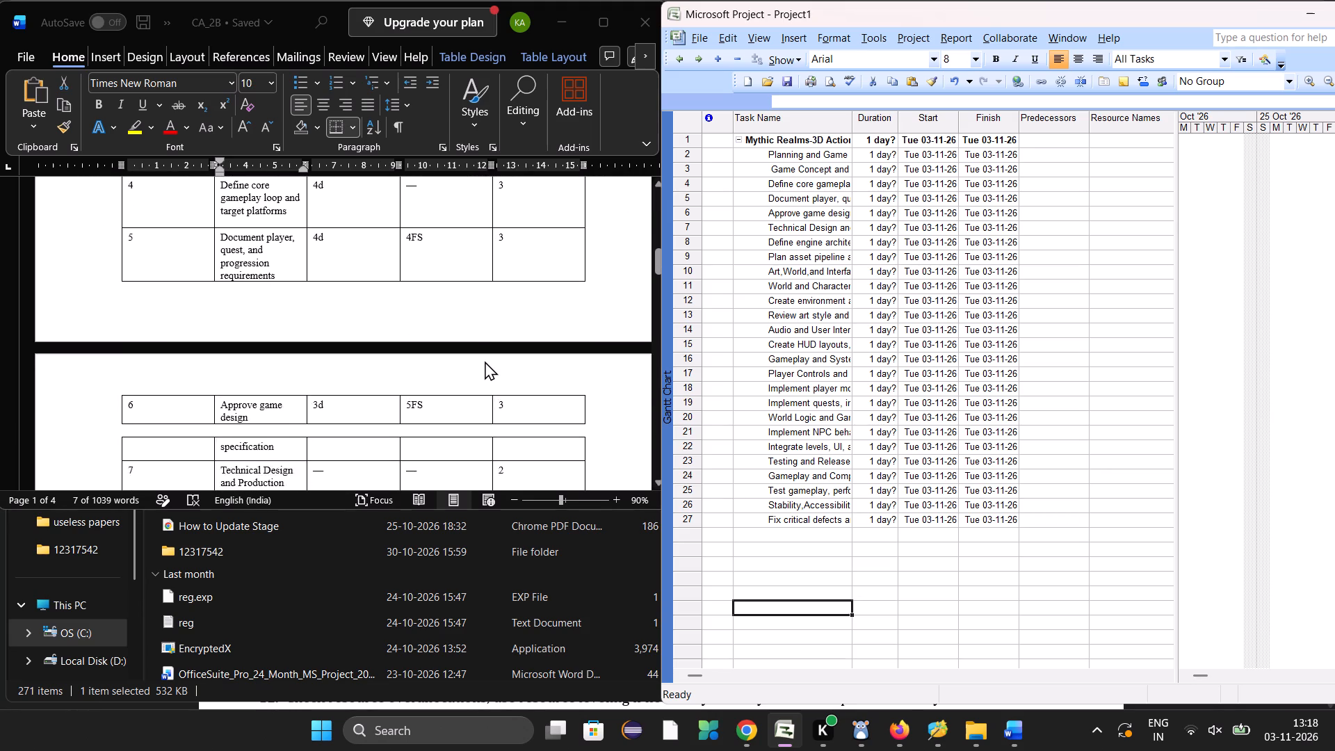
scroll(485, 361, right, 1)
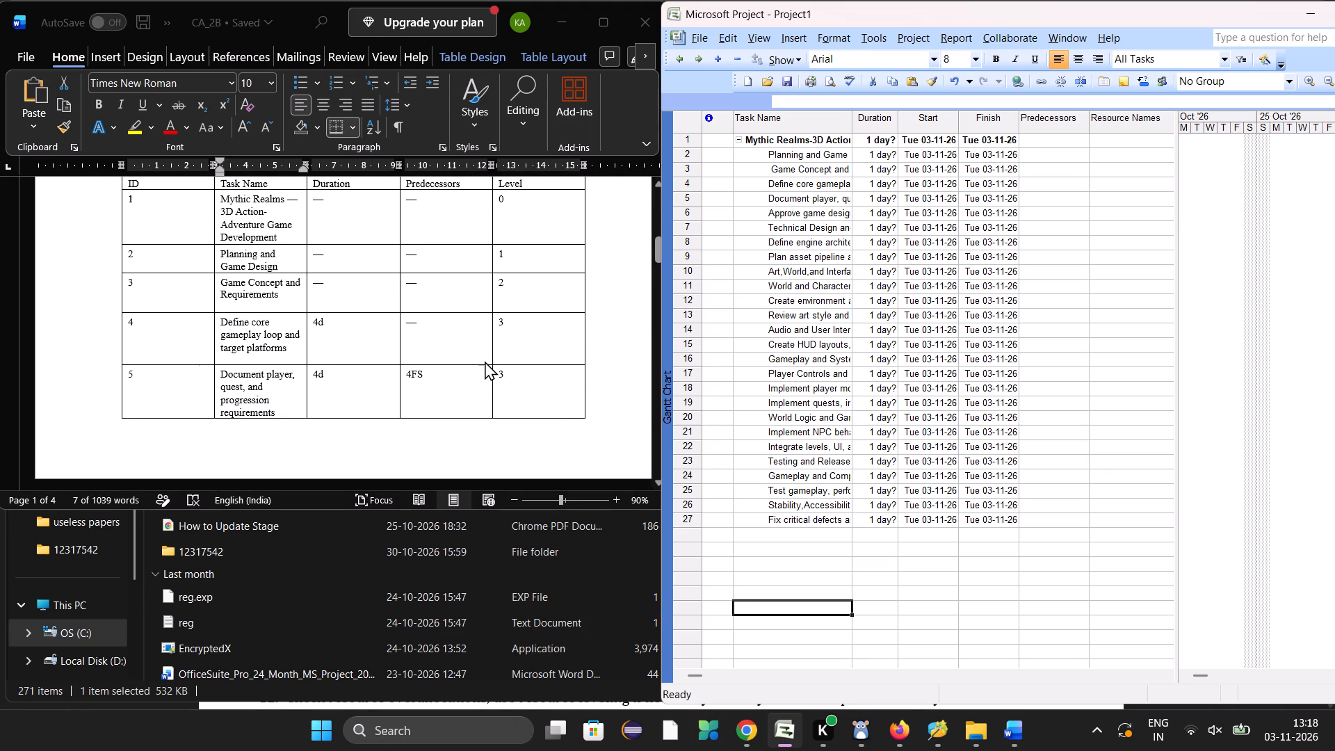
scroll(485, 361, right, 3)
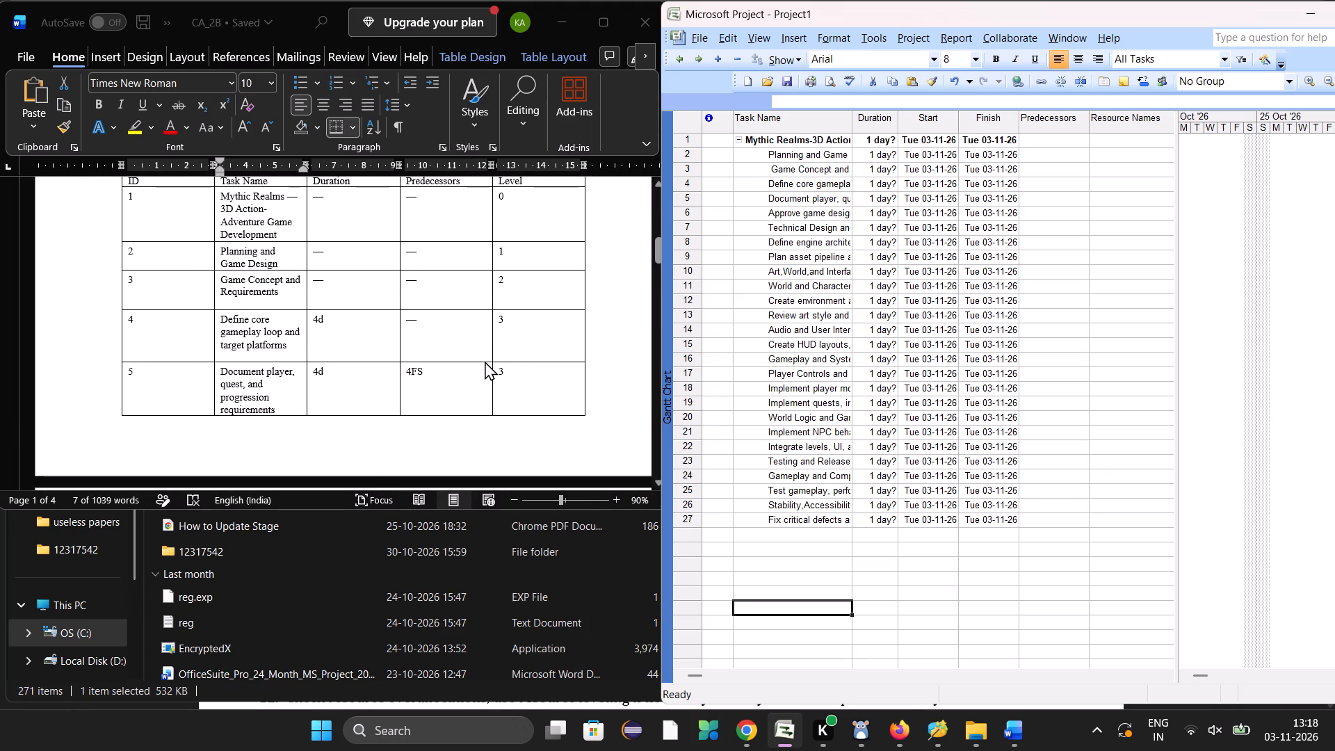
scroll(485, 361, right, 1)
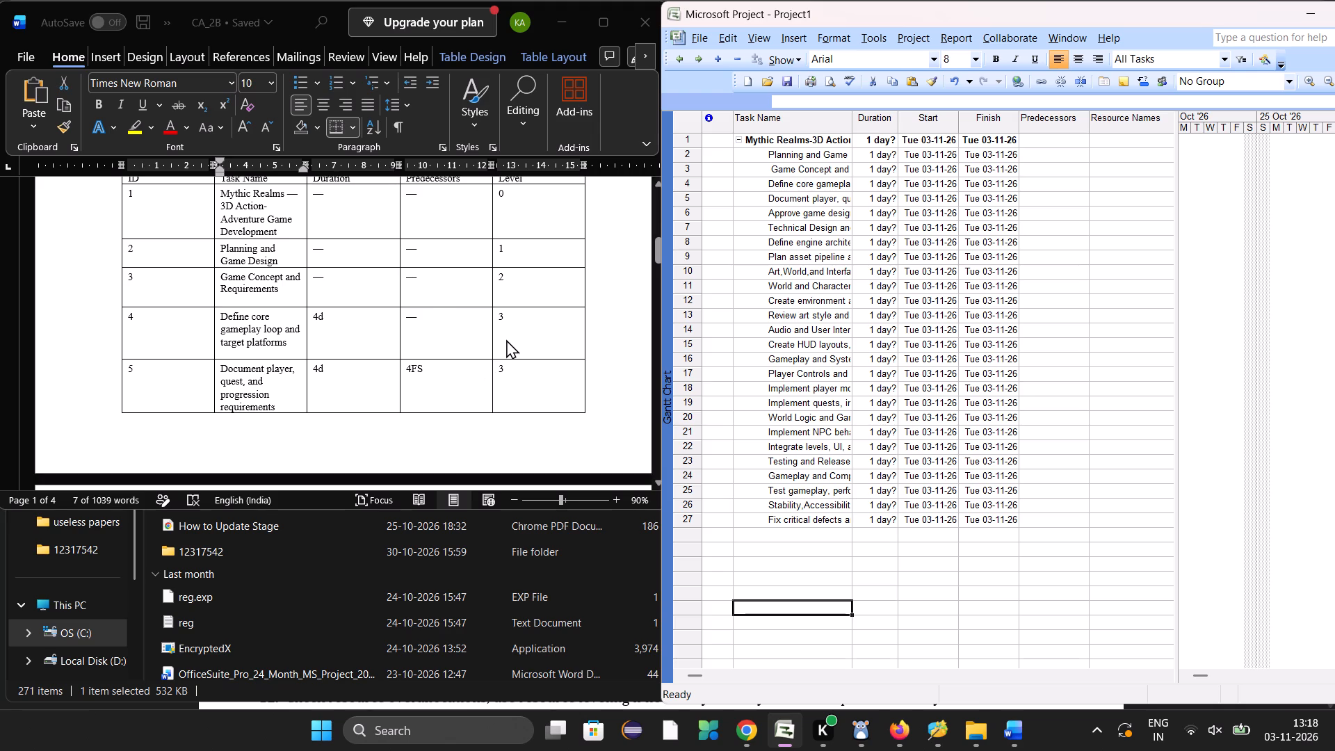
scroll(506, 339, down, 1)
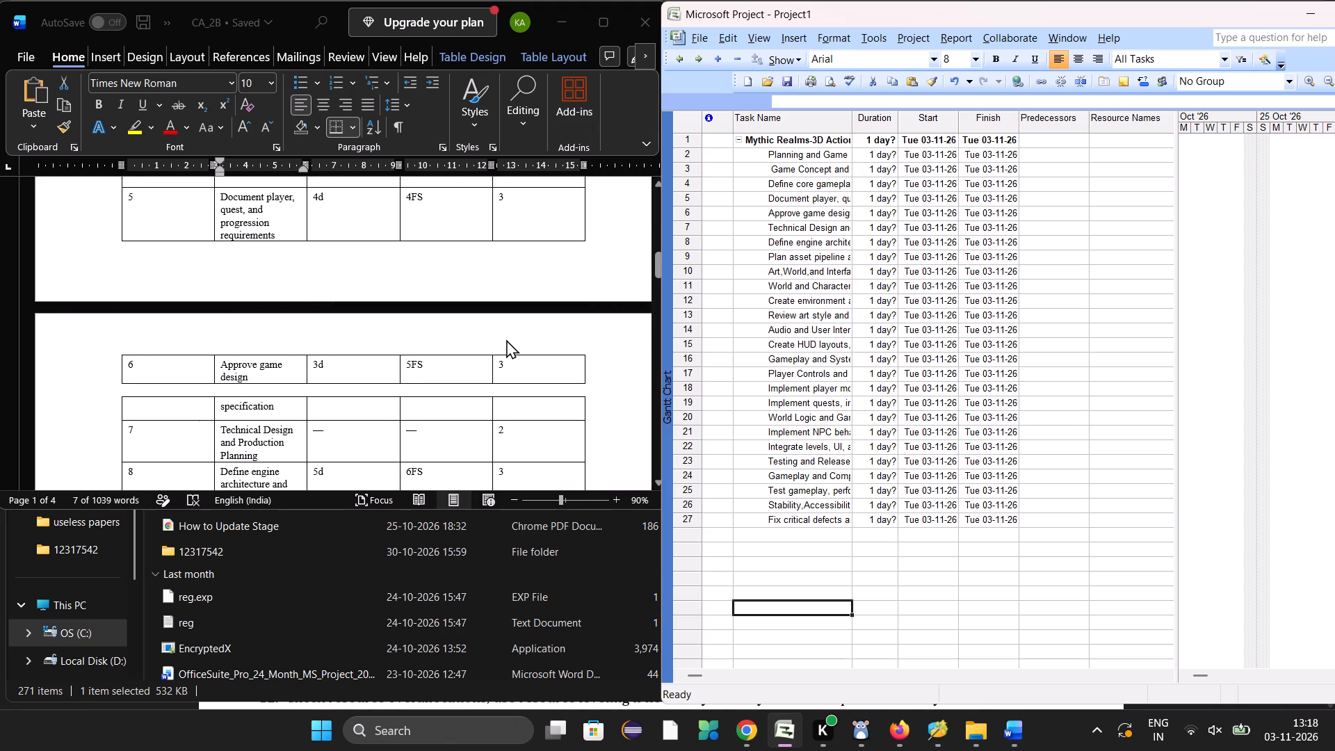
scroll(506, 339, down, 1)
scroll(506, 339, right, 6)
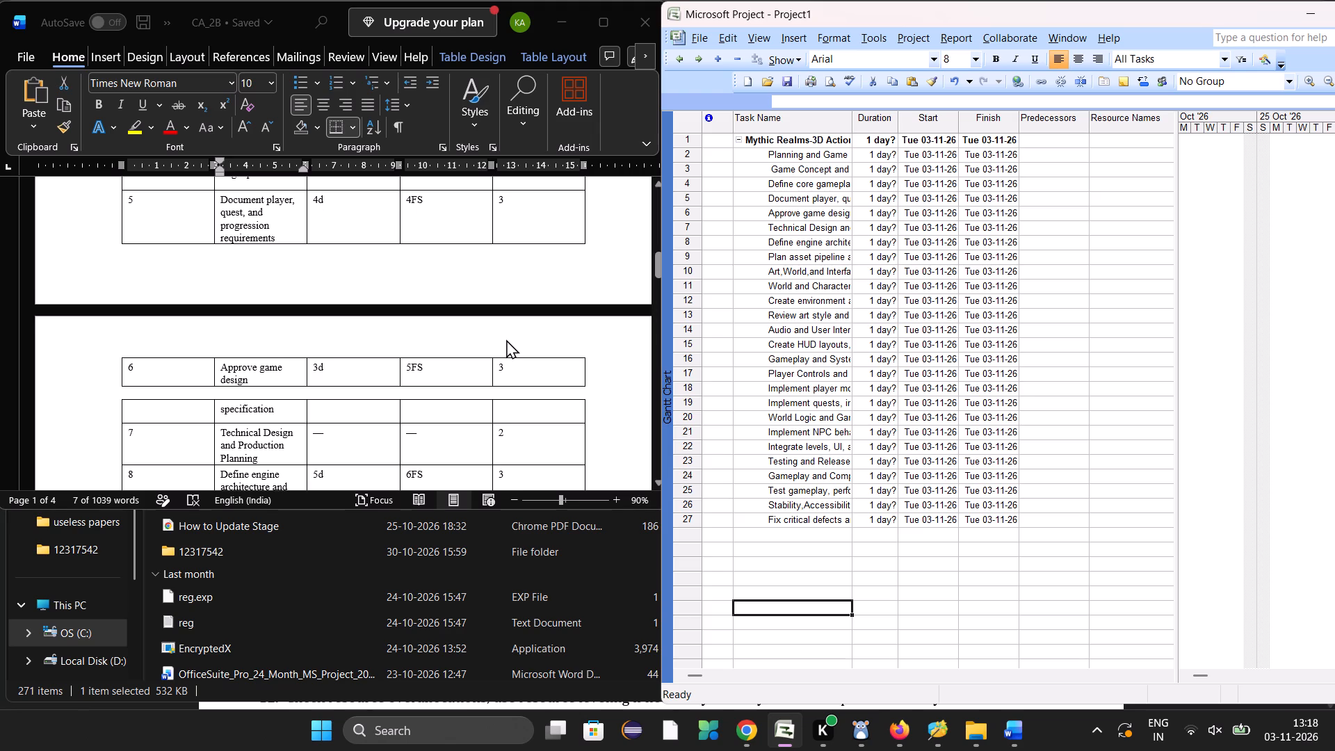
scroll(506, 339, right, 1)
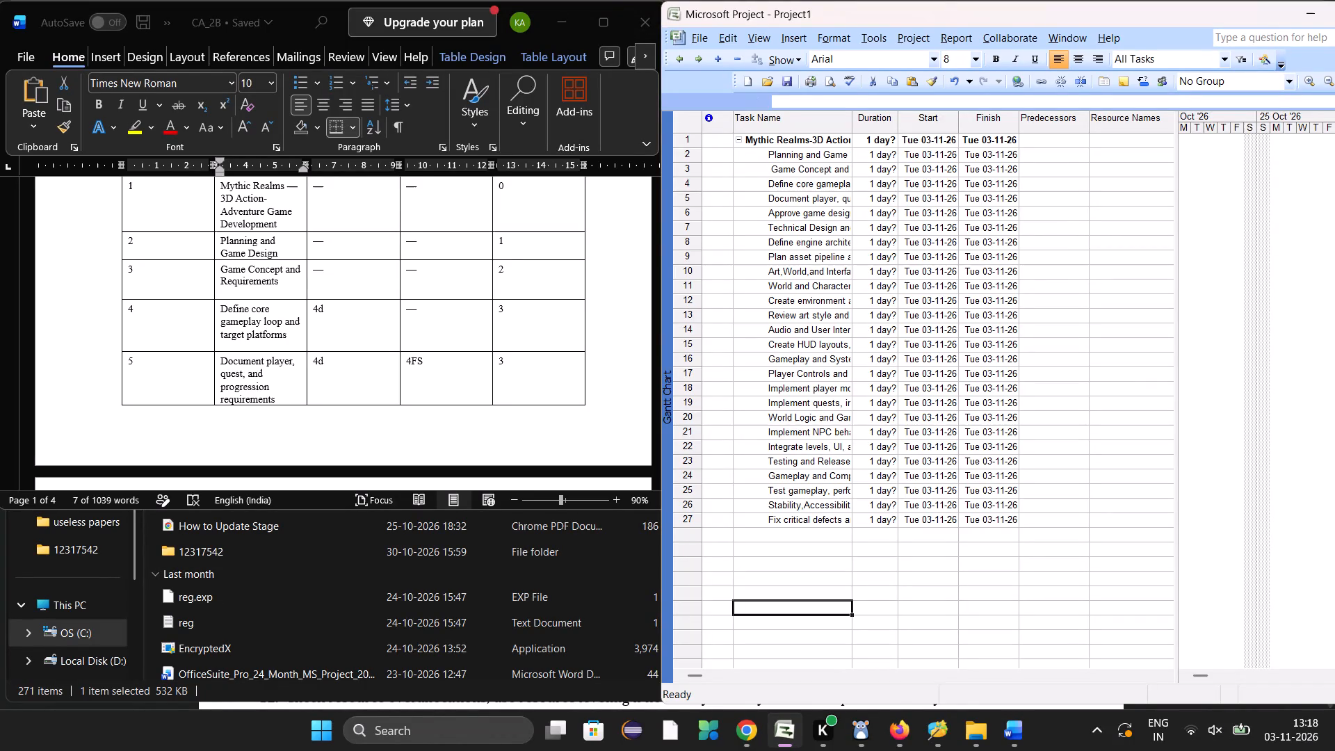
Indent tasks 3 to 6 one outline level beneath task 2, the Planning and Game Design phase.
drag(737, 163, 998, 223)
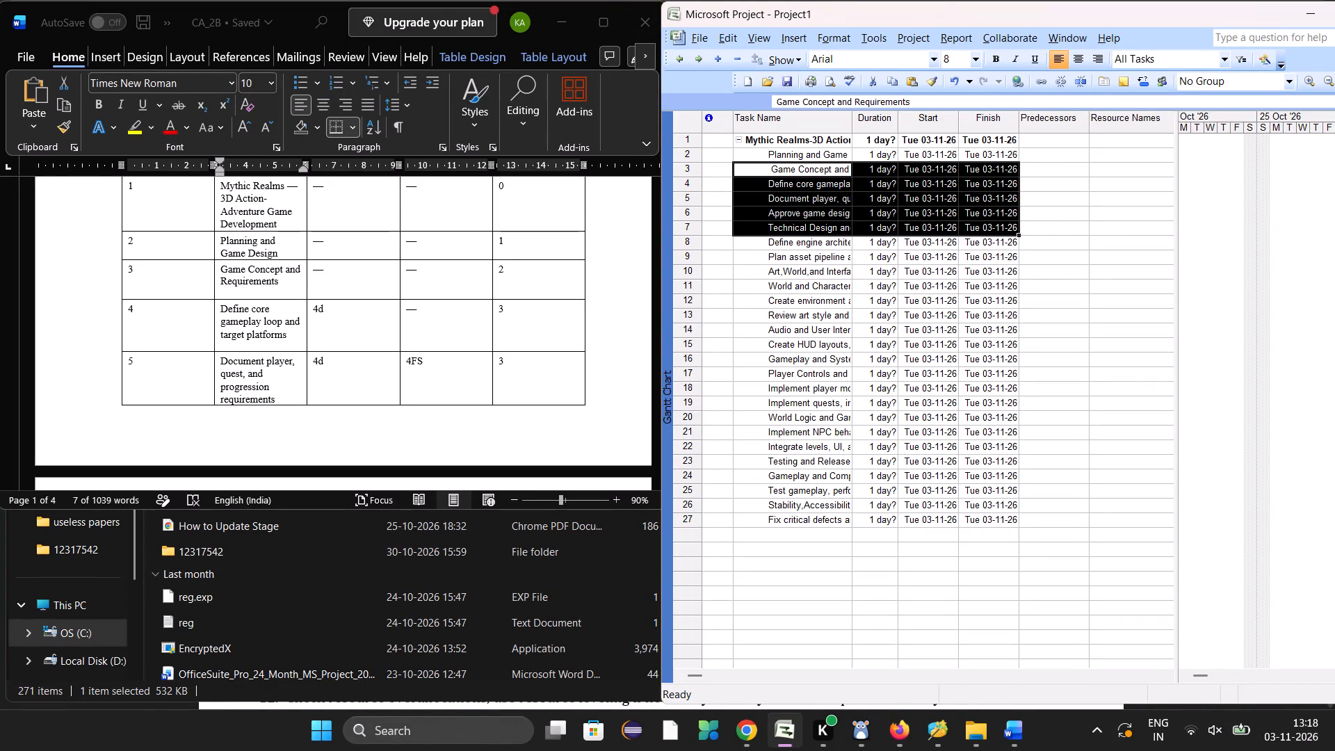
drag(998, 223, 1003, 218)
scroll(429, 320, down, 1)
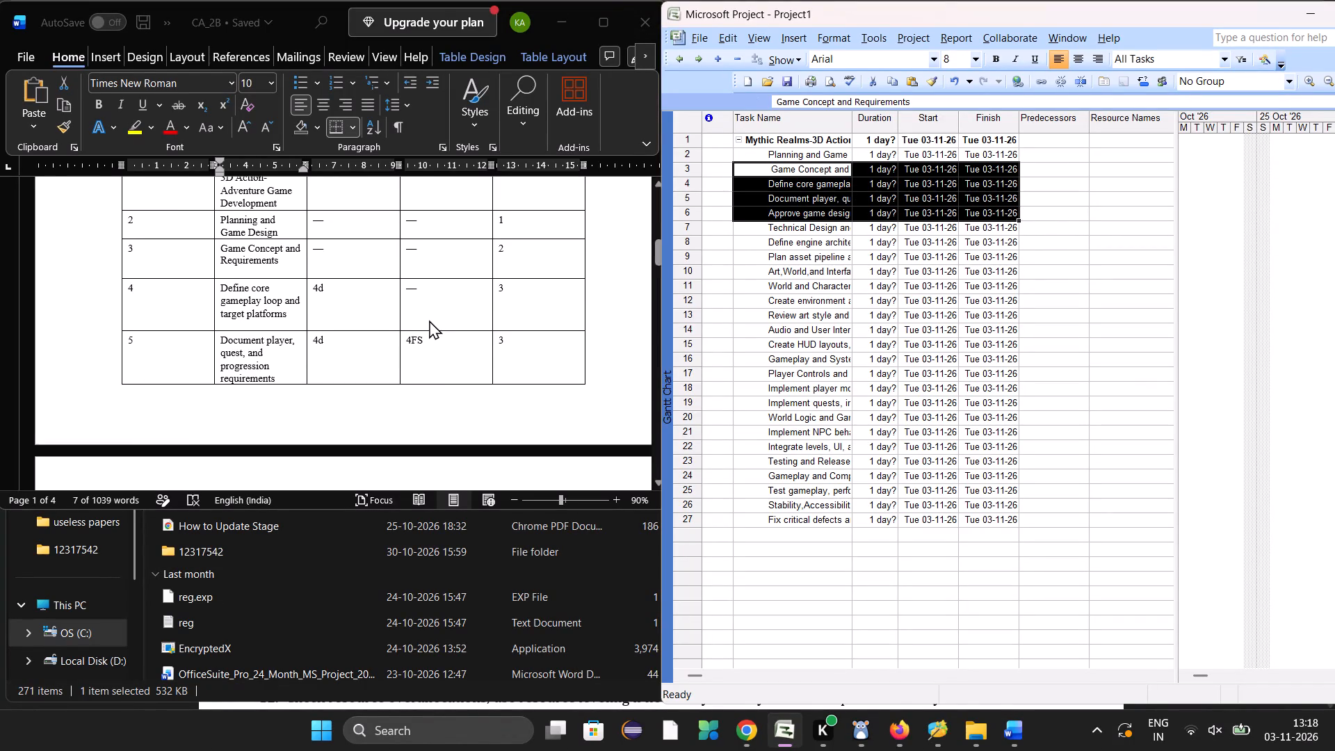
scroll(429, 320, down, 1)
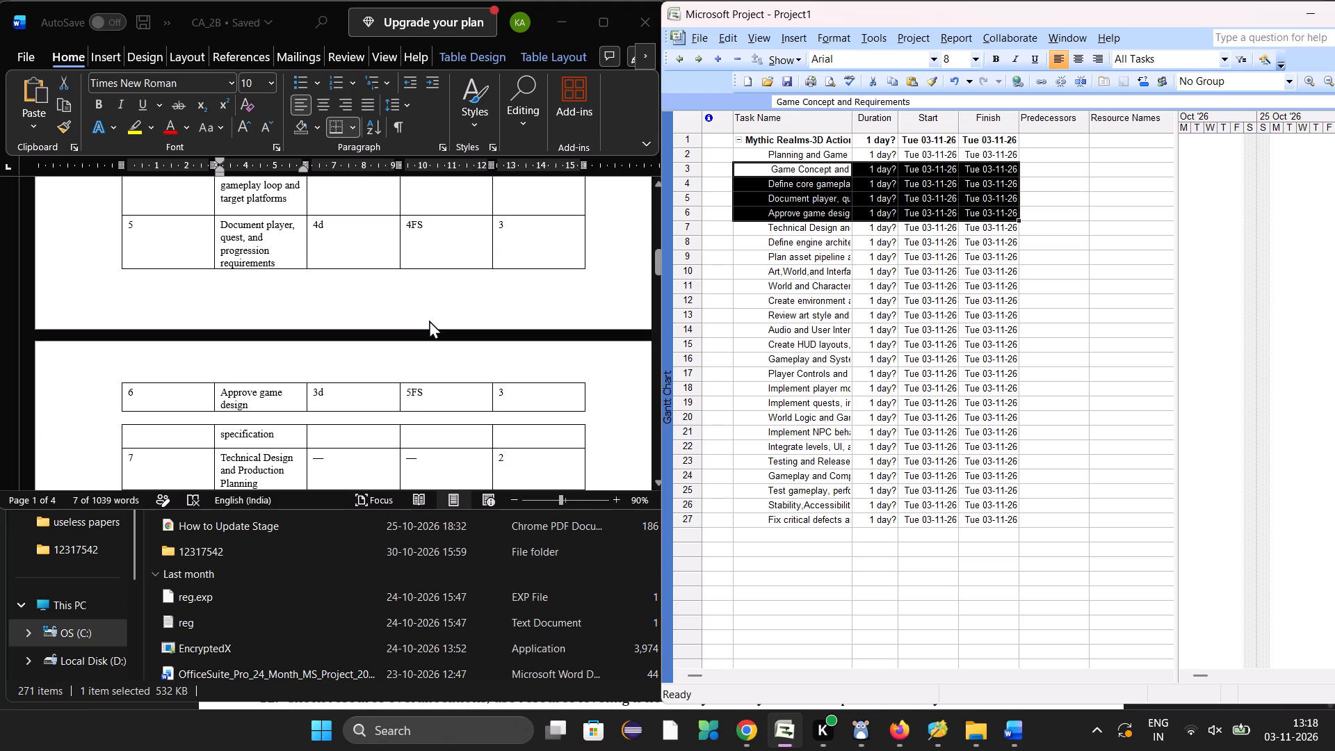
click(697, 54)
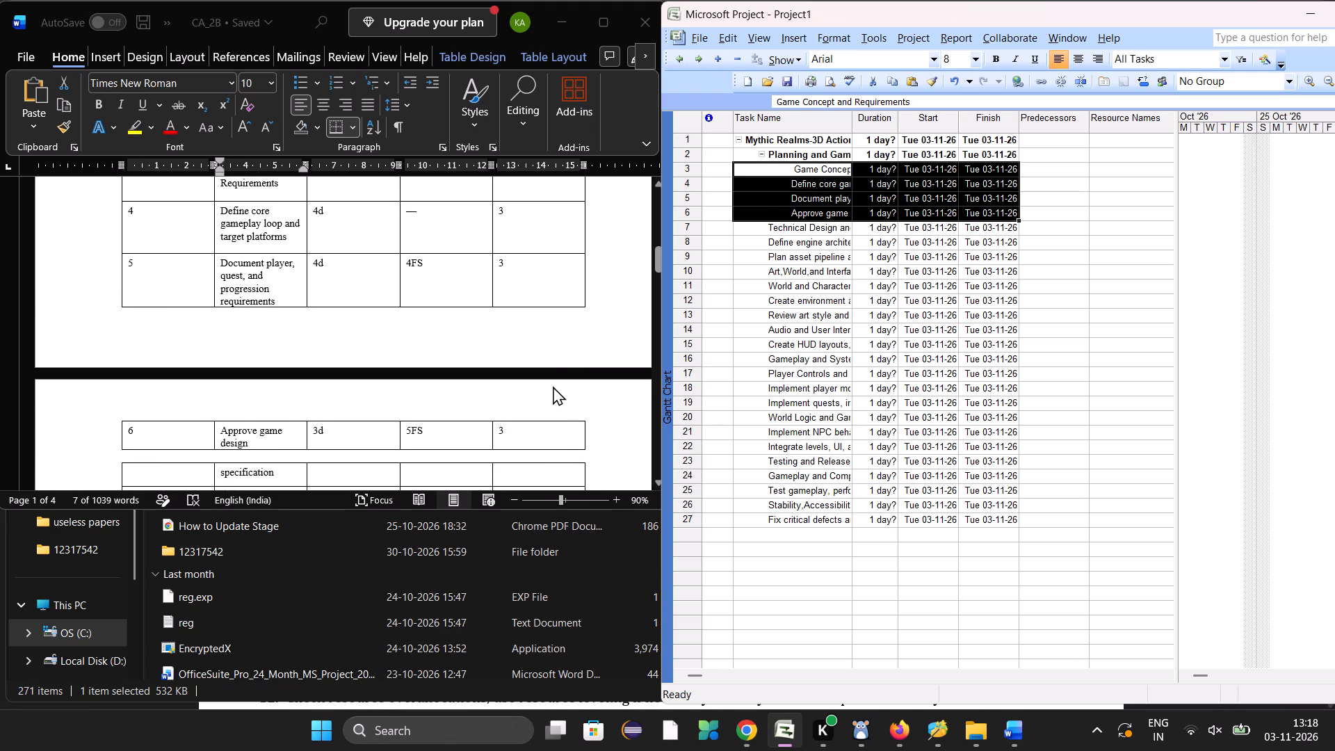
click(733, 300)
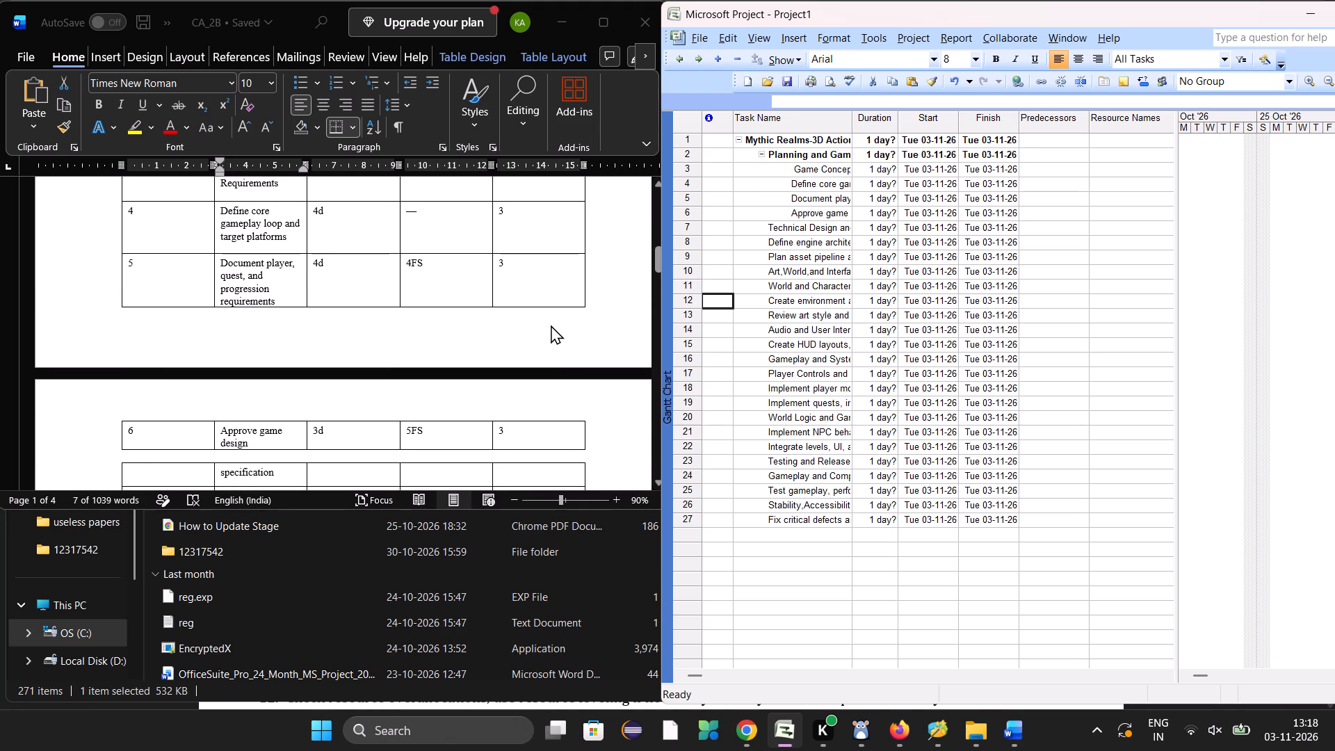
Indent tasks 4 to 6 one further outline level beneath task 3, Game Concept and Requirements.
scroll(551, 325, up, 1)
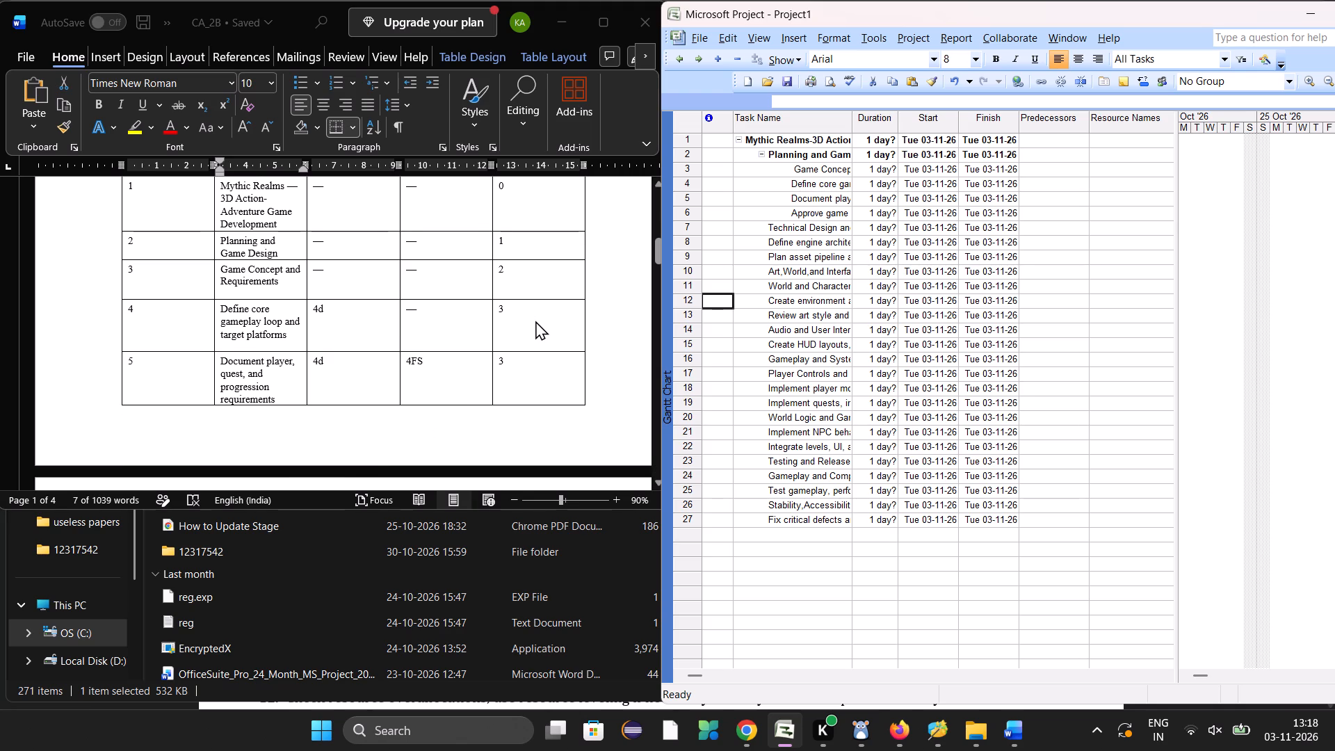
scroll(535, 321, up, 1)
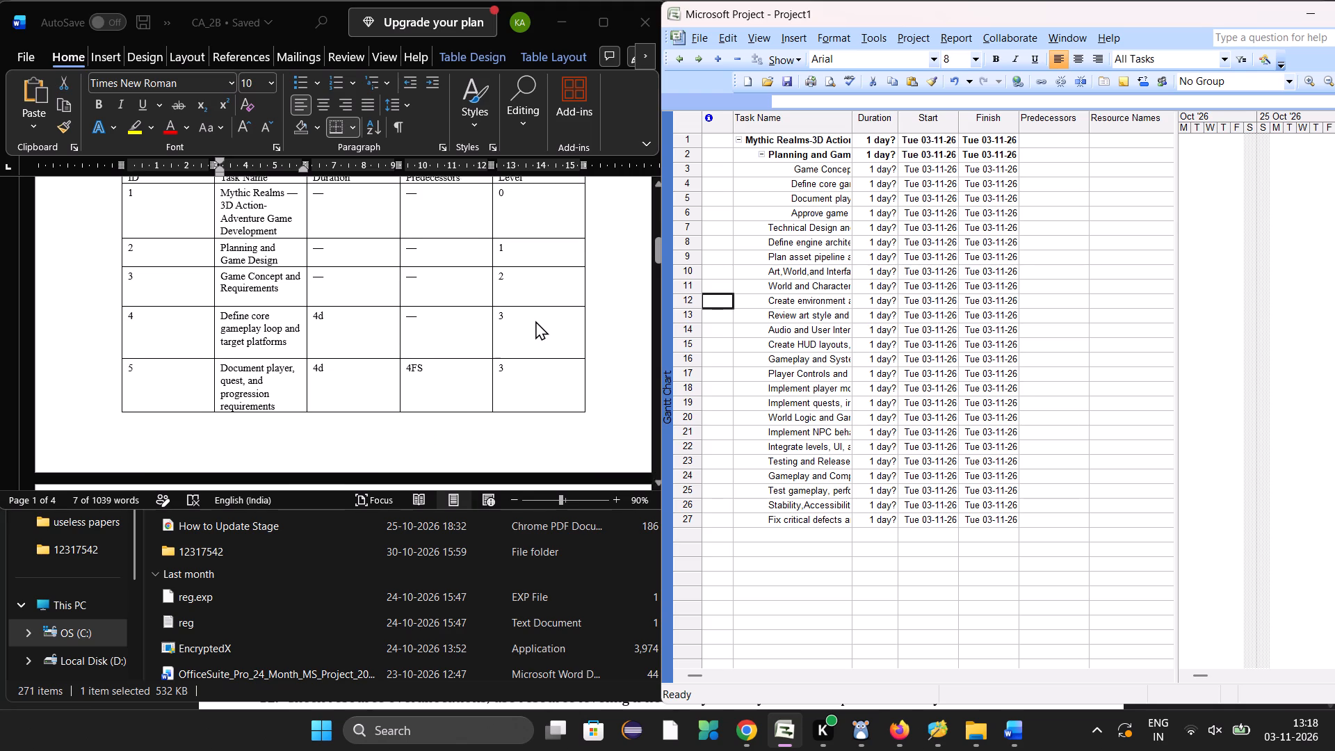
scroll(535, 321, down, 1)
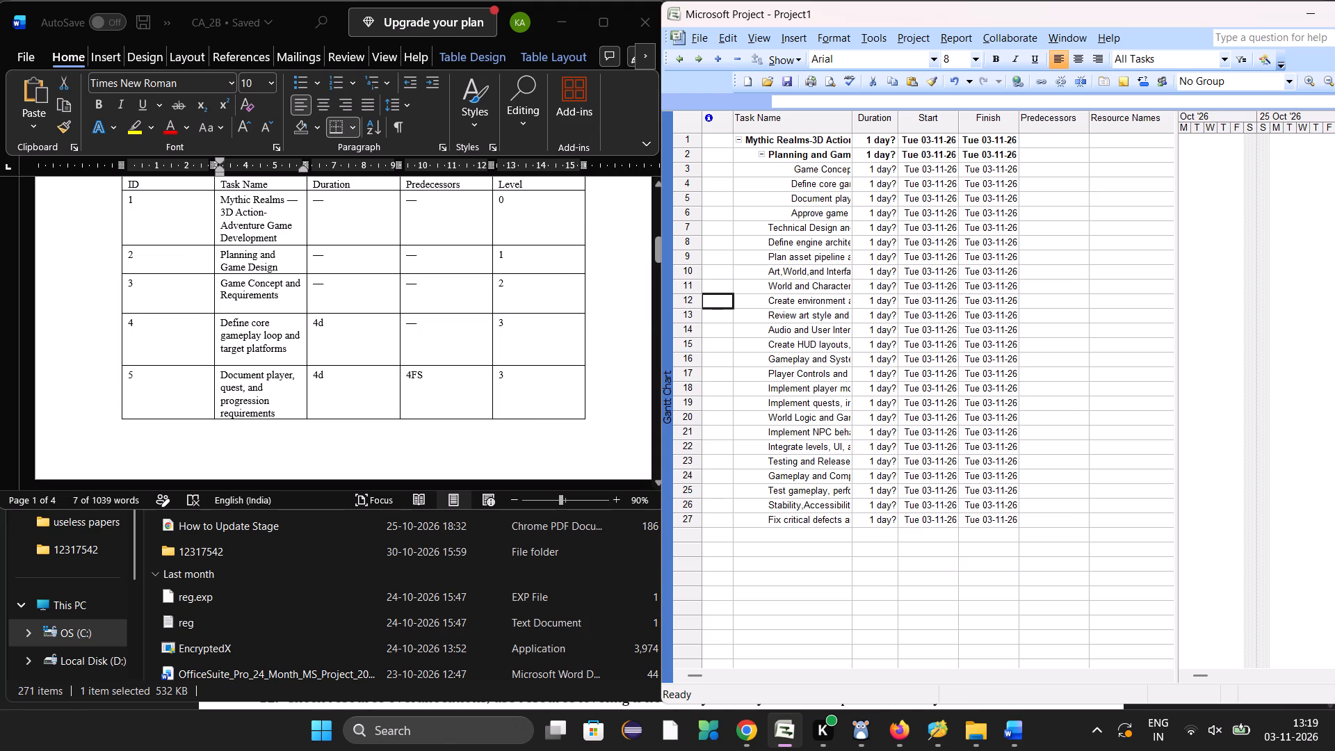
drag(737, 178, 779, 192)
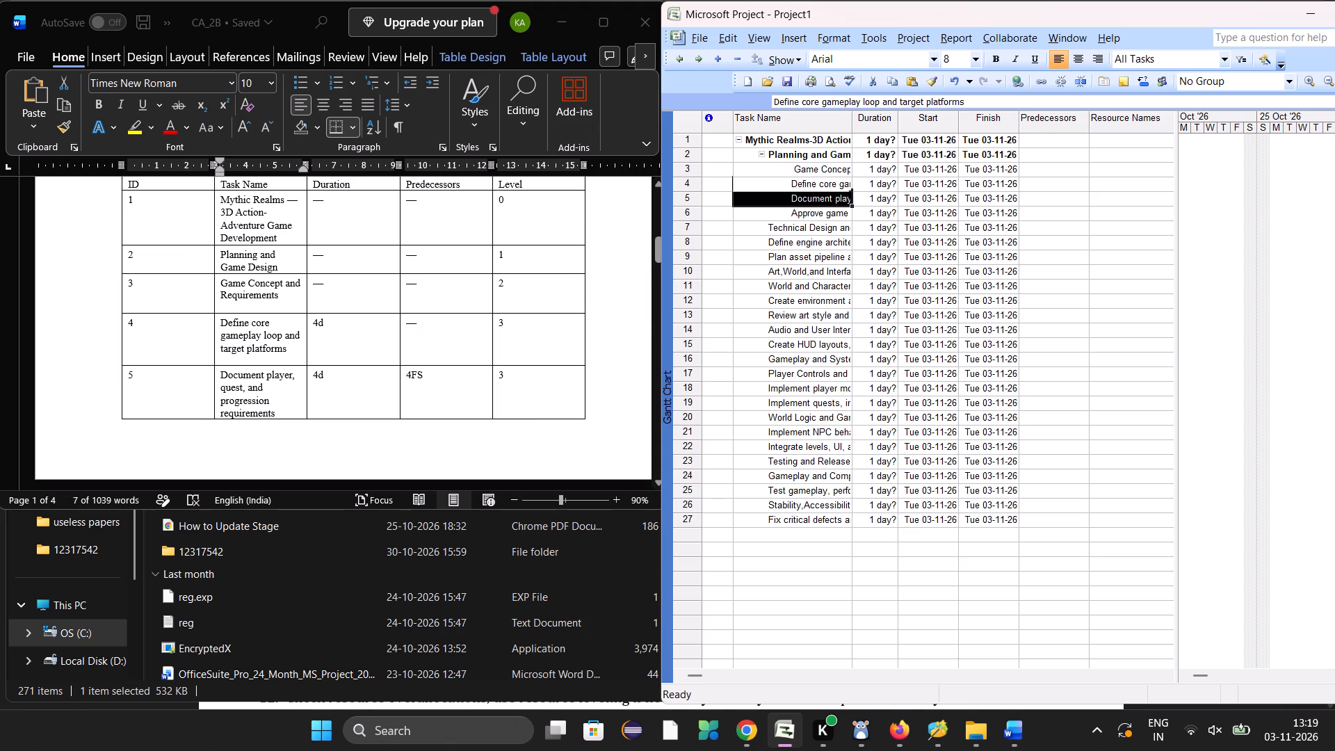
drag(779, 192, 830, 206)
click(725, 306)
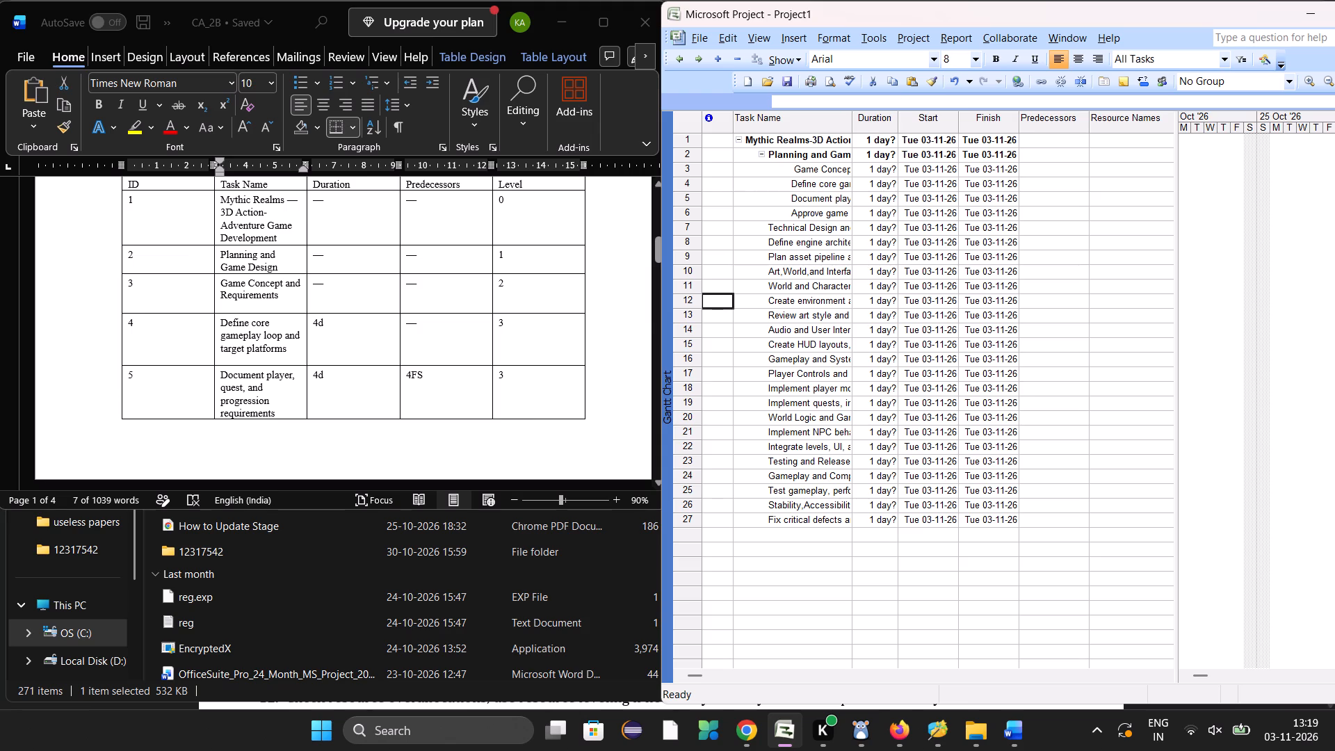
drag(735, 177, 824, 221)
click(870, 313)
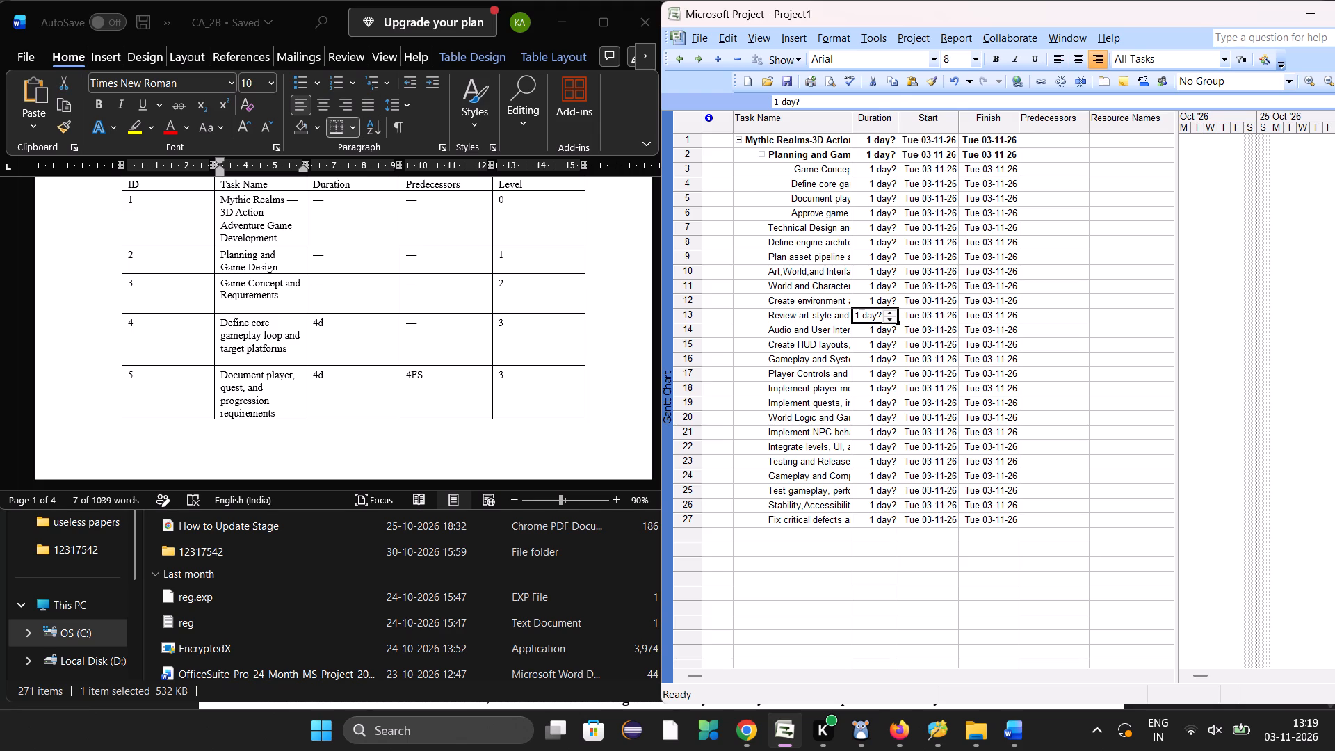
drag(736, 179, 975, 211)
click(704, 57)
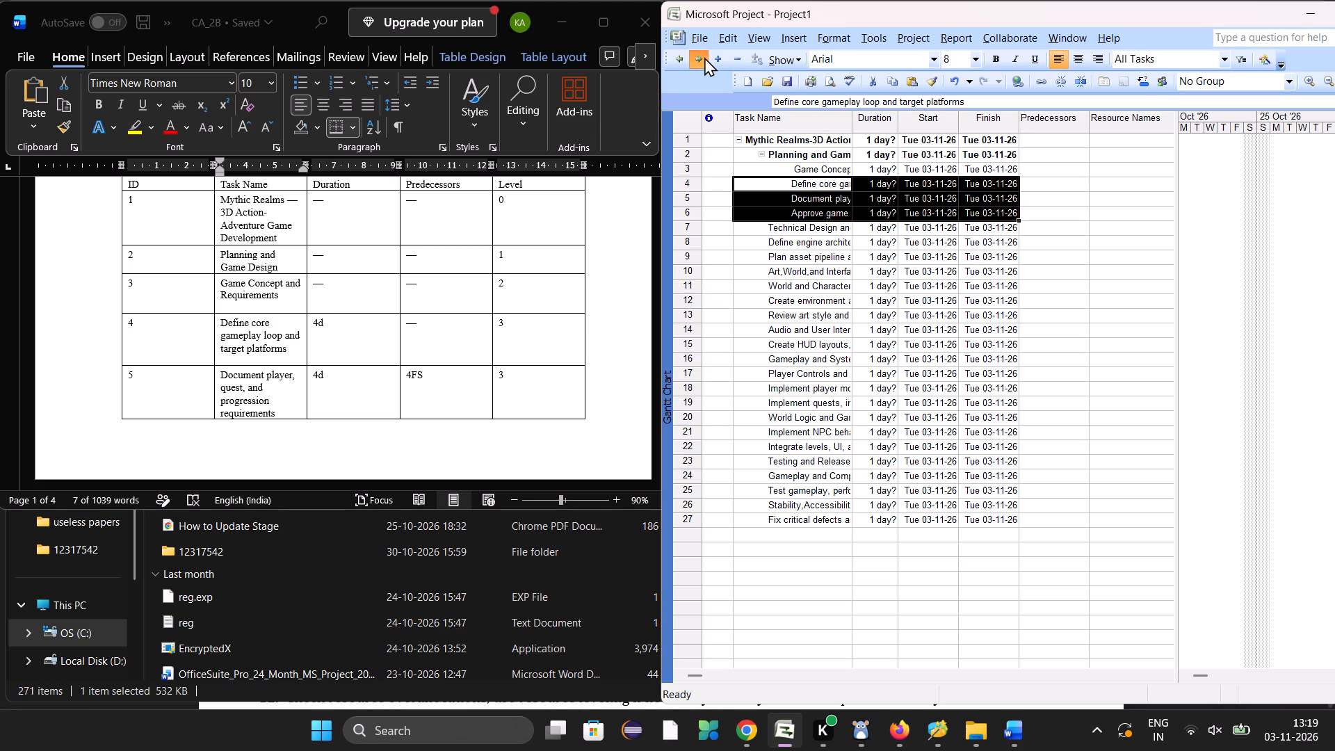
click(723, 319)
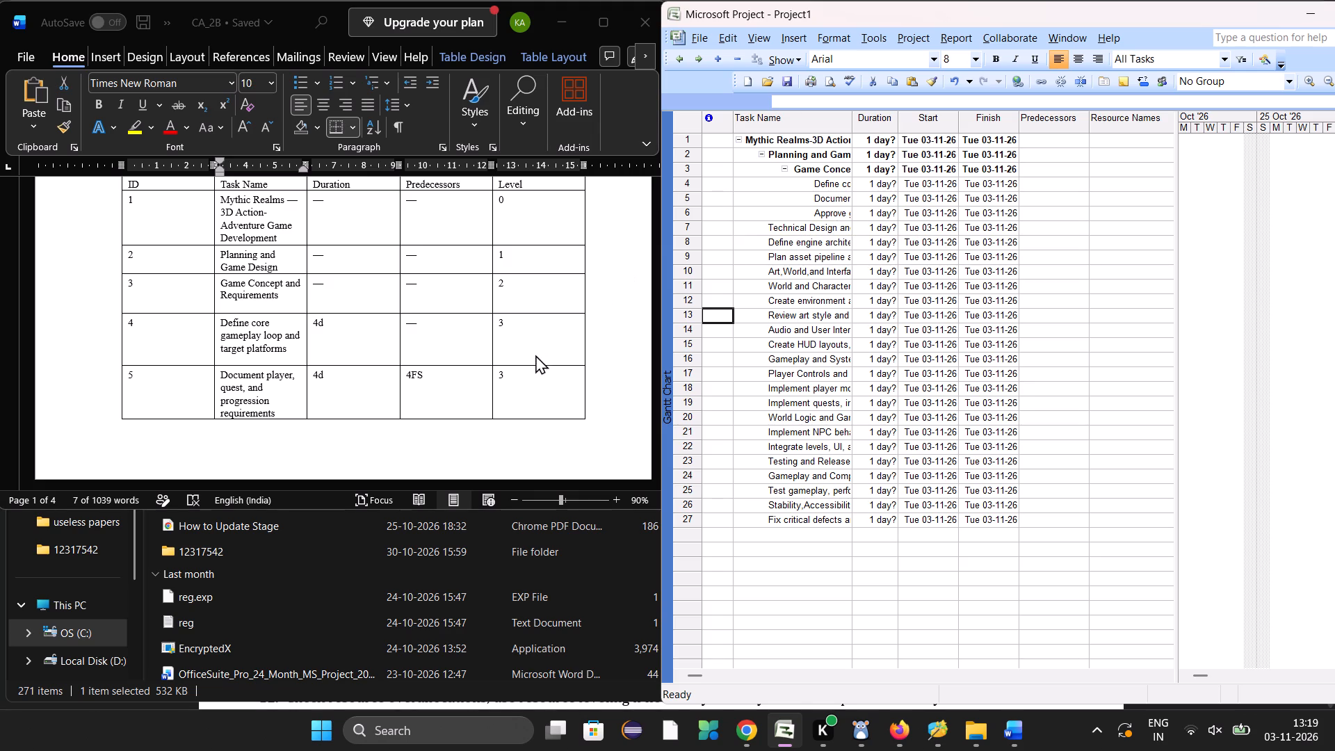
Examine the Level column of the Word Task Table for rows 6 to 13.
scroll(518, 401, right, 1)
scroll(518, 401, down, 2)
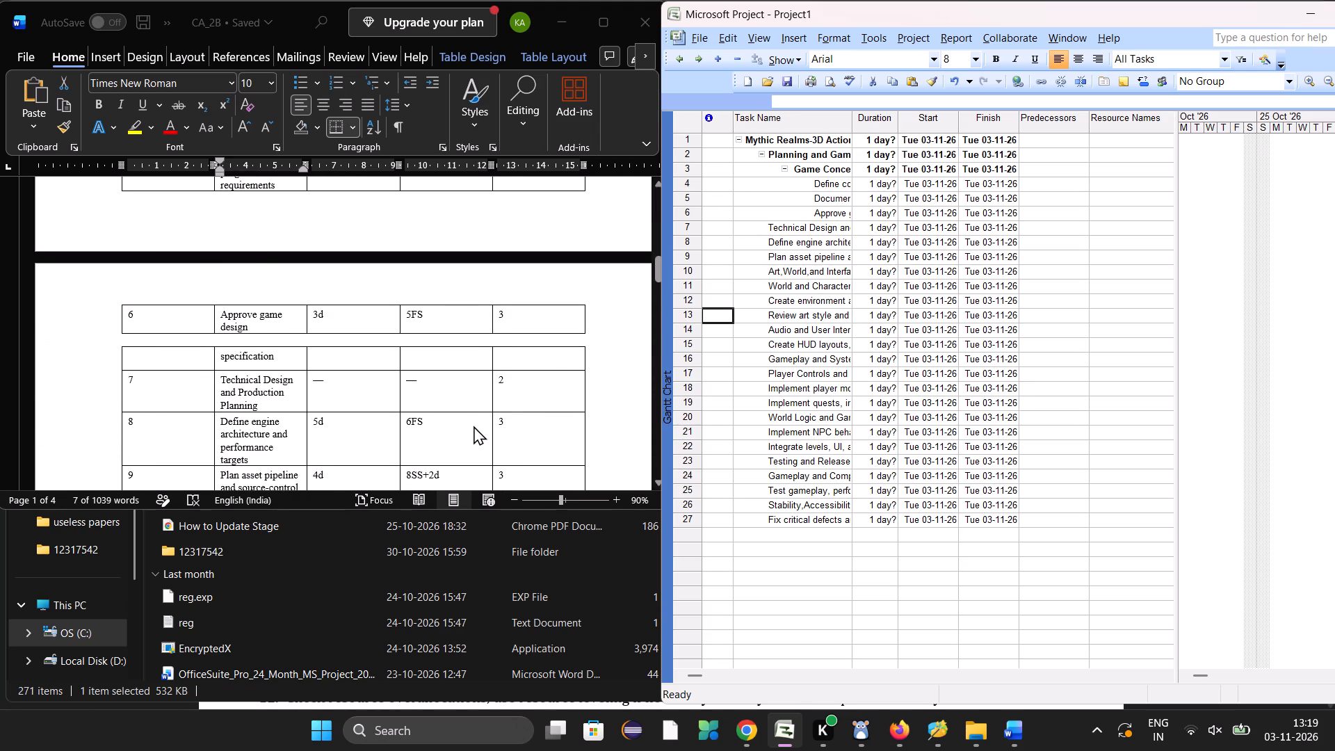
scroll(474, 426, down, 3)
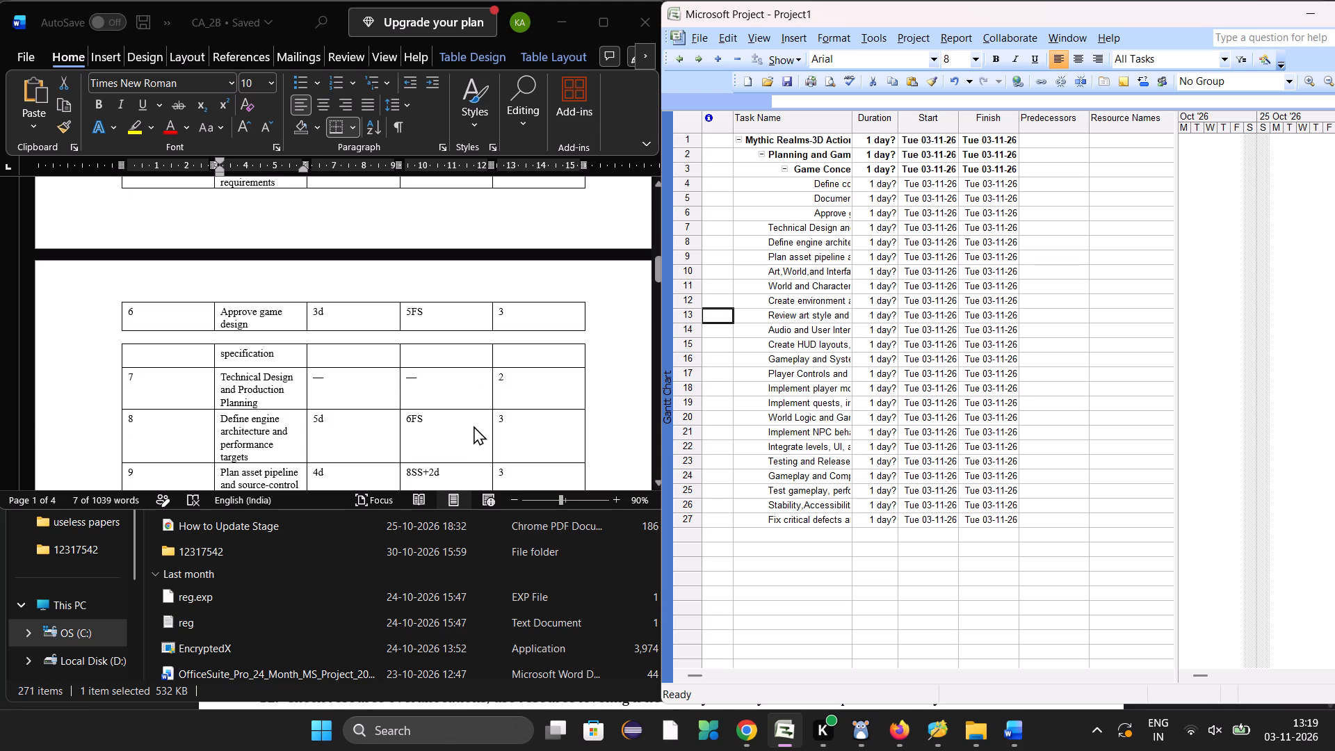
scroll(474, 426, down, 2)
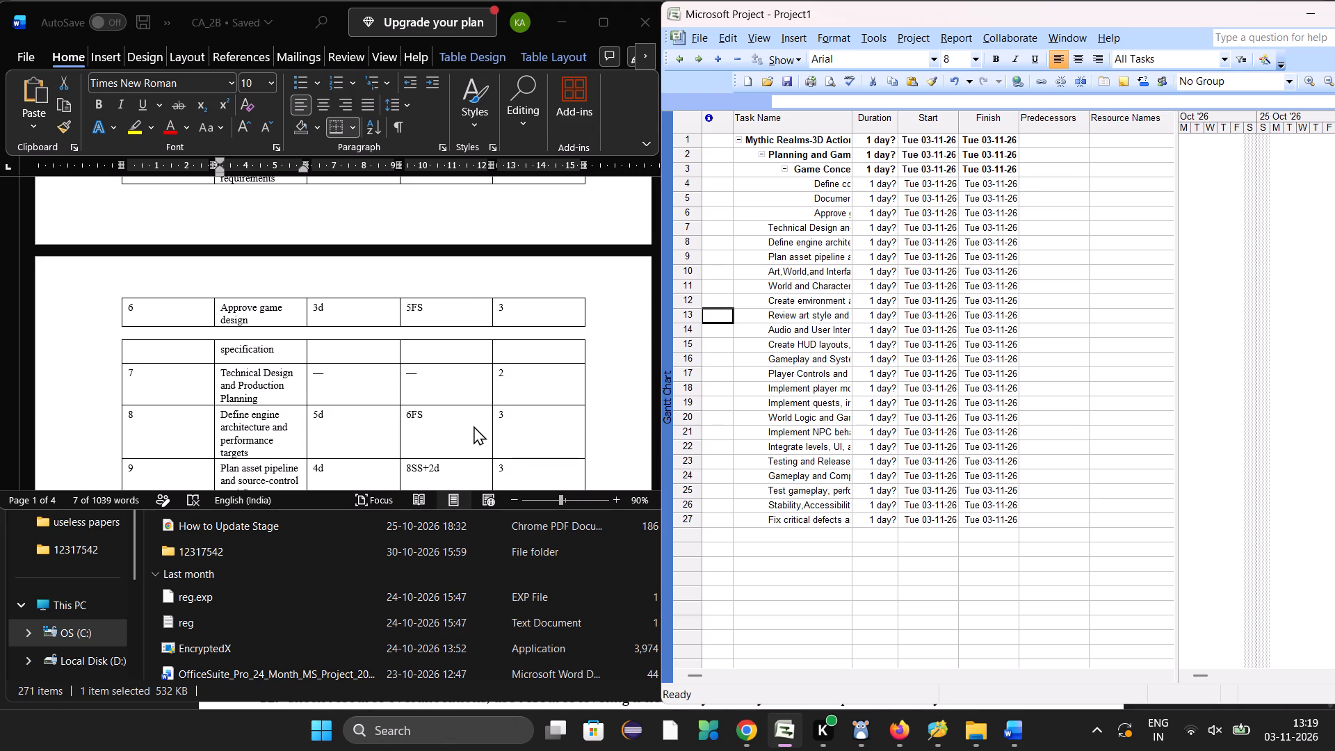
scroll(474, 426, down, 2)
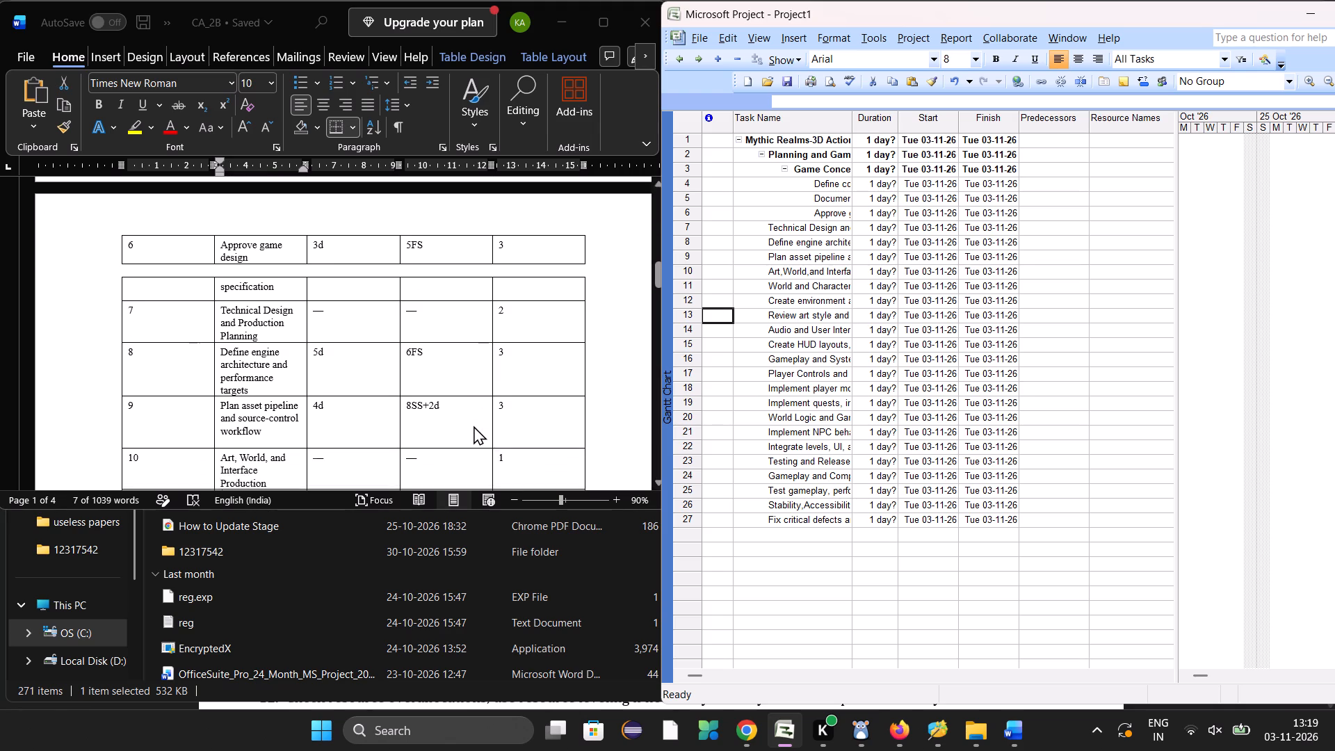
scroll(474, 426, down, 2)
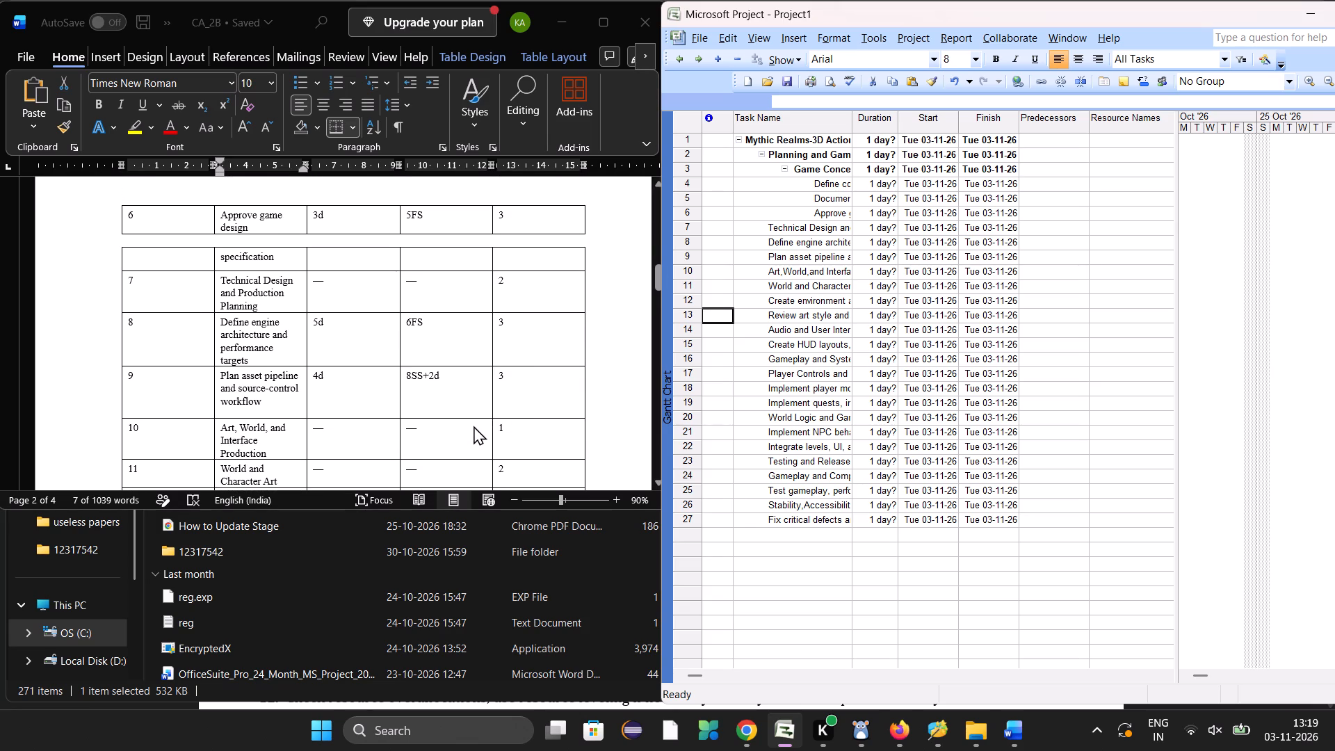
scroll(474, 426, down, 1)
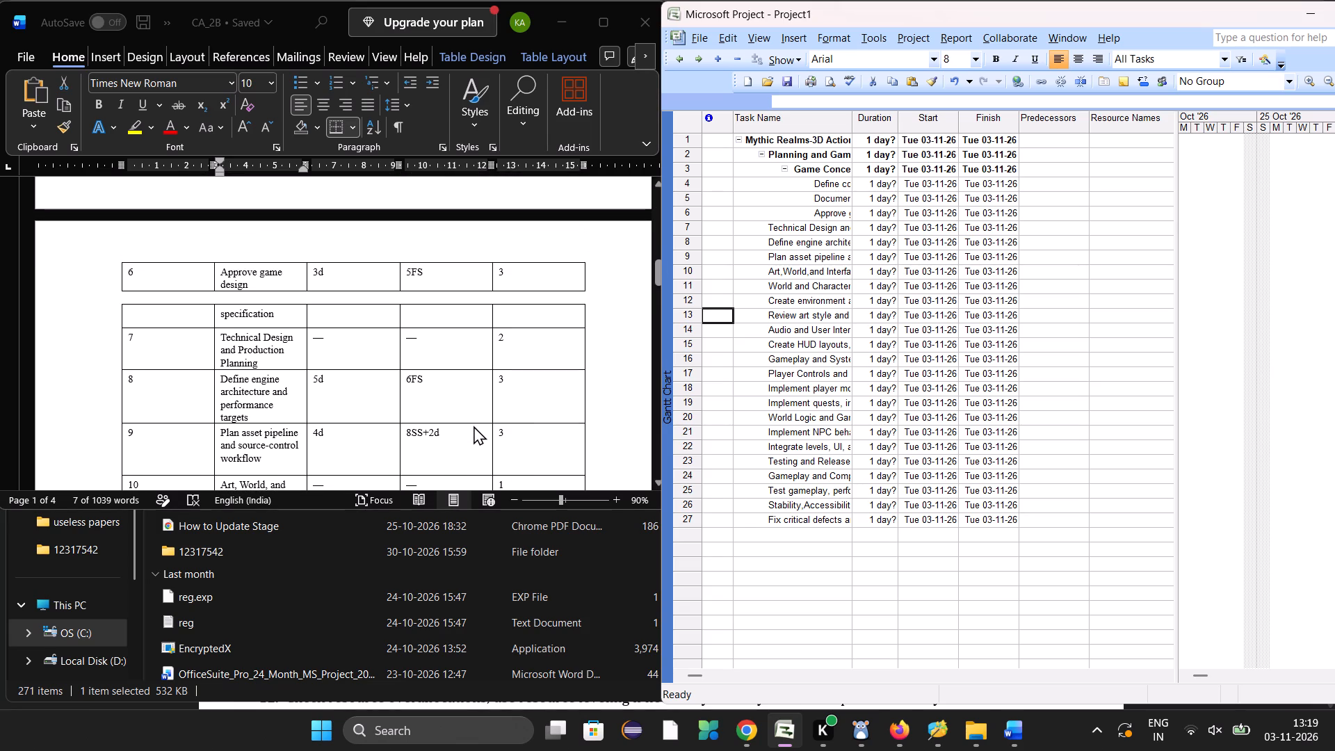
scroll(474, 426, down, 1)
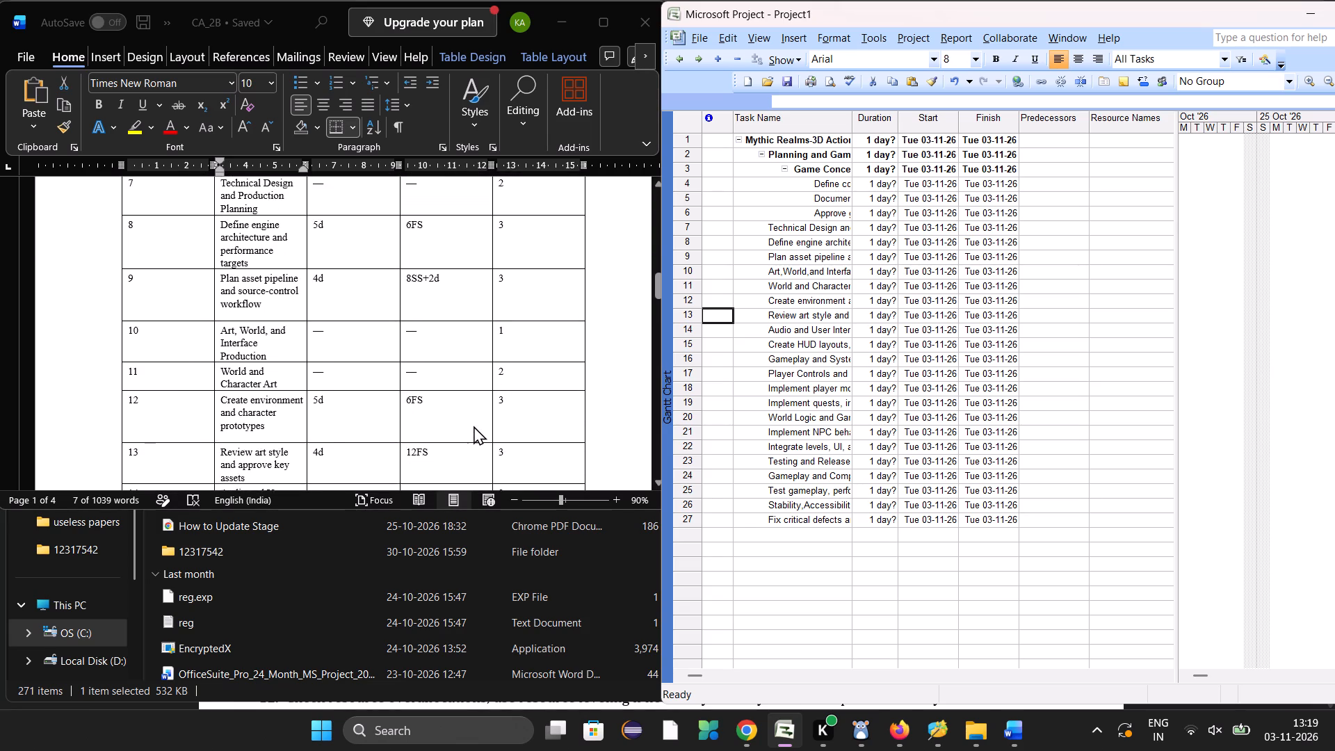
scroll(474, 426, down, 1)
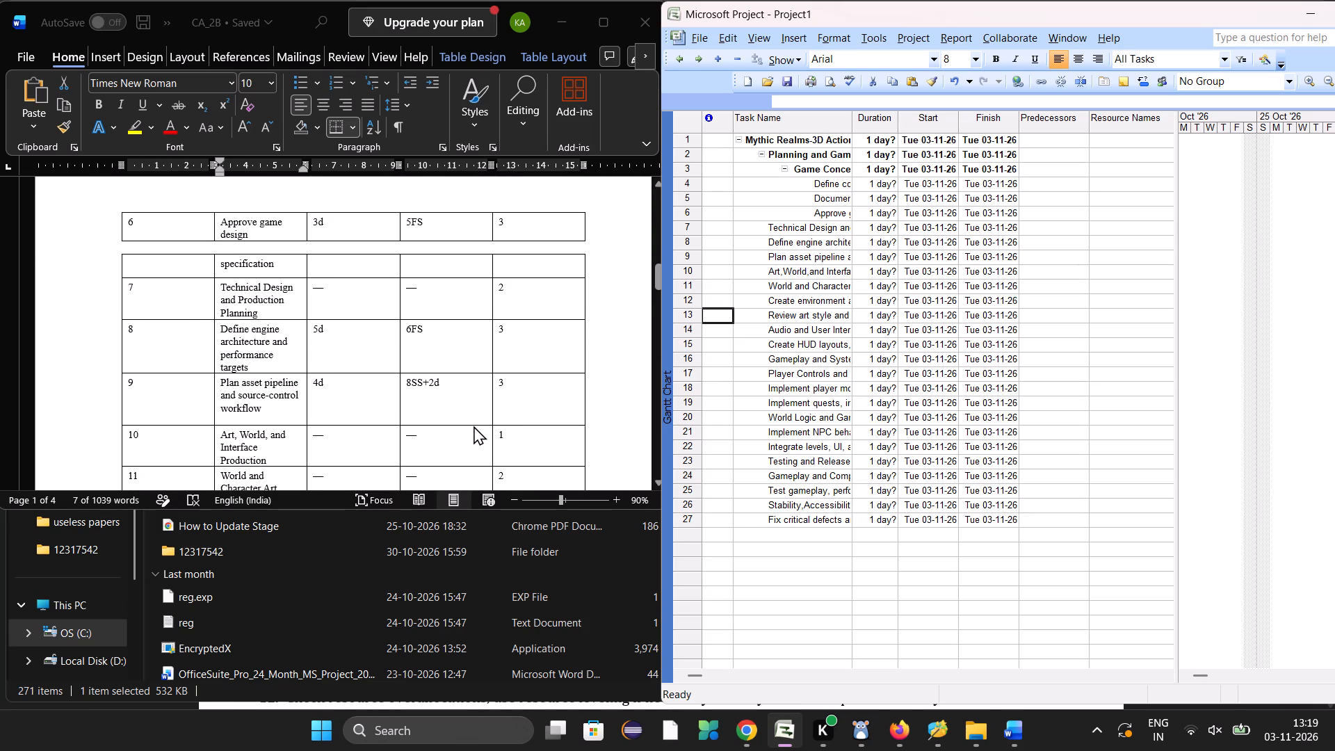
scroll(474, 426, down, 2)
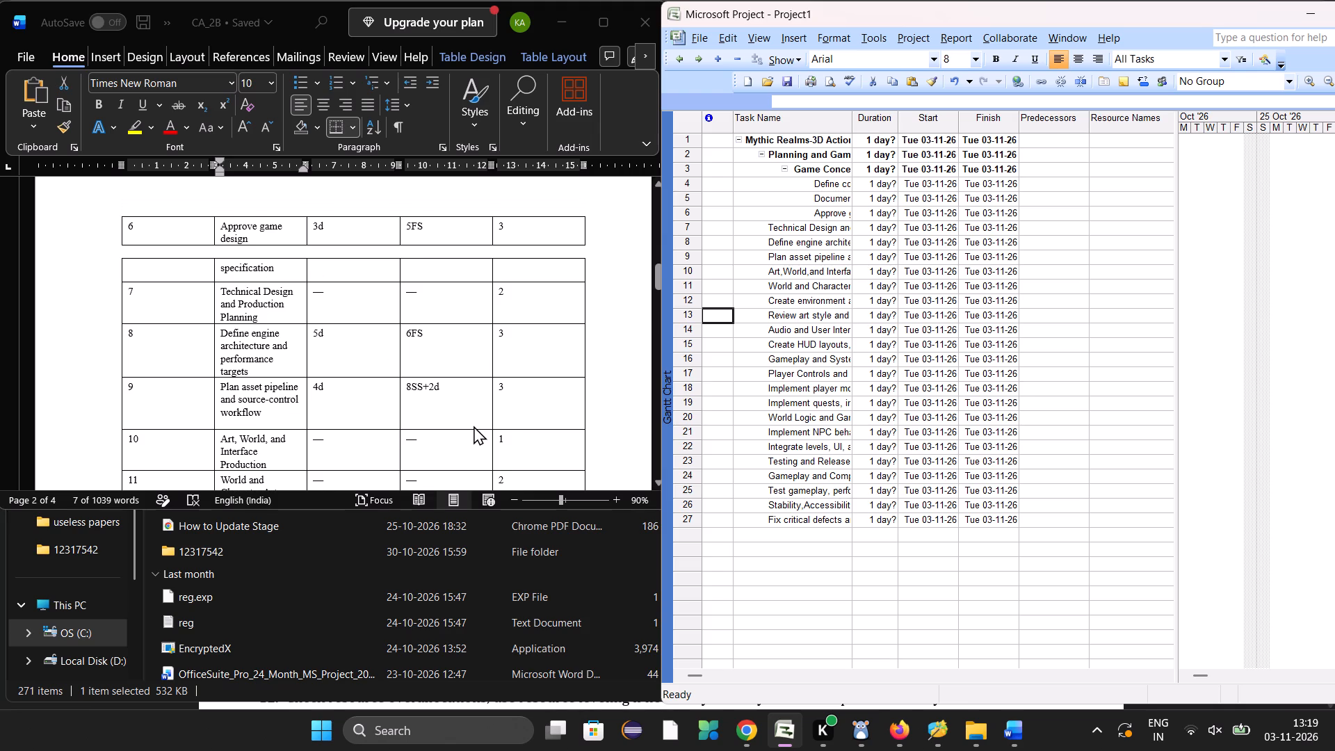
scroll(474, 426, down, 2)
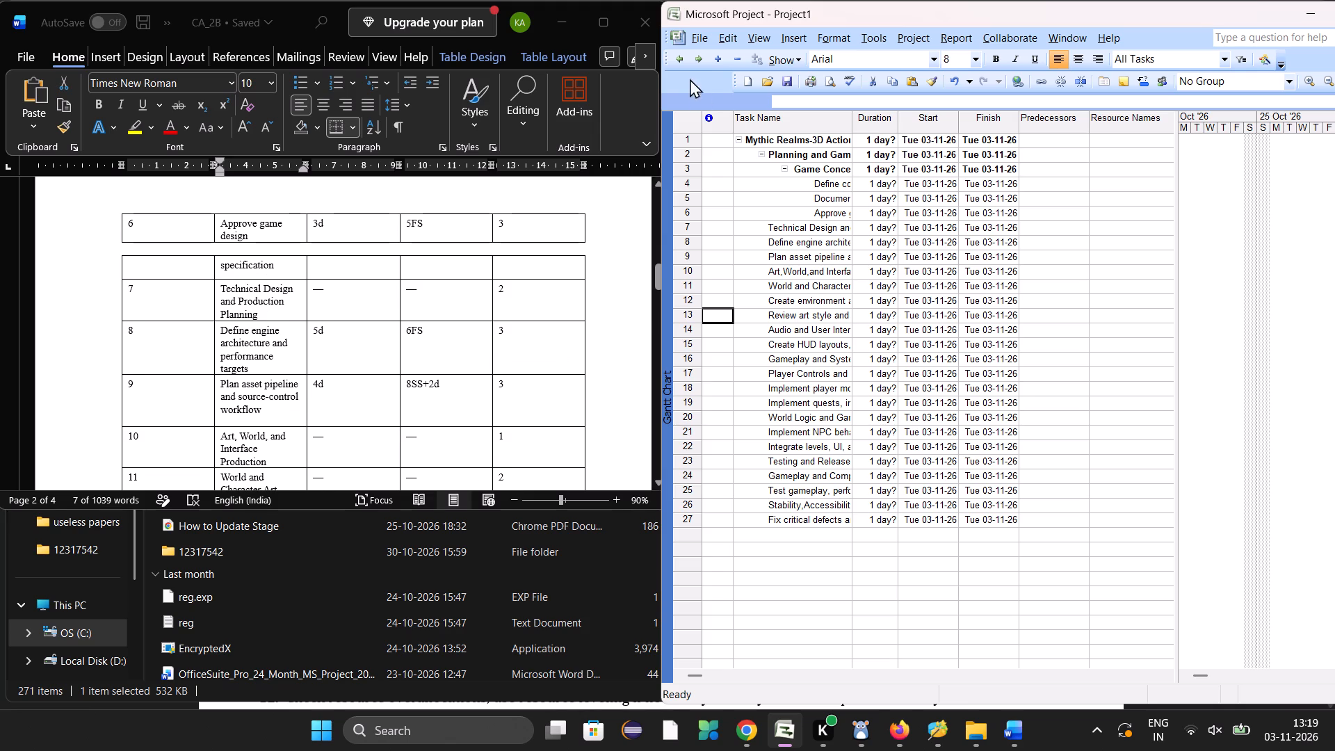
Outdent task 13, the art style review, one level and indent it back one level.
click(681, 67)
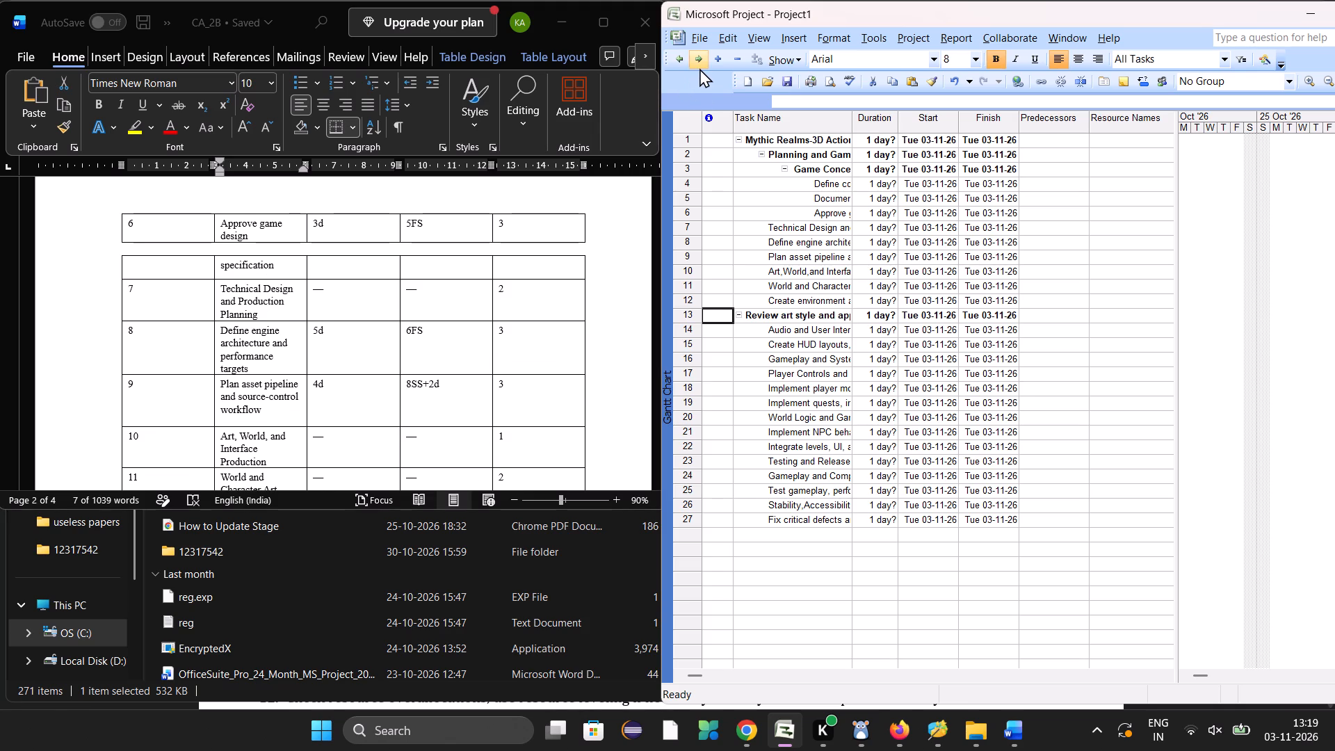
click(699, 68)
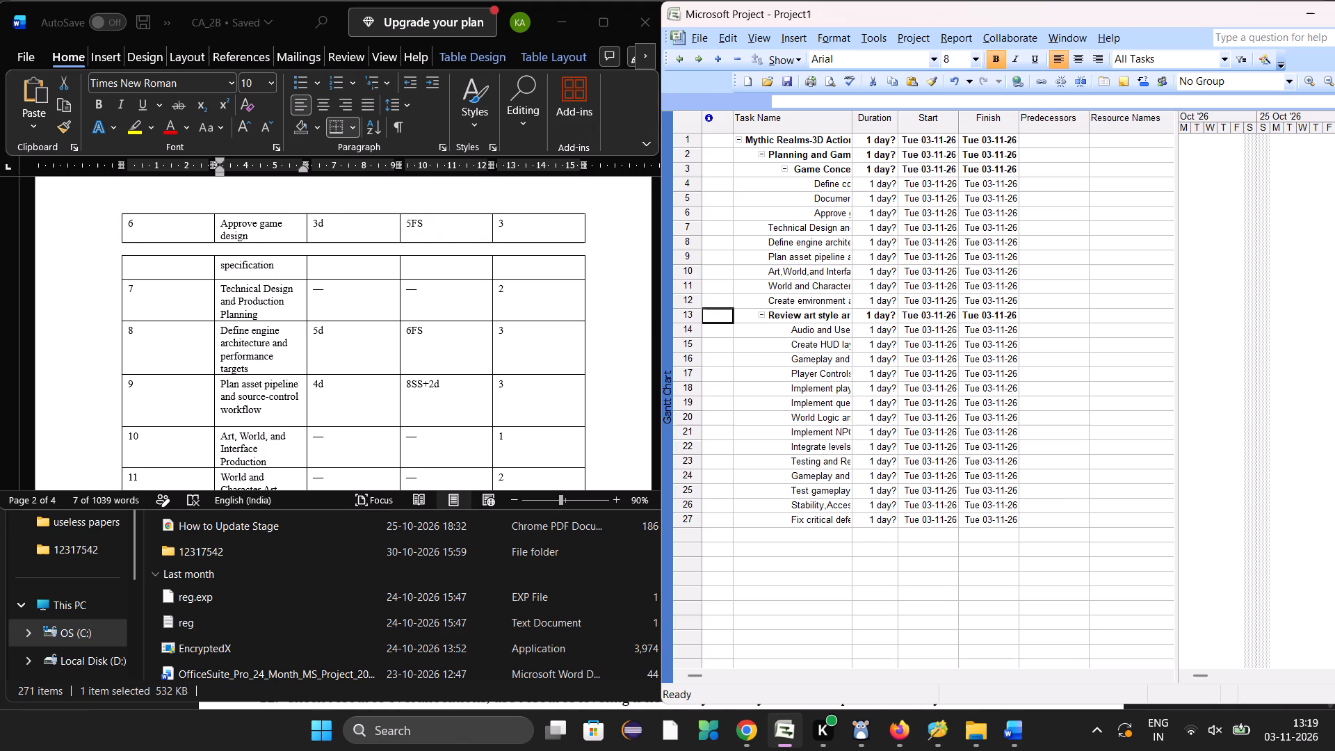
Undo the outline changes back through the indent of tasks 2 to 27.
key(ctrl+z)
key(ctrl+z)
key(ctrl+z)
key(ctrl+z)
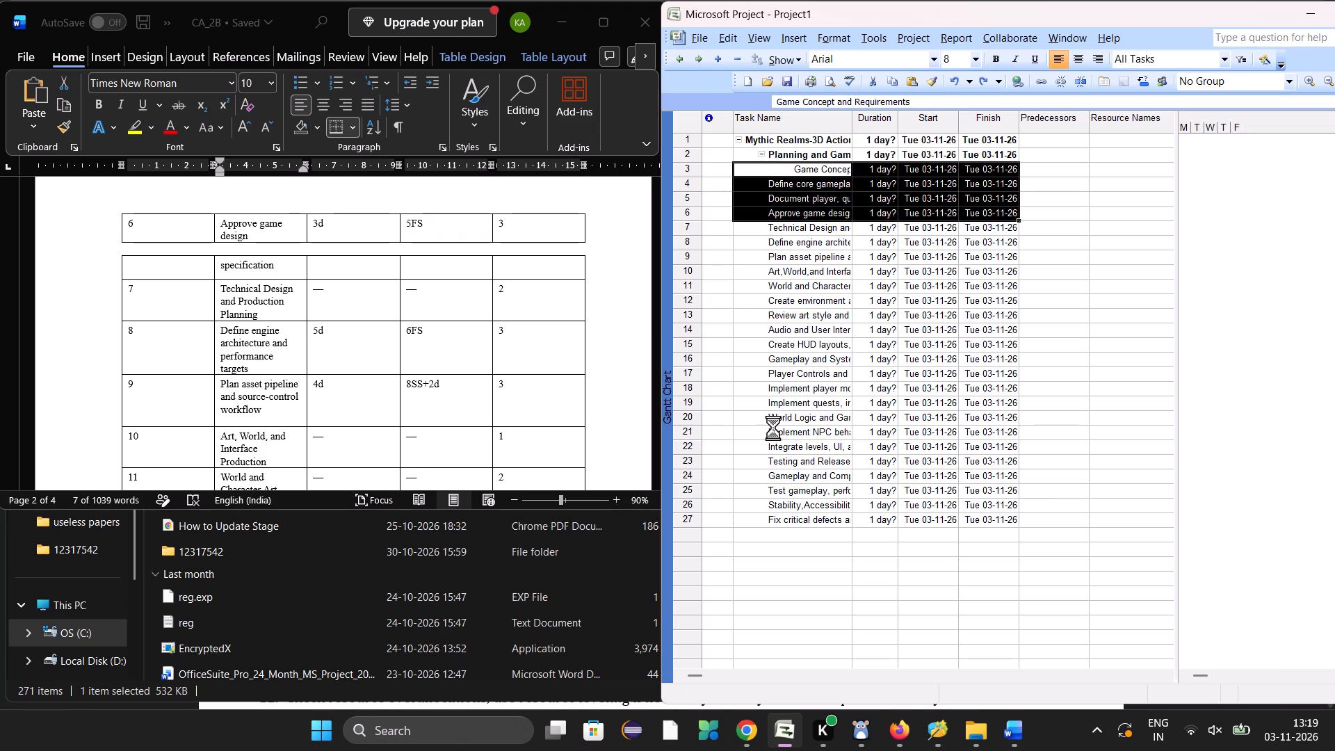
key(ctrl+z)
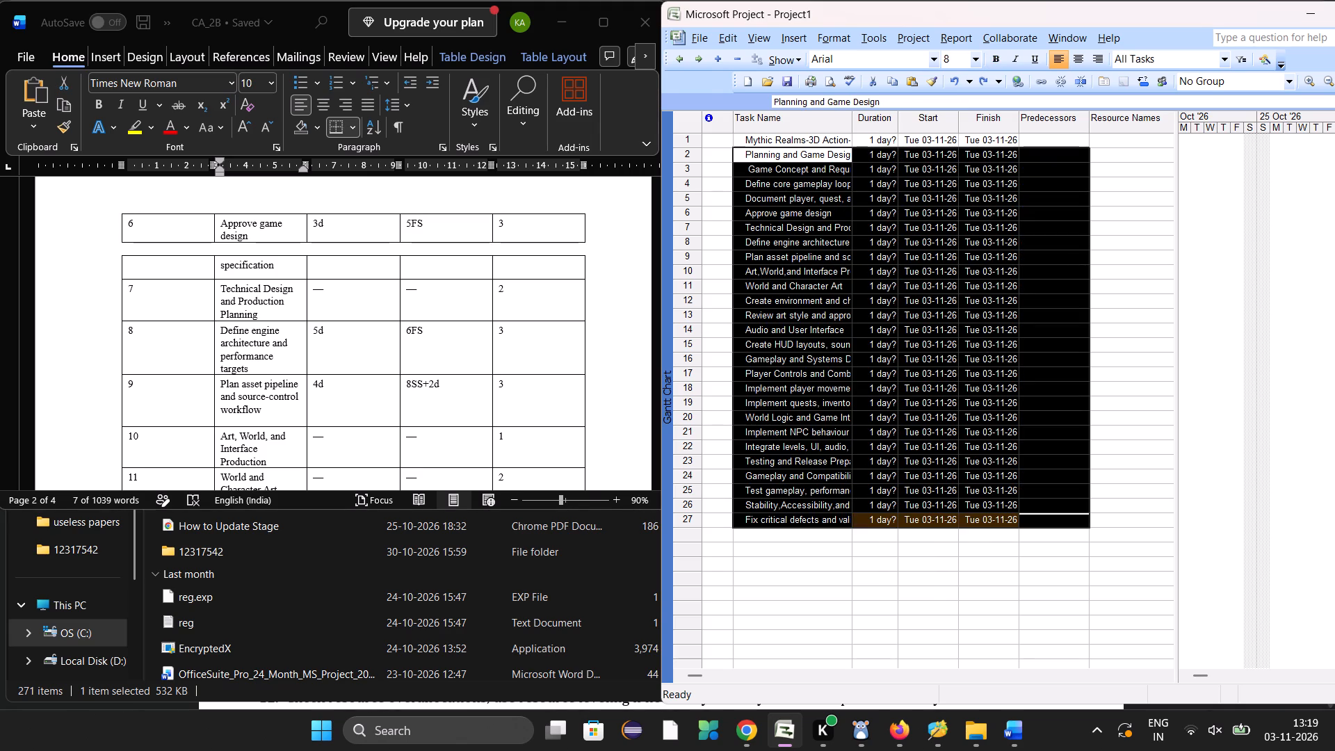
Indent tasks 2 to 27 one outline level beneath task 1, the Mythic Realms project summary.
click(699, 50)
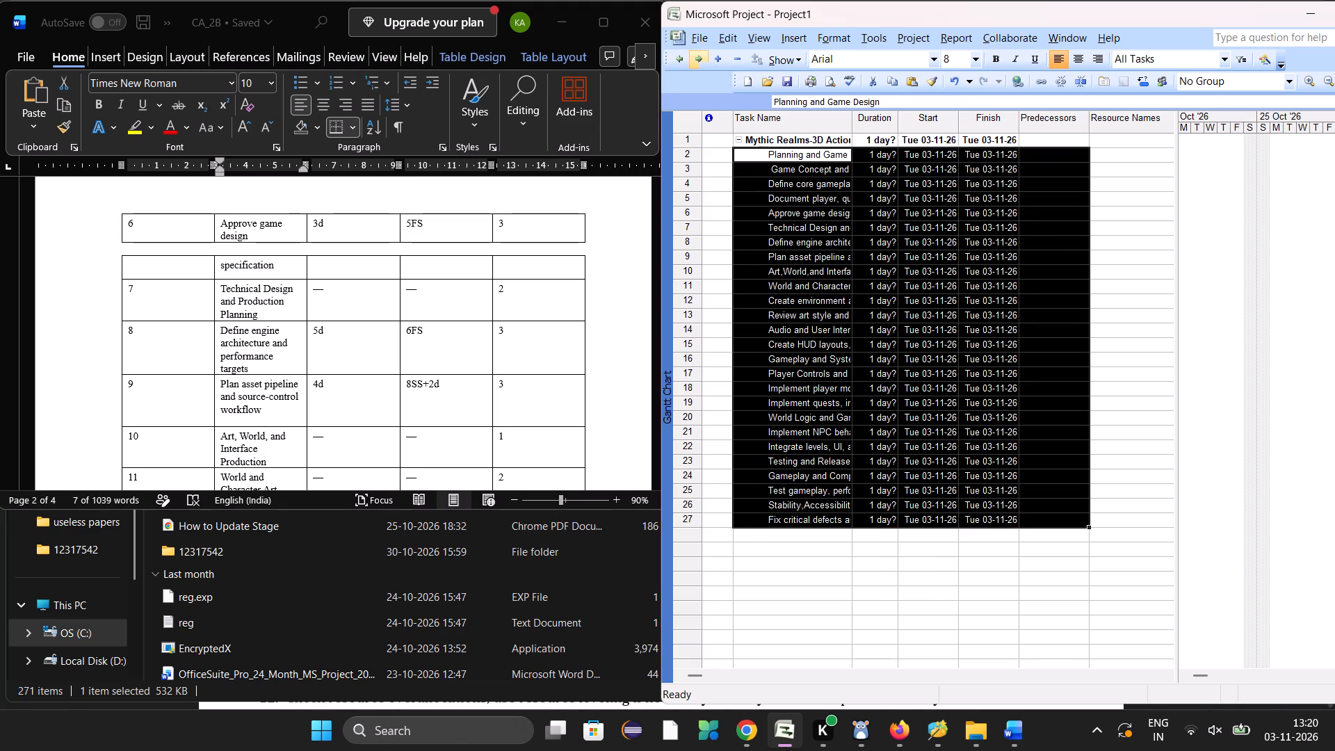
click(810, 620)
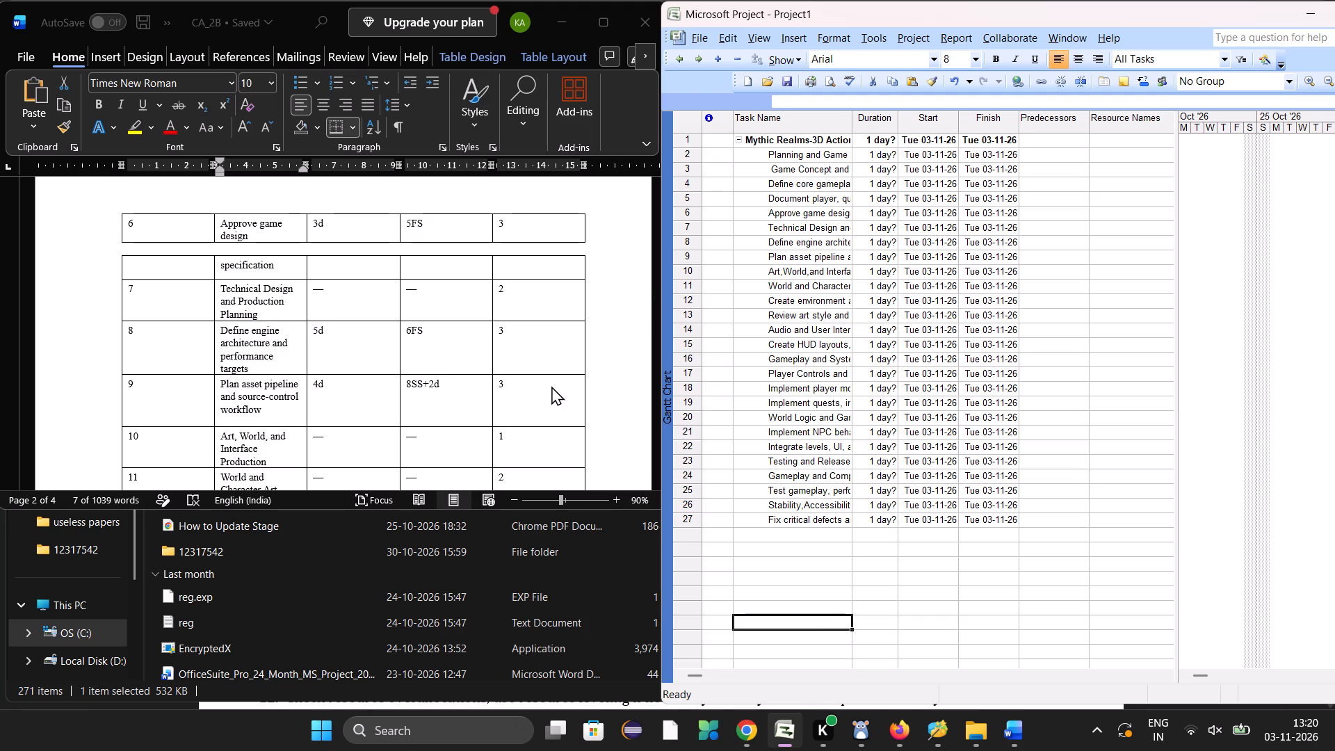
Examine the Level column of the Word Task Table for tasks 1 to 14.
scroll(551, 386, down, 1)
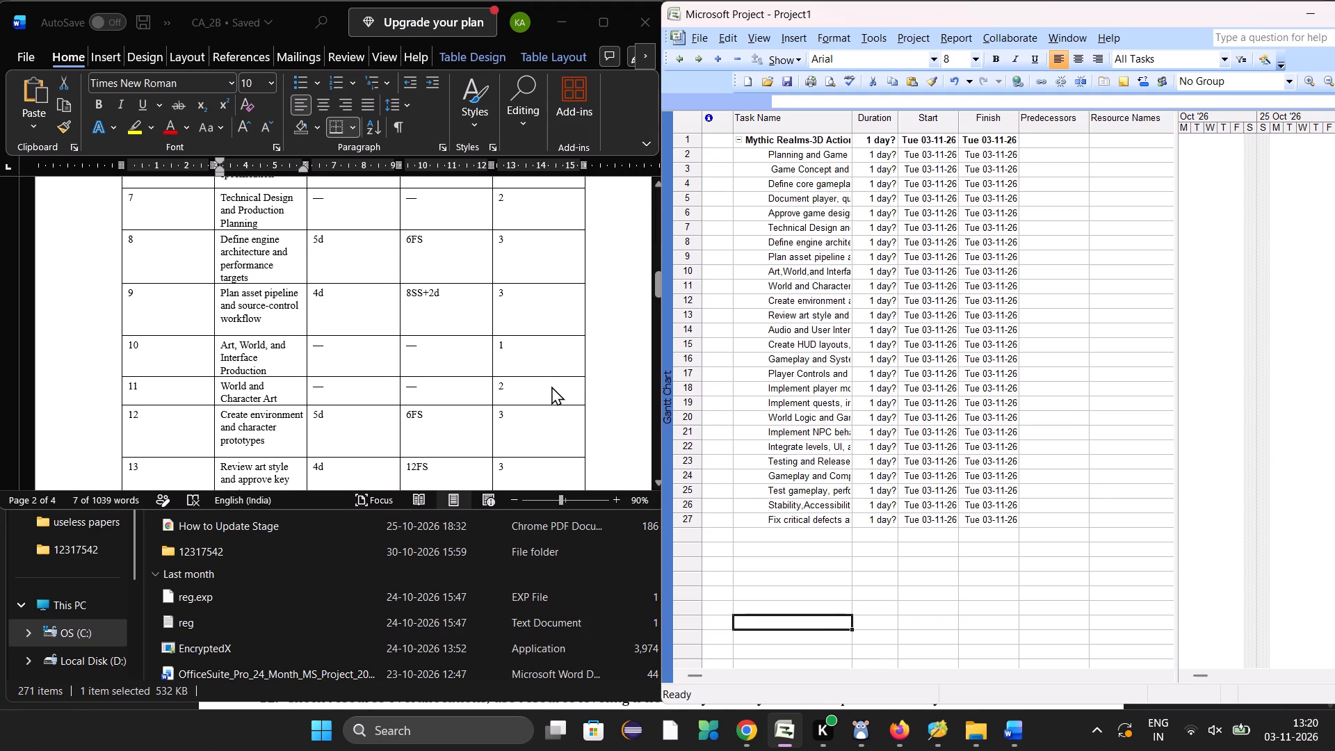
scroll(551, 386, down, 1)
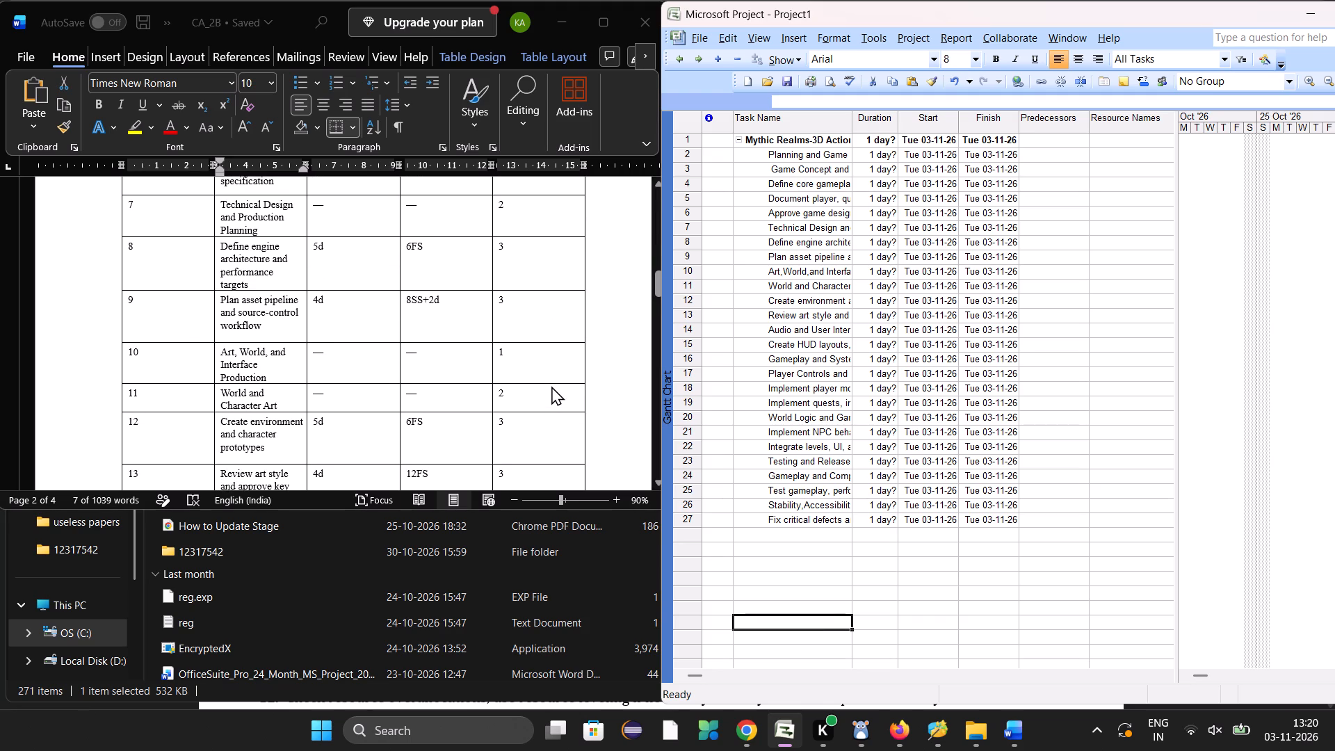
scroll(551, 386, up, 2)
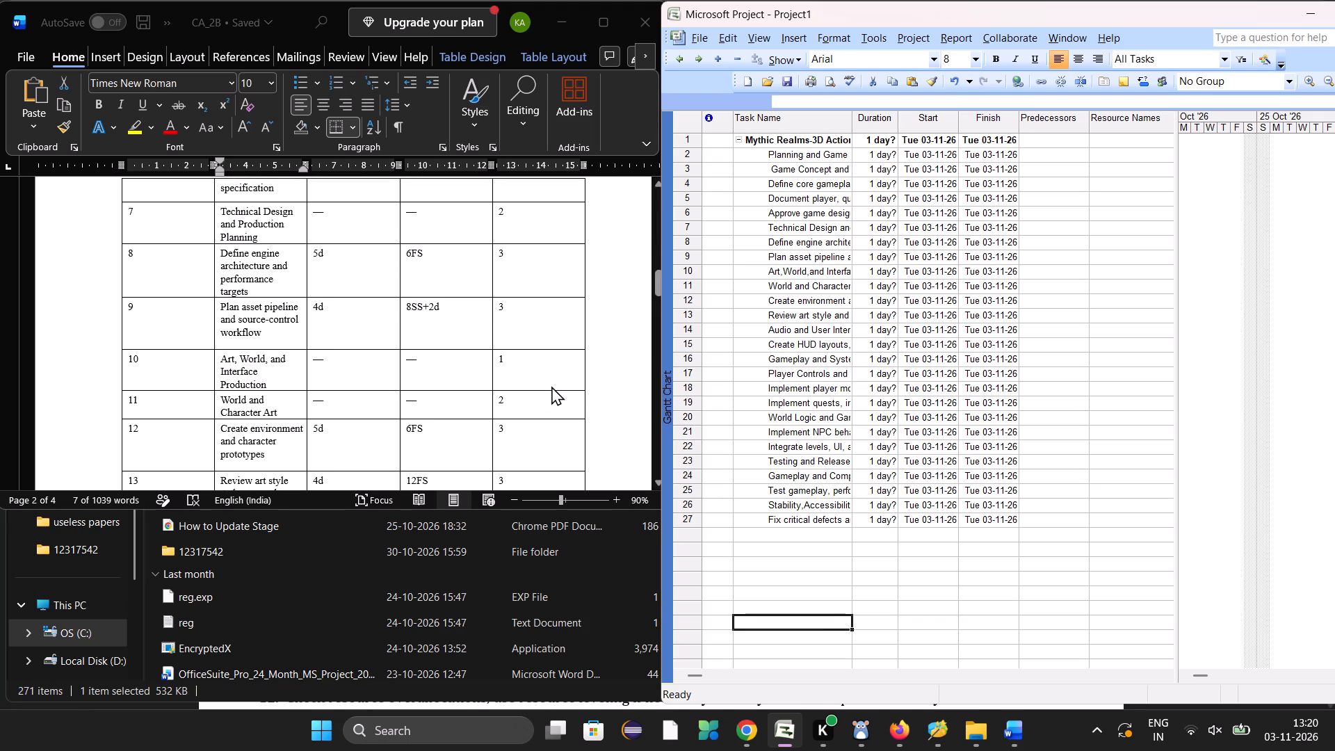
scroll(551, 386, up, 5)
scroll(551, 386, down, 1)
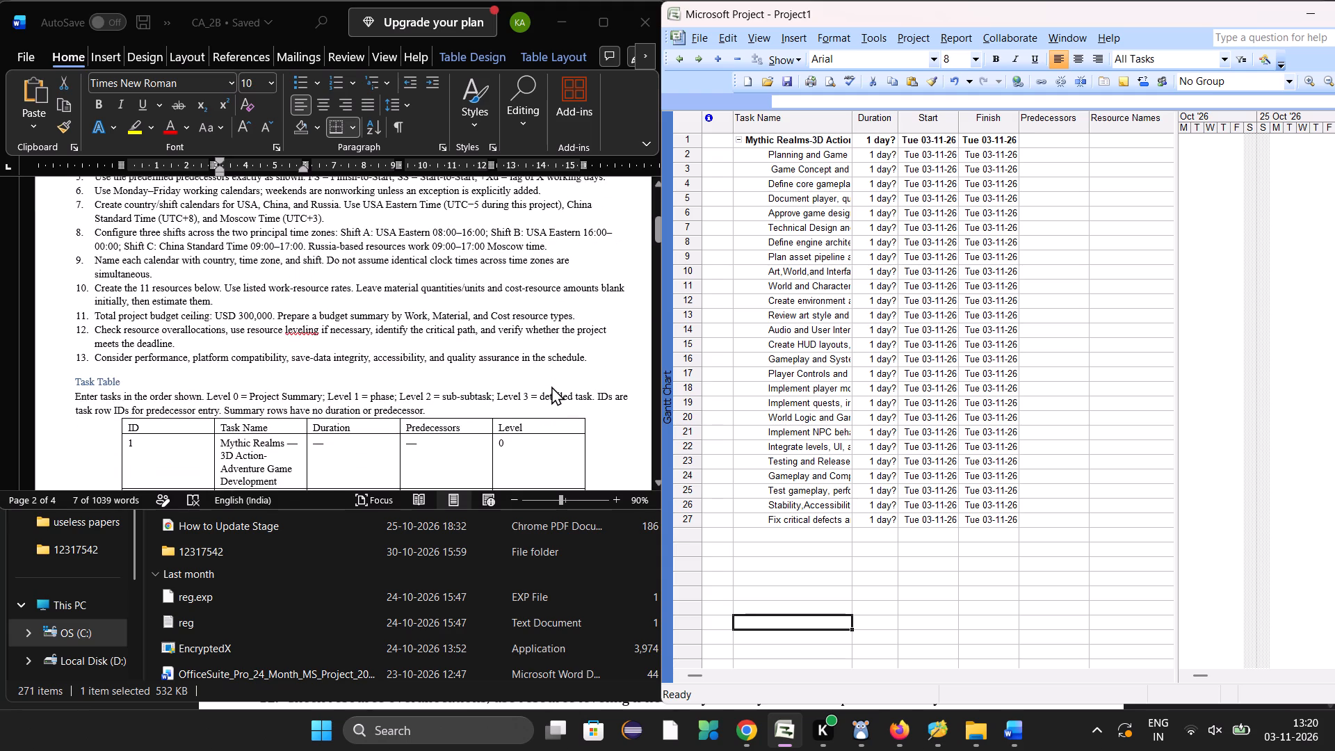
scroll(551, 386, down, 2)
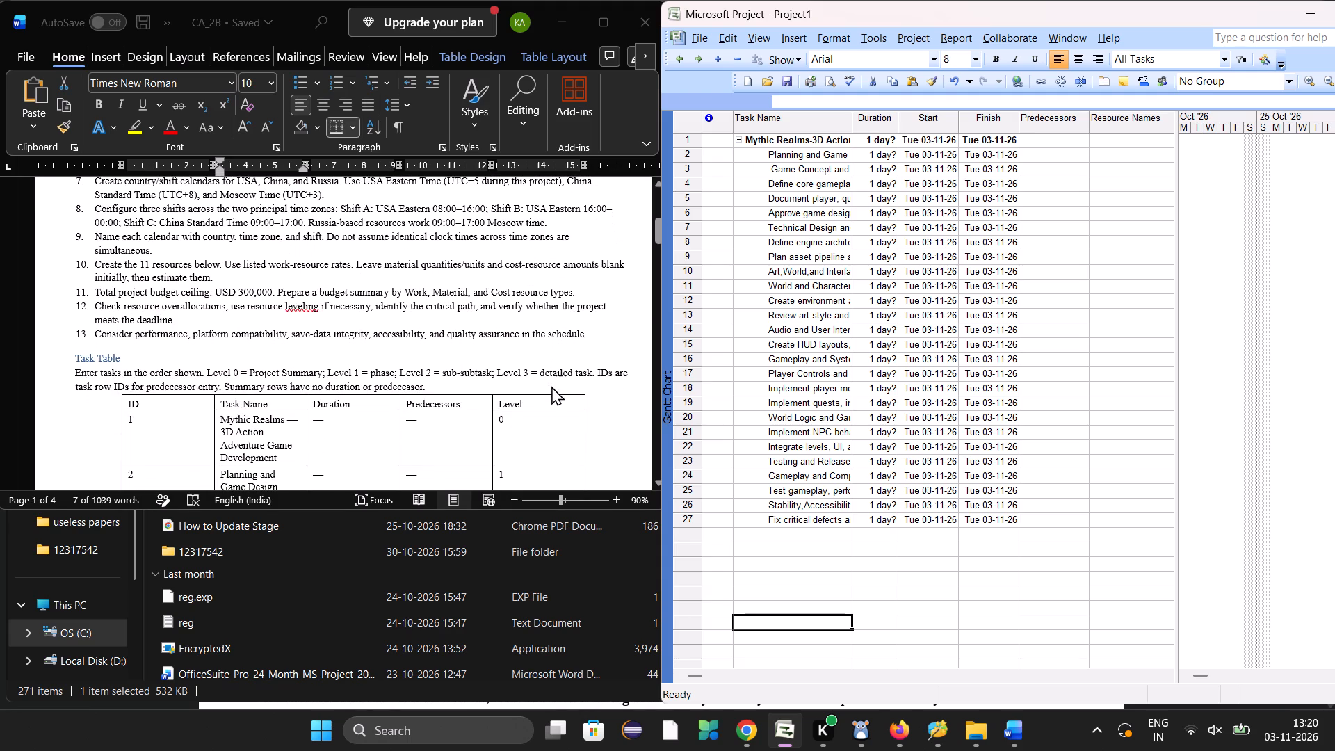
scroll(551, 386, down, 1)
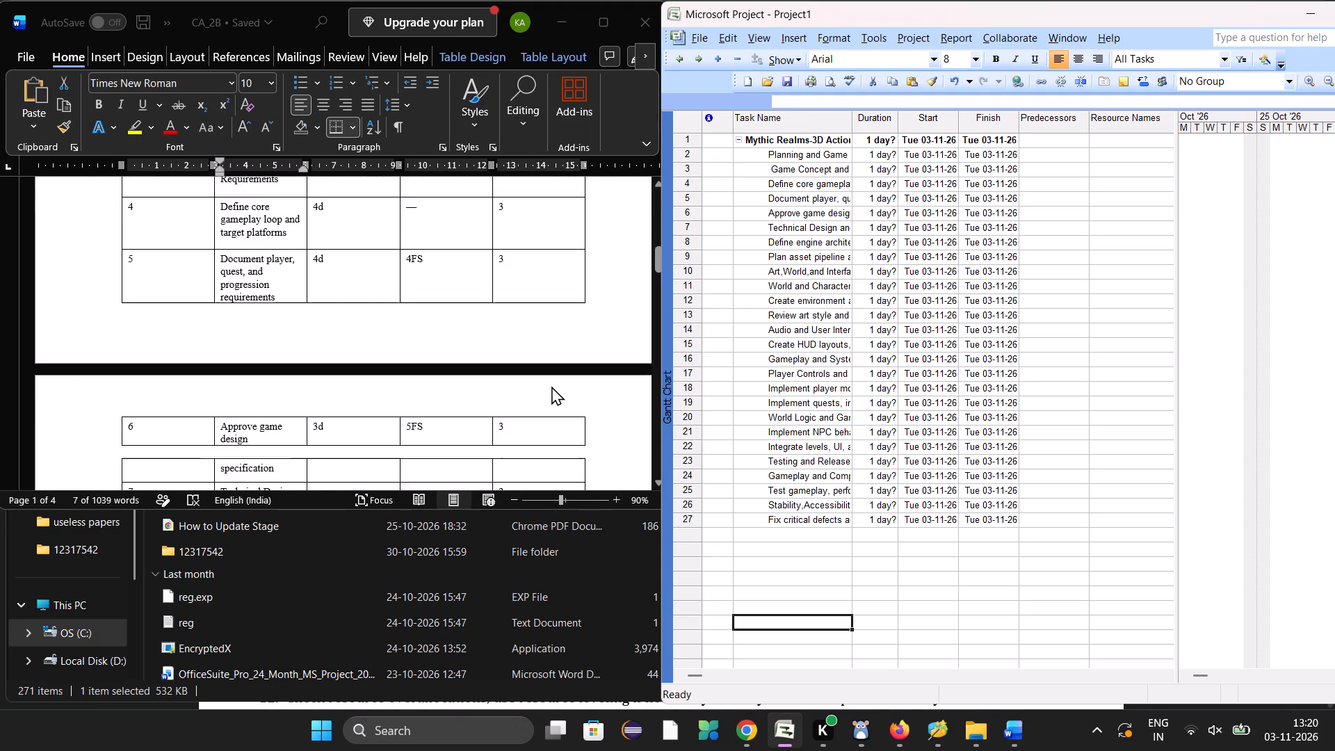
scroll(551, 386, down, 1)
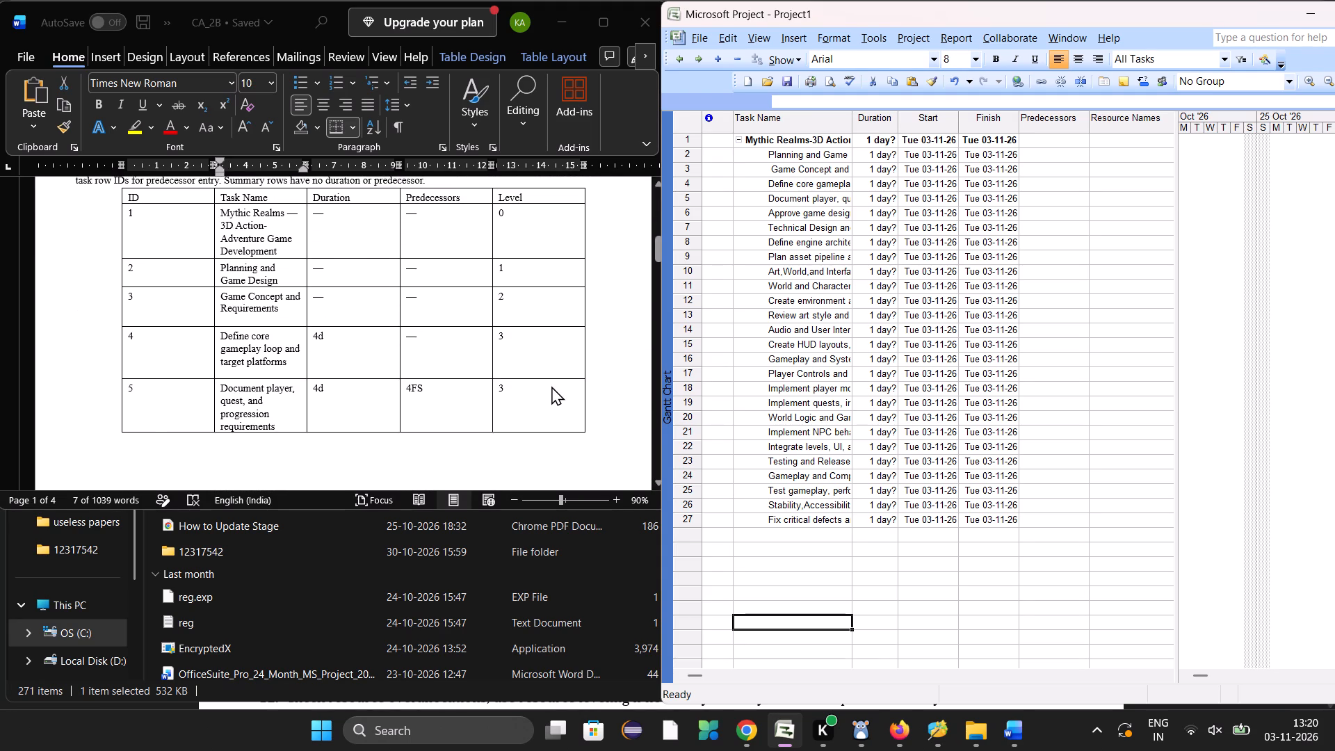
scroll(551, 386, down, 1)
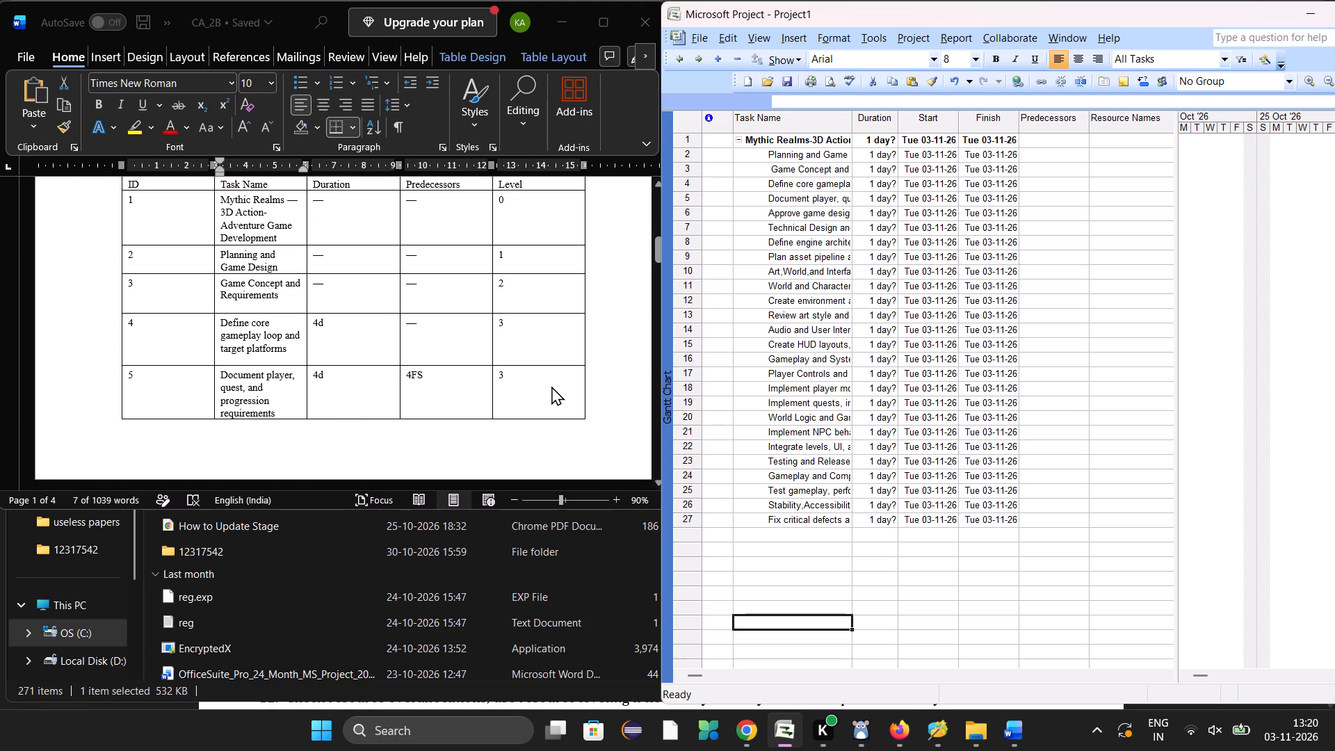
scroll(551, 386, down, 2)
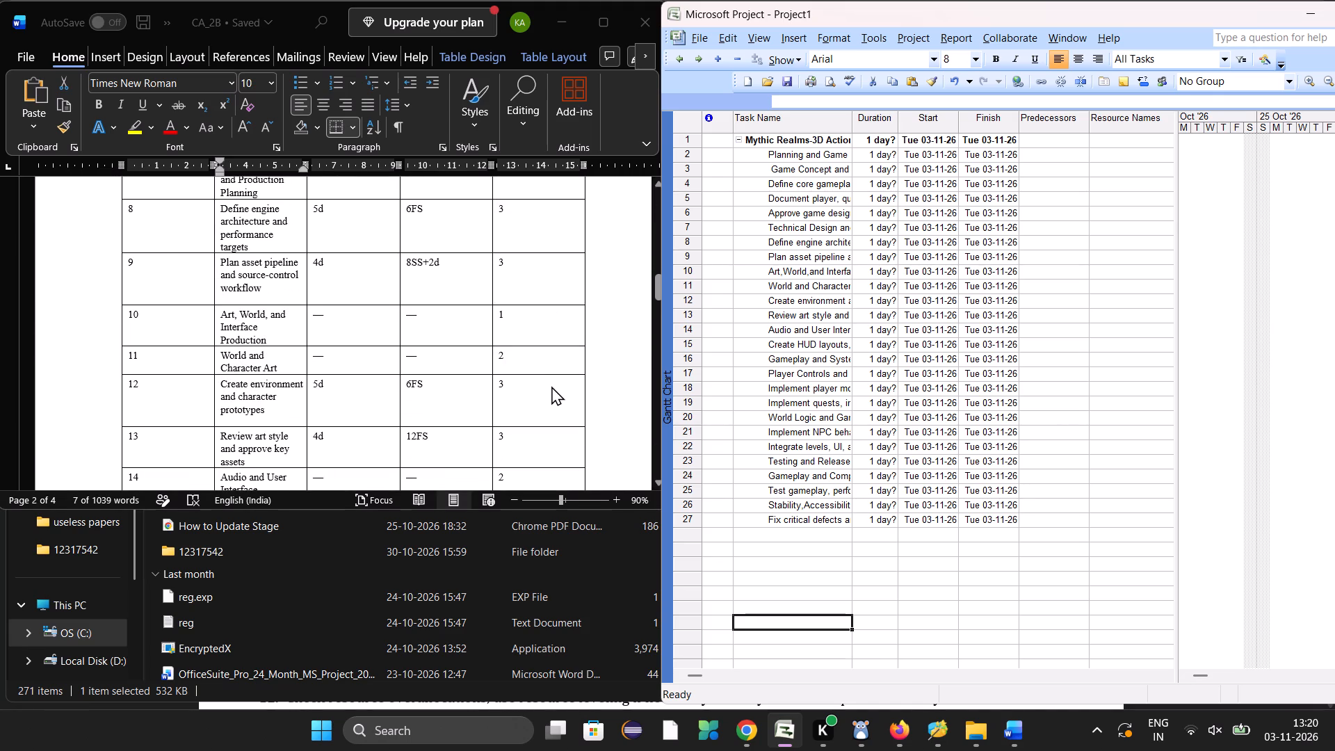
scroll(551, 386, down, 2)
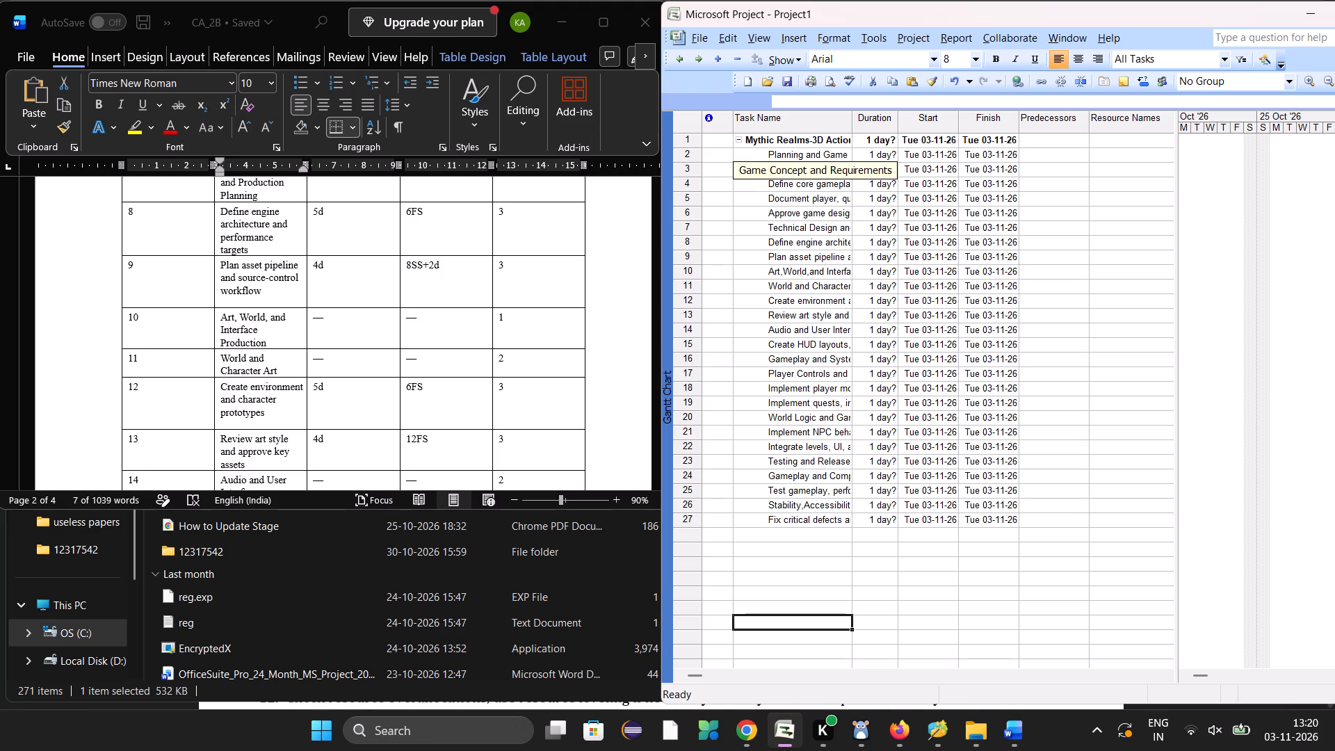
Indent tasks 3 to 9 one outline level beneath task 2, the Planning and Game Design phase.
drag(733, 163, 992, 255)
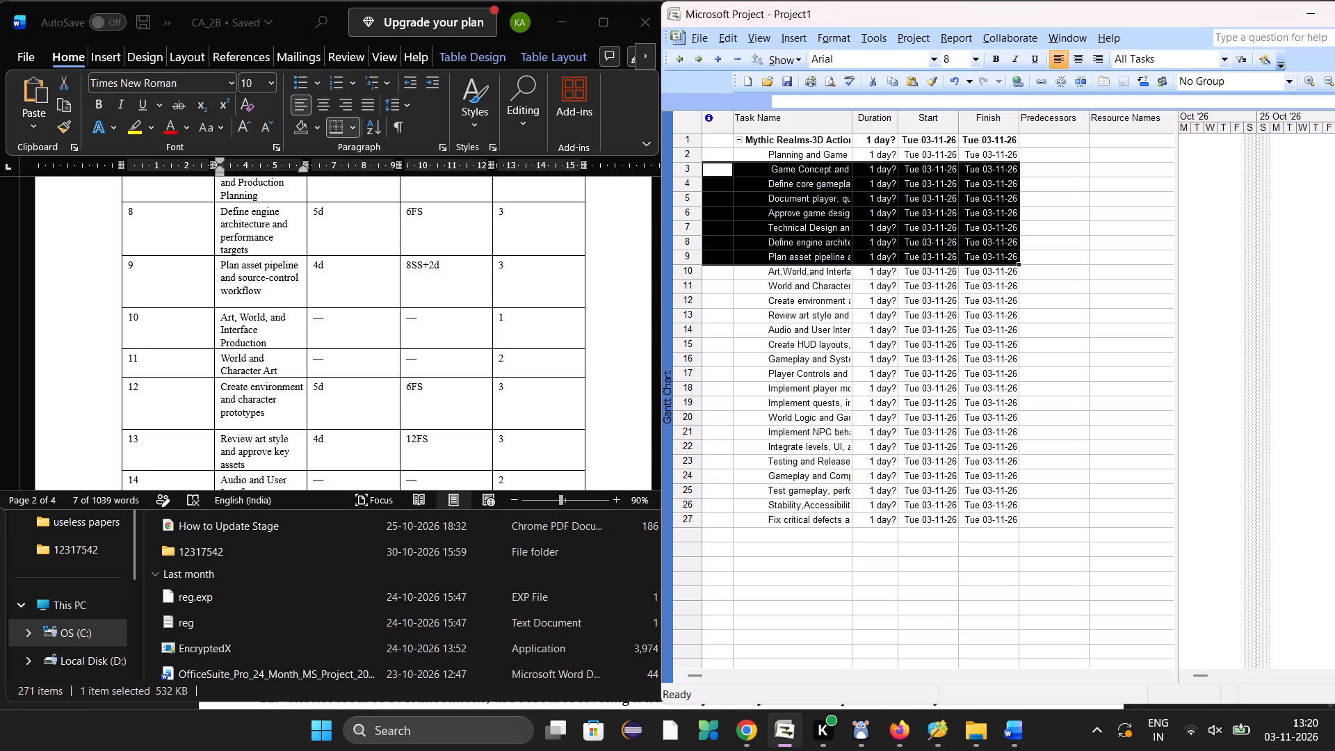
click(702, 60)
click(732, 314)
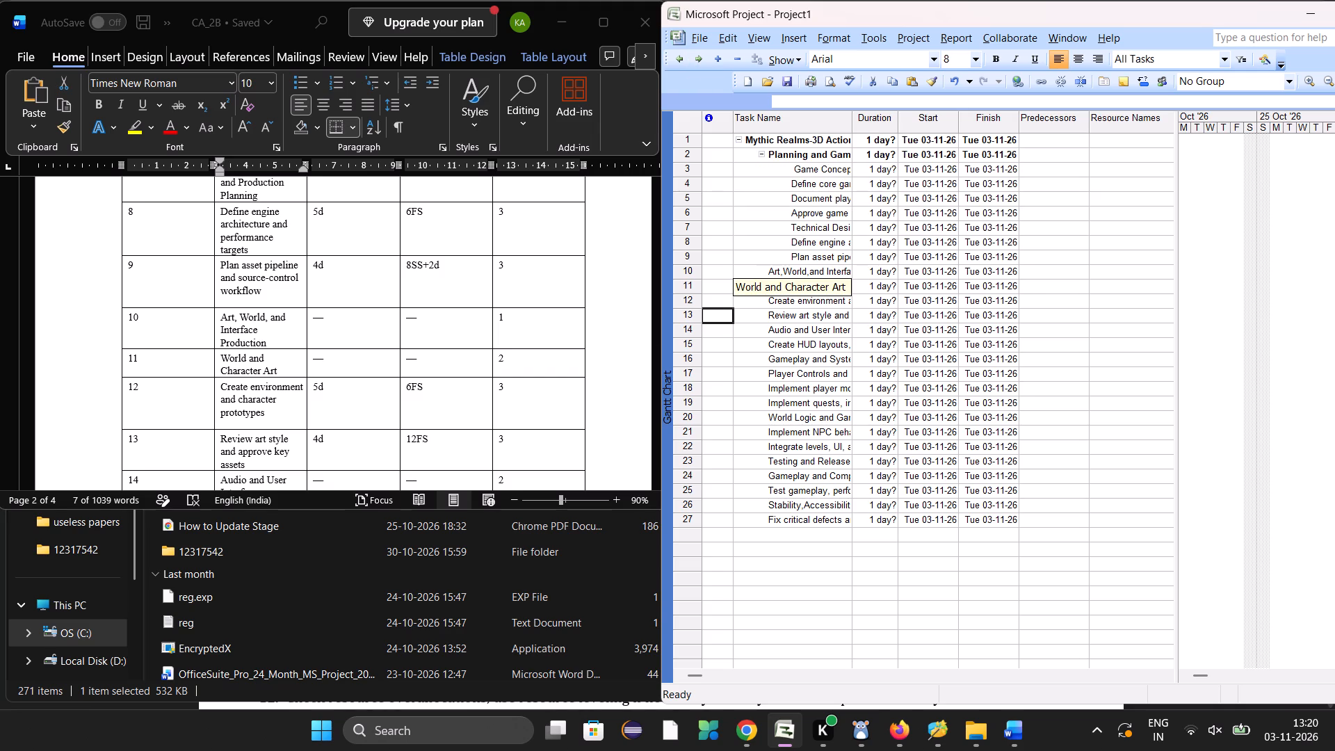
Indent tasks 11 to 15 one outline level beneath task 10, the Art, World, and Interface Production phase.
scroll(558, 348, down, 1)
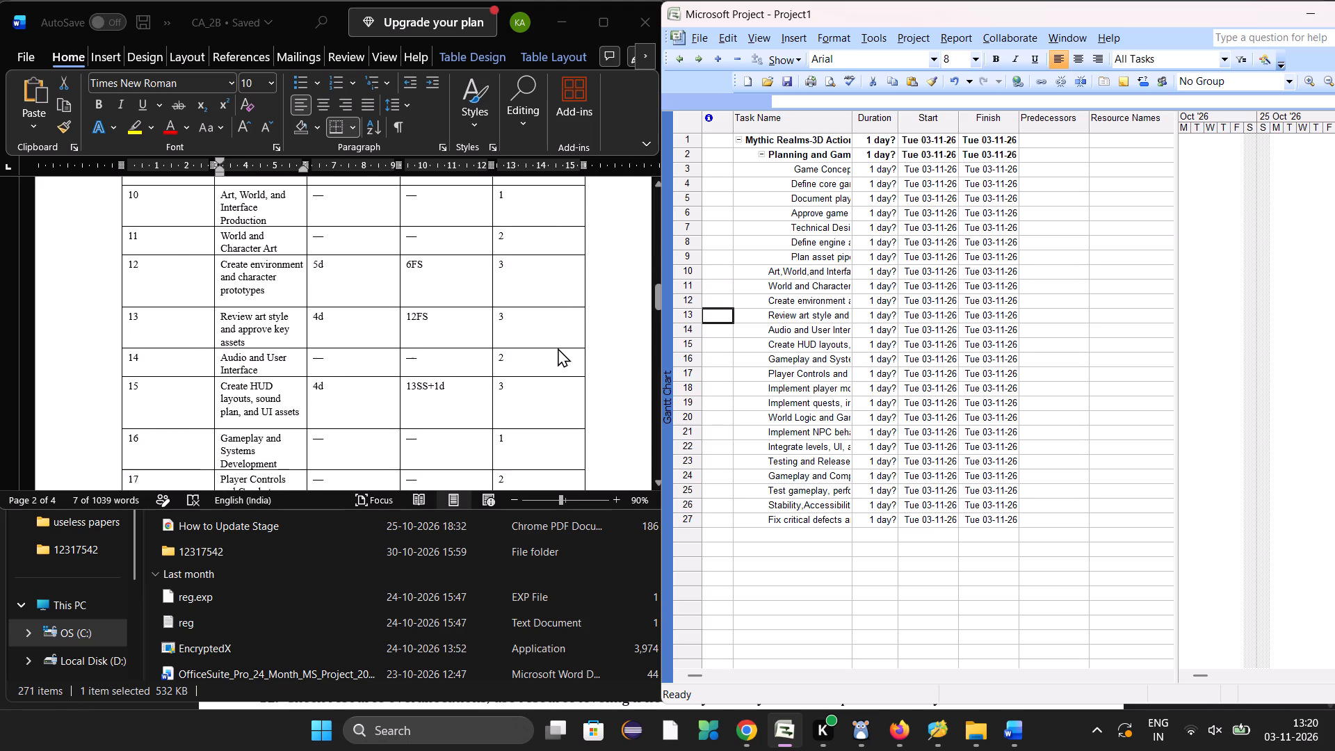
scroll(558, 348, down, 1)
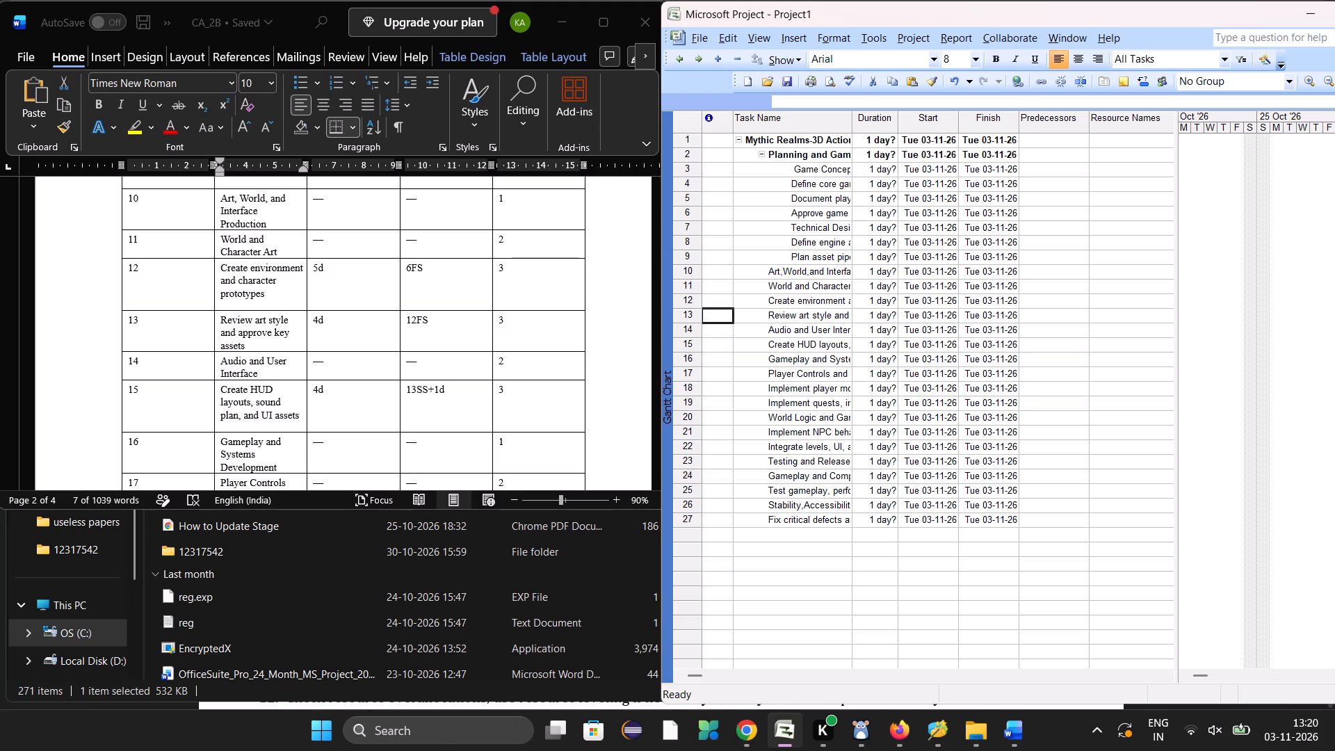
drag(732, 280, 852, 334)
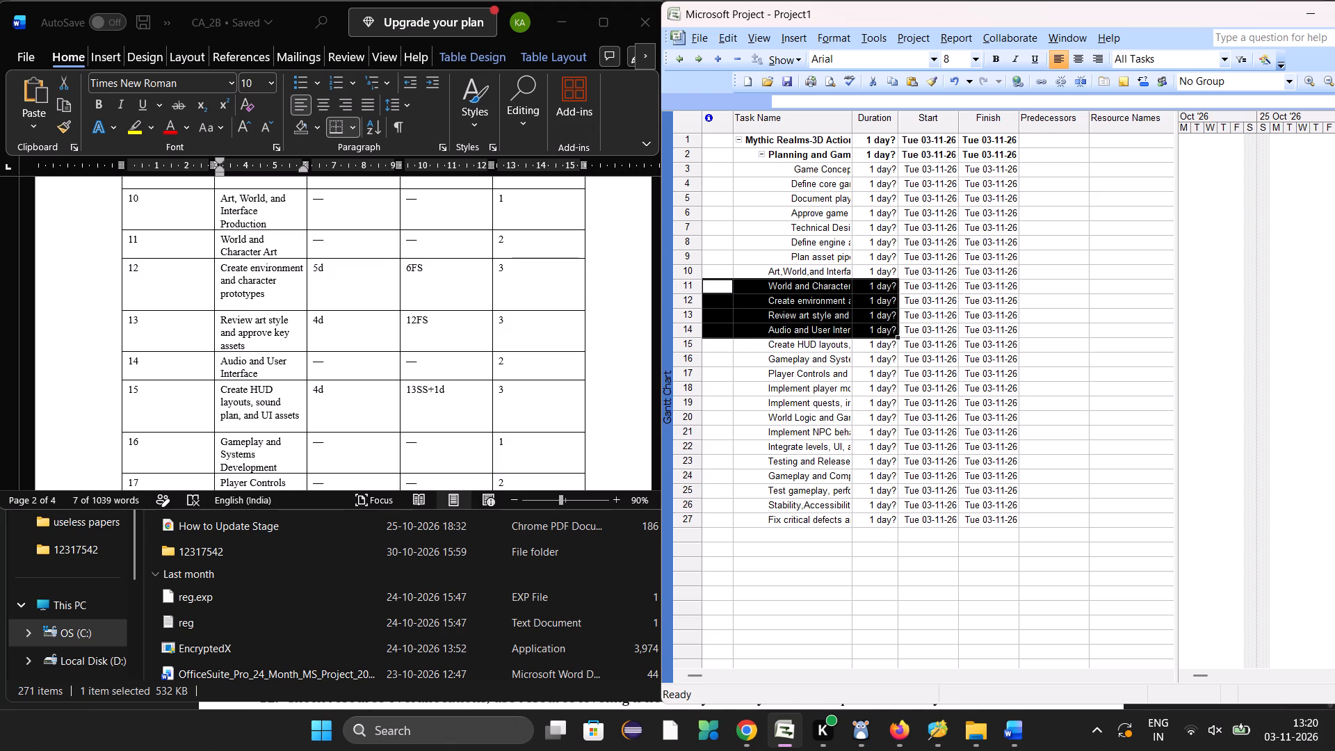
drag(852, 334, 914, 366)
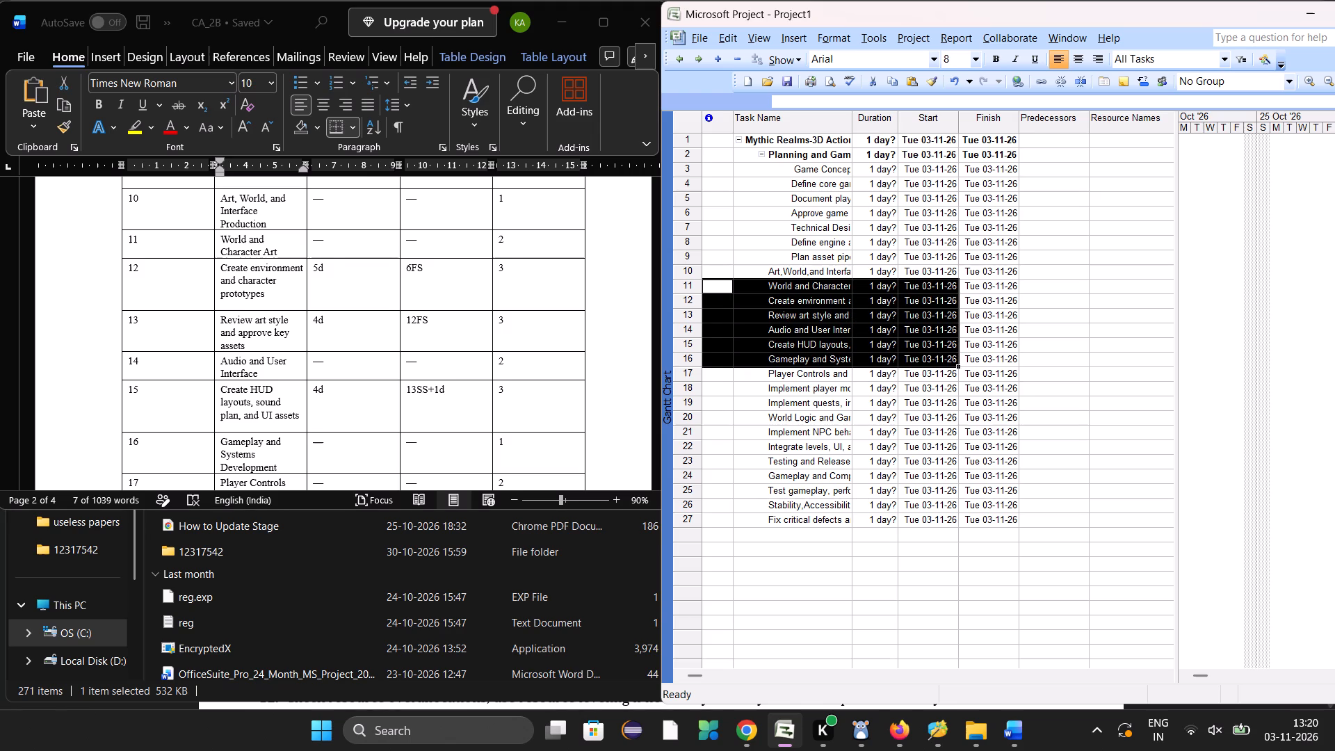
drag(914, 366, 988, 347)
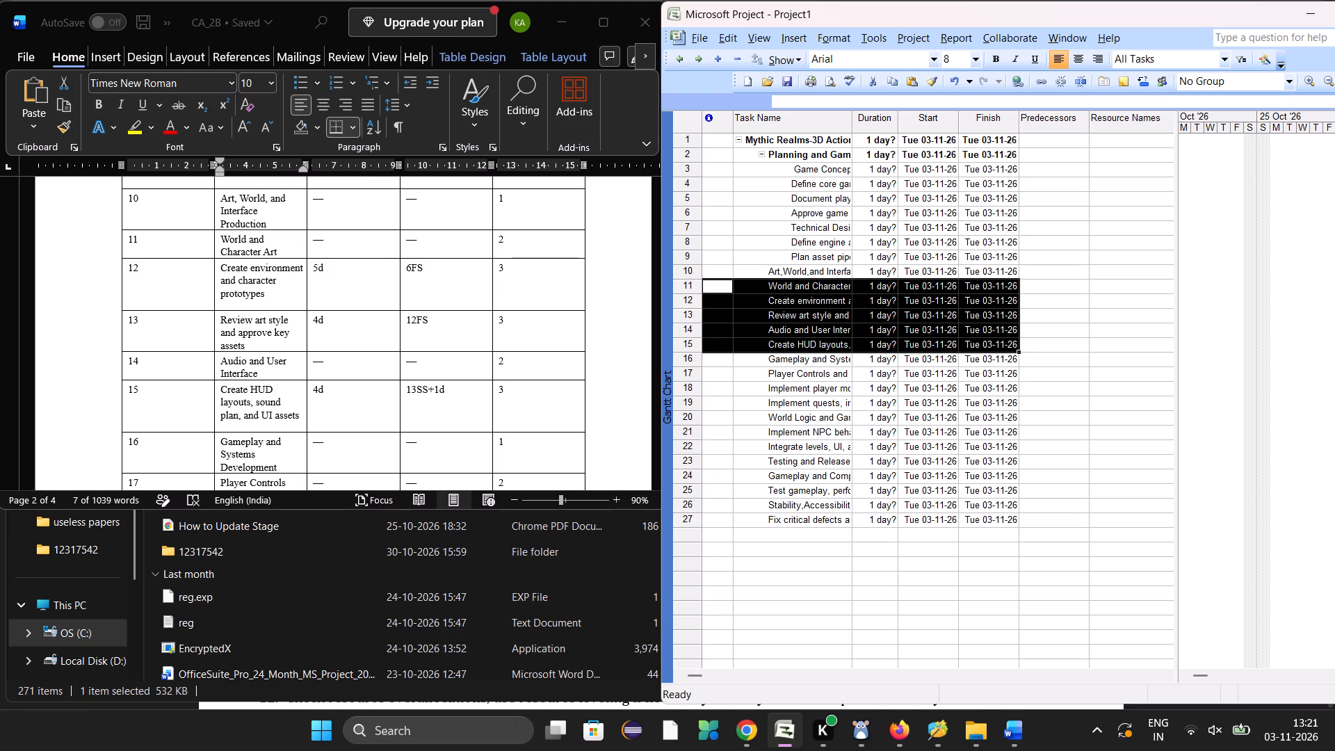
click(704, 66)
click(732, 401)
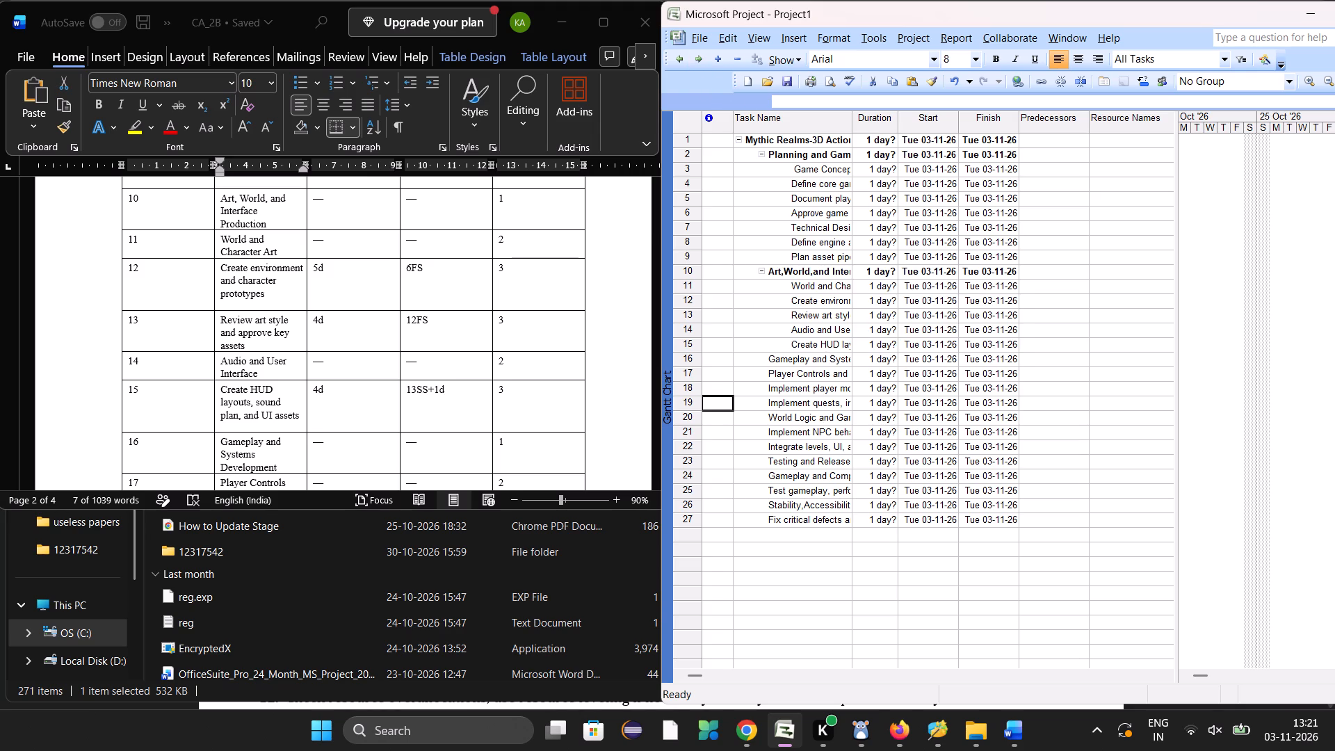
Indent tasks 17 to 22 one outline level beneath task 16, the Gameplay and Systems Development phase.
scroll(804, 380, down, 1)
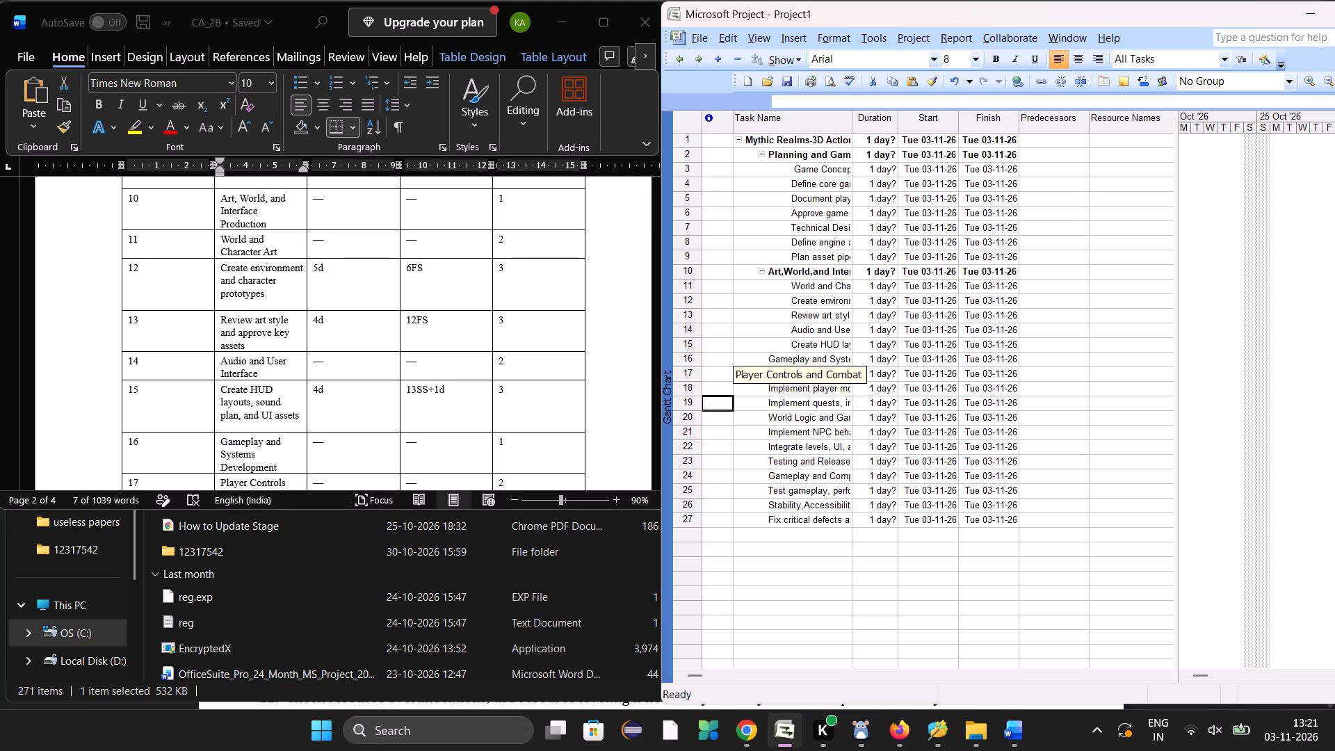
scroll(518, 397, down, 1)
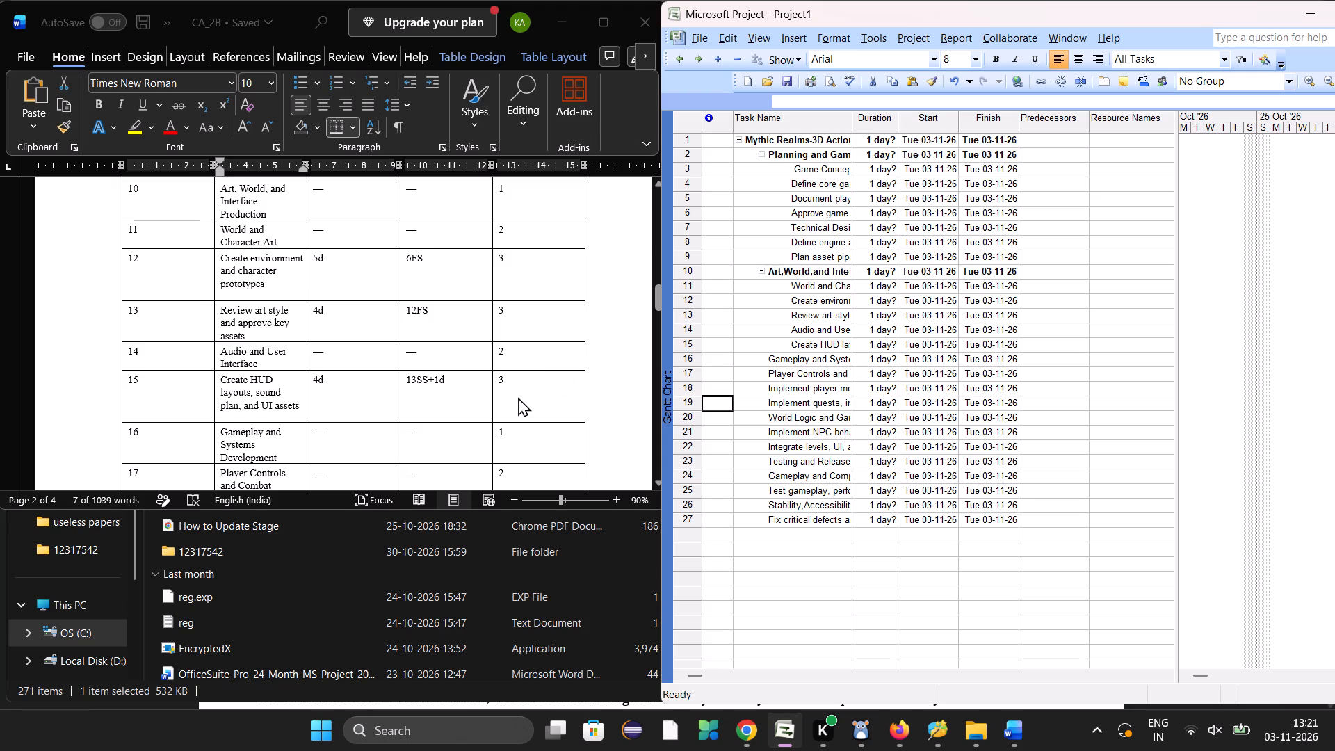
scroll(518, 397, down, 1)
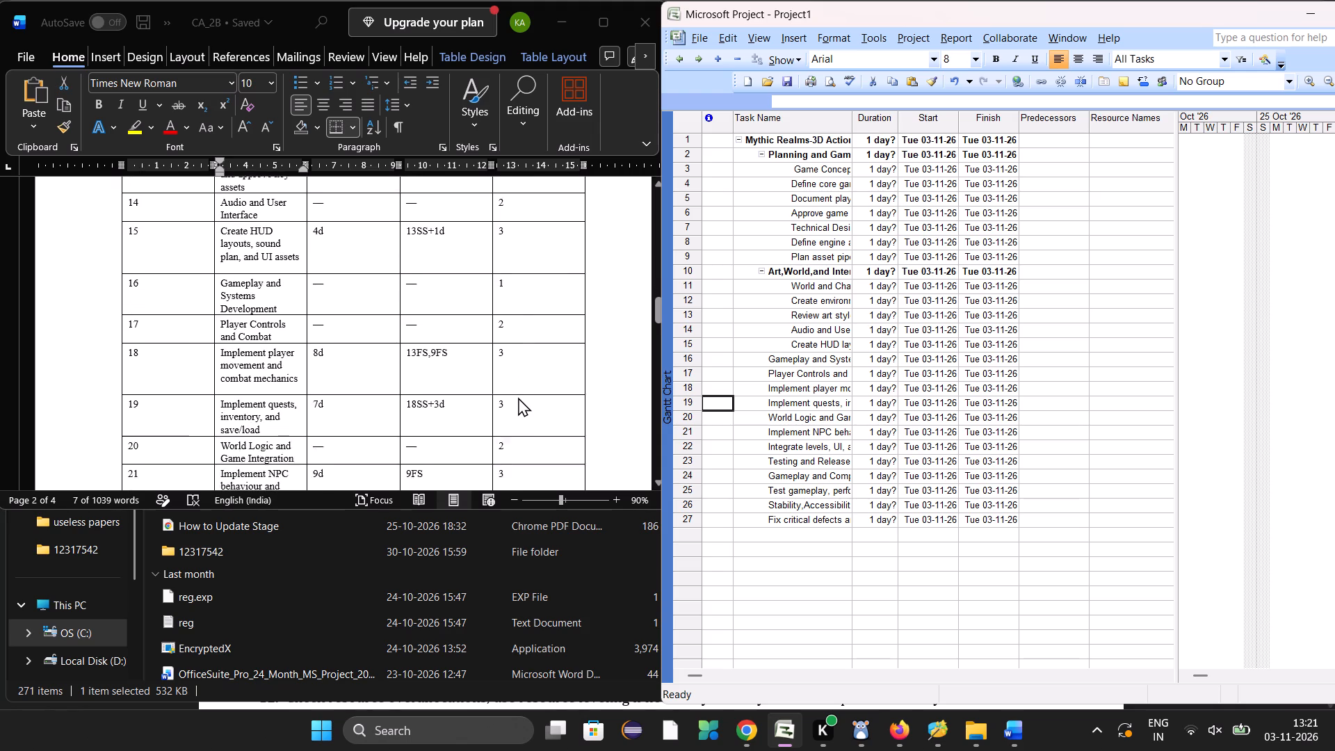
scroll(518, 397, down, 1)
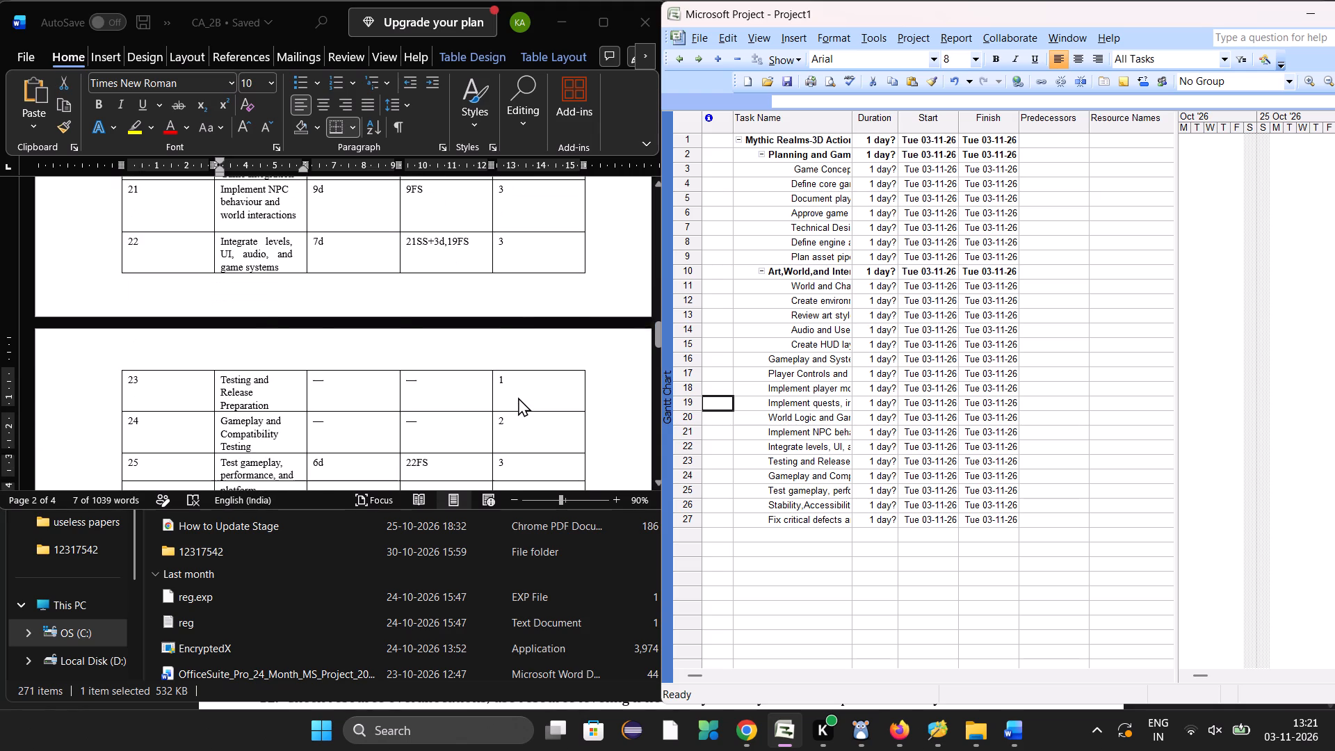
scroll(518, 397, up, 1)
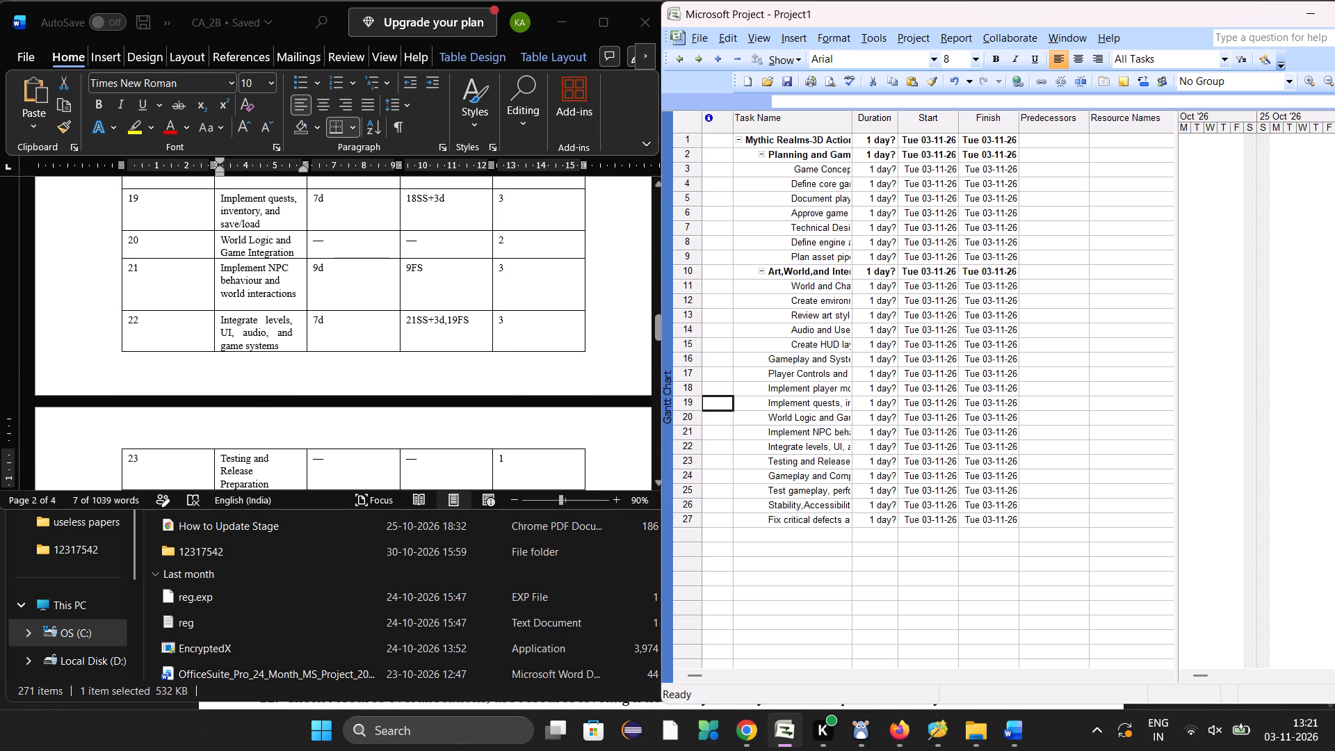
scroll(508, 346, up, 1)
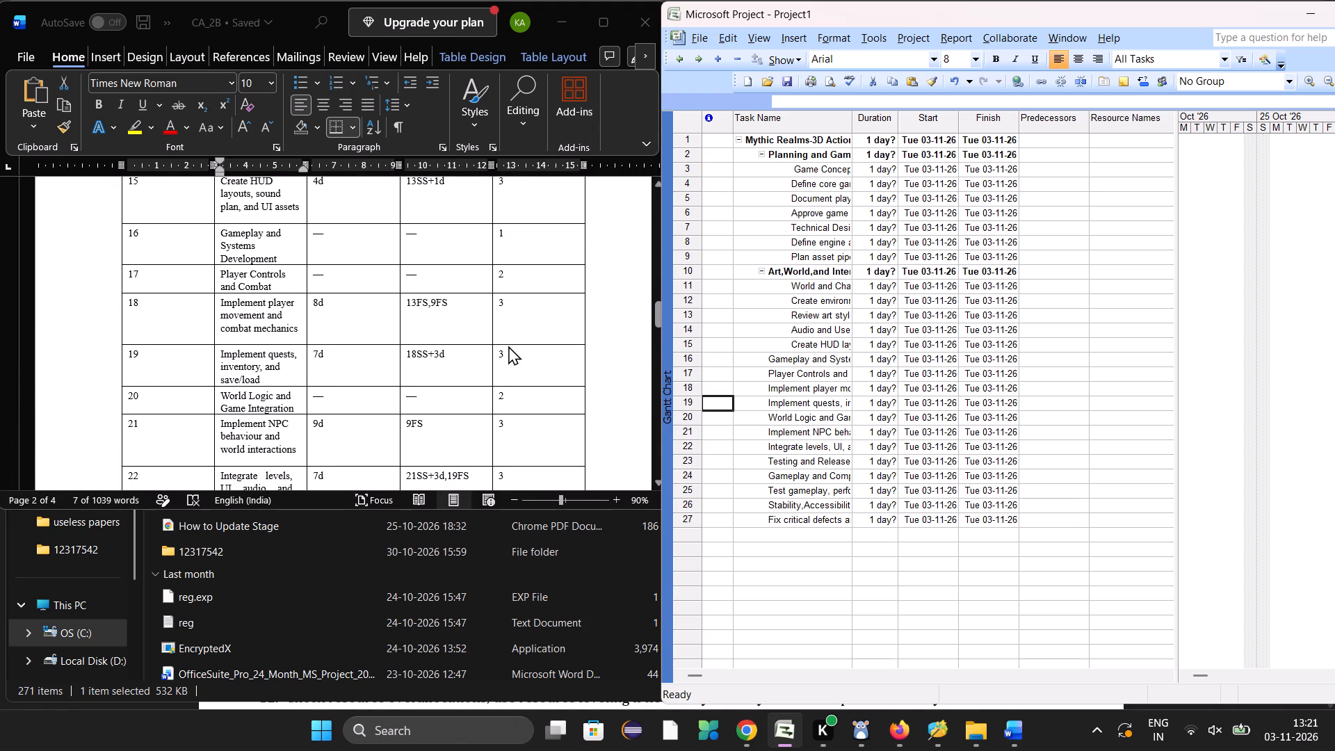
scroll(508, 346, up, 1)
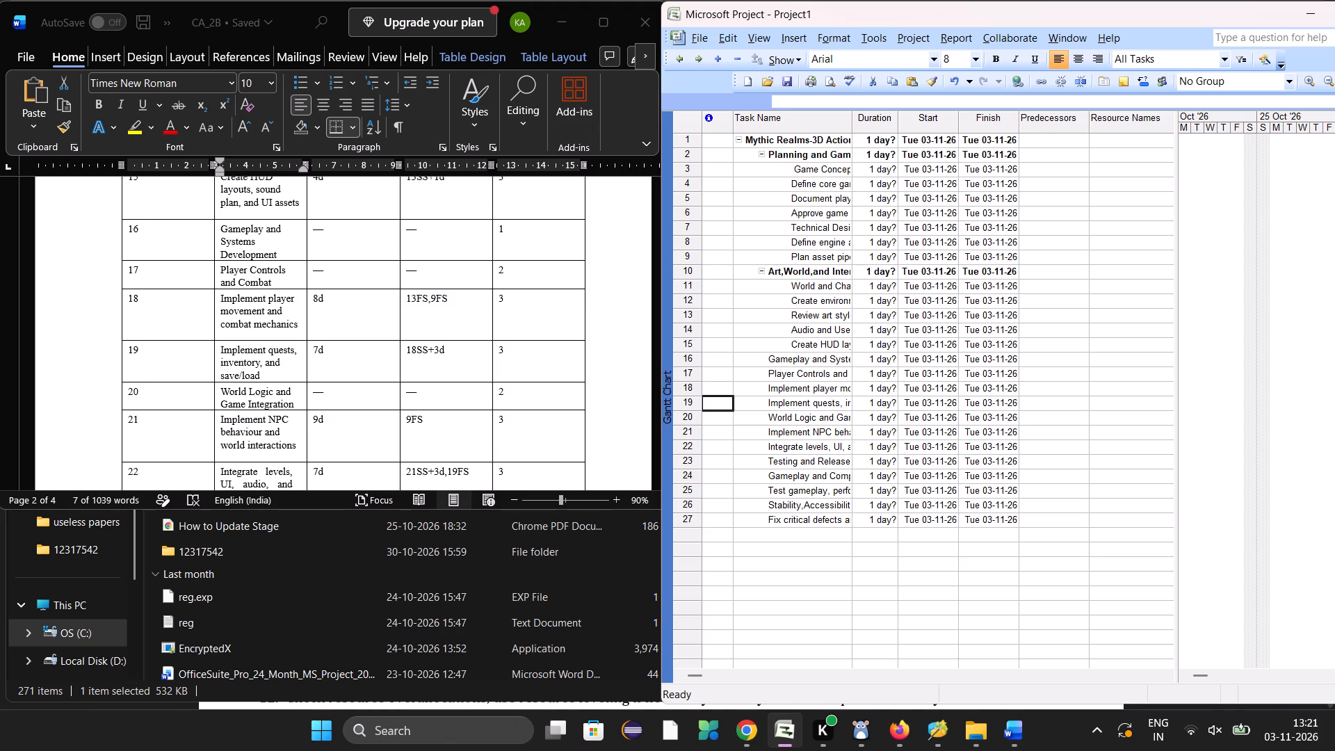
drag(734, 367, 823, 419)
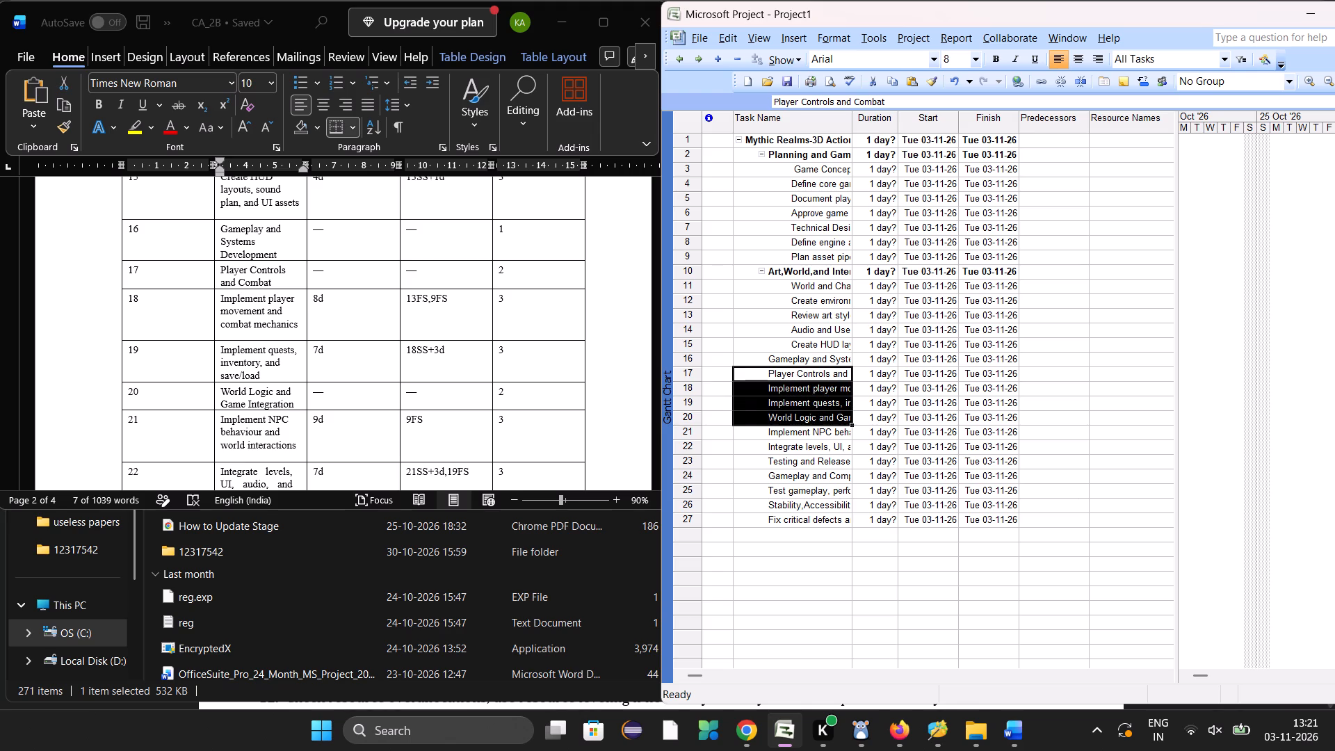
drag(823, 419, 980, 449)
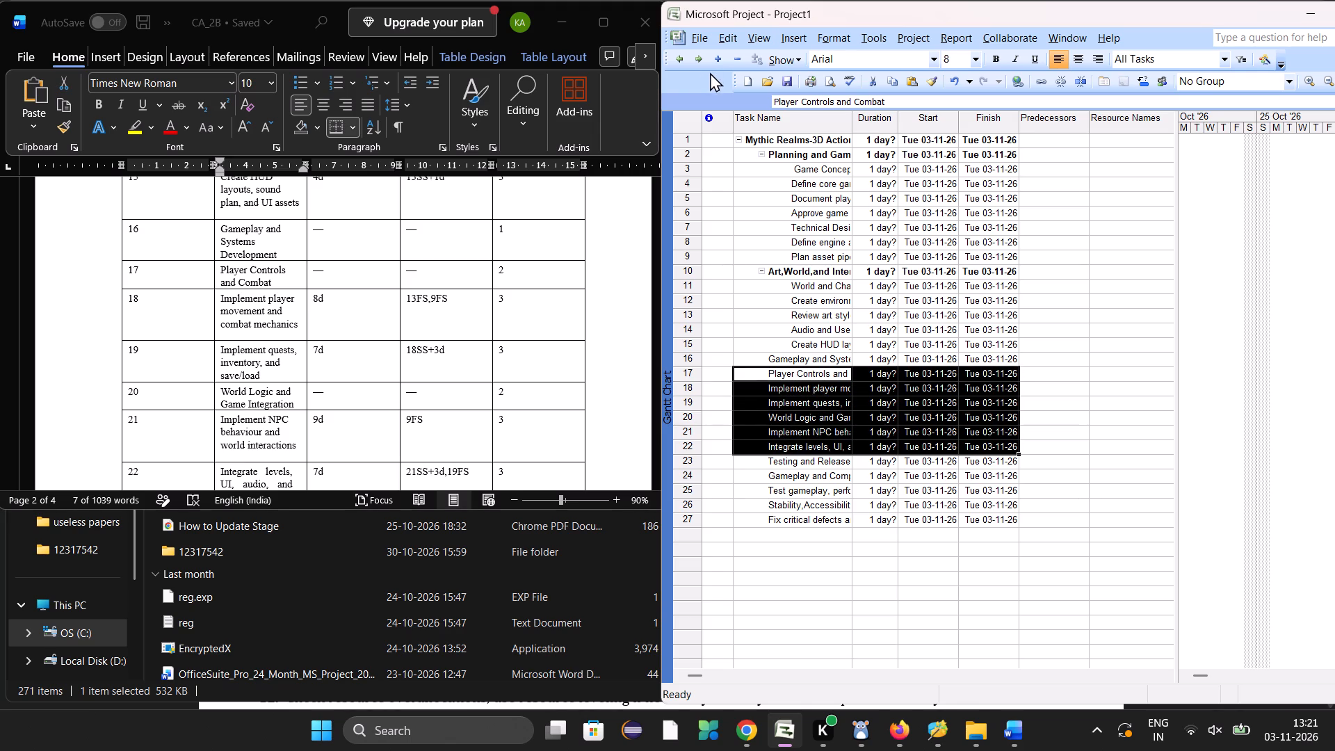
click(700, 63)
Indent tasks 24 to 27 one outline level beneath task 23, the Testing and Release Preparation phase.
scroll(467, 291, down, 1)
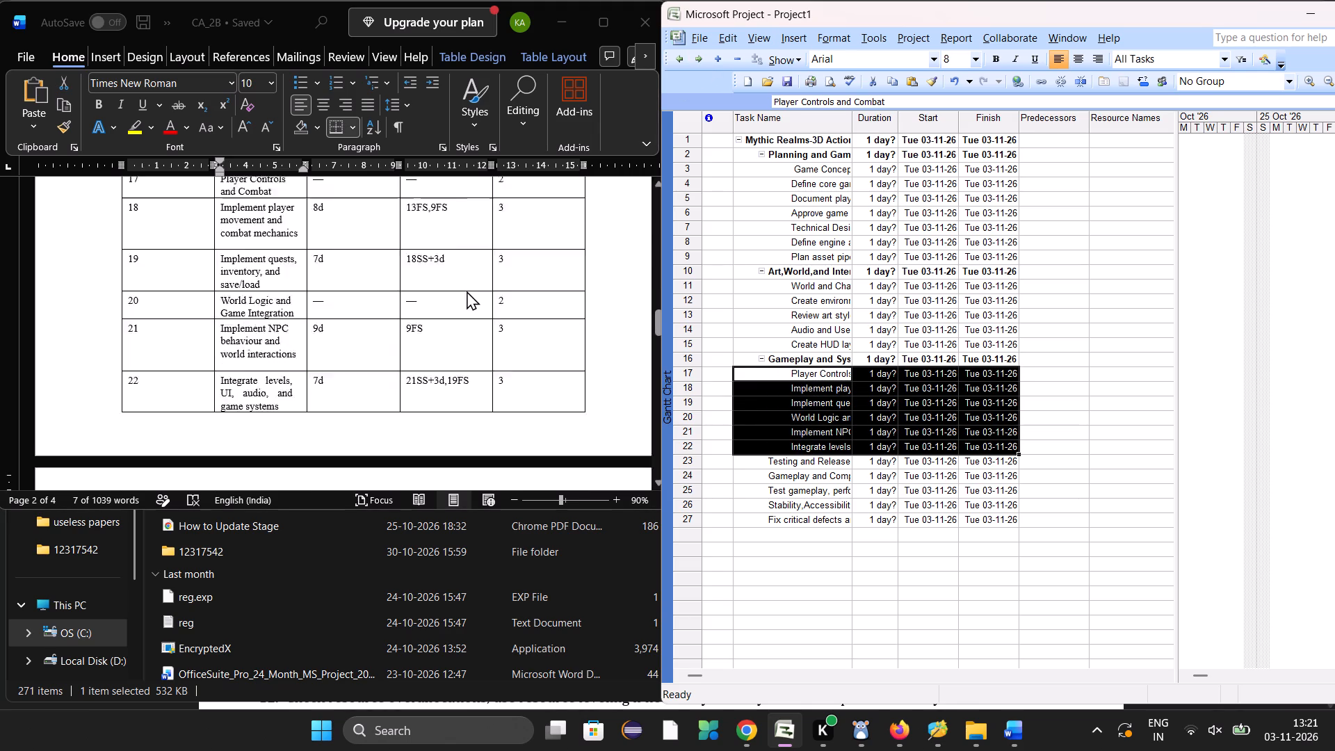
scroll(467, 291, down, 1)
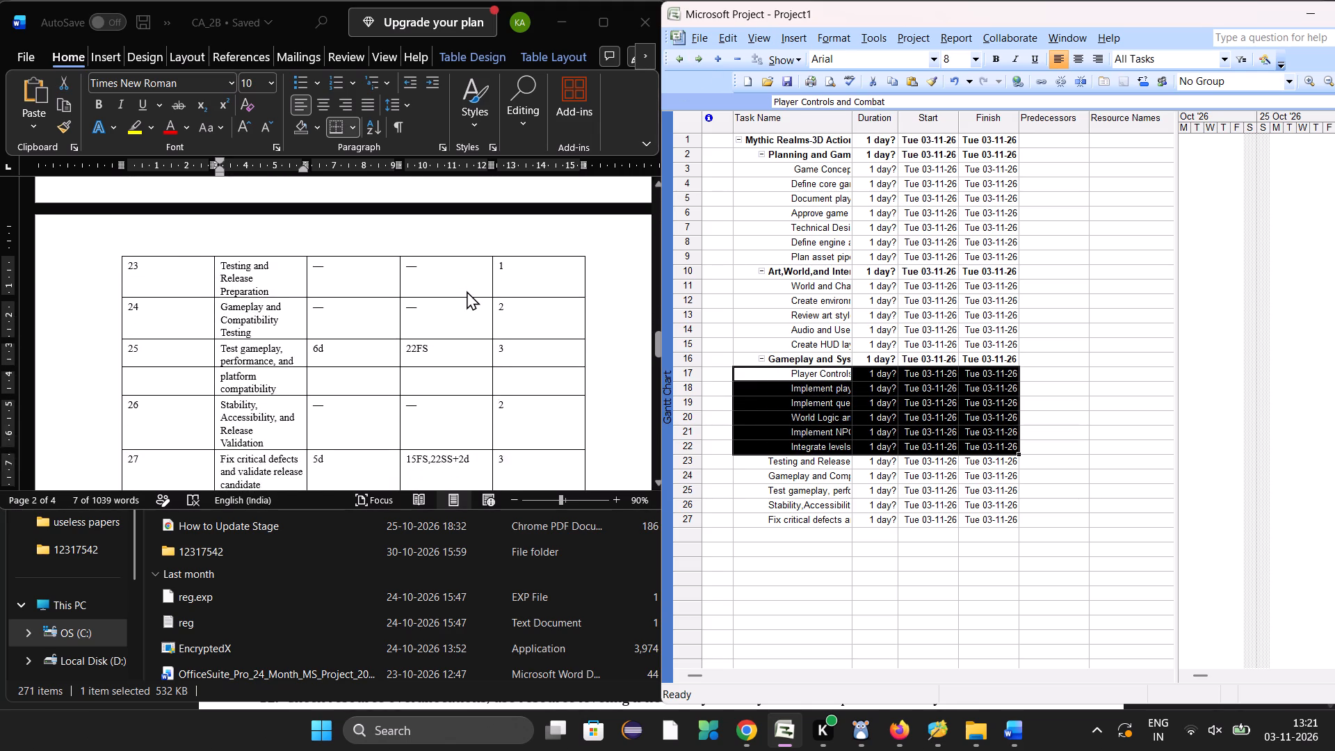
scroll(467, 291, down, 1)
click(773, 558)
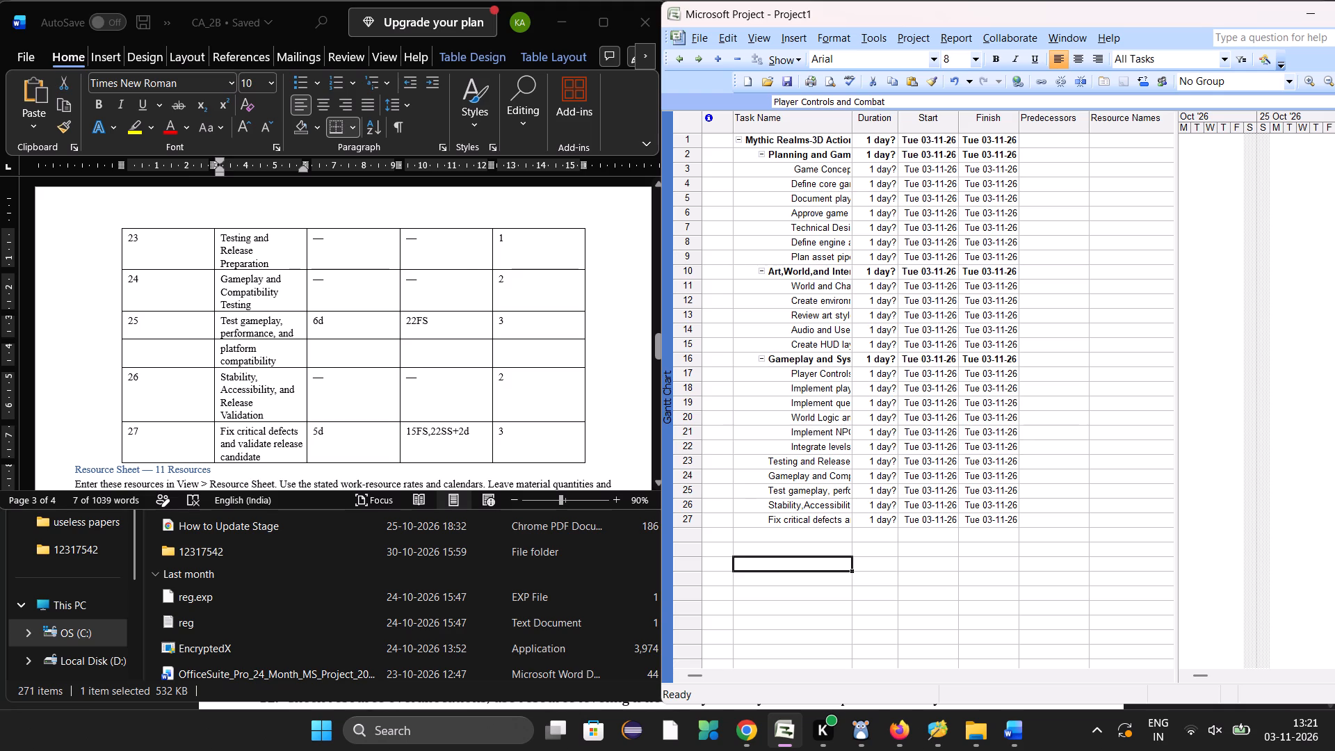
drag(734, 469, 737, 471)
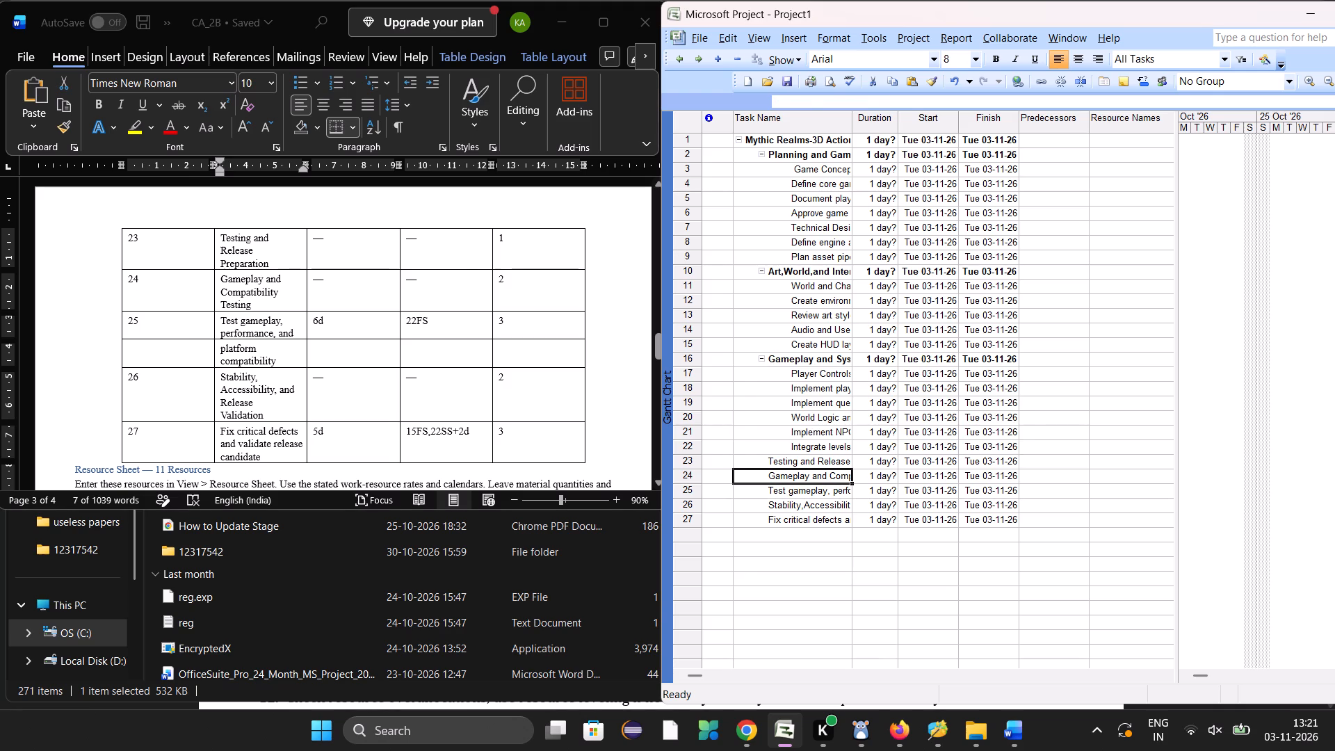
drag(737, 471, 982, 516)
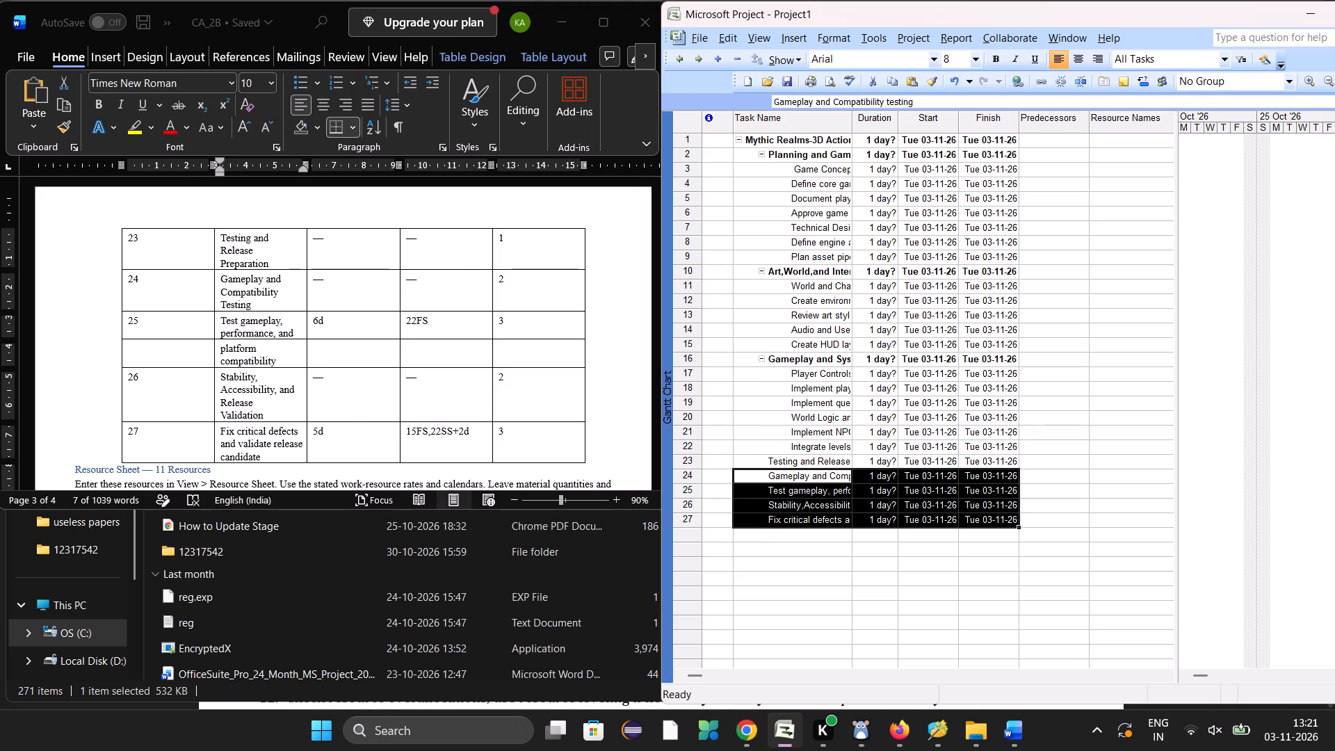
click(704, 60)
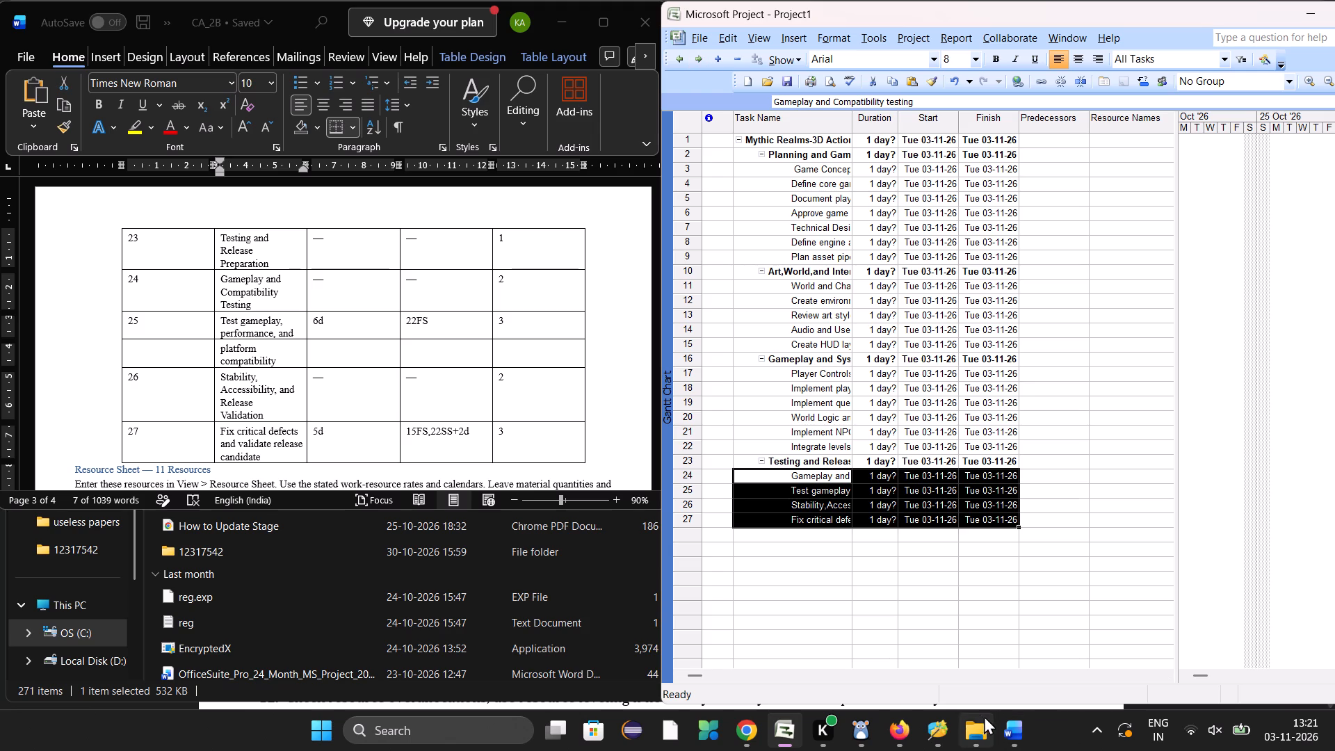
click(958, 695)
click(828, 583)
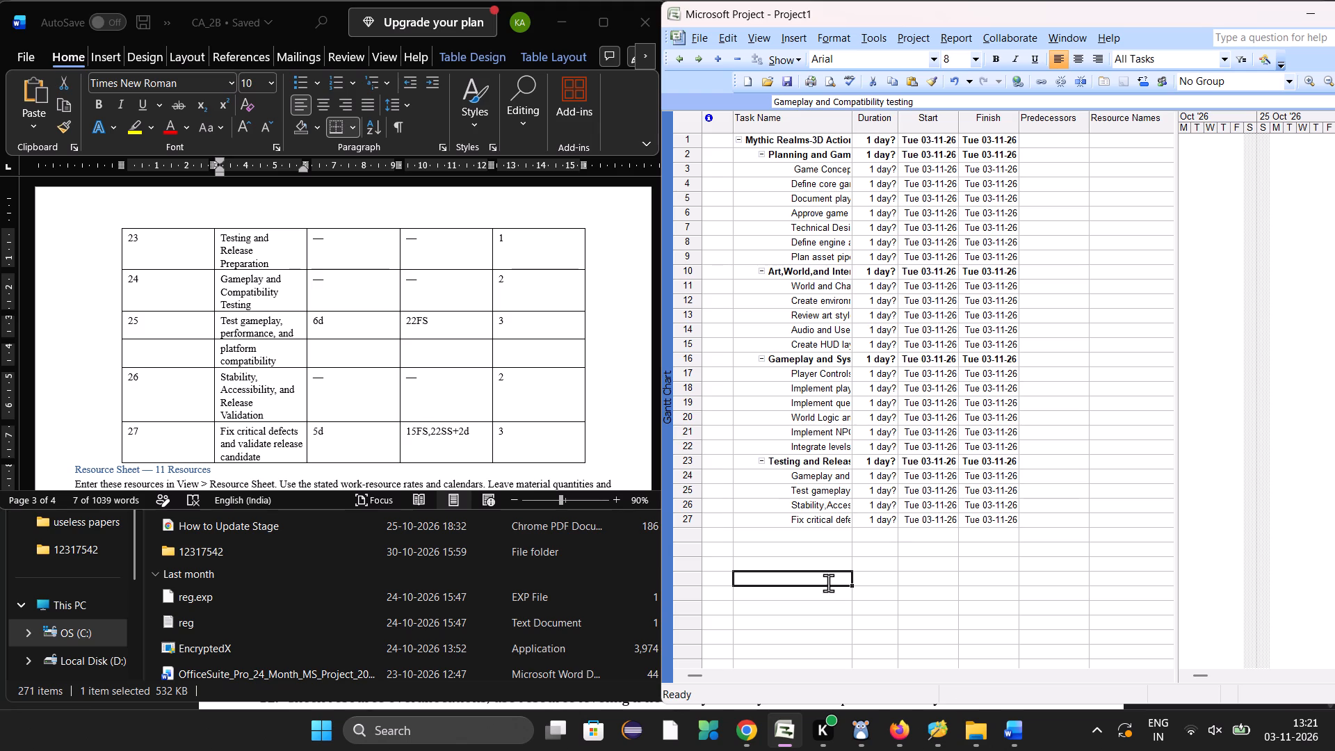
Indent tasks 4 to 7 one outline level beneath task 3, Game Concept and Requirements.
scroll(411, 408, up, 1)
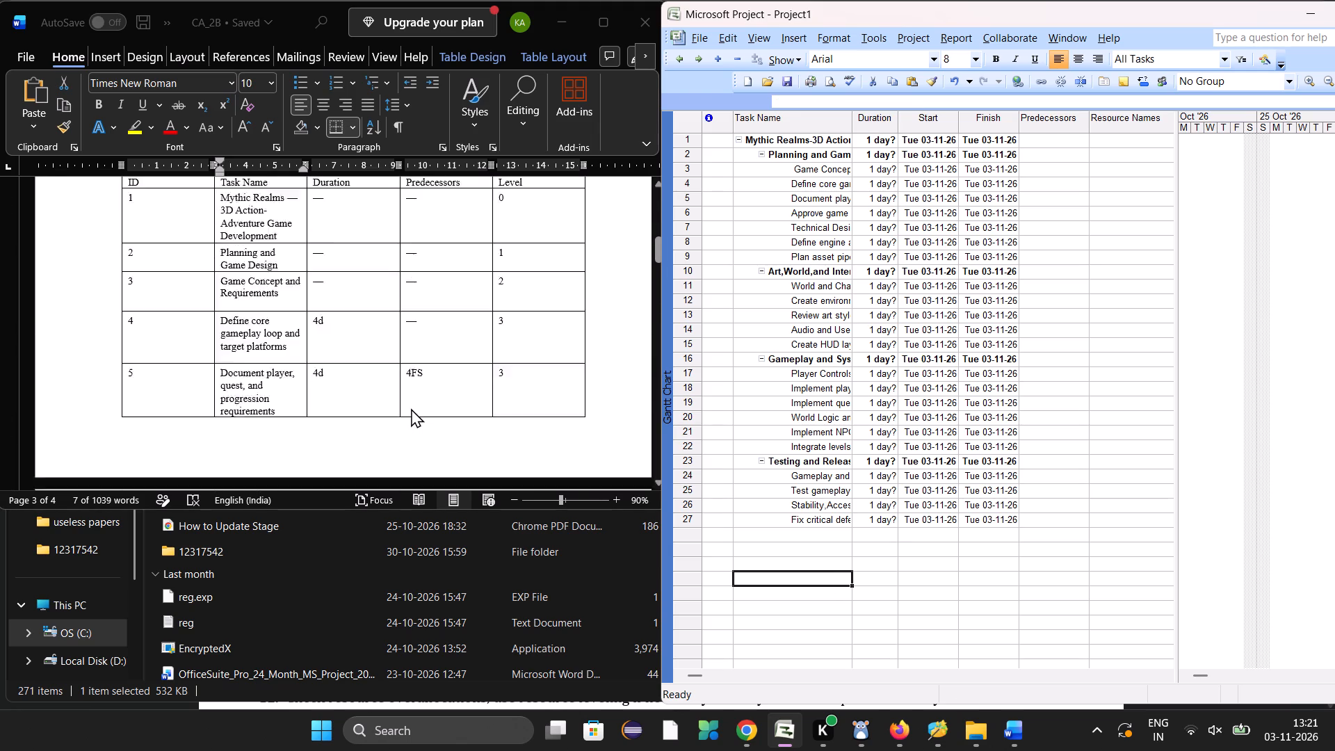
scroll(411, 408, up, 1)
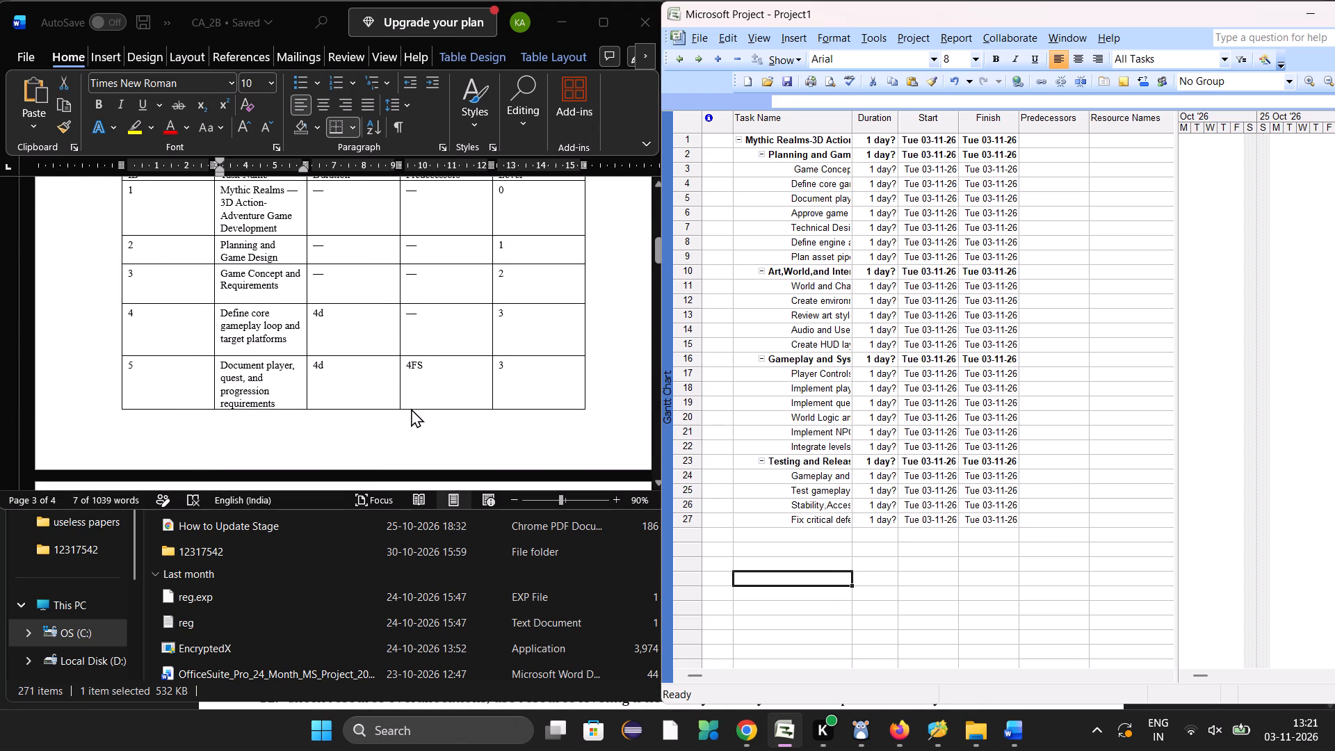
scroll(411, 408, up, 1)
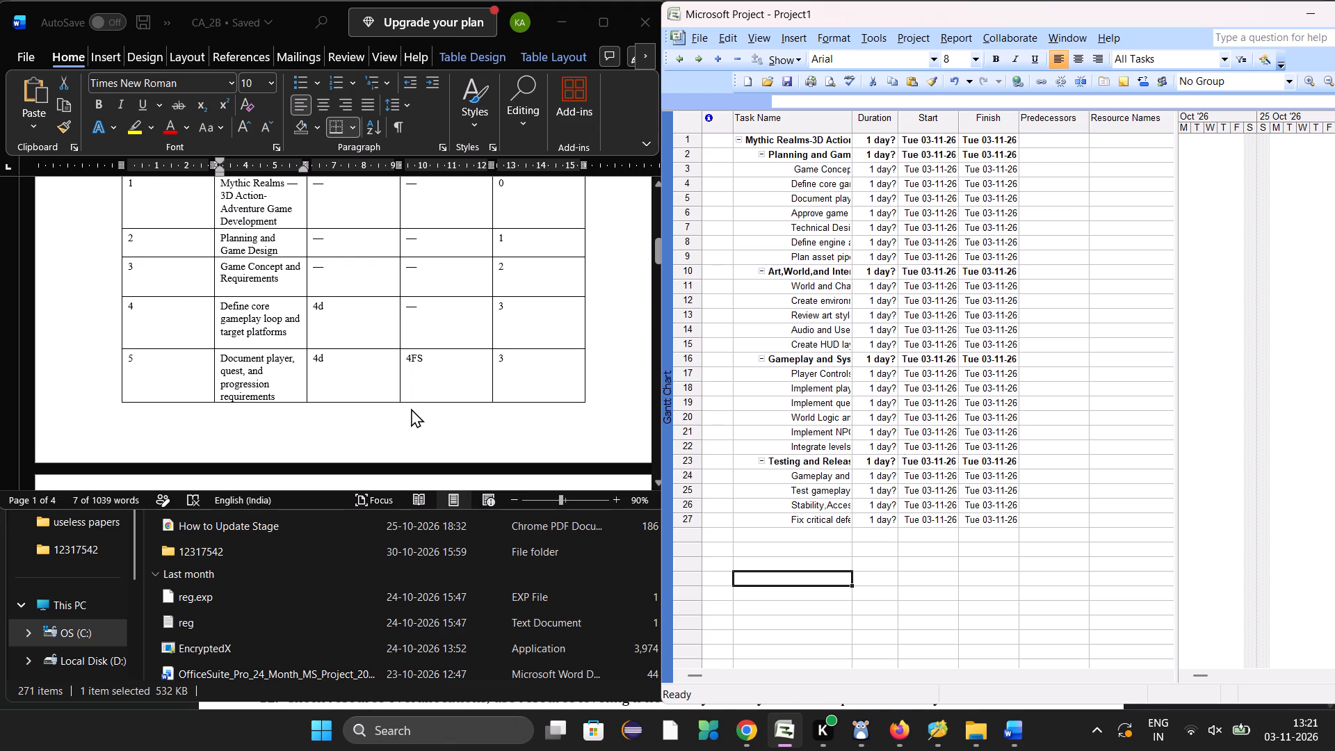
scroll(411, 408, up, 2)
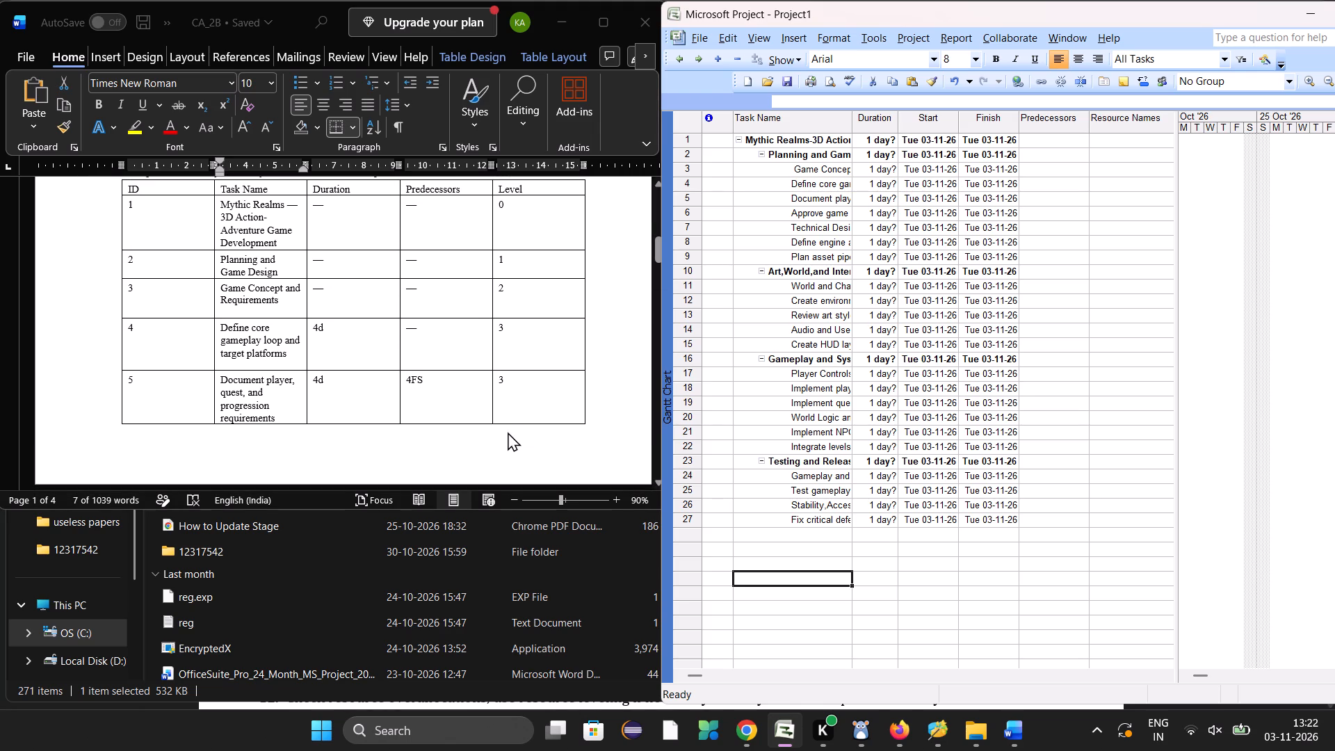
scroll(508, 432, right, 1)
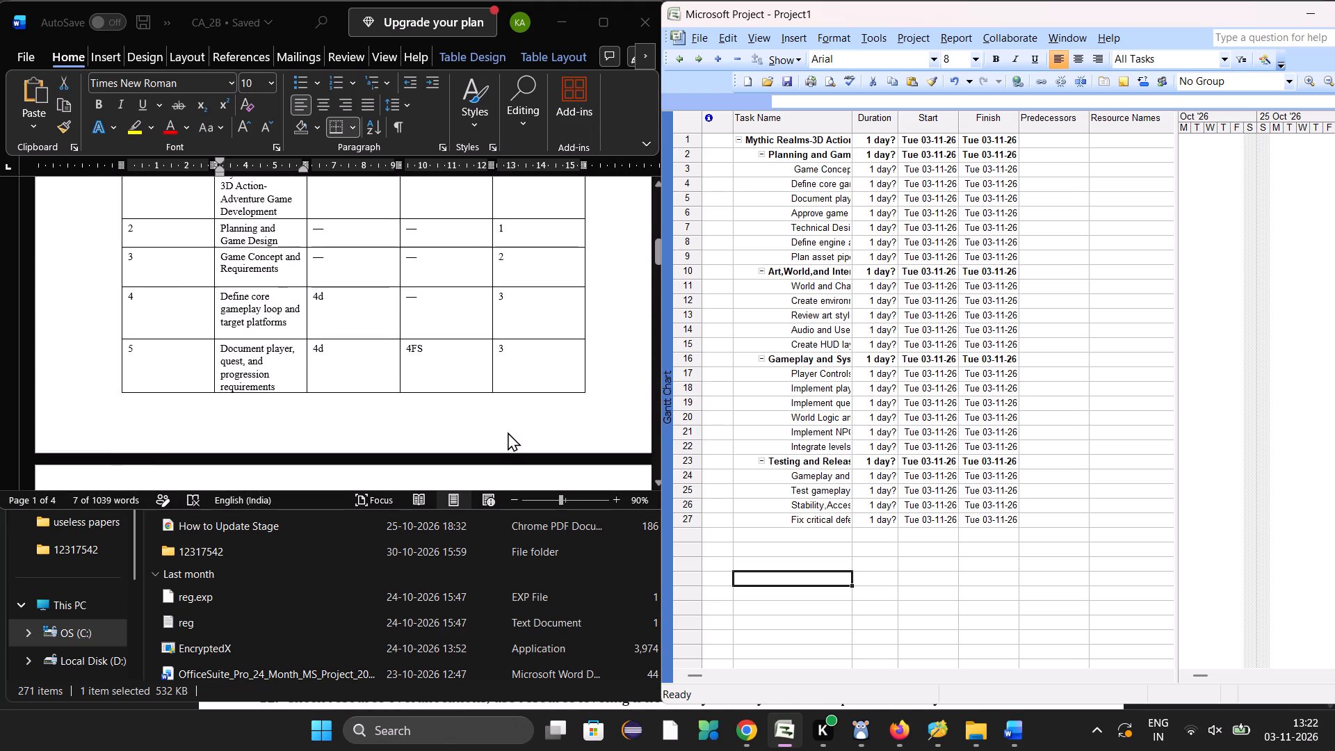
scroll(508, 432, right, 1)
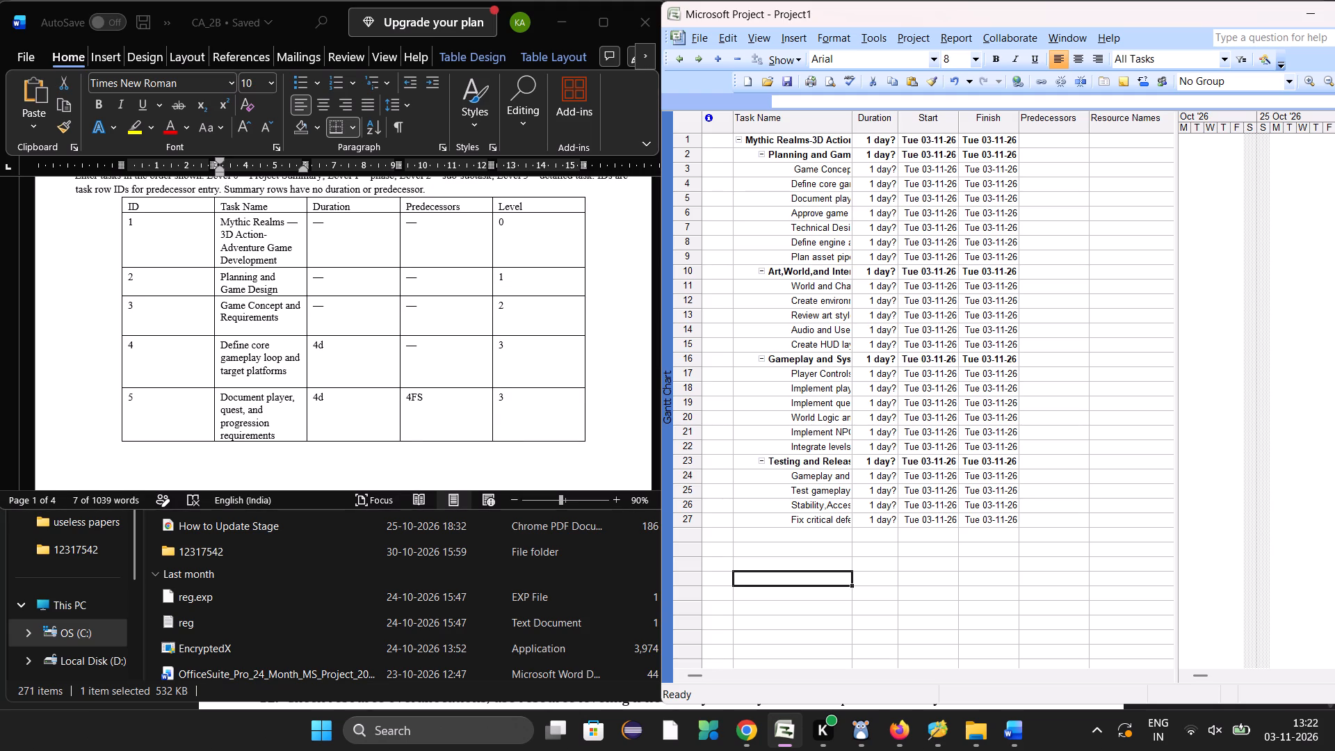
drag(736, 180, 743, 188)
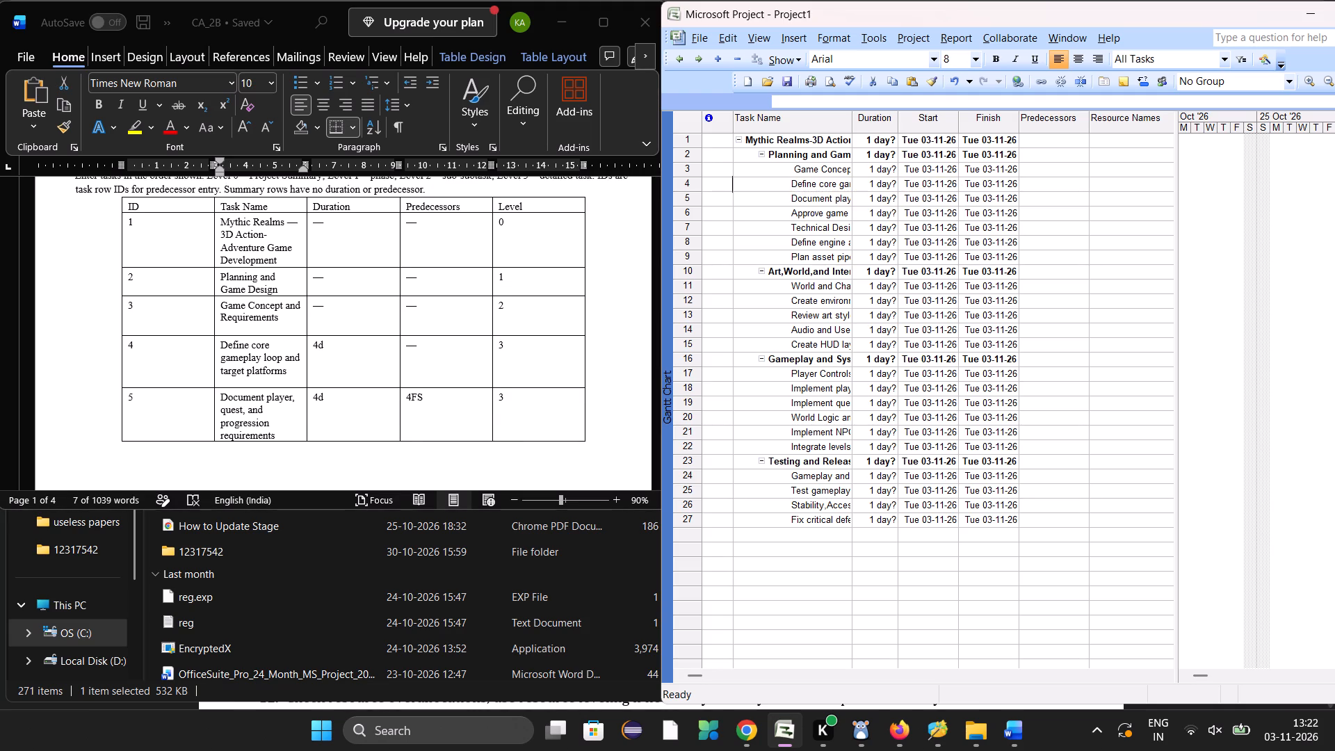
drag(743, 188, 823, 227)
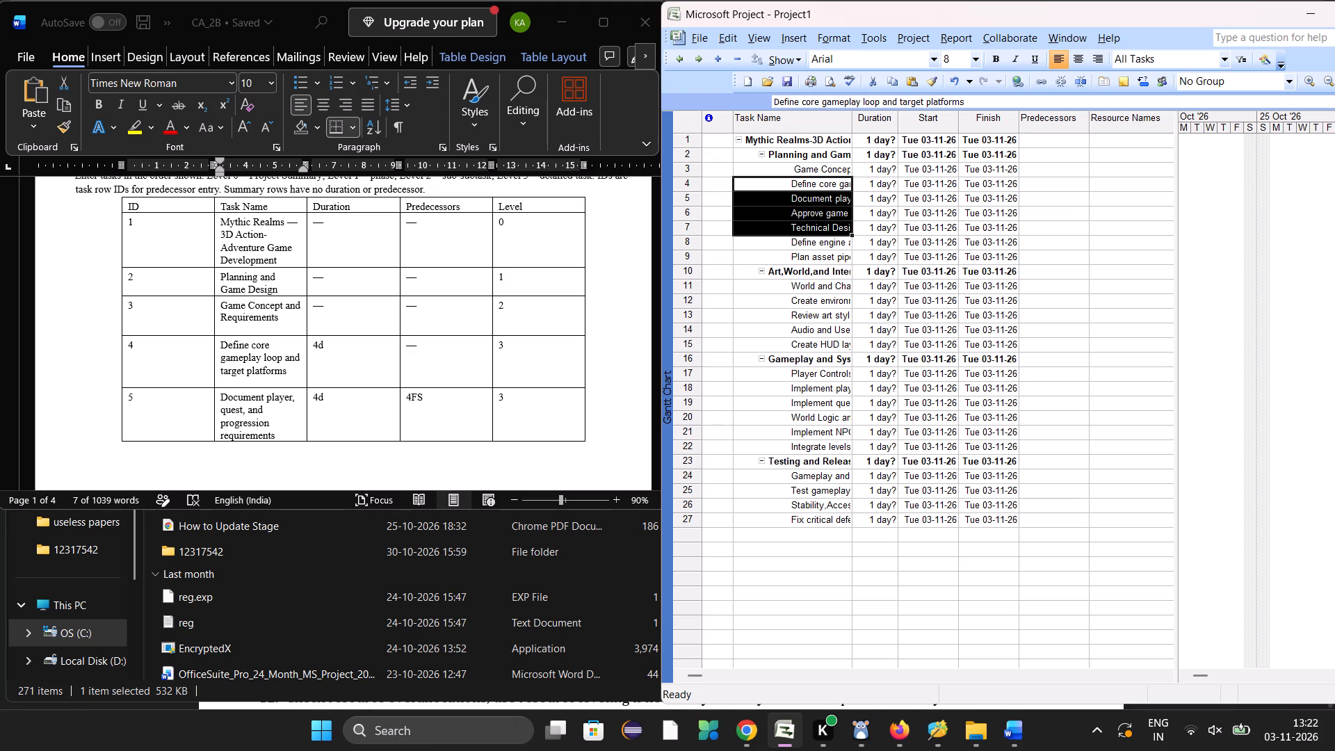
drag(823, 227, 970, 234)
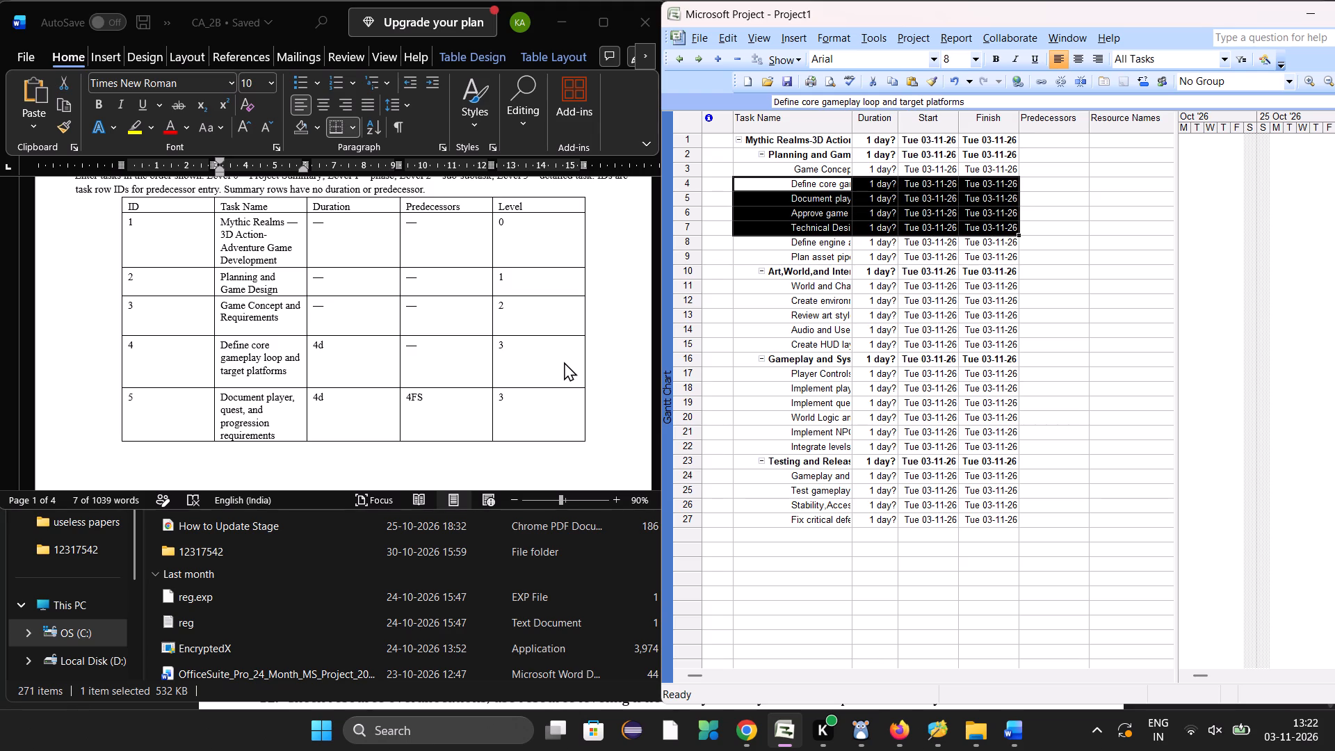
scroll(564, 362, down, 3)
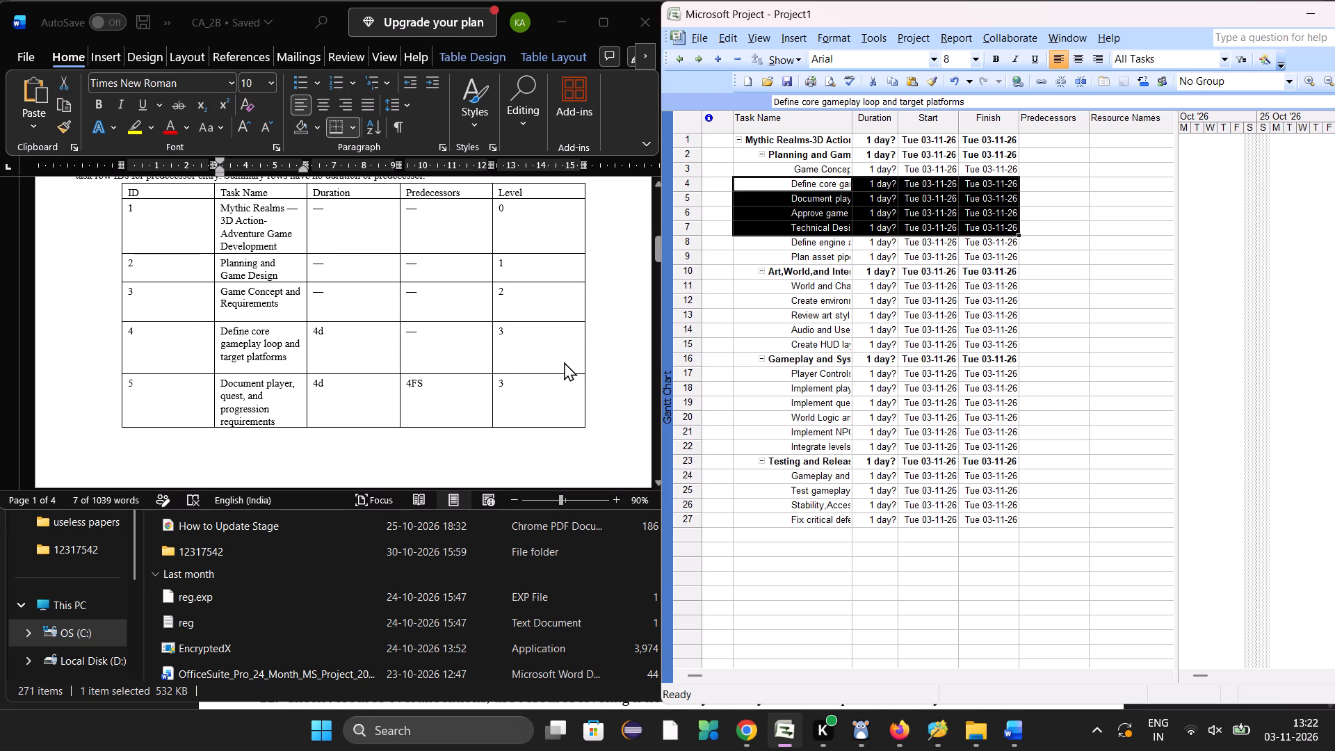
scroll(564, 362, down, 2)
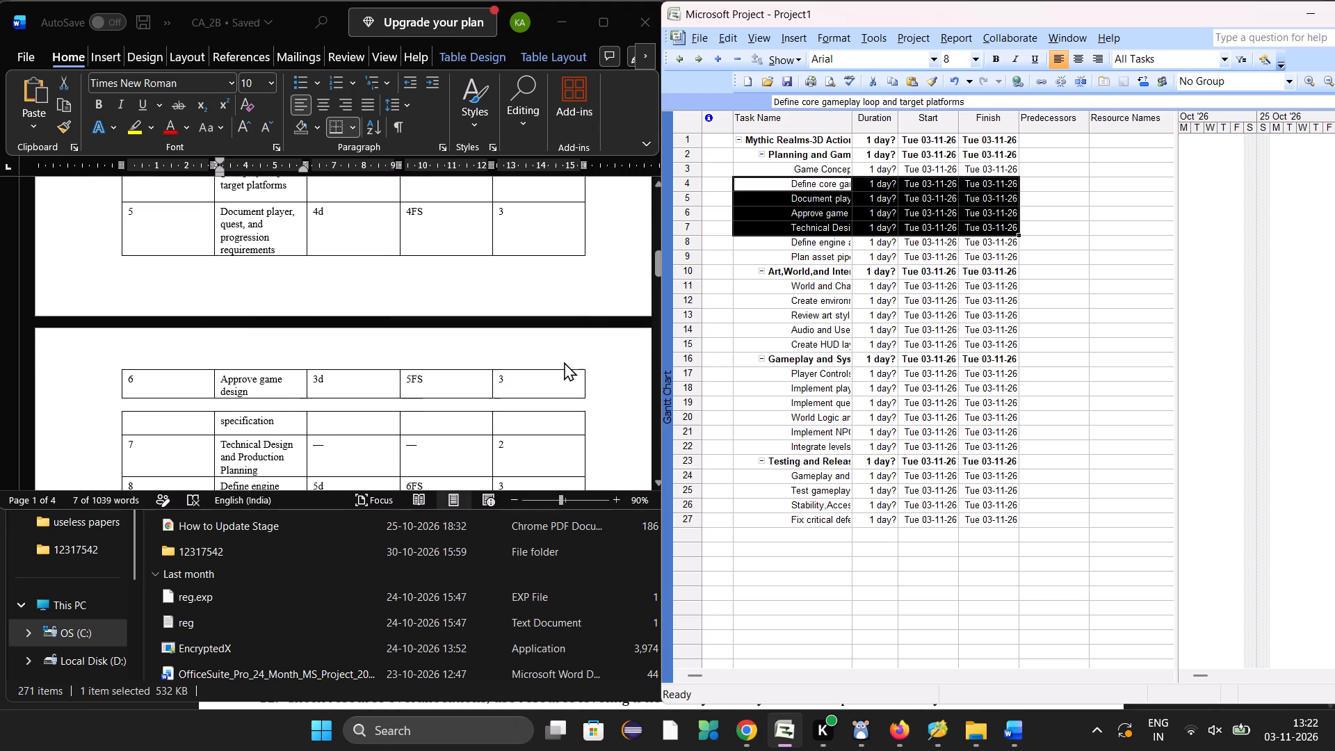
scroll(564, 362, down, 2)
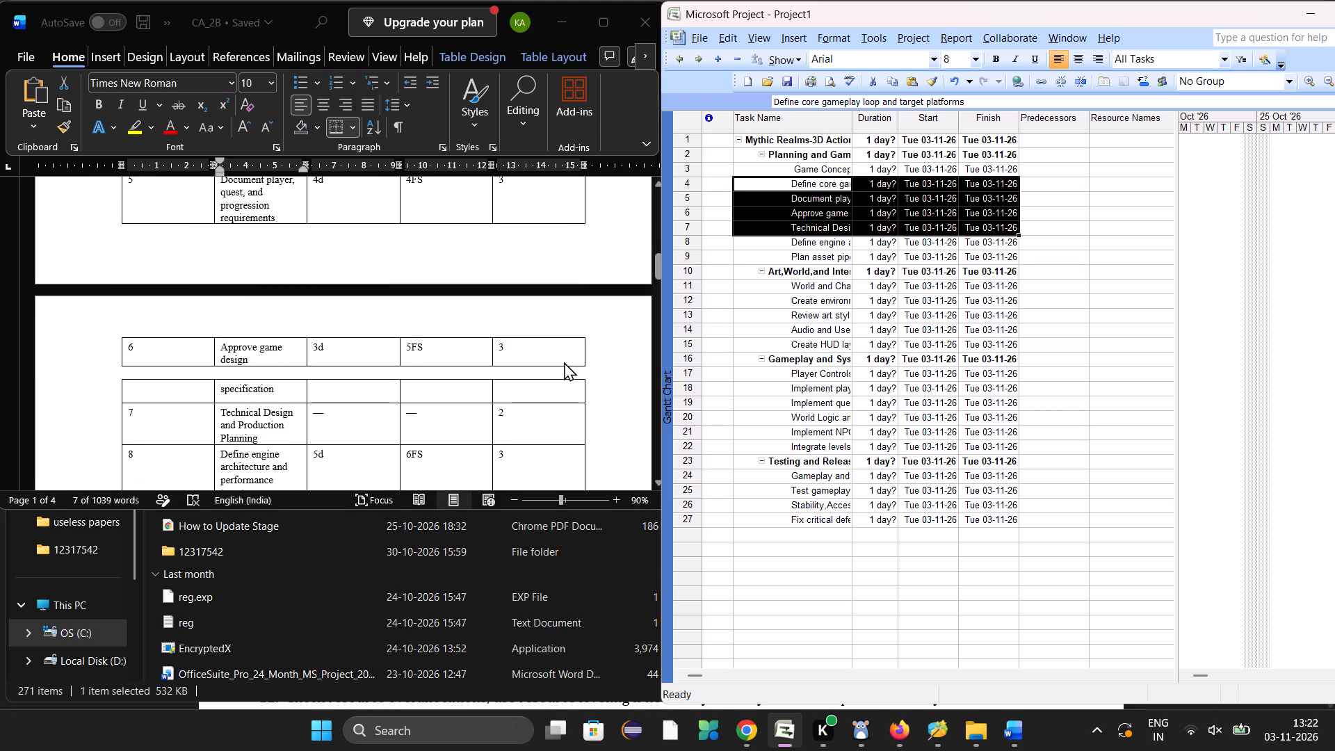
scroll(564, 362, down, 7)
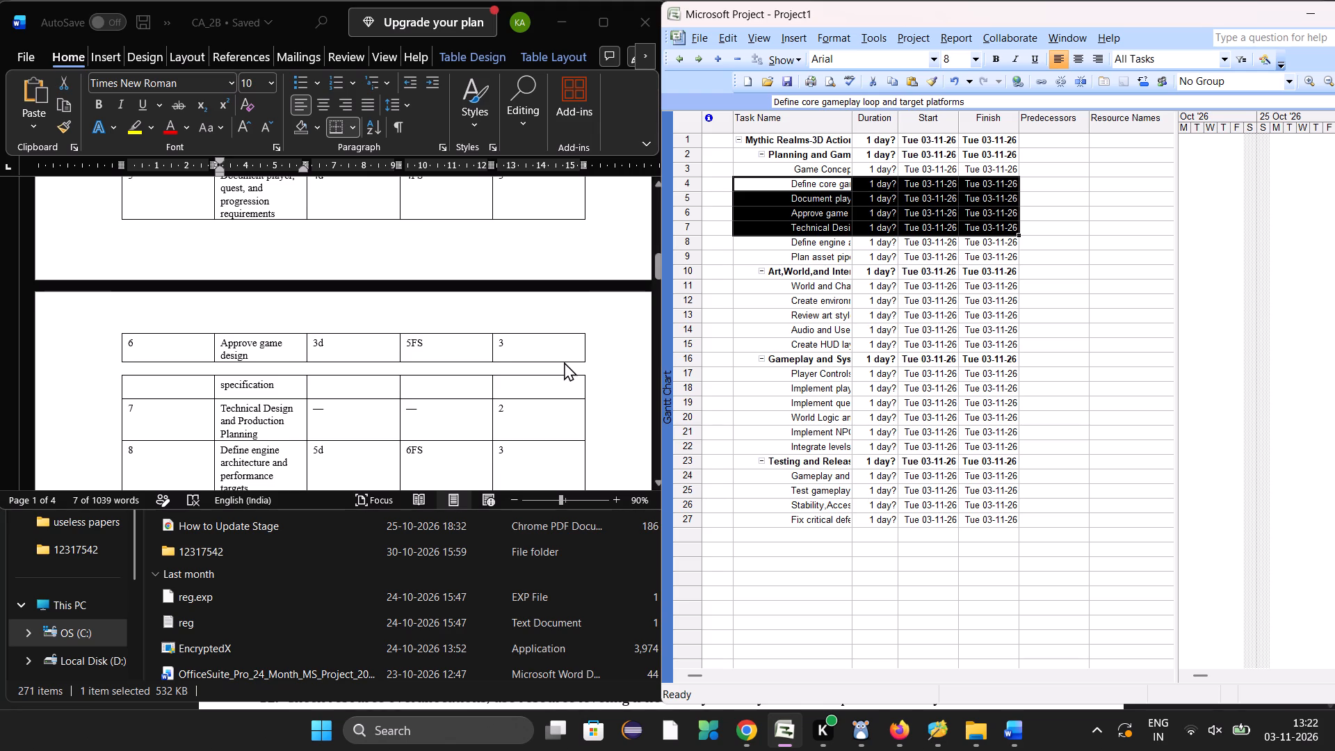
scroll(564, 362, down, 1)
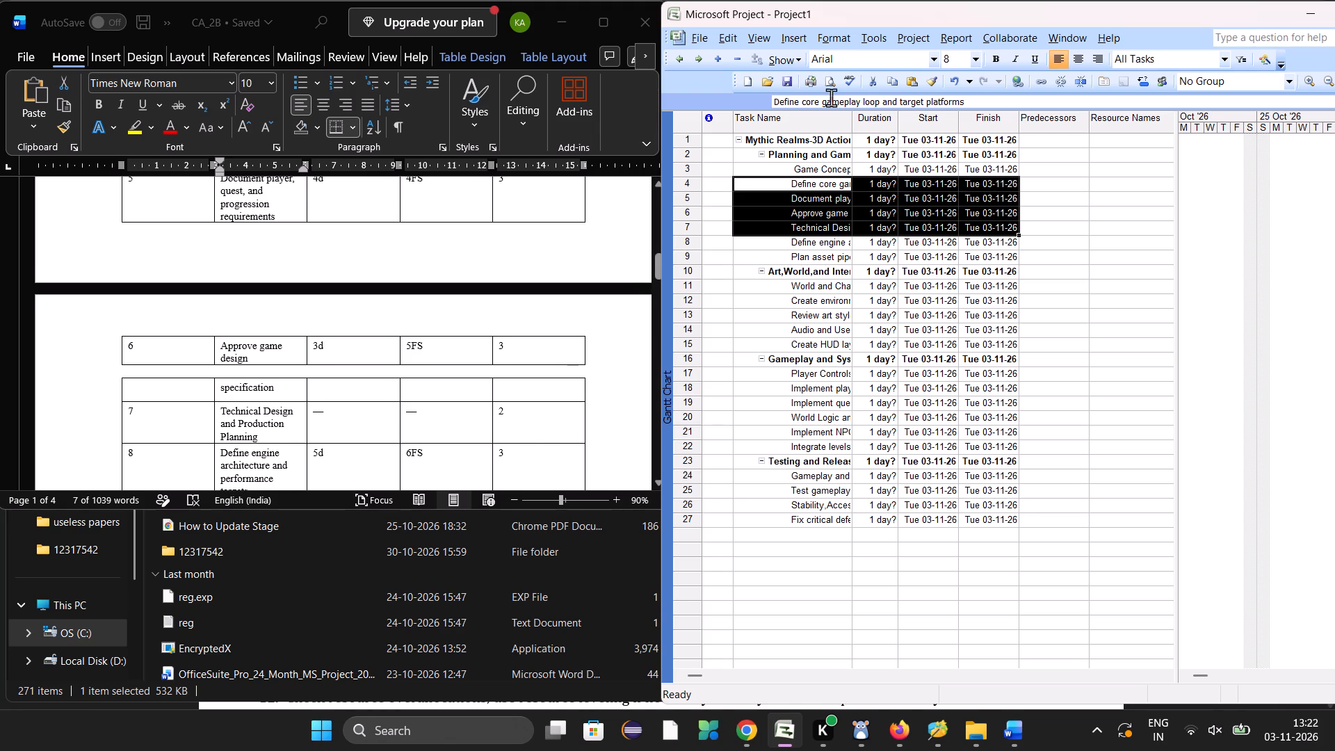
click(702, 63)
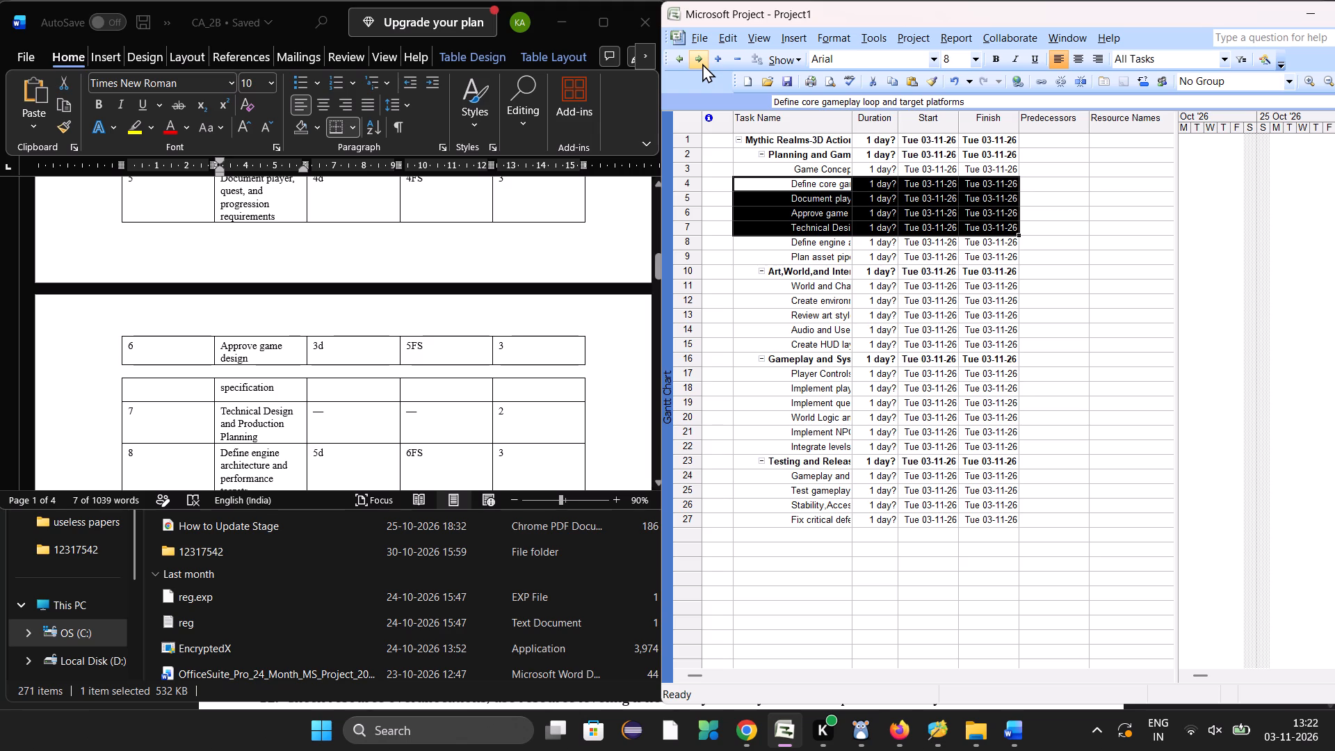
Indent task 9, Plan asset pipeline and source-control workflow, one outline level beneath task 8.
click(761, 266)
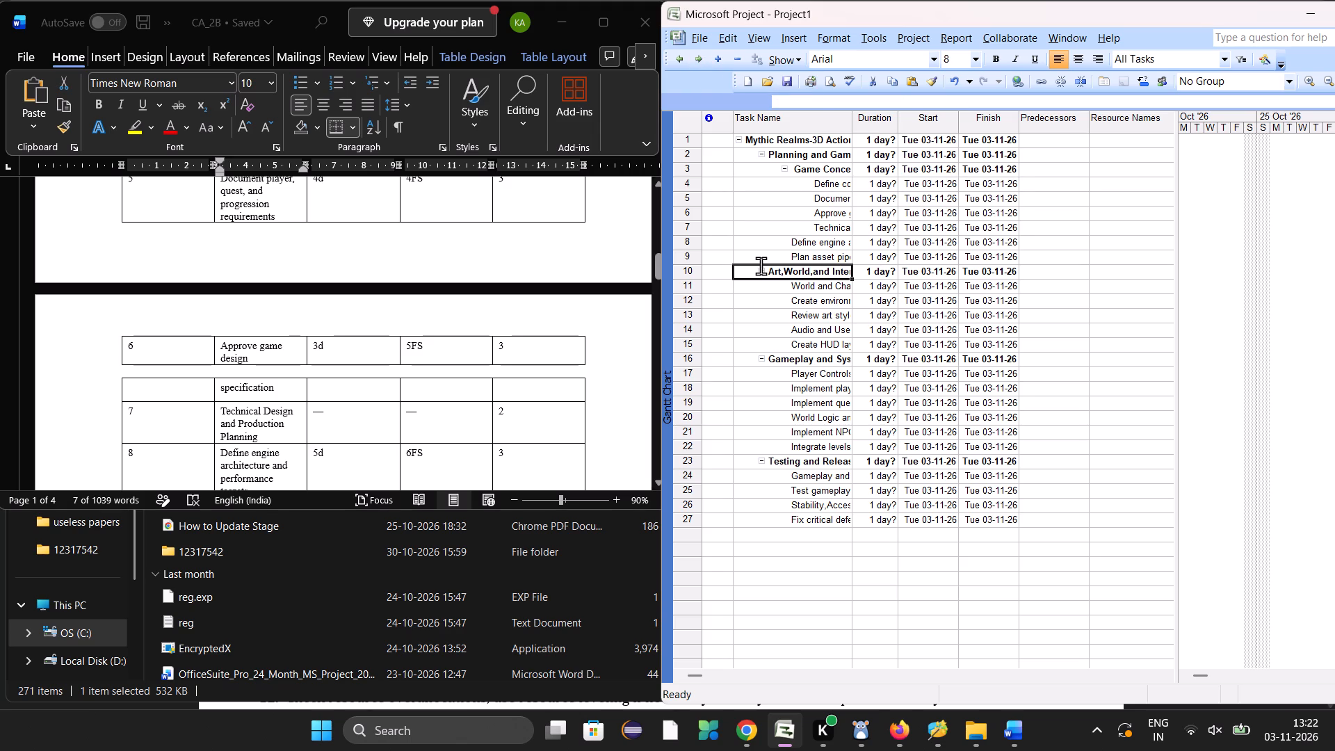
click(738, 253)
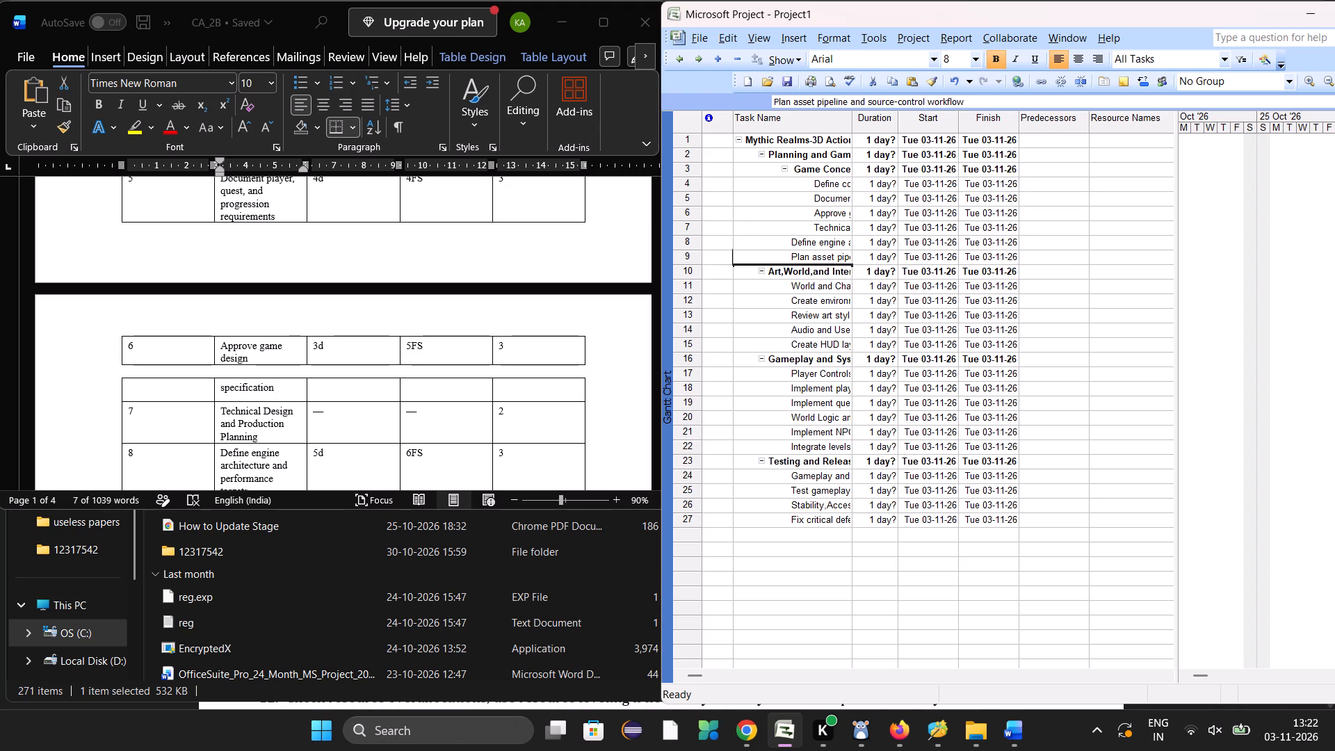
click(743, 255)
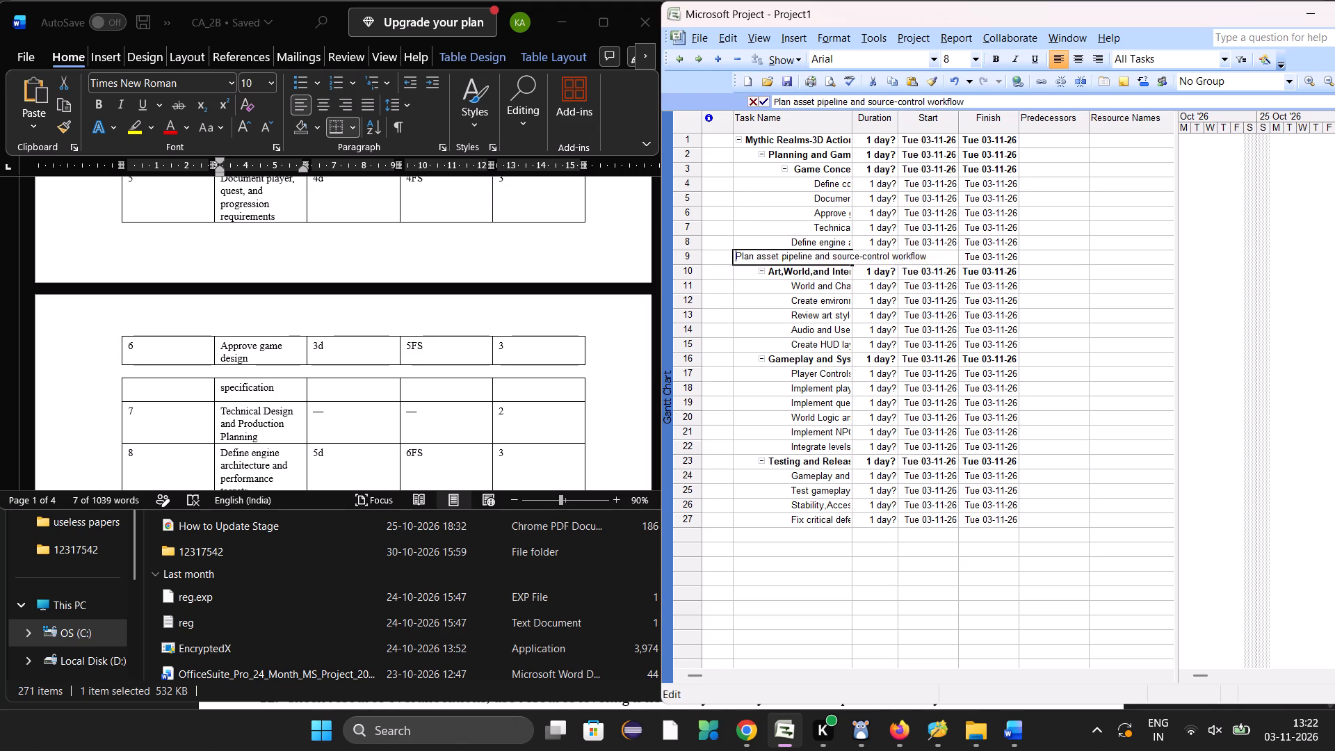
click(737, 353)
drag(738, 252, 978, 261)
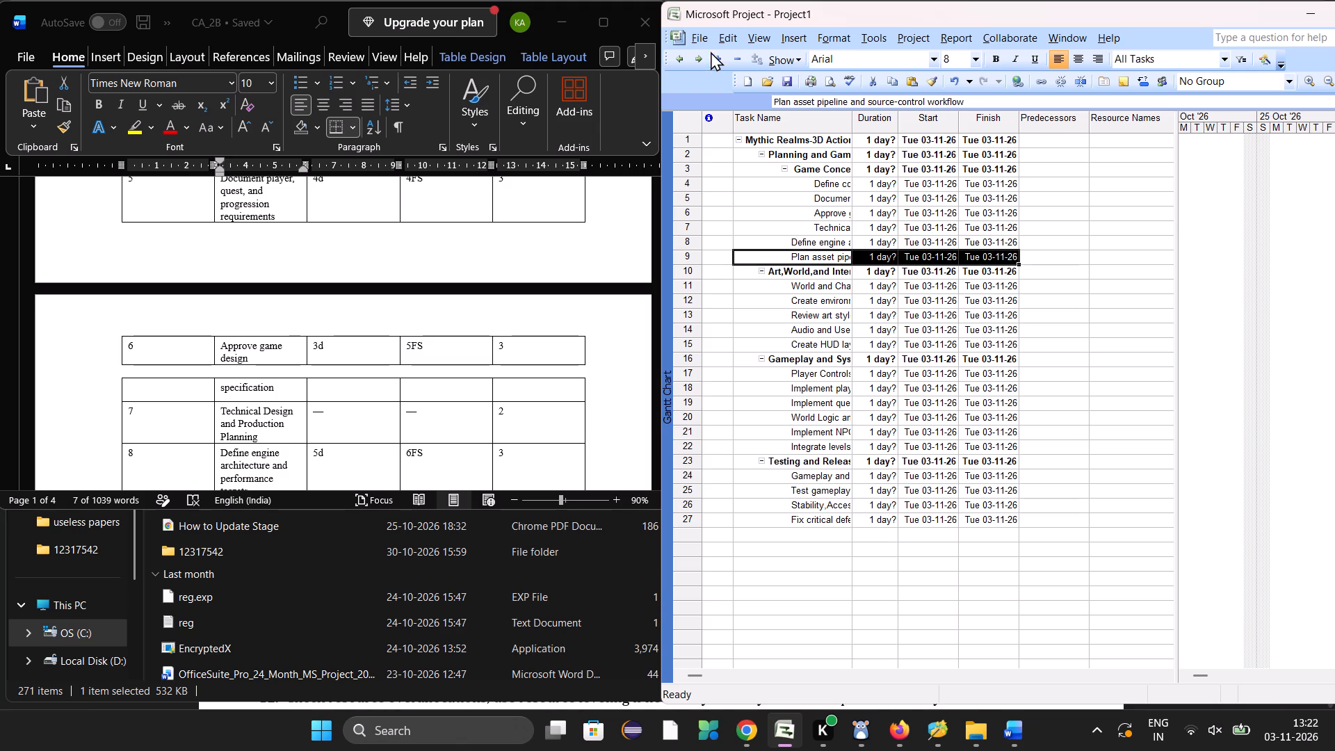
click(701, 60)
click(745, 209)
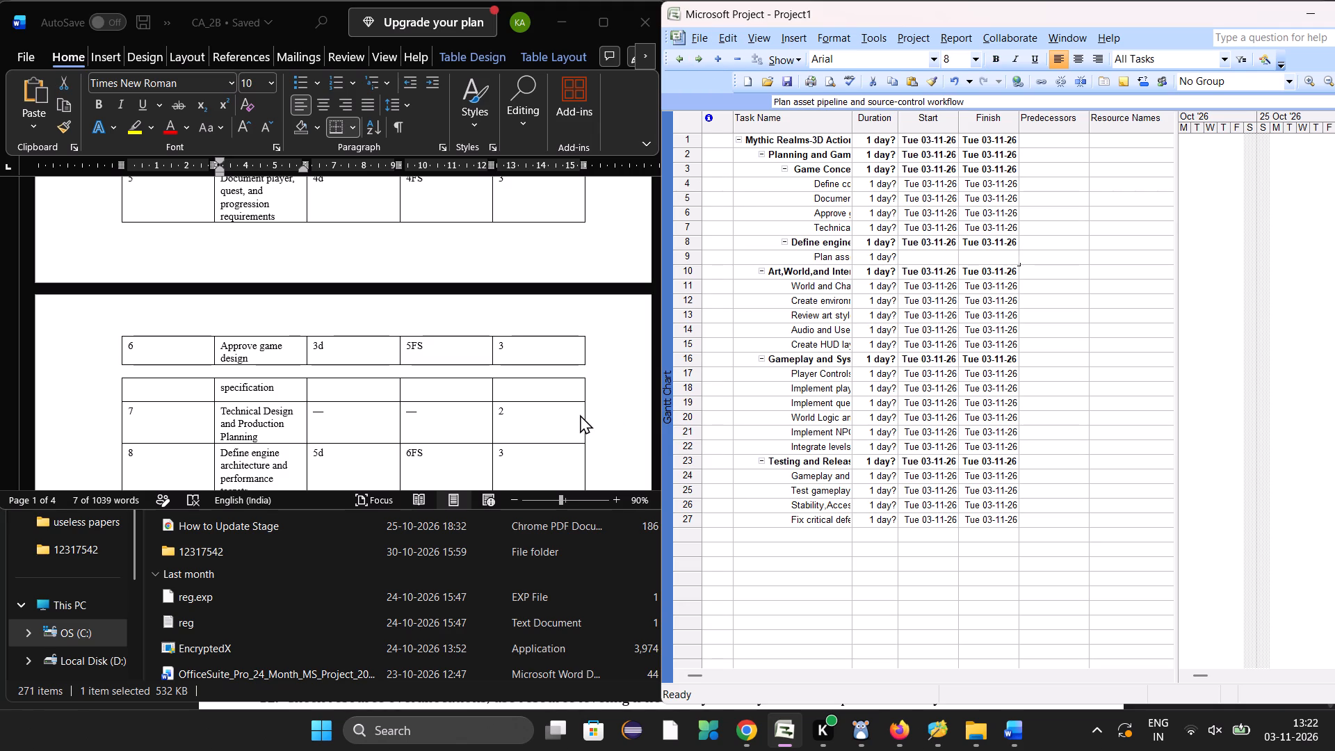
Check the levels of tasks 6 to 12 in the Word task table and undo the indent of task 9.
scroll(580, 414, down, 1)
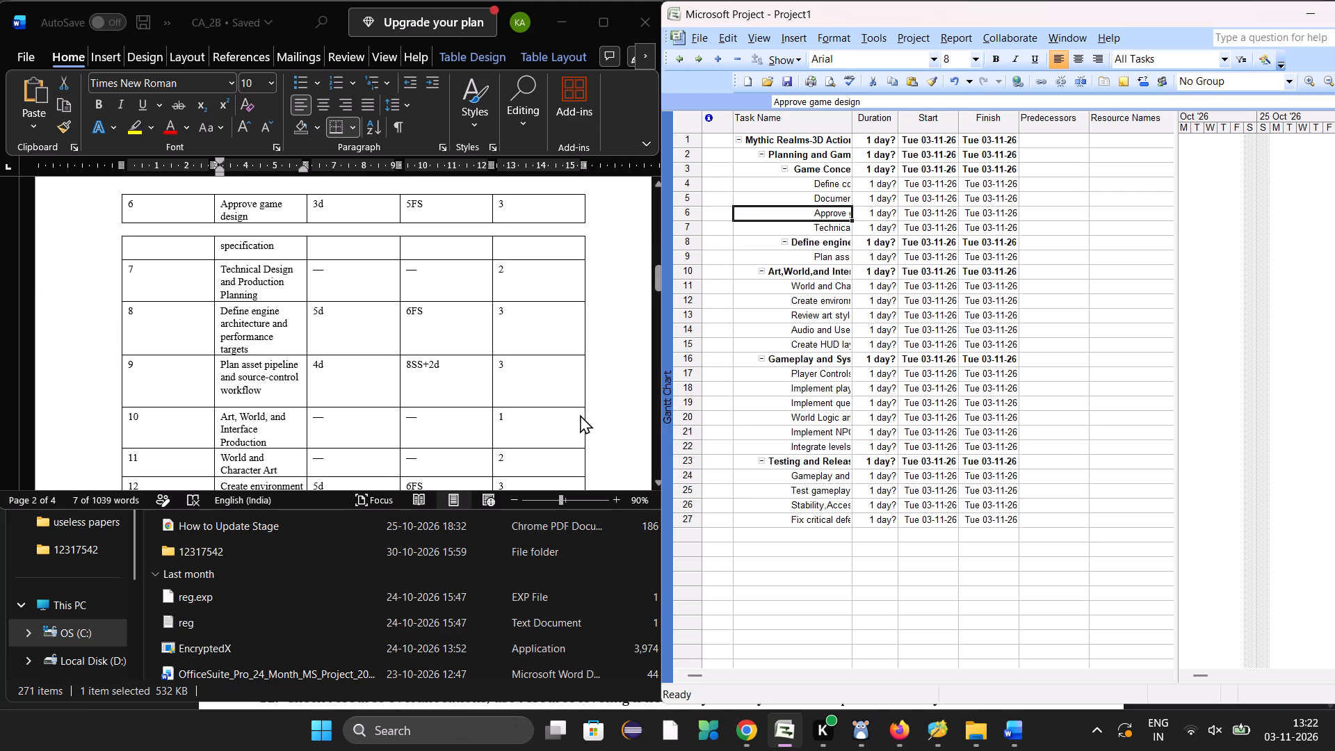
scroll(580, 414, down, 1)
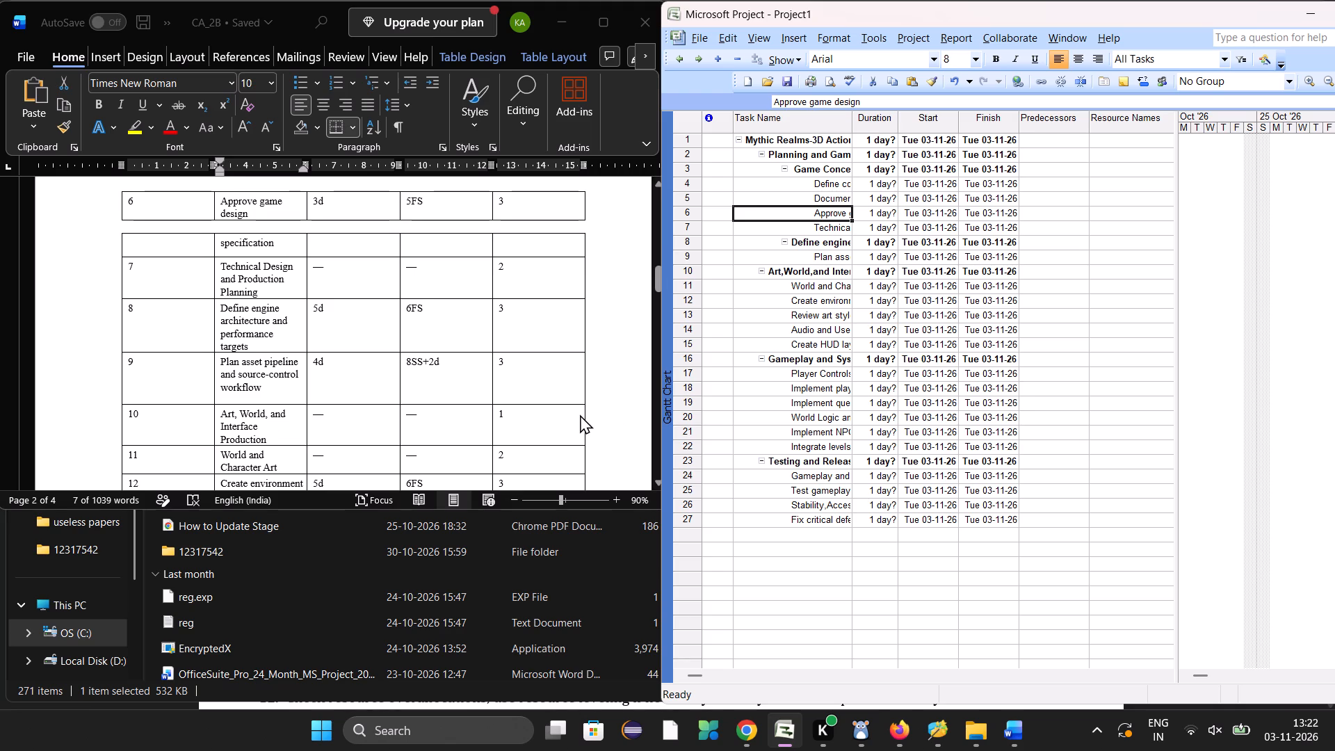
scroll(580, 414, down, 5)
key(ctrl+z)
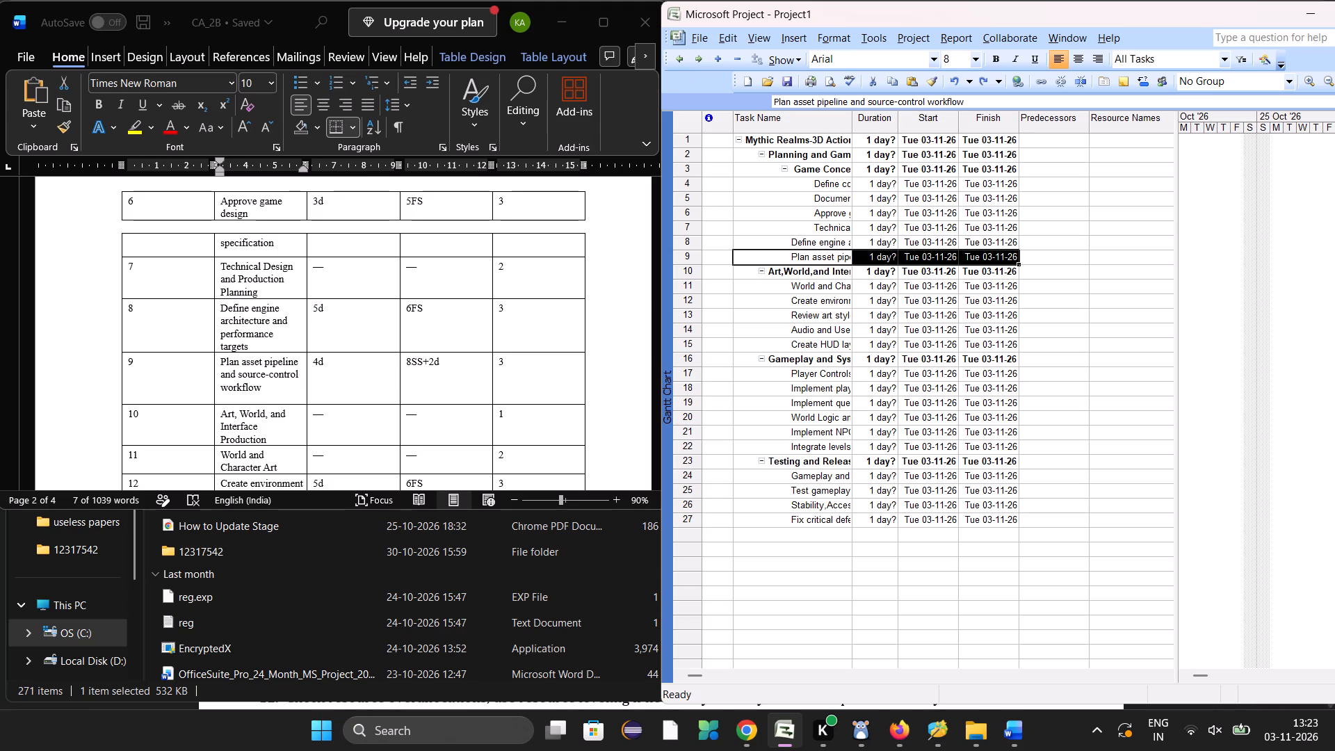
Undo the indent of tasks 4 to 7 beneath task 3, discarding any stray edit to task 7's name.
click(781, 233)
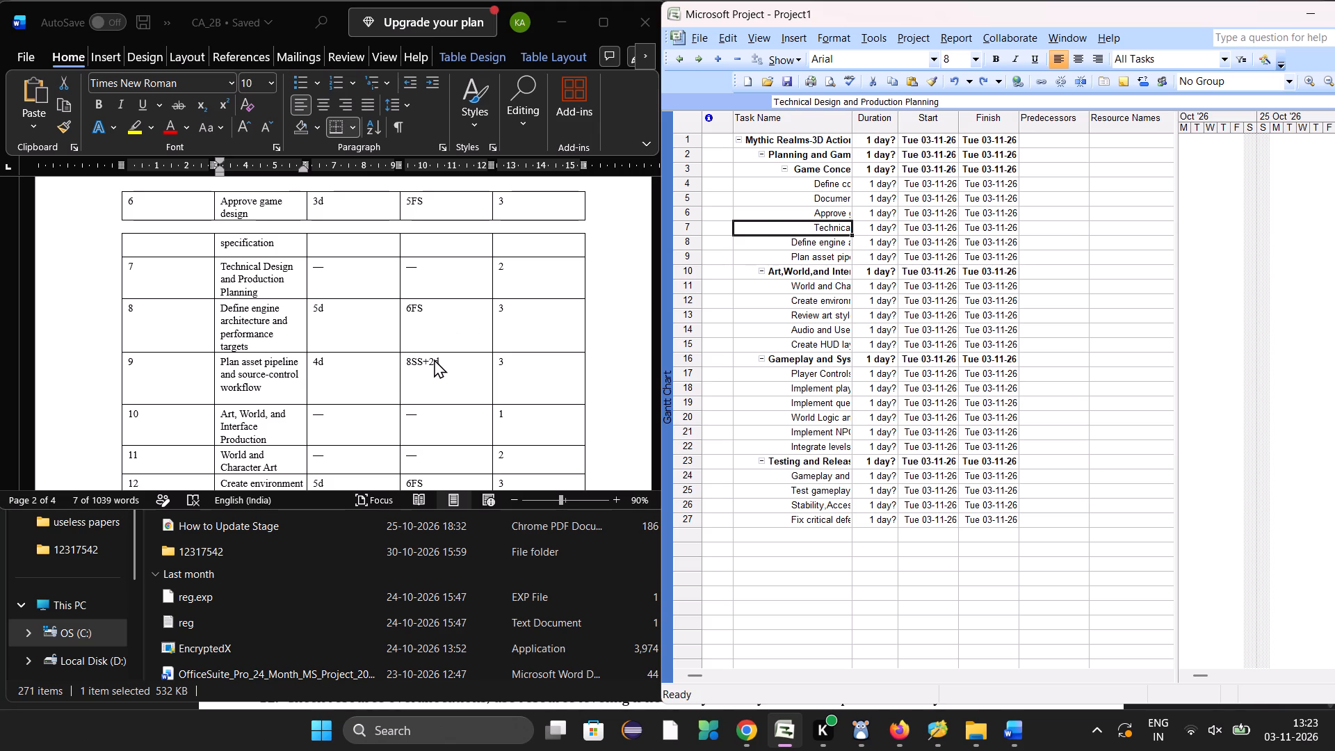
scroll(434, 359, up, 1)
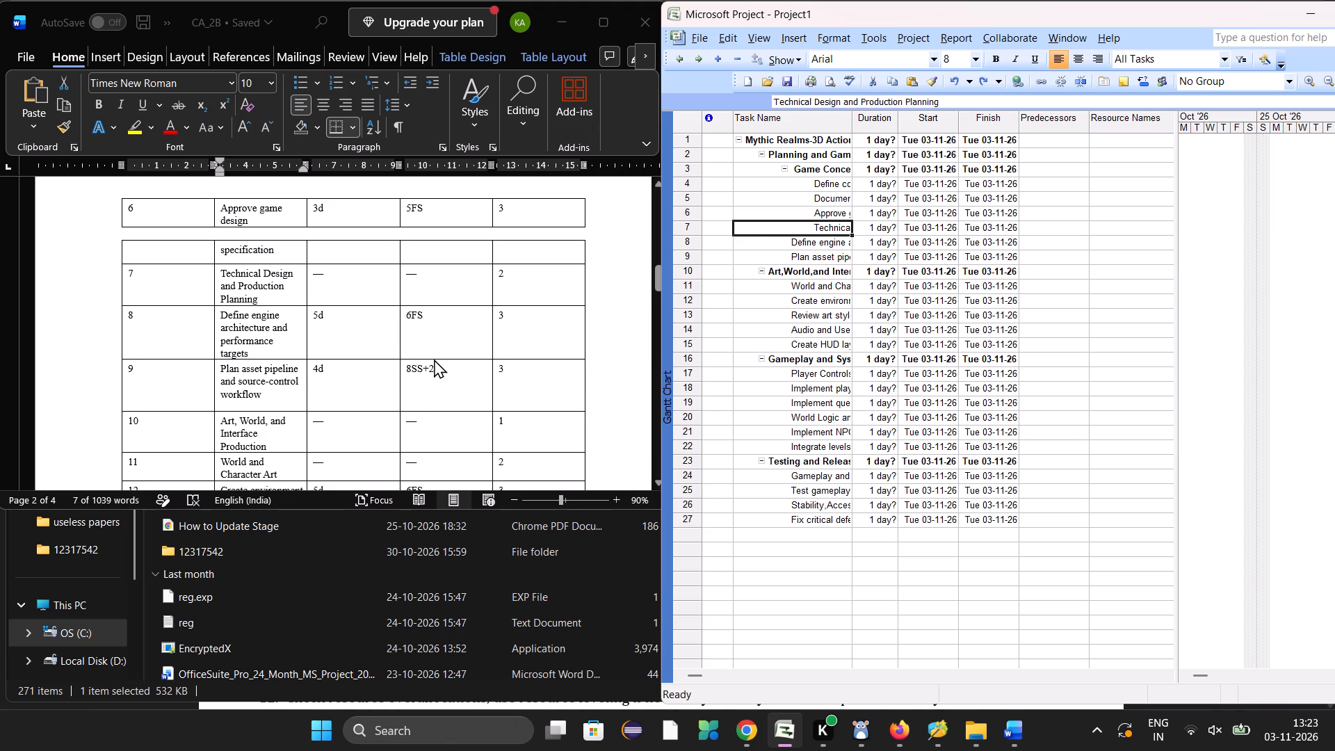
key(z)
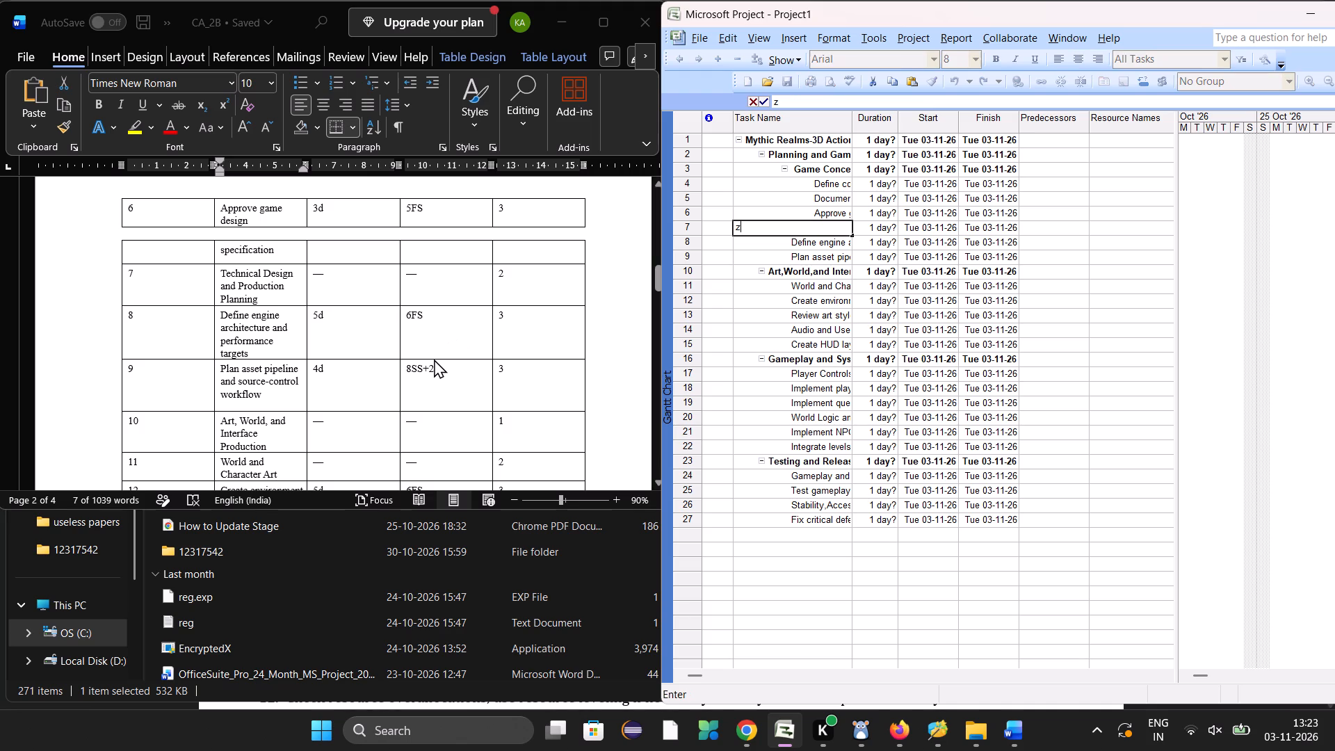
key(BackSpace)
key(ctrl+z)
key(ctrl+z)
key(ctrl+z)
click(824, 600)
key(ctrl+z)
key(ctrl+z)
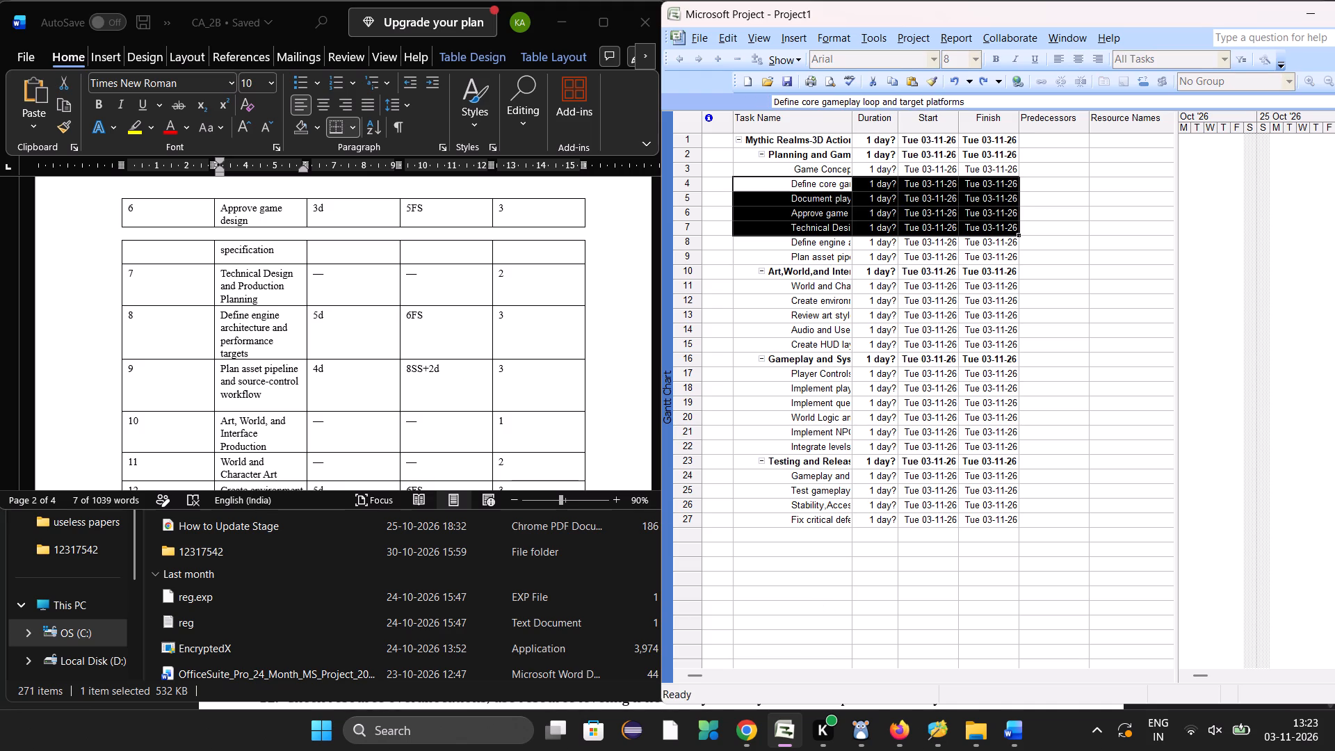
Review the Level column of the Word task table from task 1 to task 27 against the schedule's outline.
click(1094, 324)
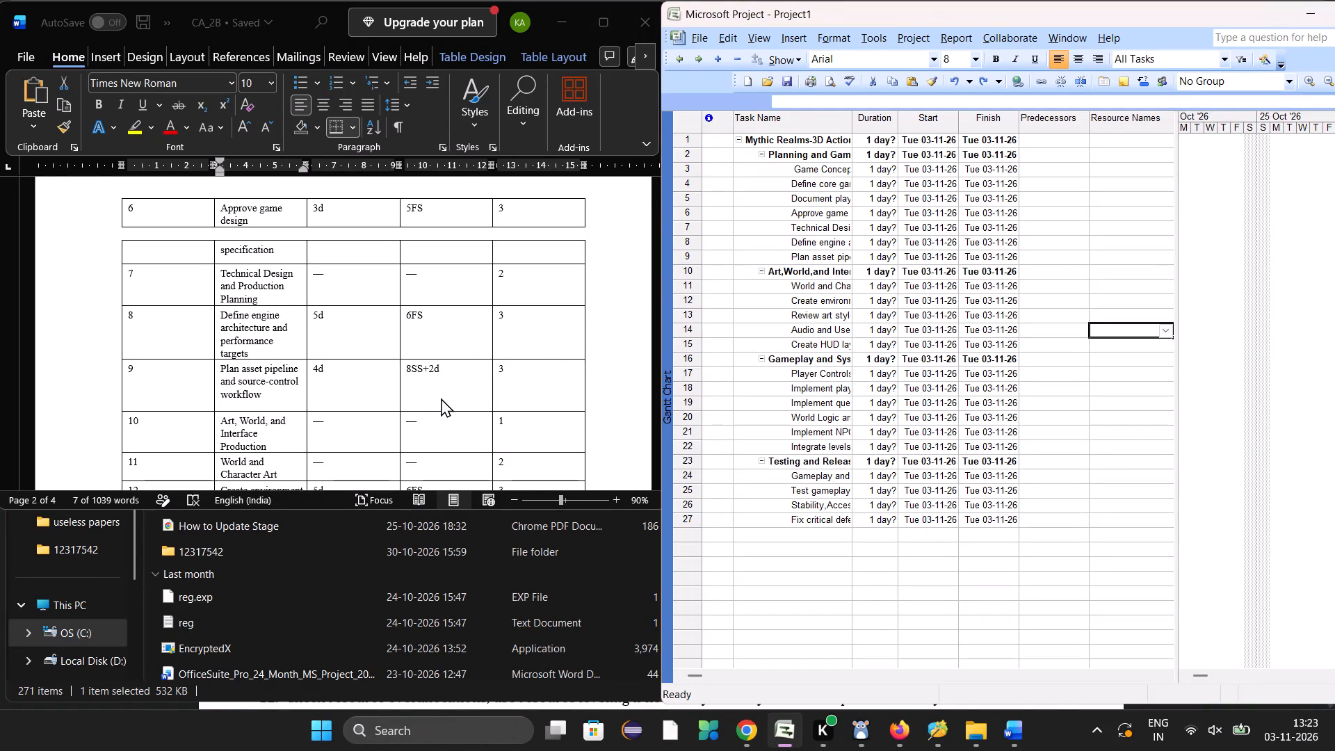
click(788, 174)
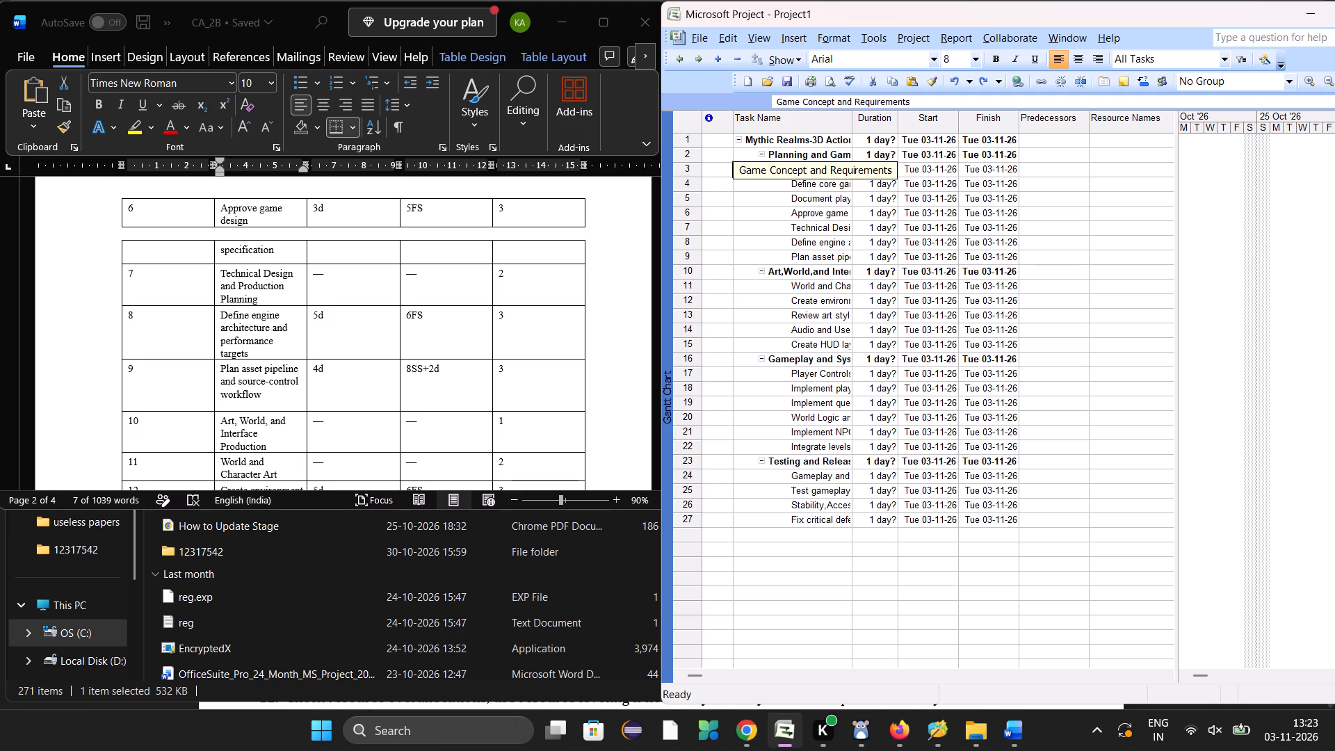
click(773, 398)
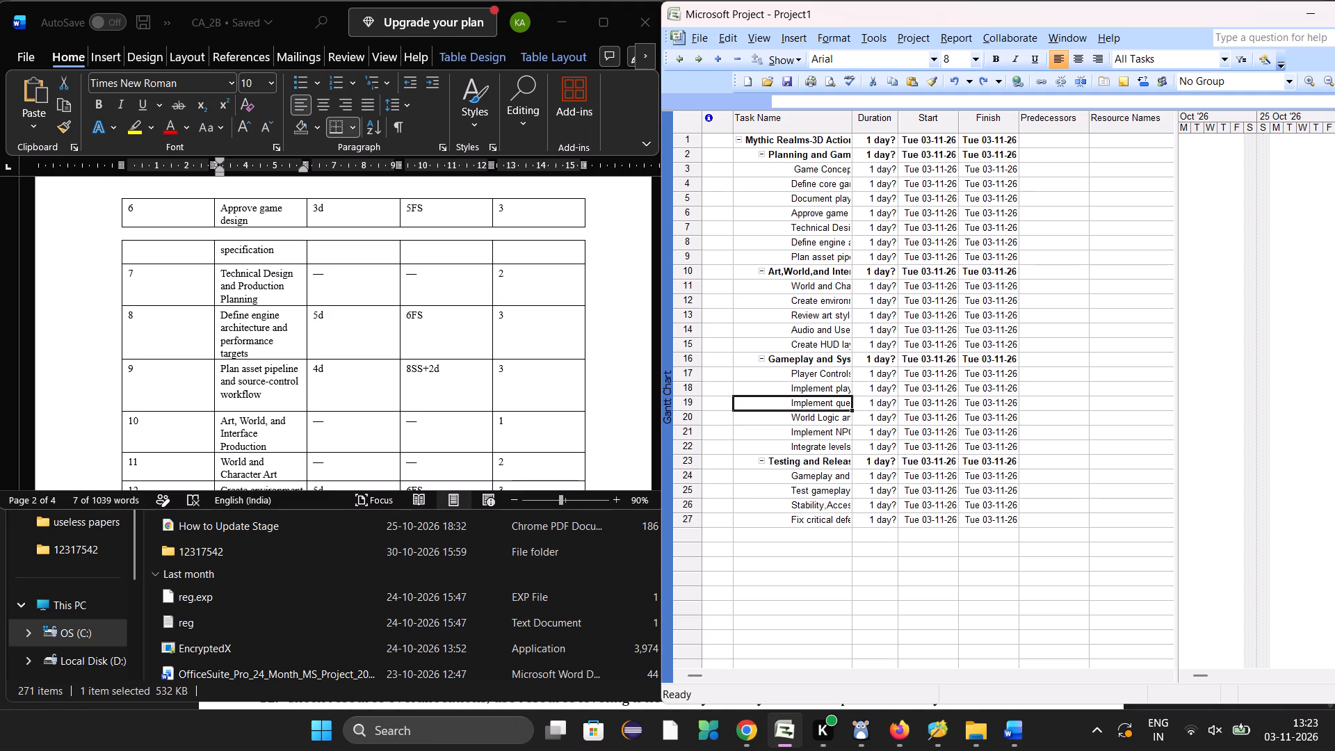
click(1057, 275)
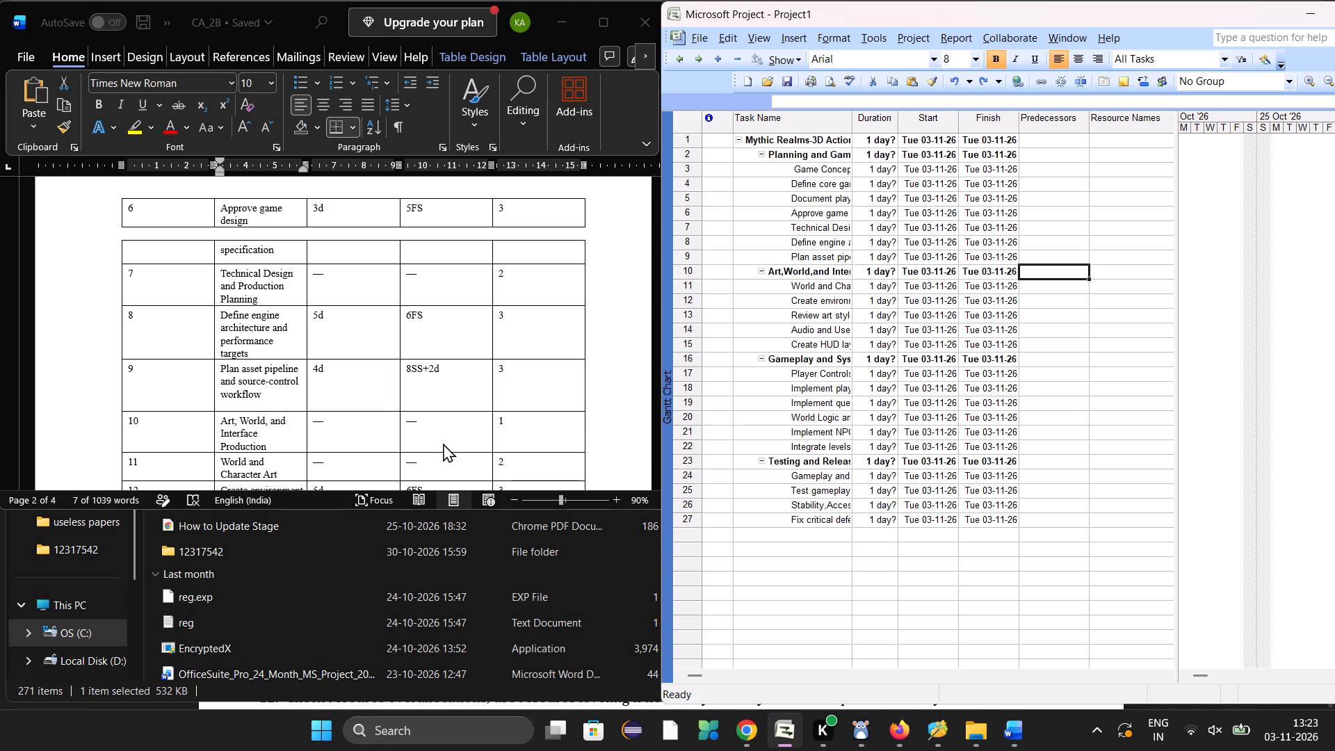
scroll(505, 320, up, 1)
scroll(505, 320, down, 1)
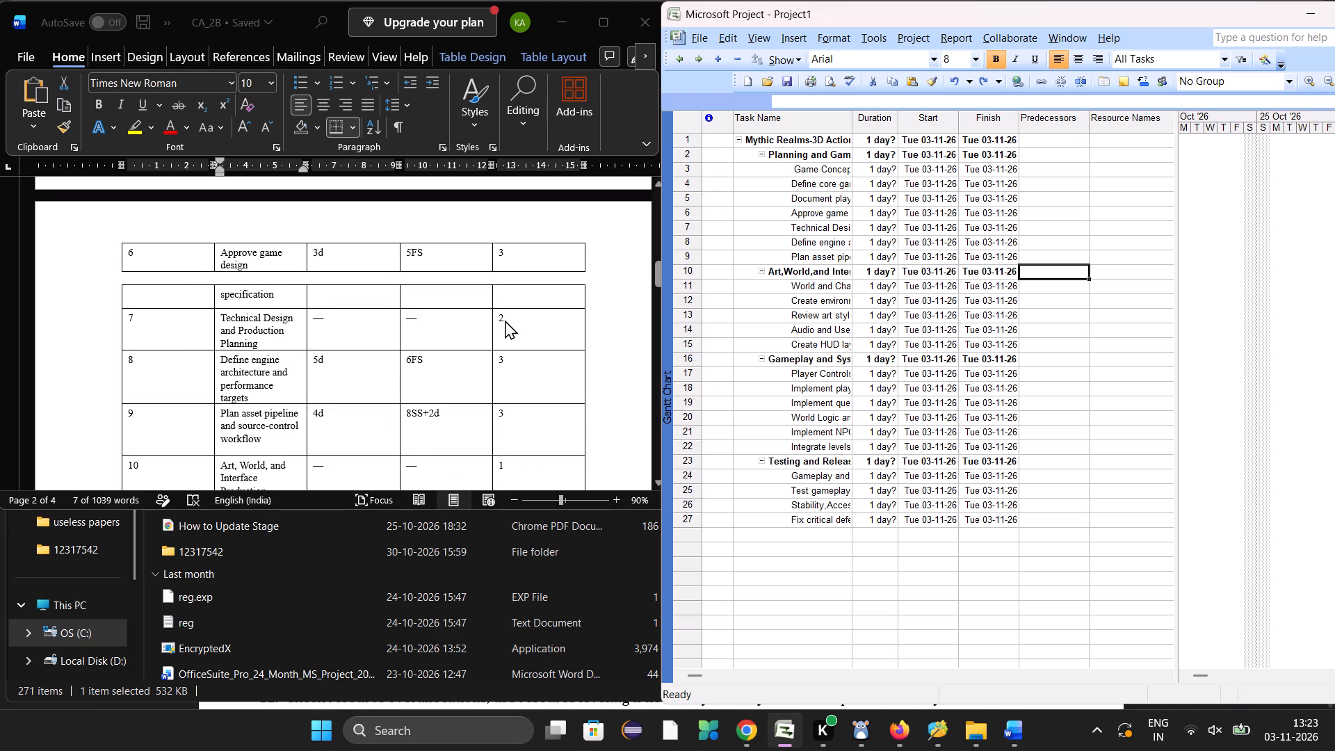
scroll(505, 320, down, 3)
scroll(505, 320, up, 1)
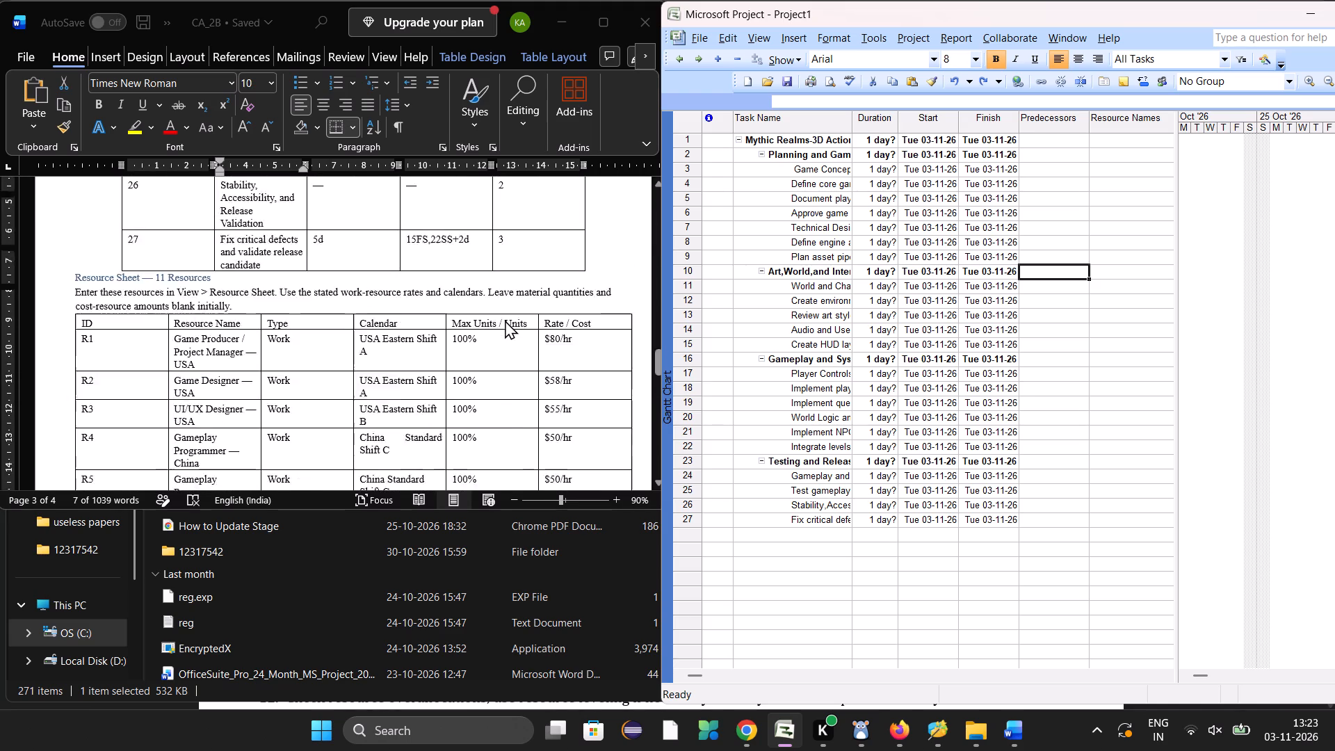
scroll(505, 320, up, 1)
scroll(505, 320, right, 1)
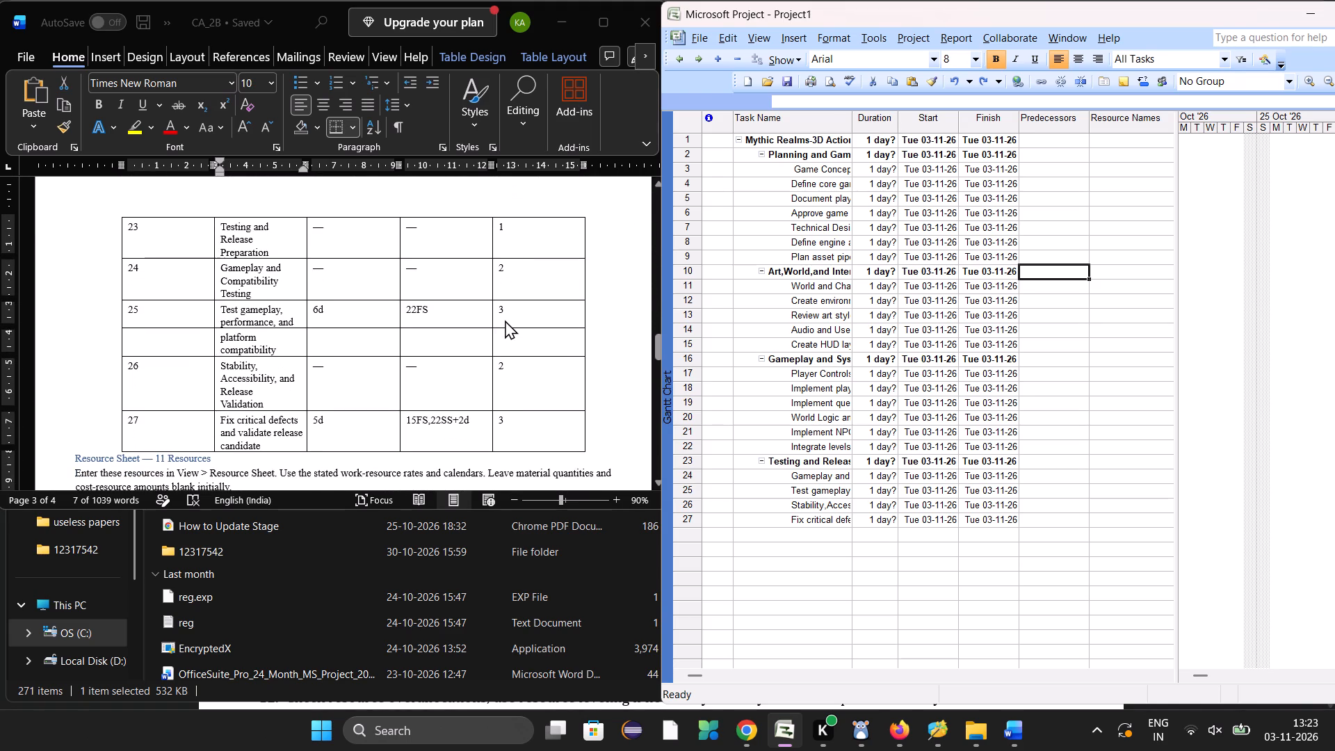
scroll(505, 320, down, 1)
scroll(505, 320, up, 2)
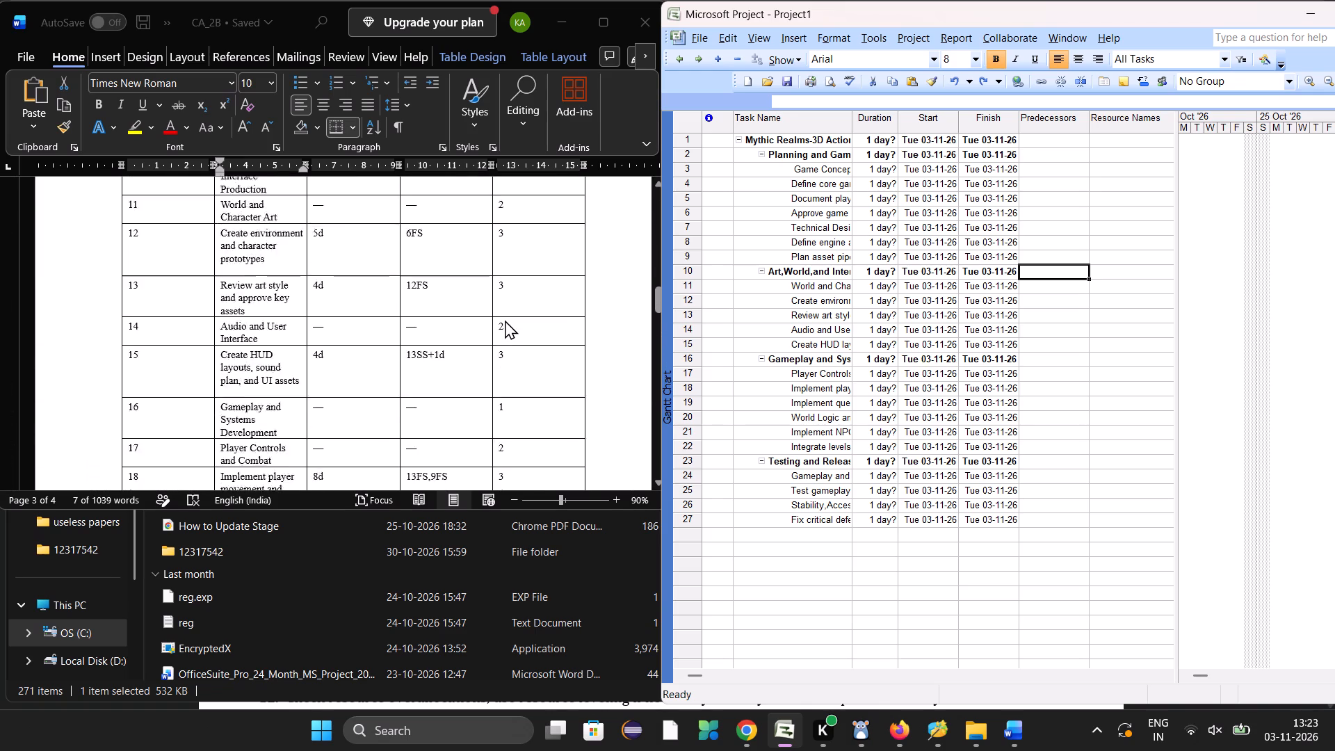
scroll(505, 320, up, 2)
scroll(505, 320, down, 1)
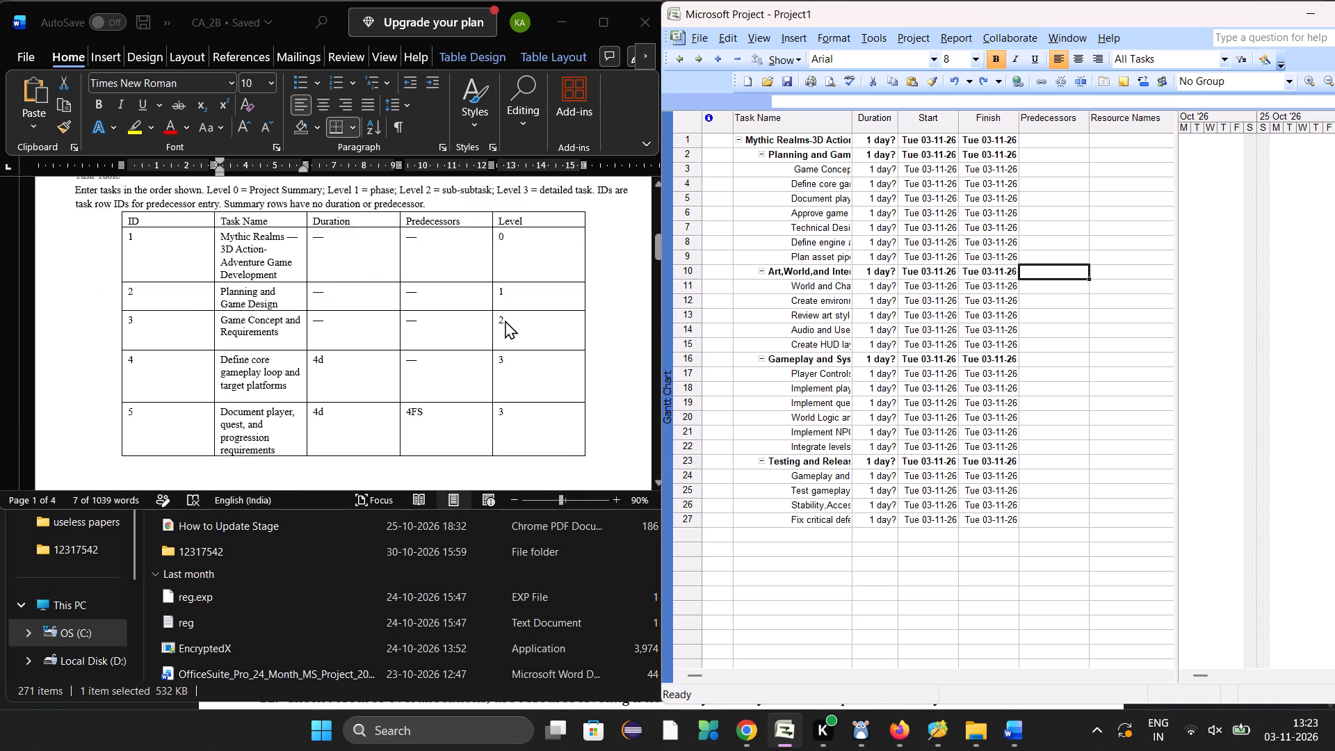
scroll(505, 320, down, 1)
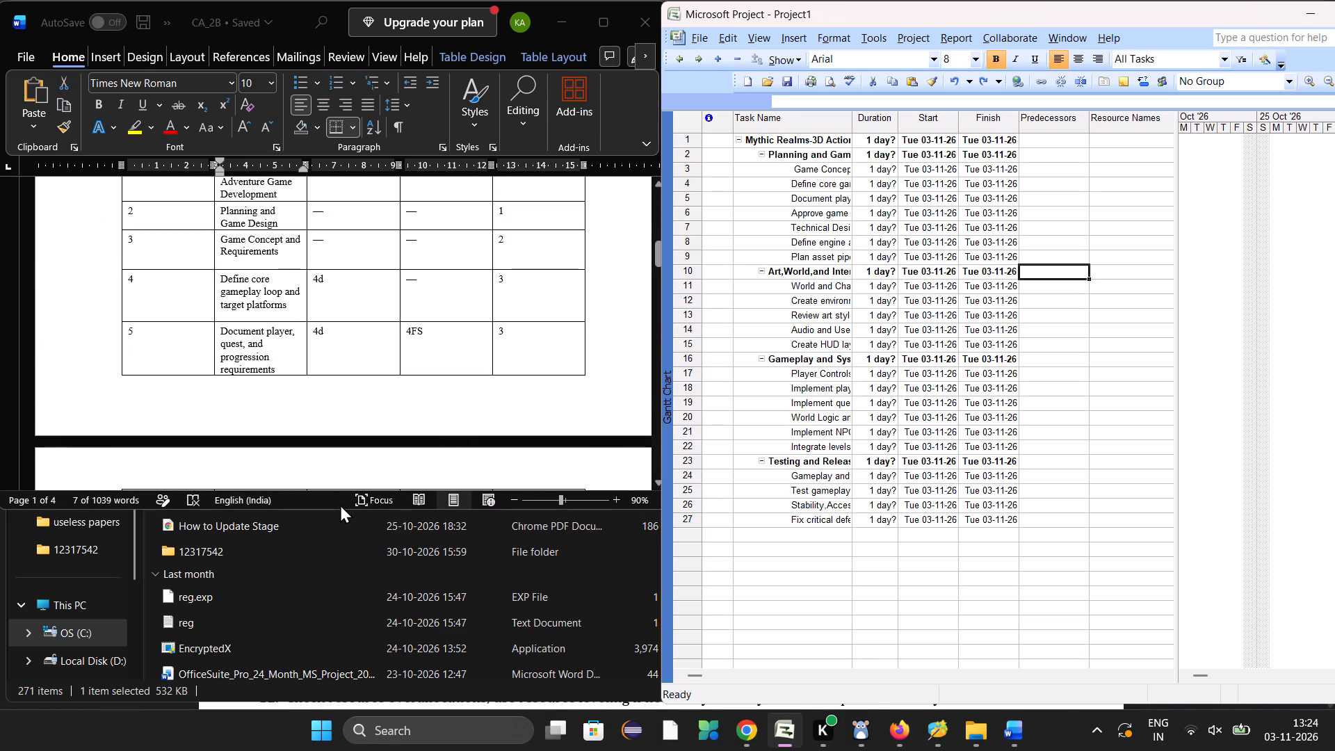
Enlarge the CA_2B Word window to the full height of the screen beside the schedule.
drag(341, 508, 369, 652)
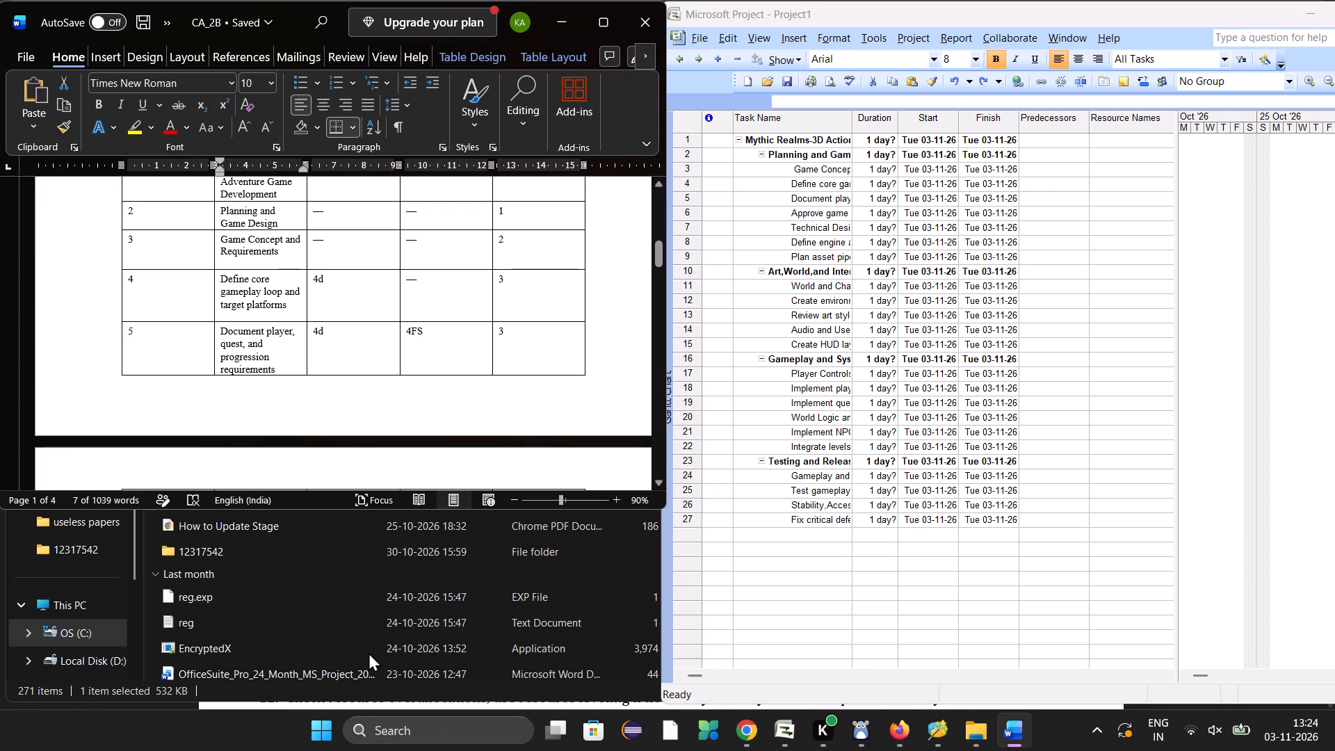
drag(661, 508, 652, 551)
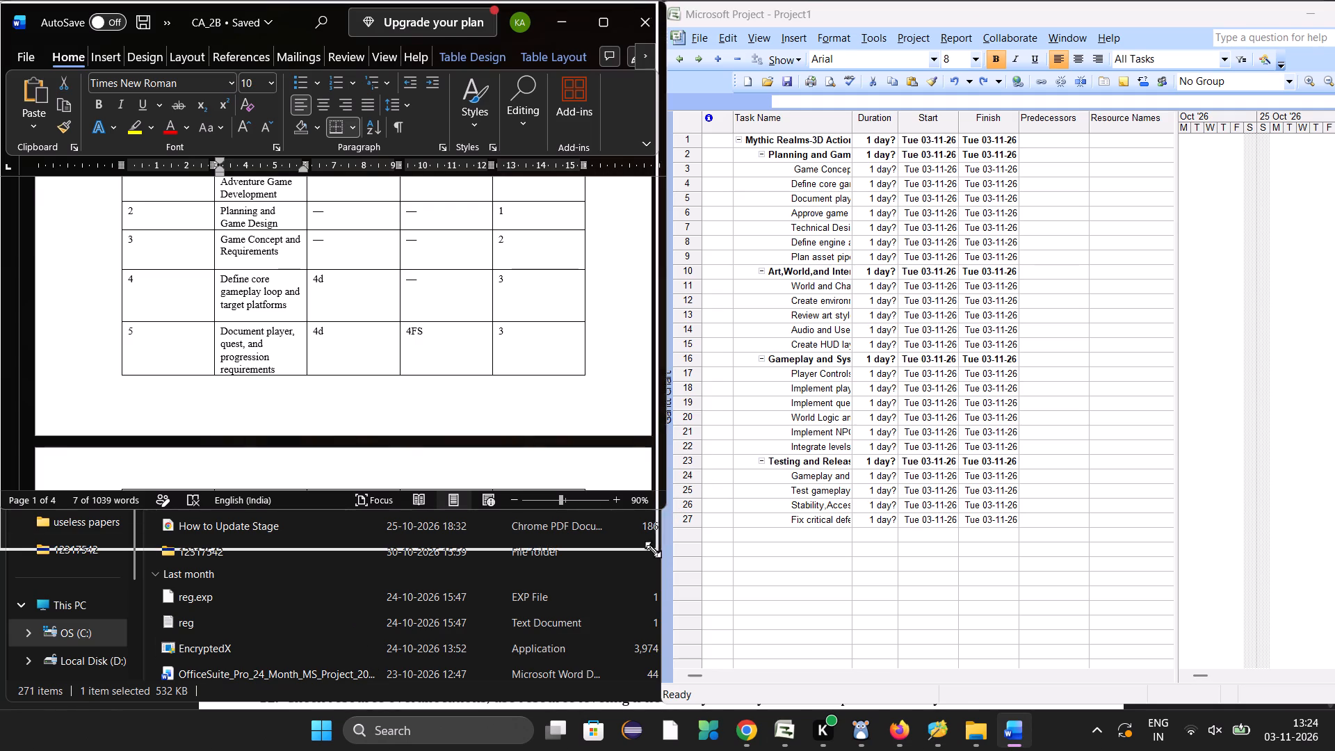
drag(652, 551, 653, 709)
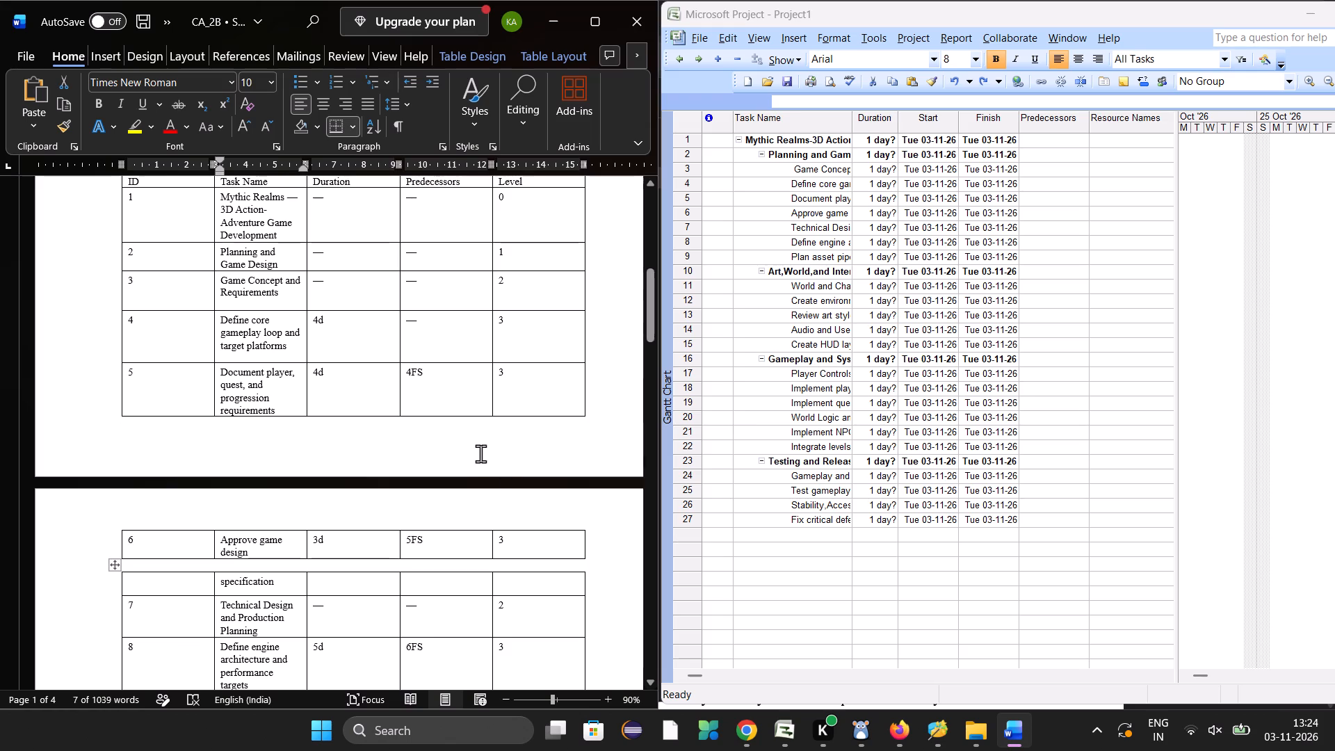
Compare the levels of tasks 2 to 9 in the Word task table with their rows in the Project schedule.
scroll(445, 439, up, 1)
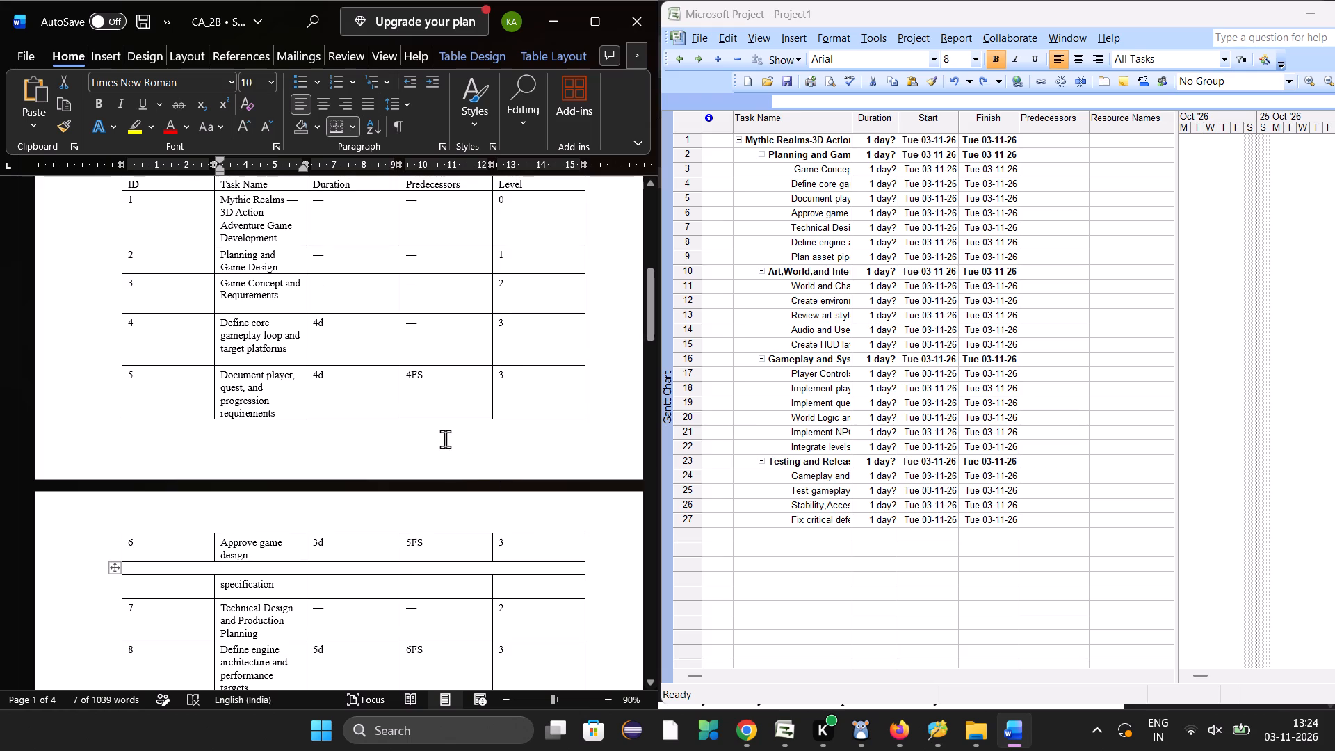
scroll(445, 439, down, 1)
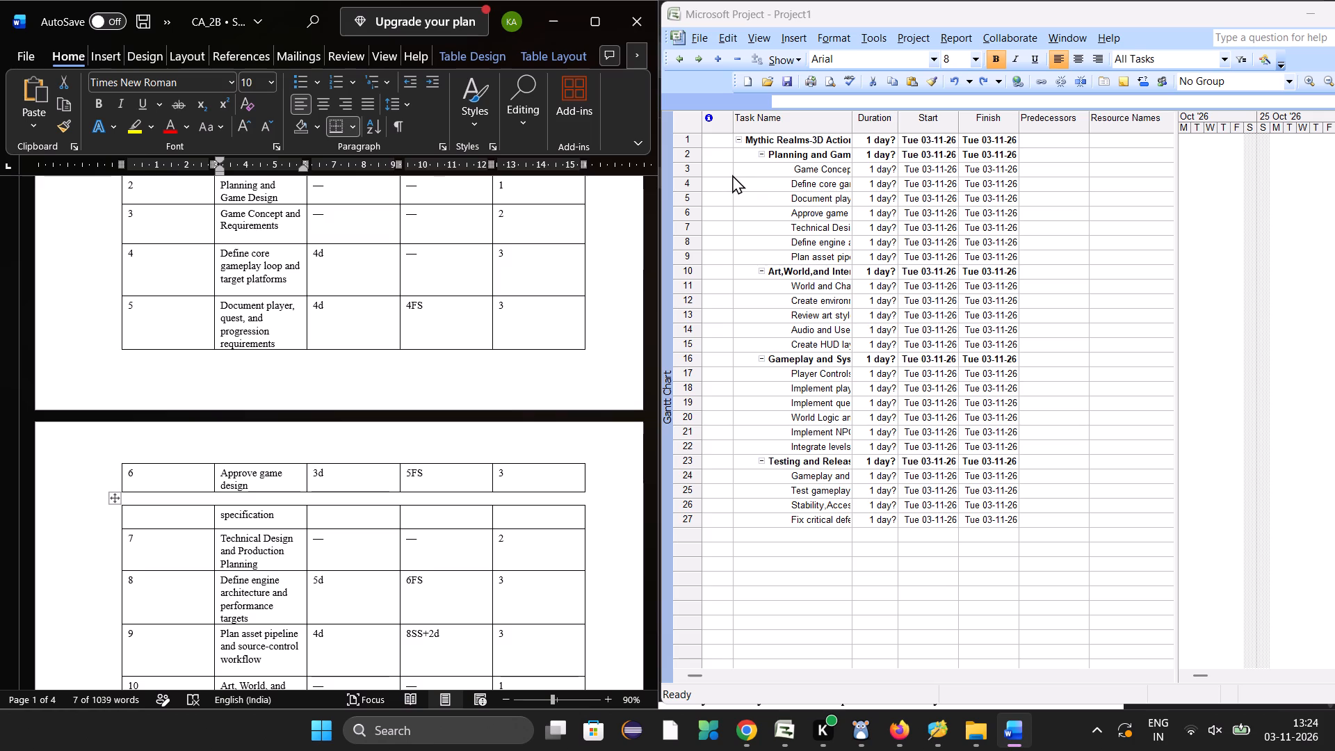
drag(731, 175, 1034, 202)
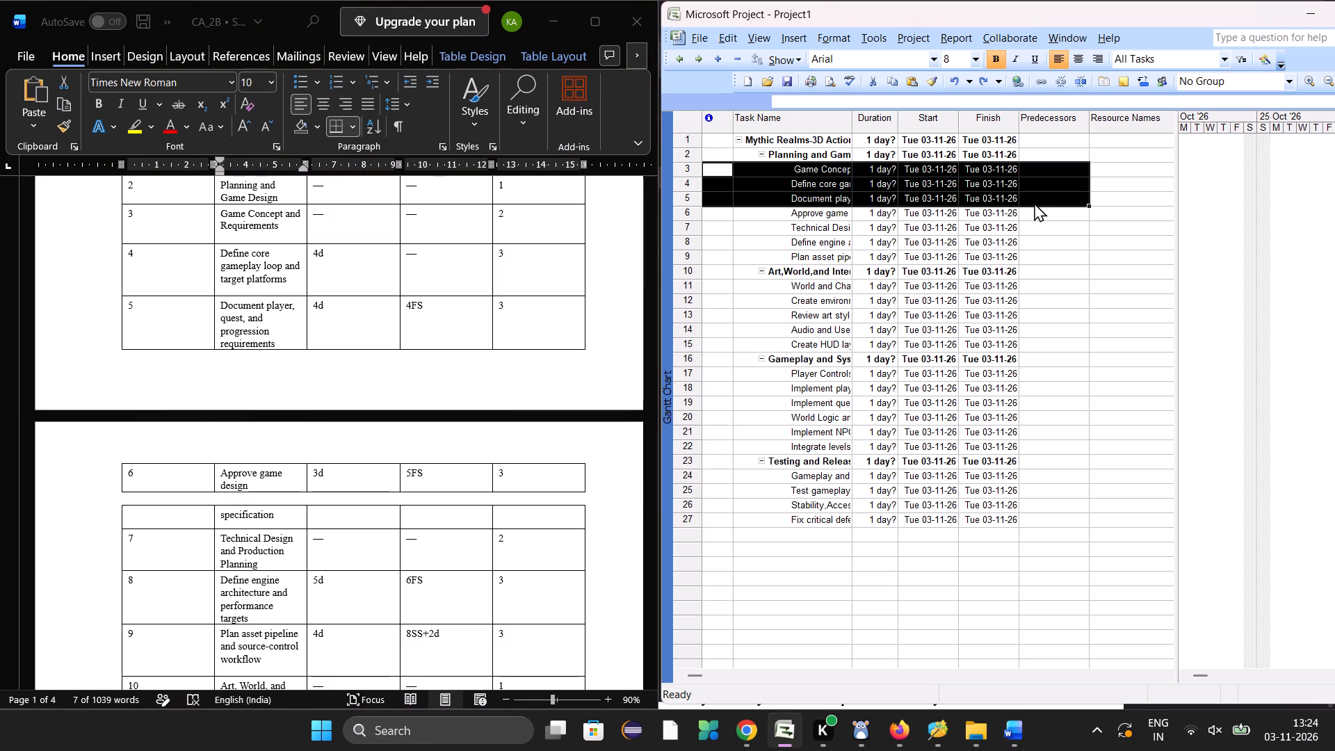
drag(1034, 202, 1053, 216)
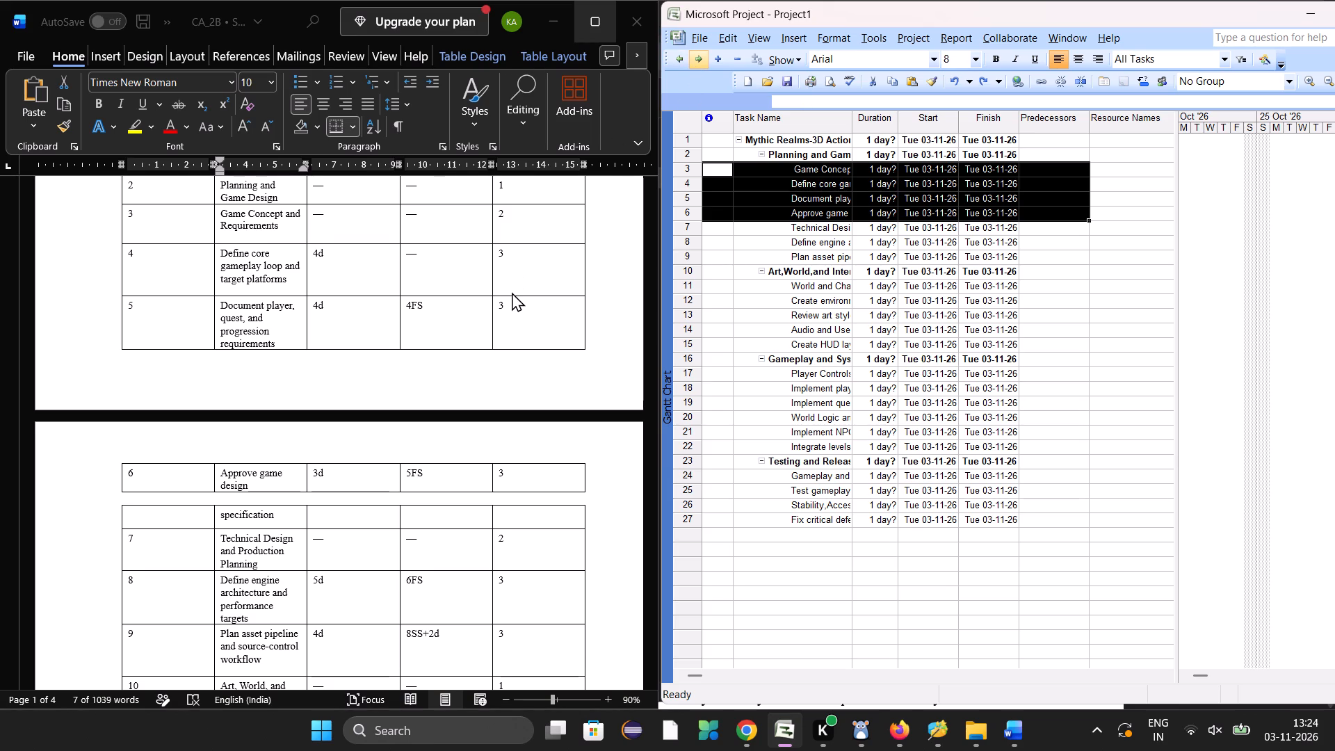
scroll(512, 292, up, 1)
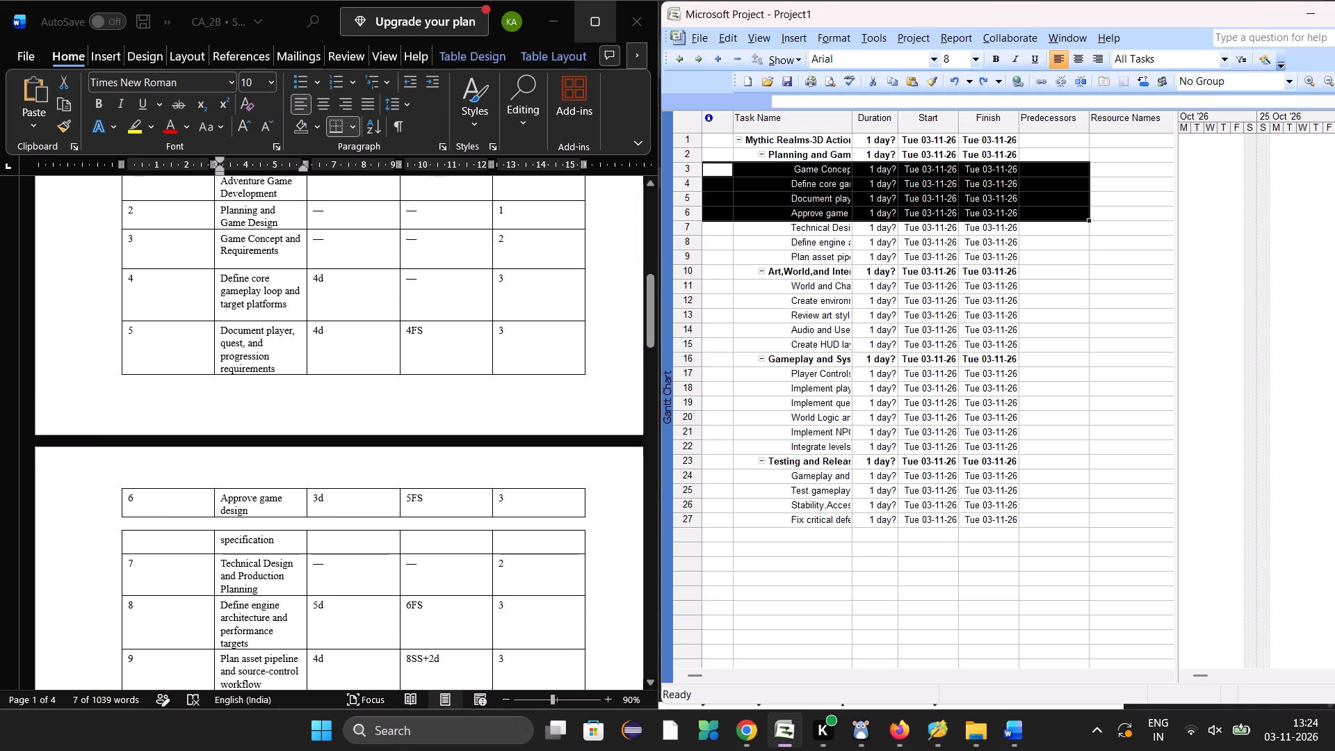
click(748, 243)
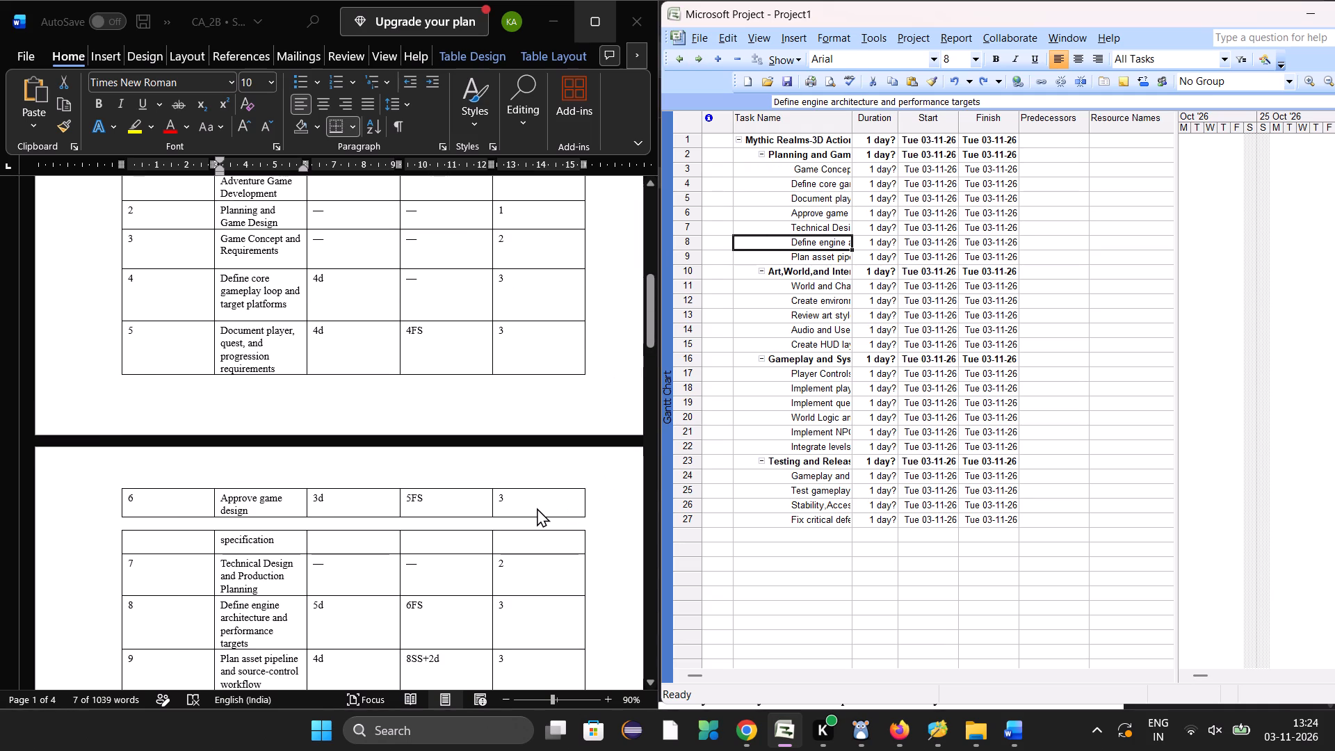
scroll(537, 508, down, 1)
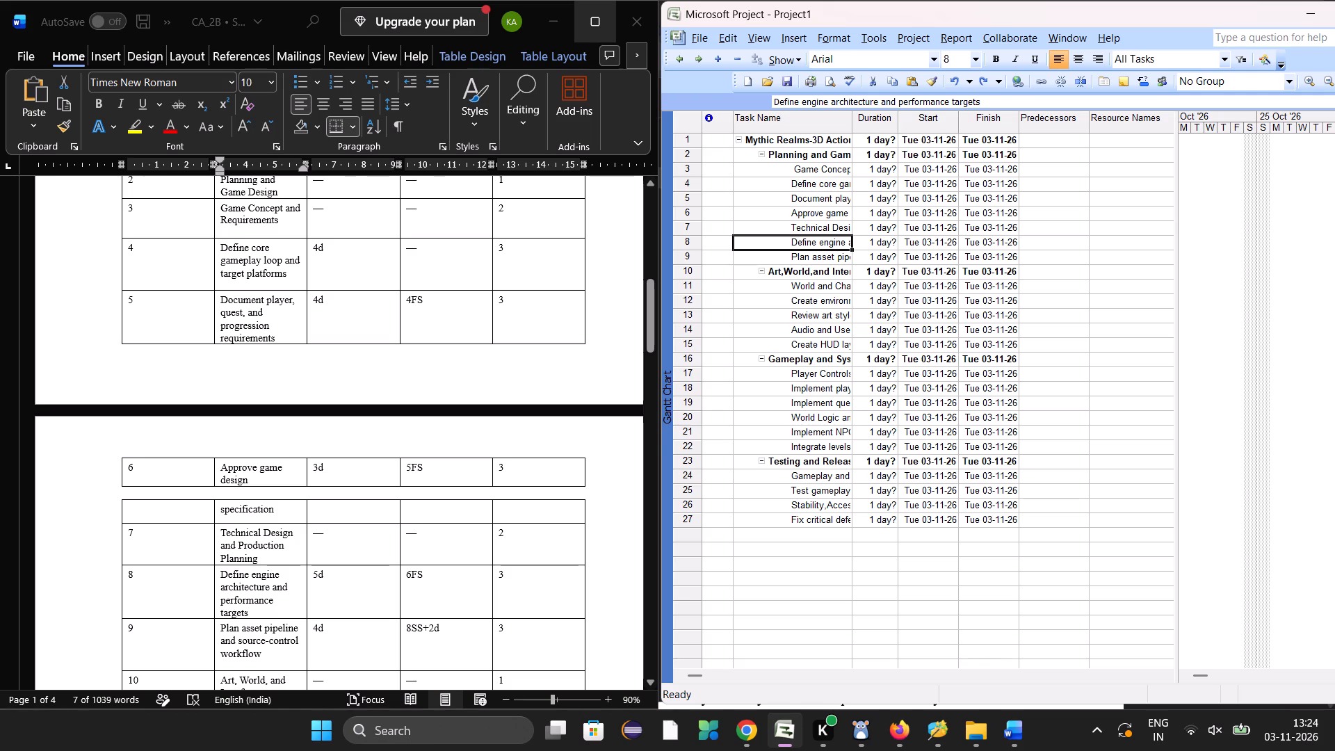
click(762, 216)
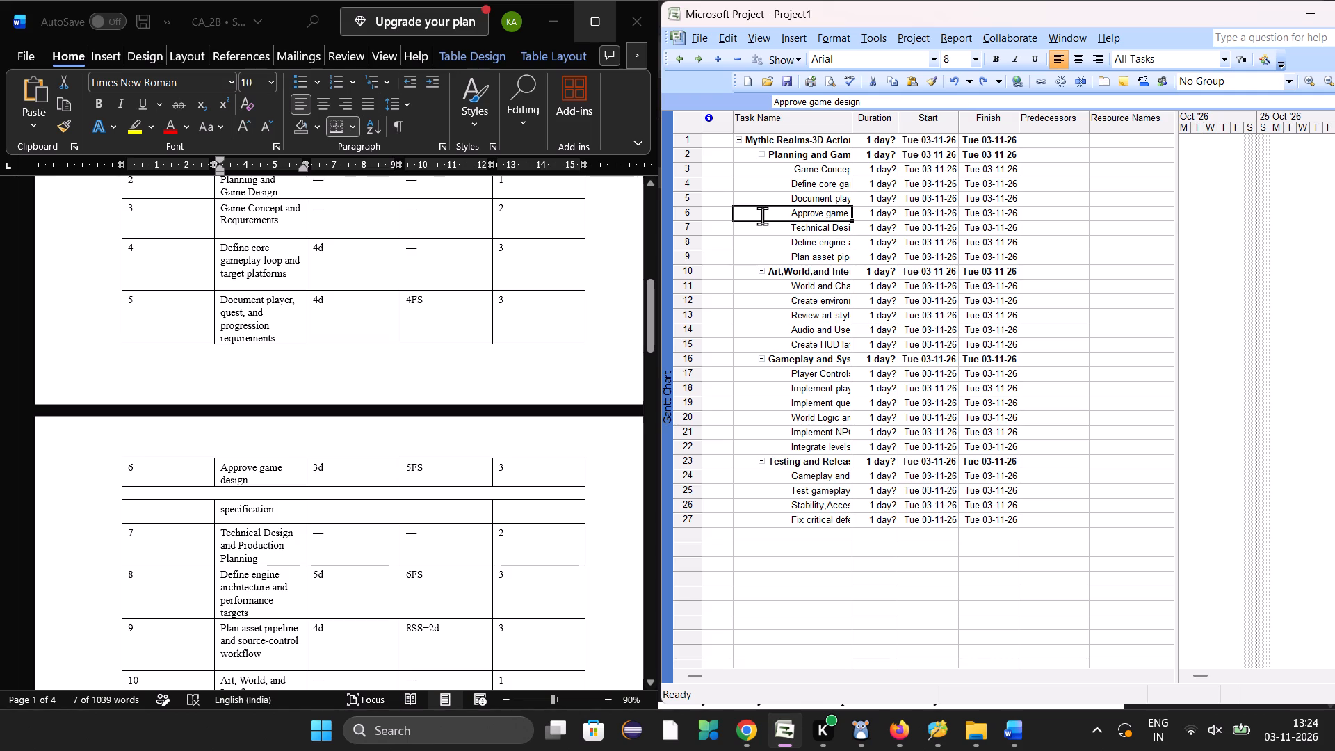
click(781, 186)
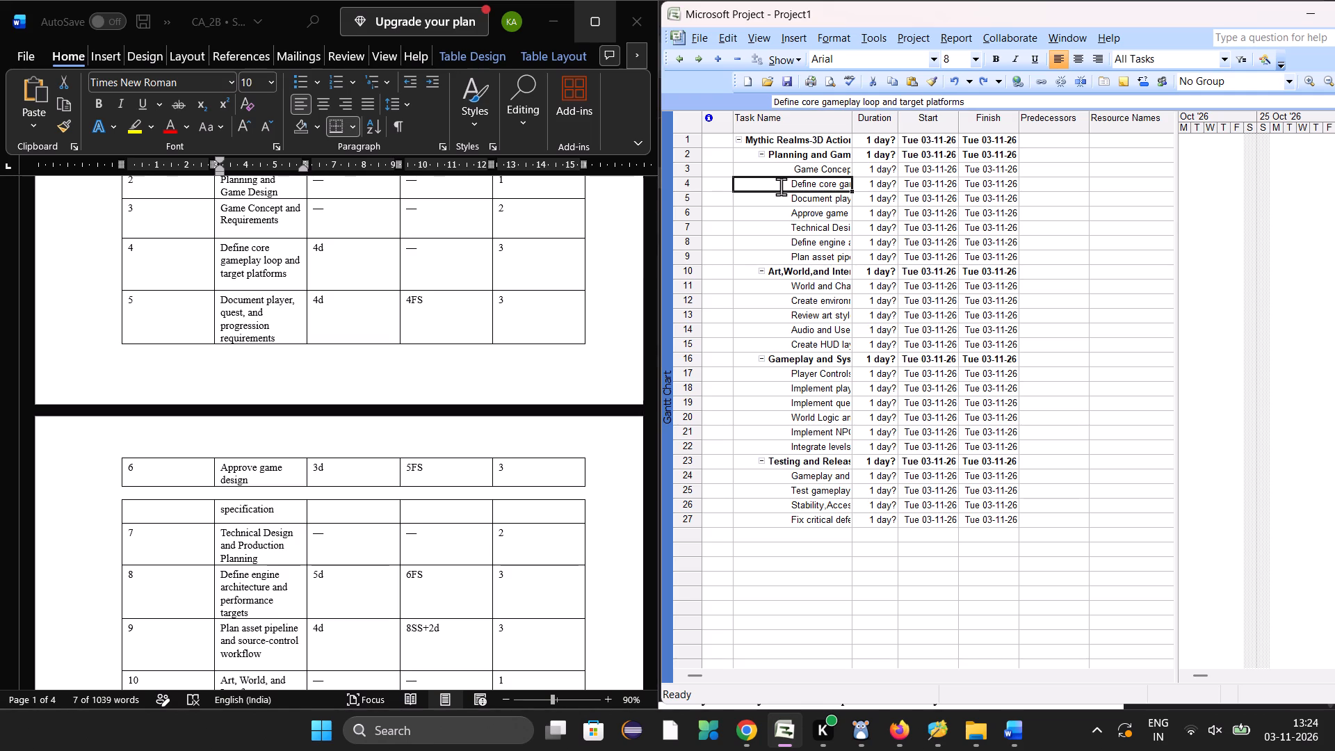
click(770, 233)
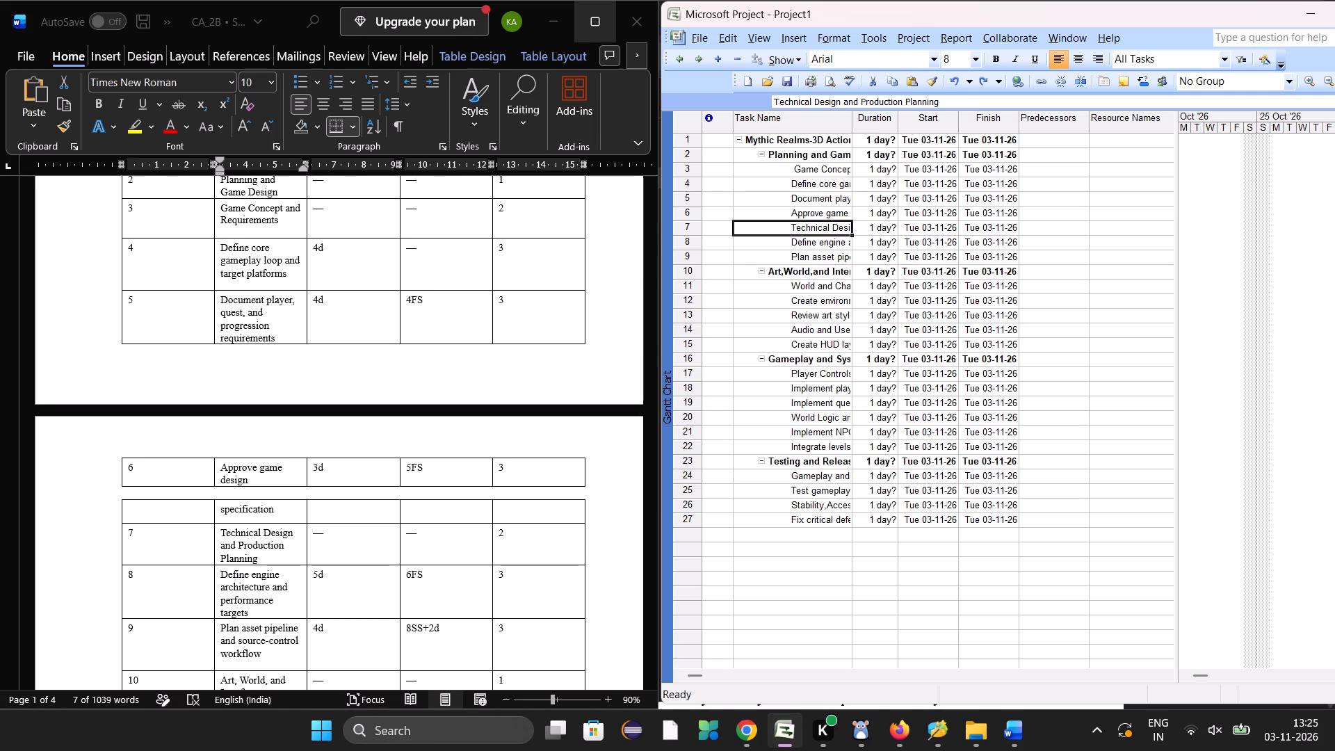
click(1075, 239)
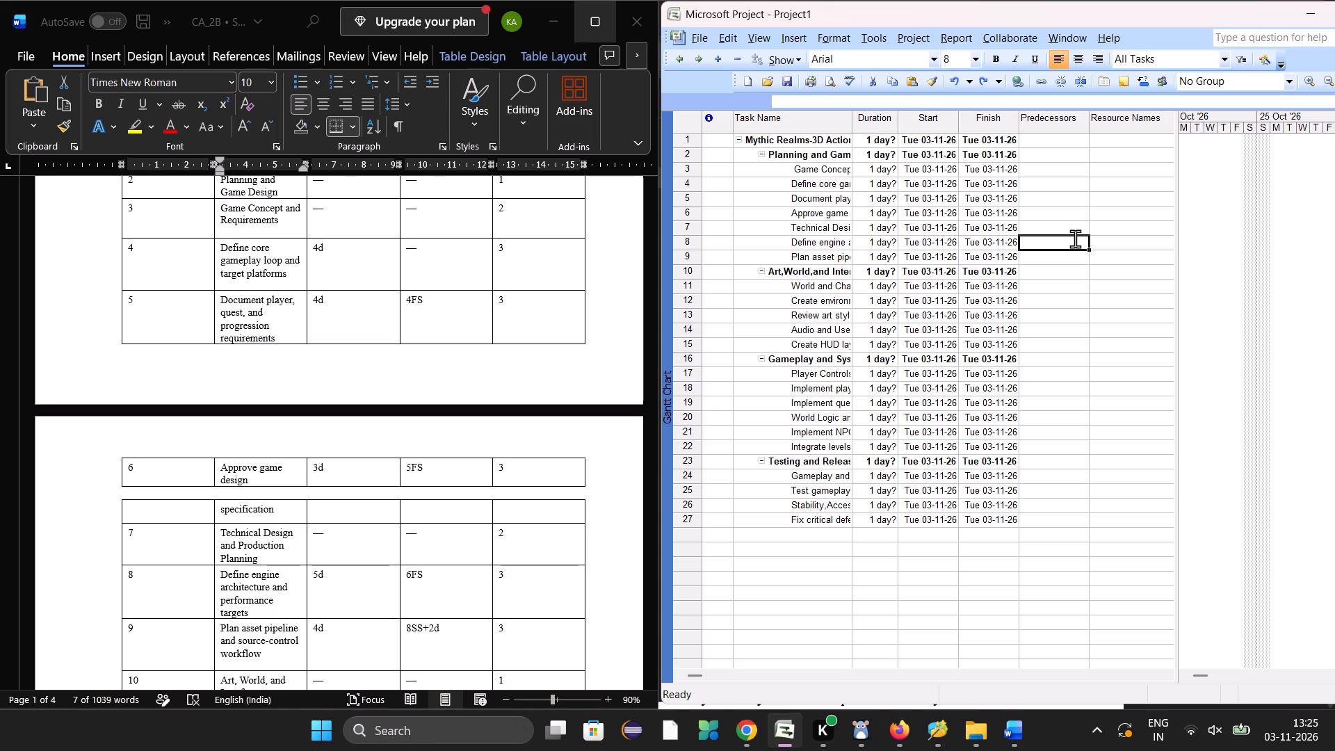
Undo the phase-level indents of tasks 24 to 27, 17 to 22, 11 to 15 and 3 to 9.
key(ctrl+z)
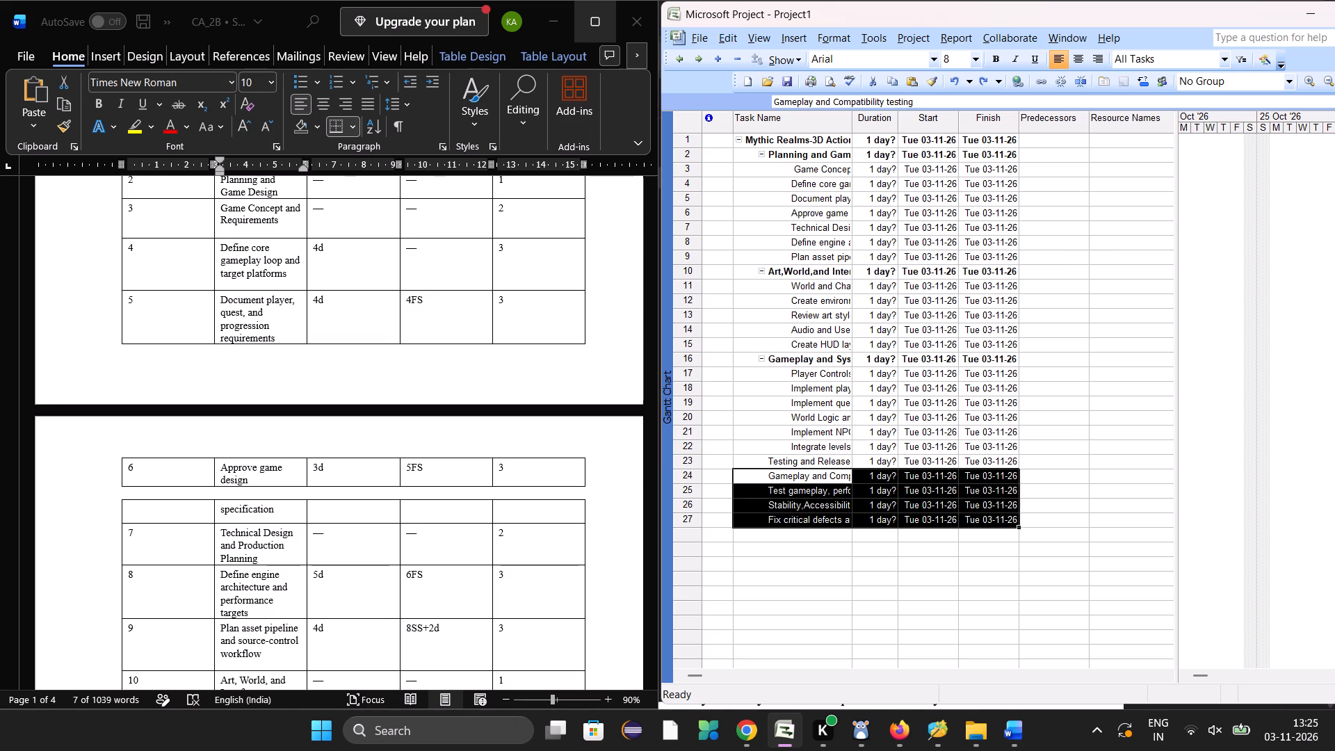
key(ctrl+z)
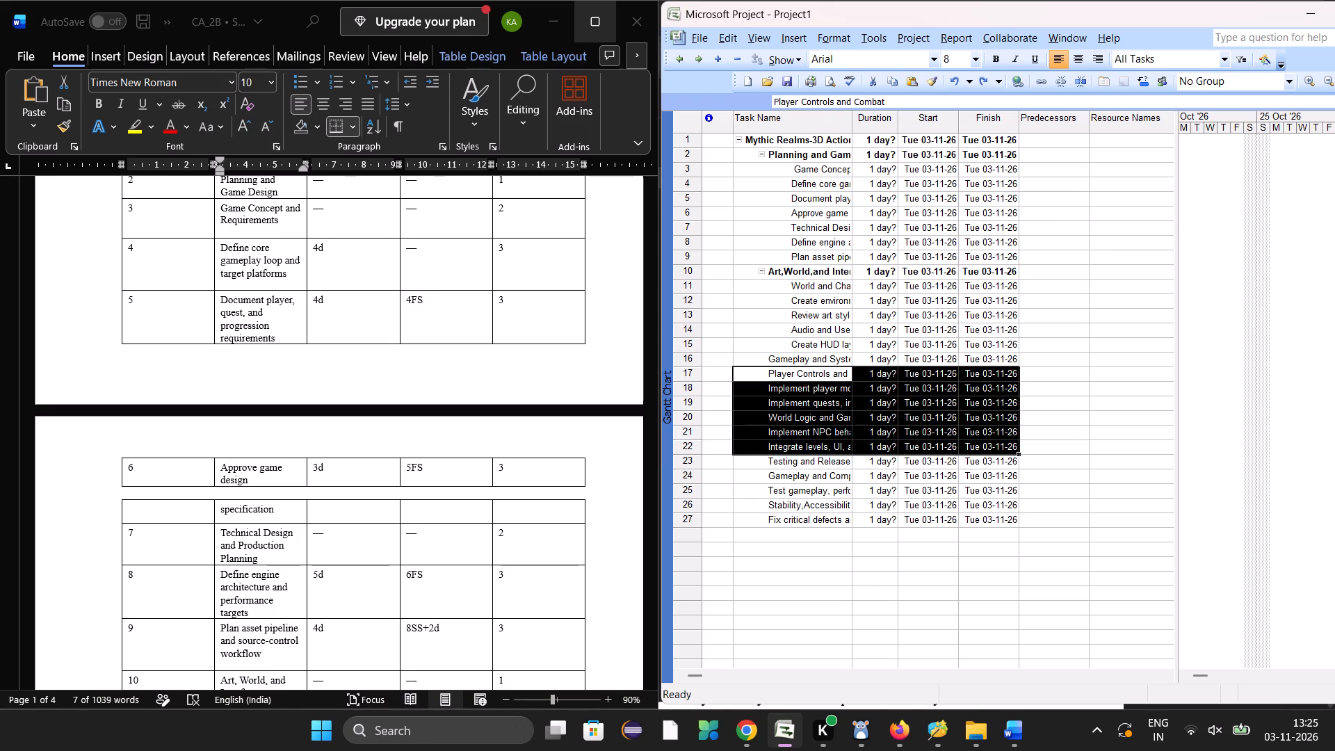
key(ctrl+z)
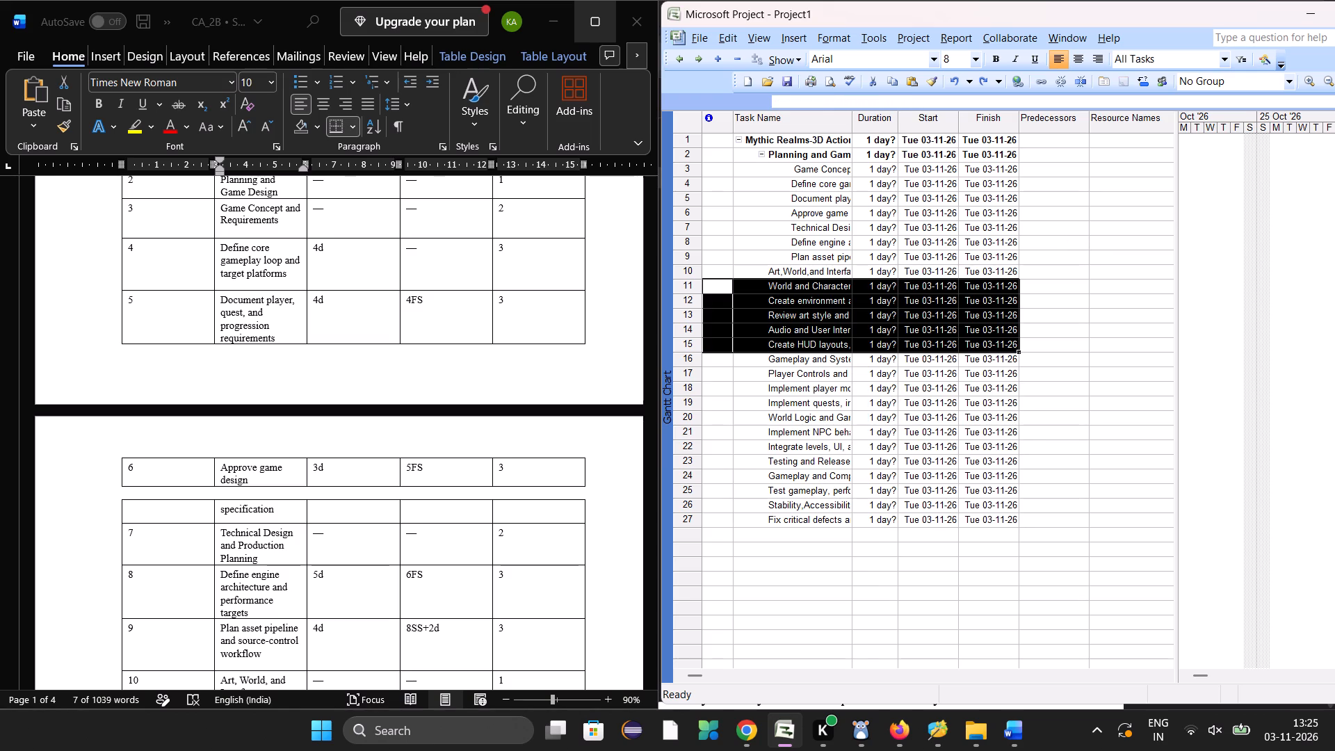
key(ctrl+z)
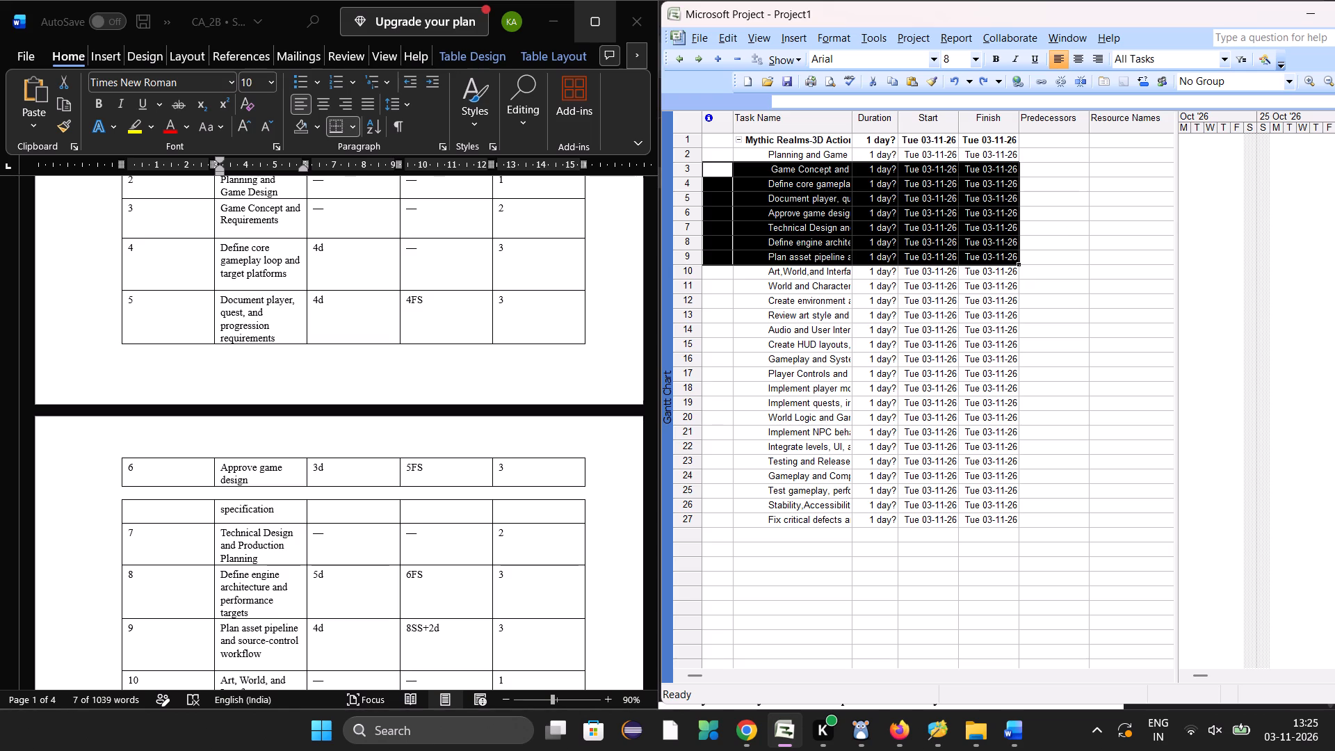
click(1083, 261)
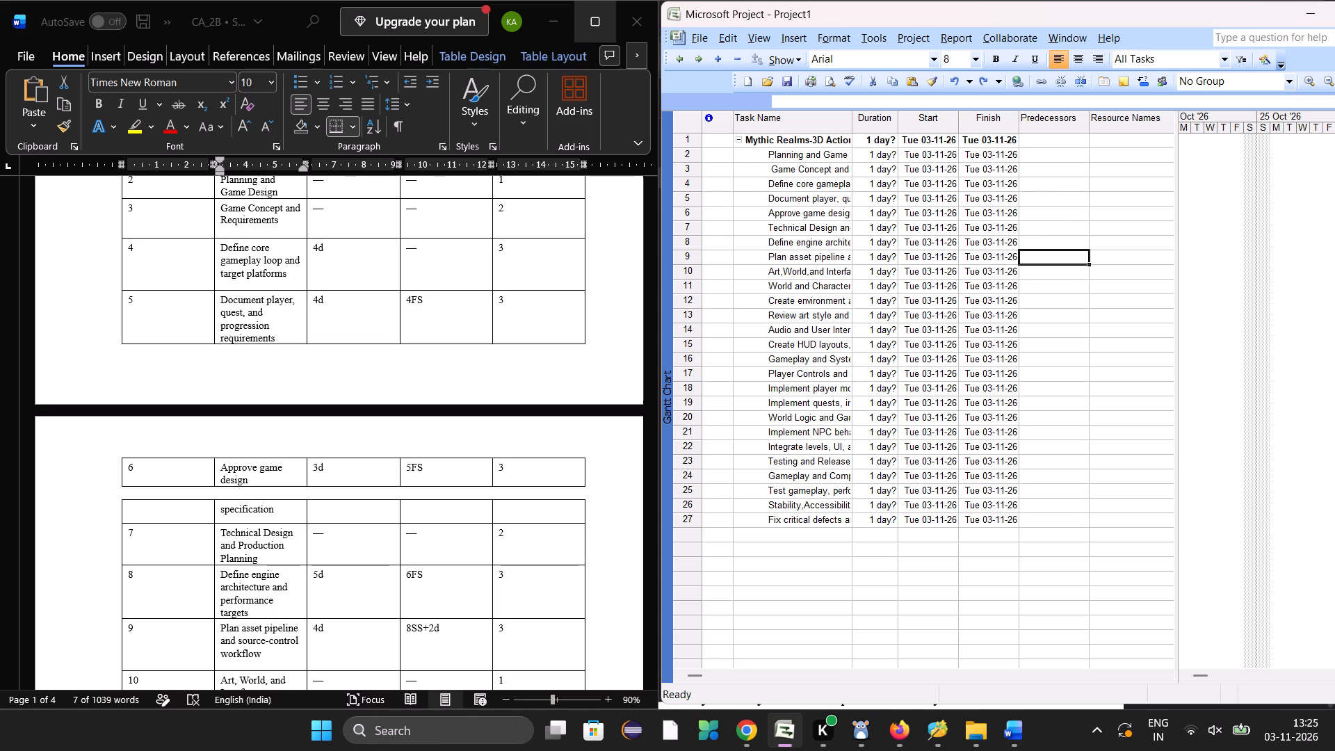
Read the Task Table's outline level definitions and the levels assigned to tasks 1 to 8 in the Word document.
scroll(451, 471, up, 1)
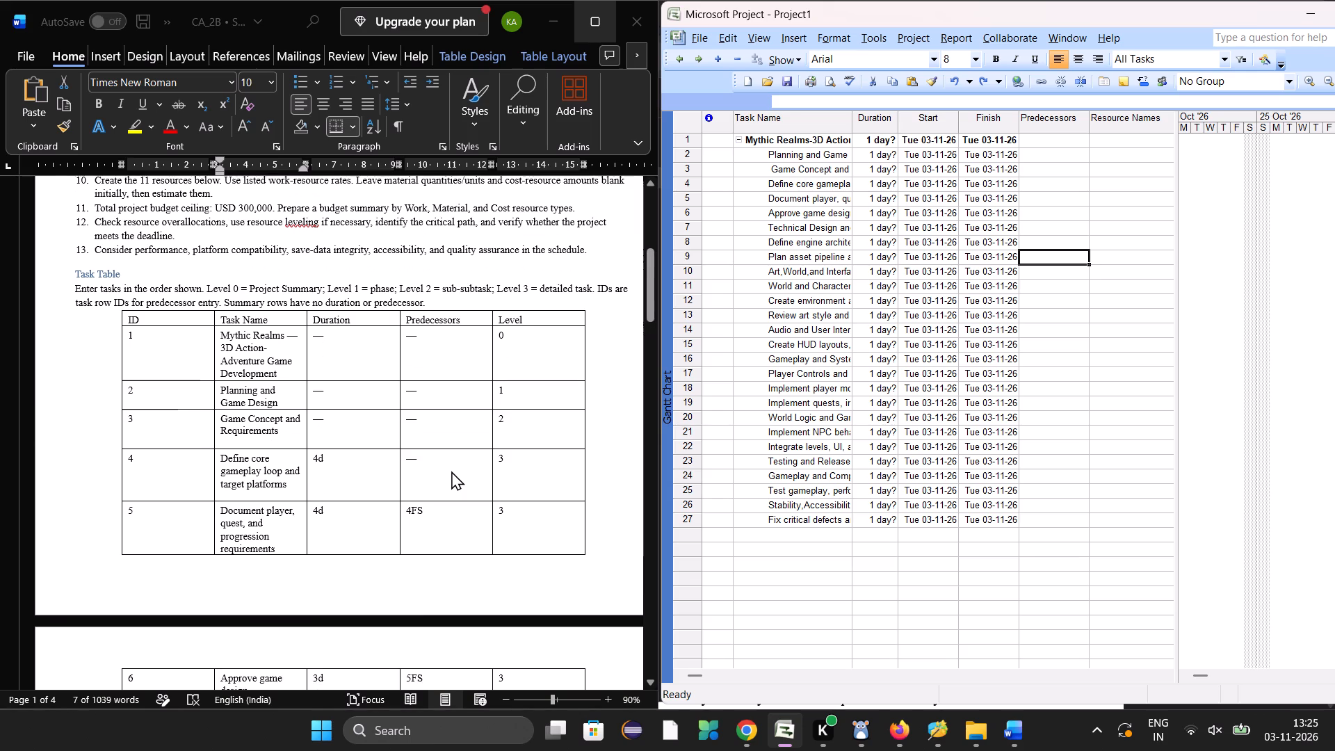
scroll(451, 471, up, 2)
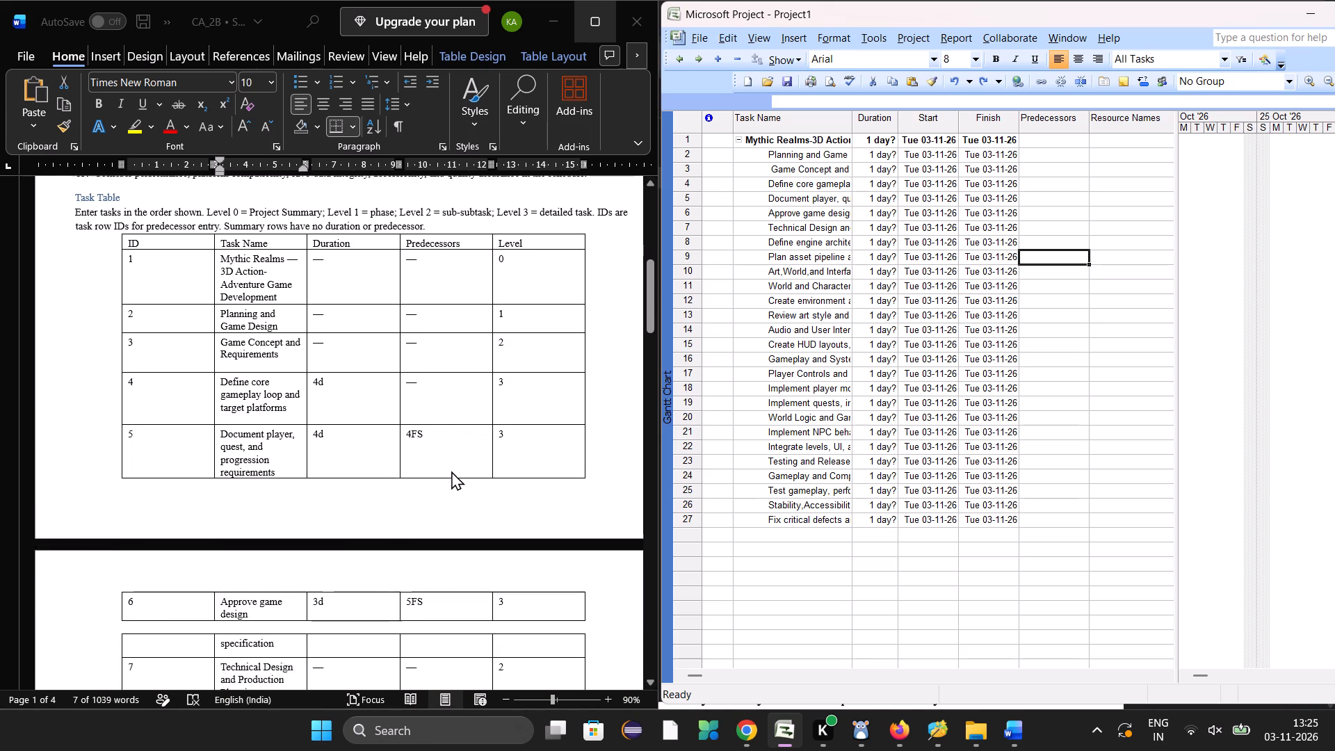
scroll(451, 471, up, 1)
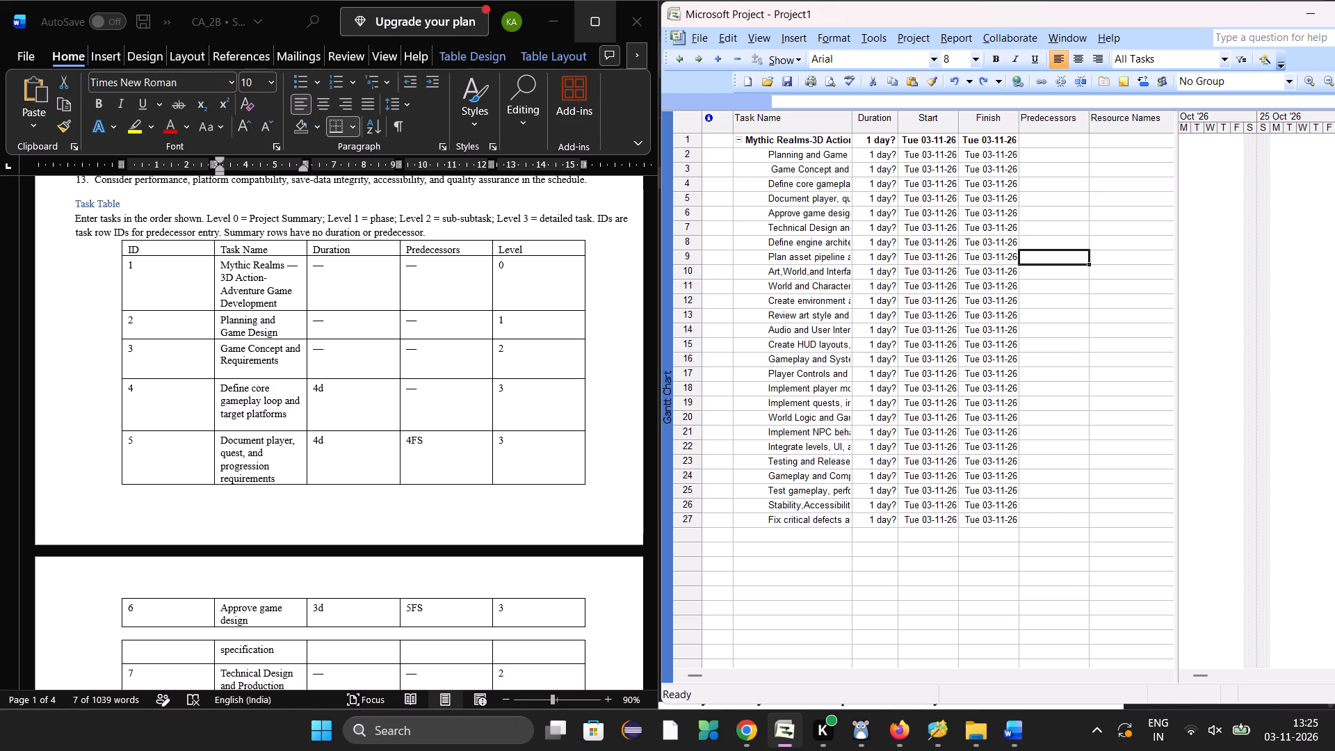
scroll(740, 171, up, 1)
scroll(511, 391, down, 1)
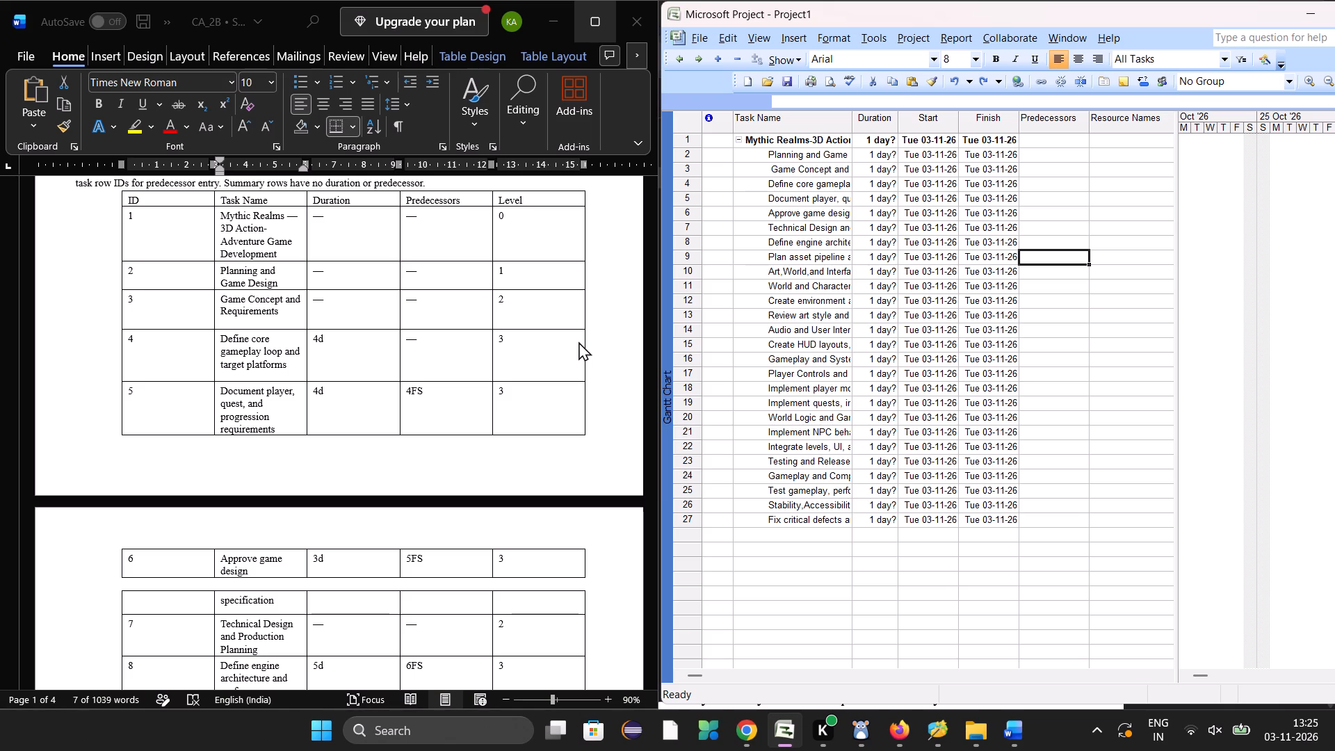
scroll(573, 353, down, 1)
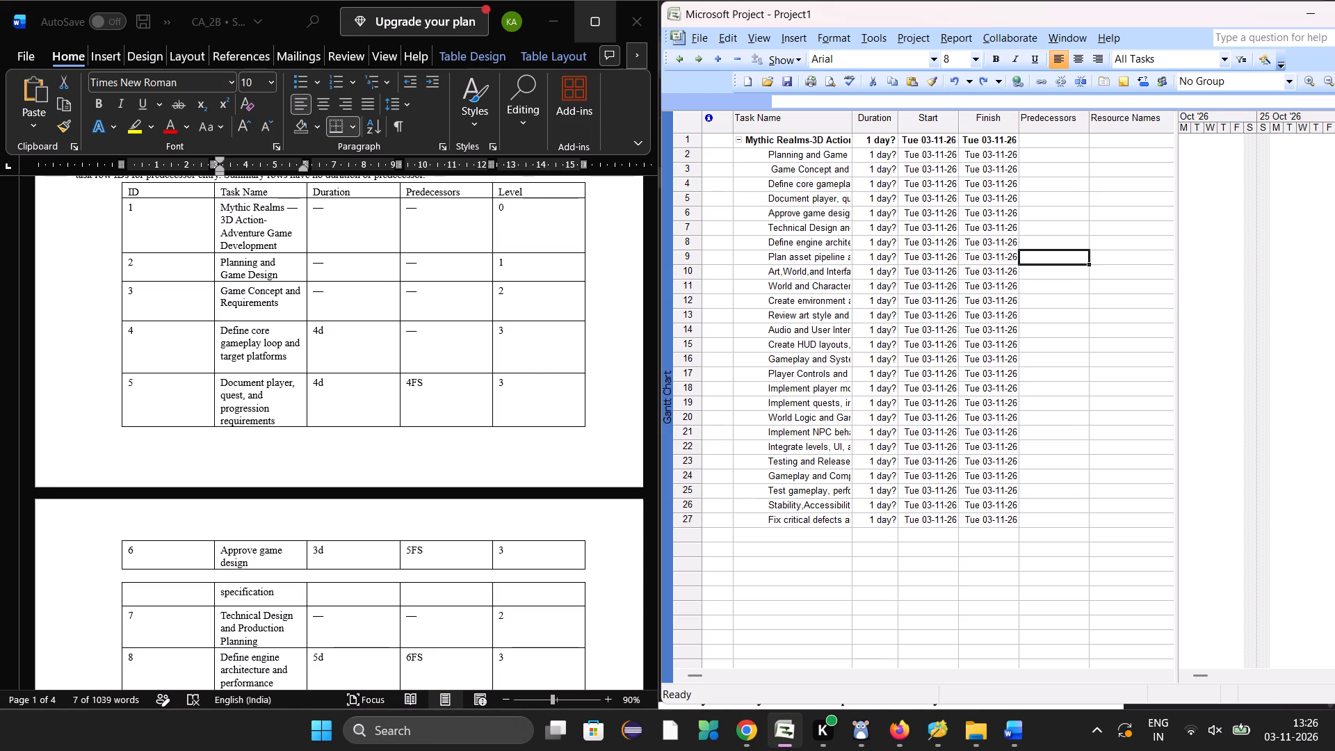
Check the task levels in the Word table and indent tasks 3 to 9 one level under Planning and Game Design.
scroll(520, 404, right, 1)
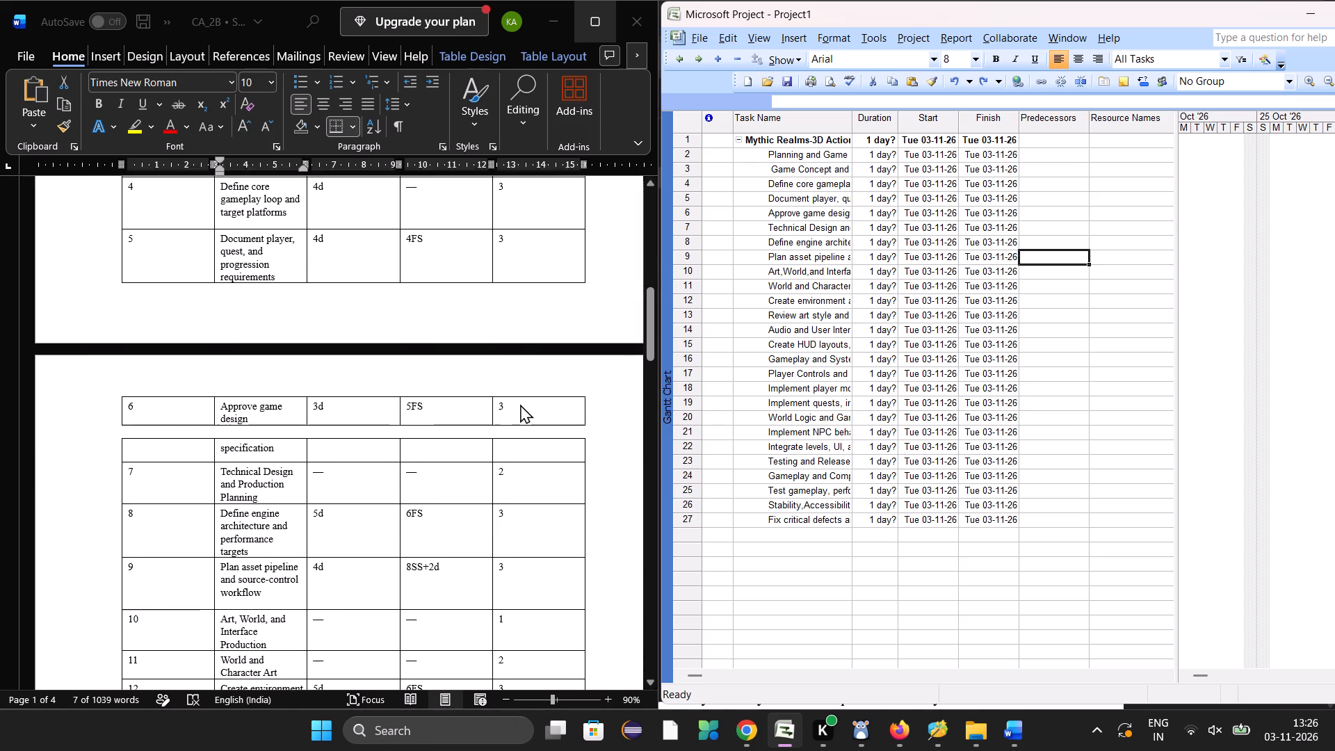
scroll(520, 404, right, 3)
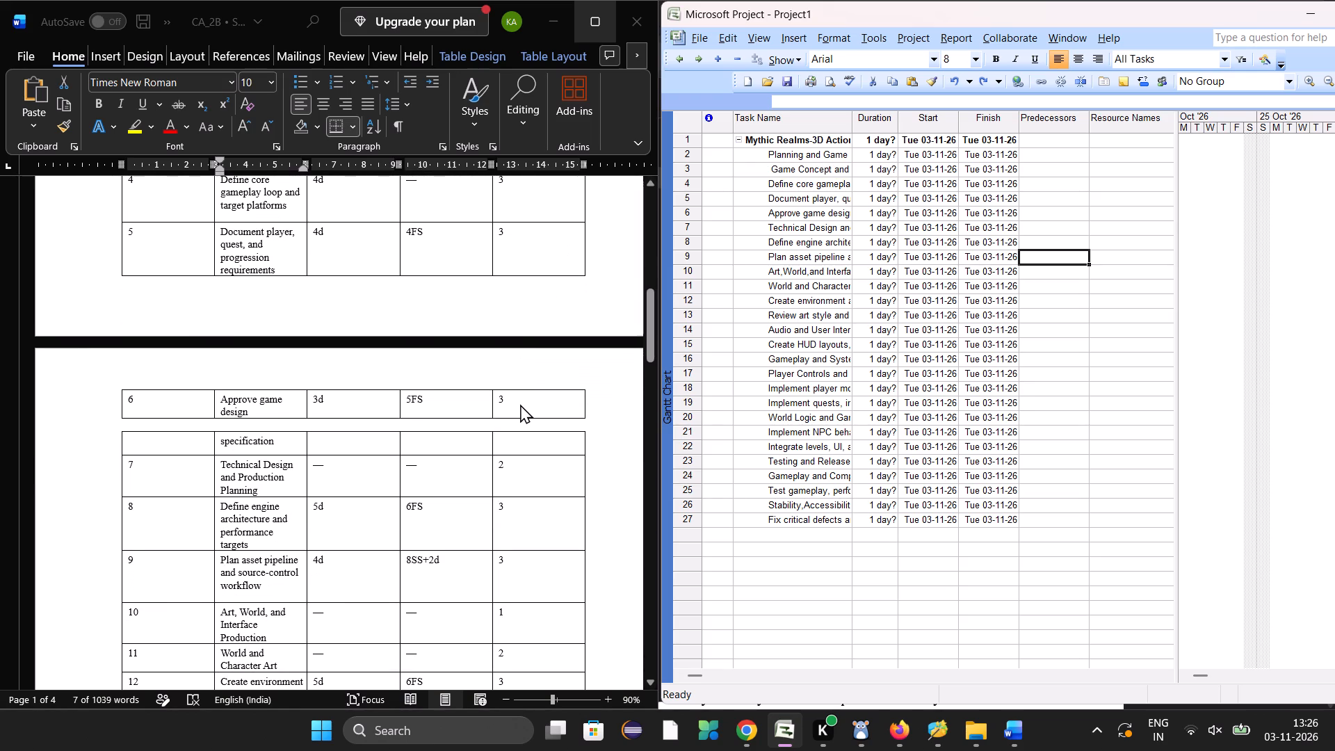
scroll(520, 404, right, 1)
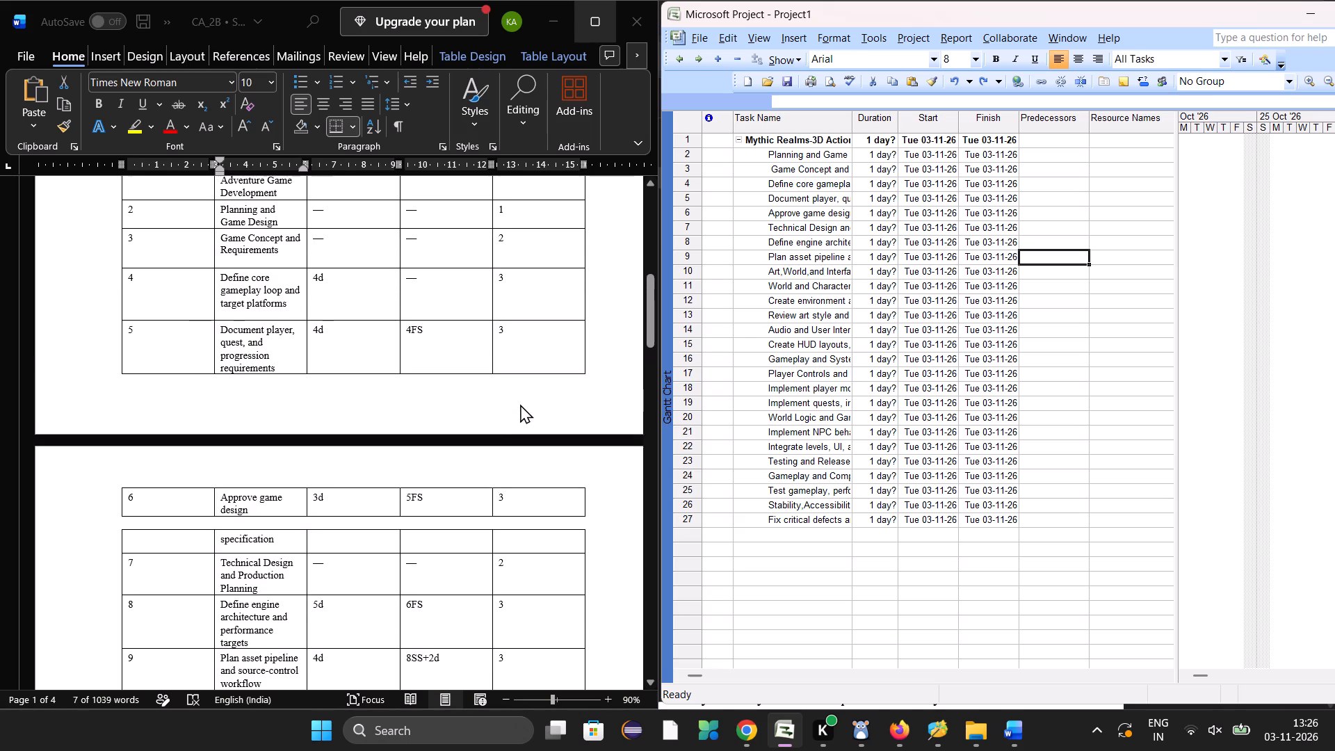
scroll(520, 404, right, 1)
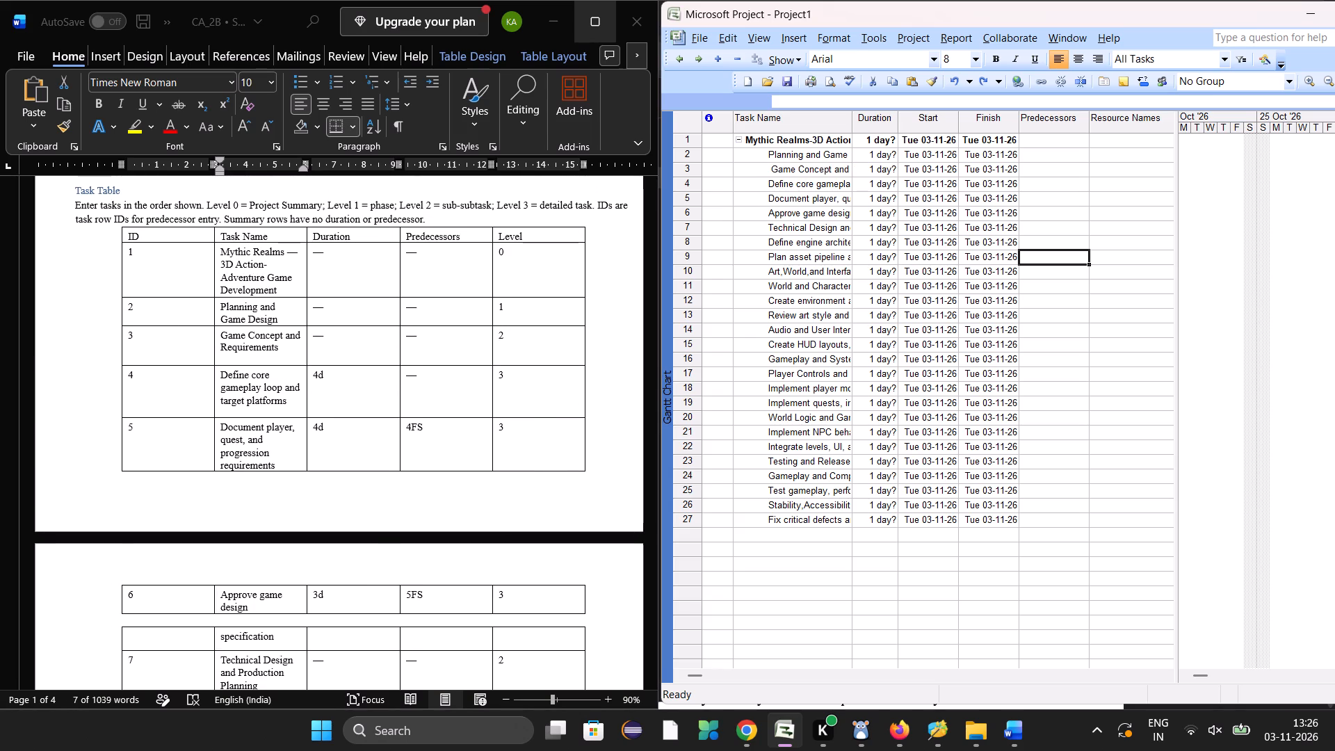
drag(734, 165, 995, 259)
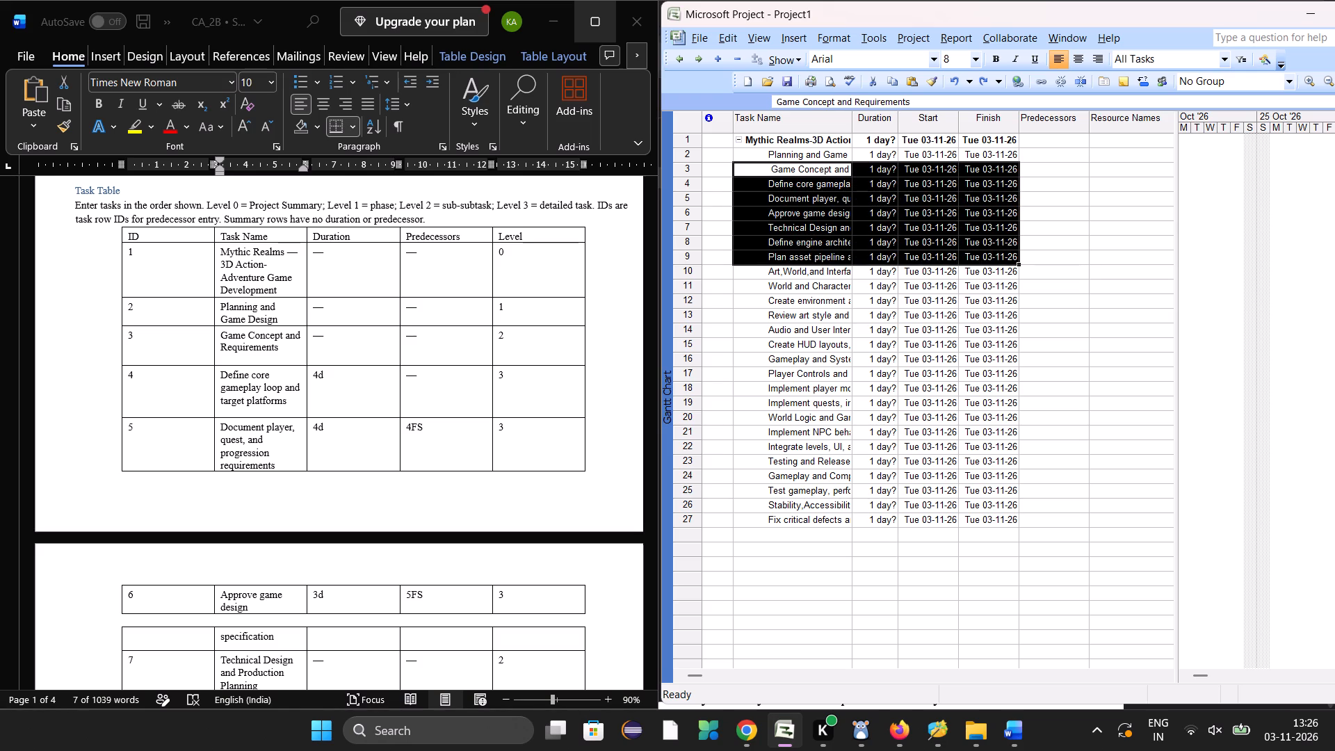
click(702, 67)
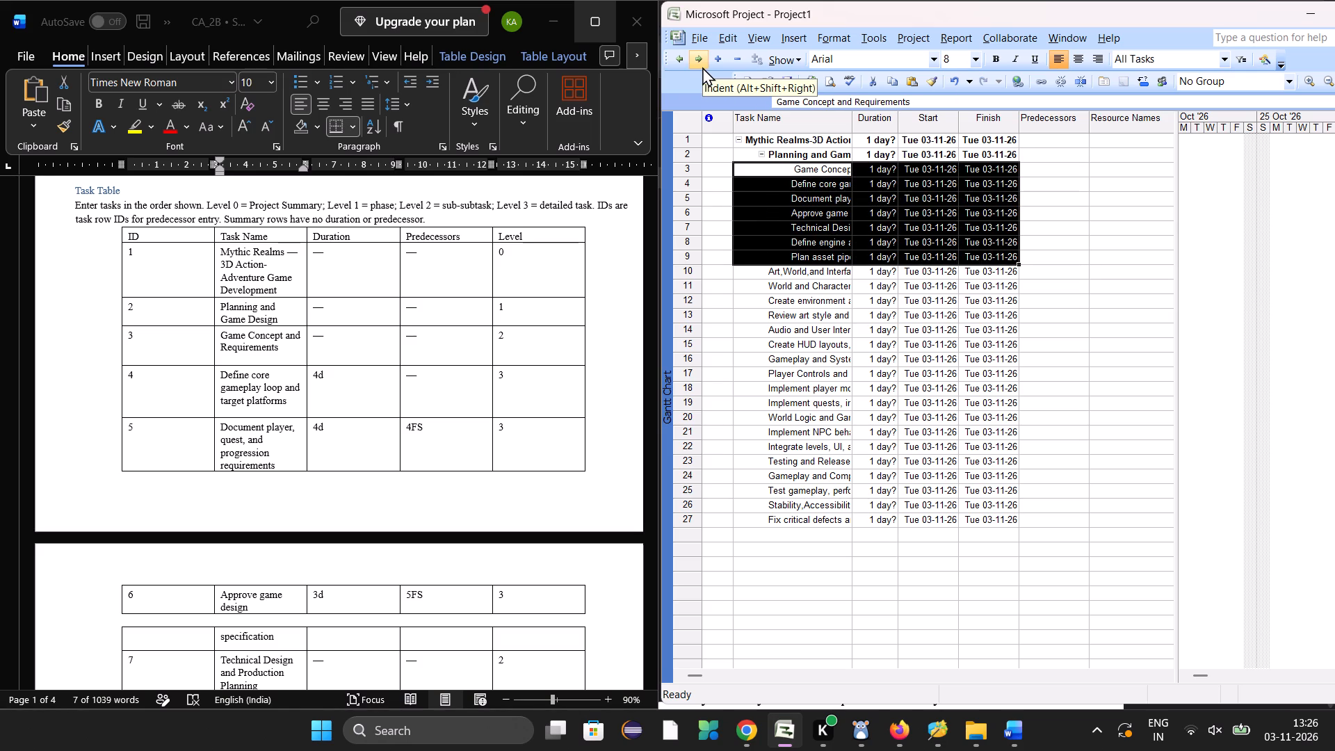
click(1096, 323)
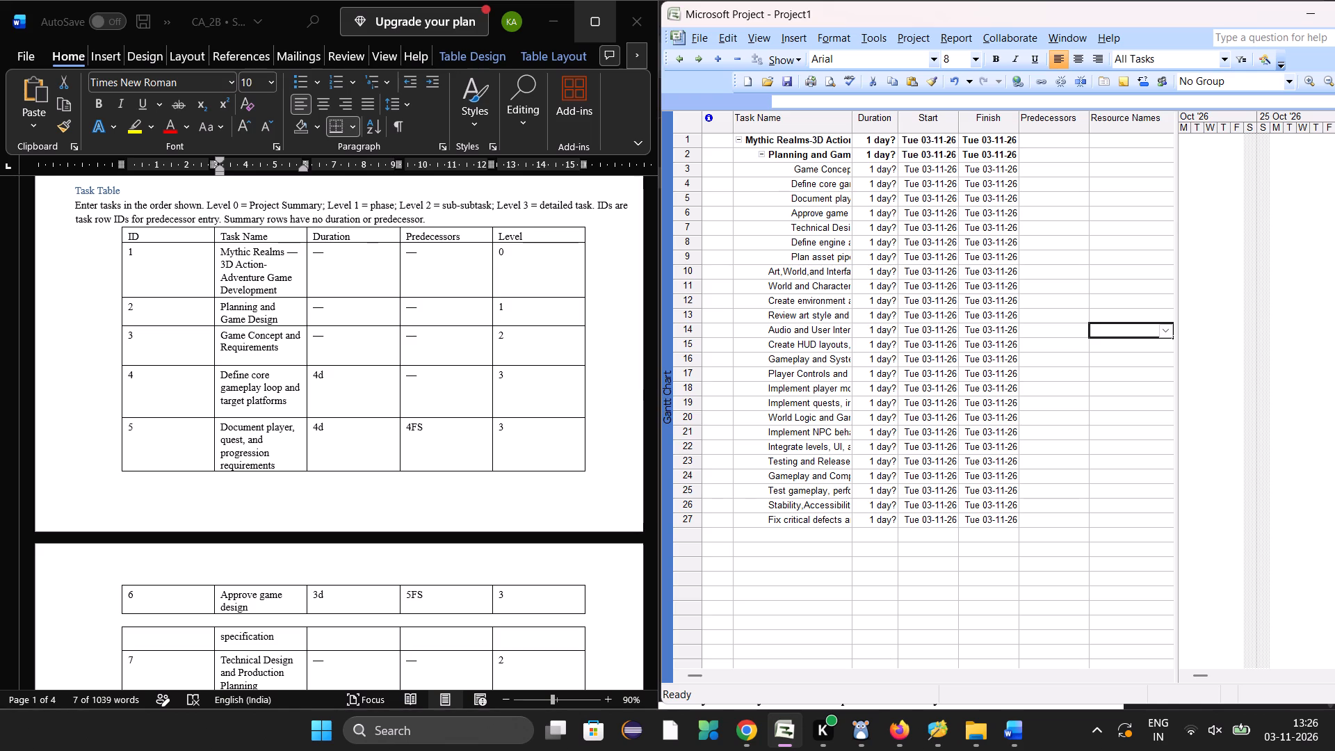
Indent tasks 4 to 6 one more level under Game Concept and Requirements.
drag(734, 179, 849, 221)
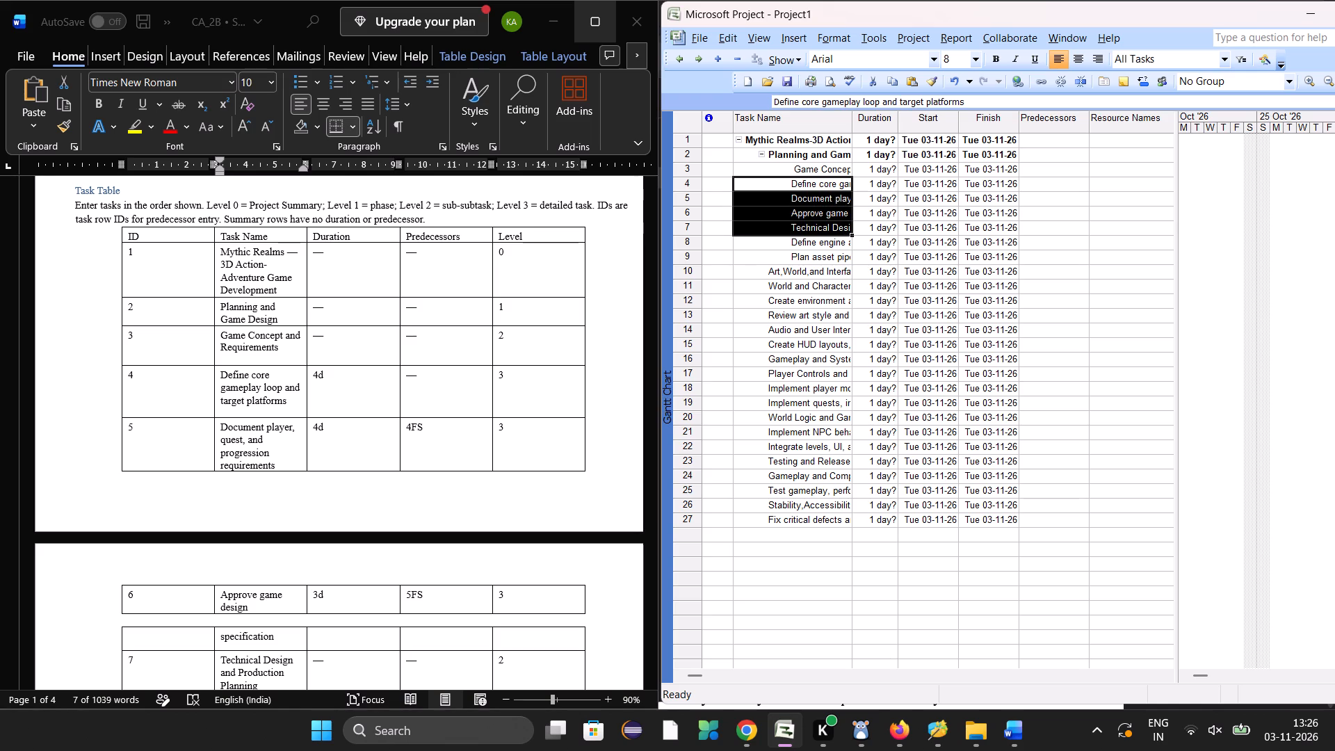
drag(849, 221, 985, 214)
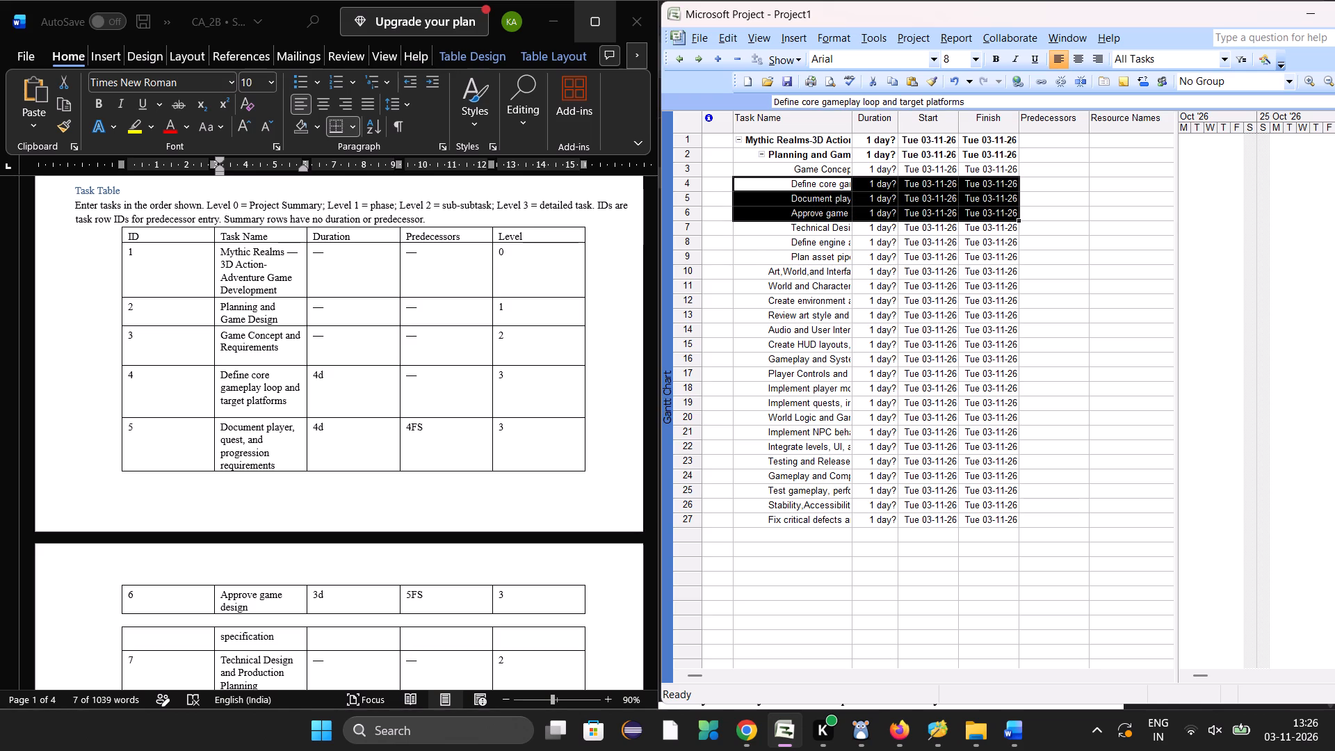
click(699, 62)
click(729, 302)
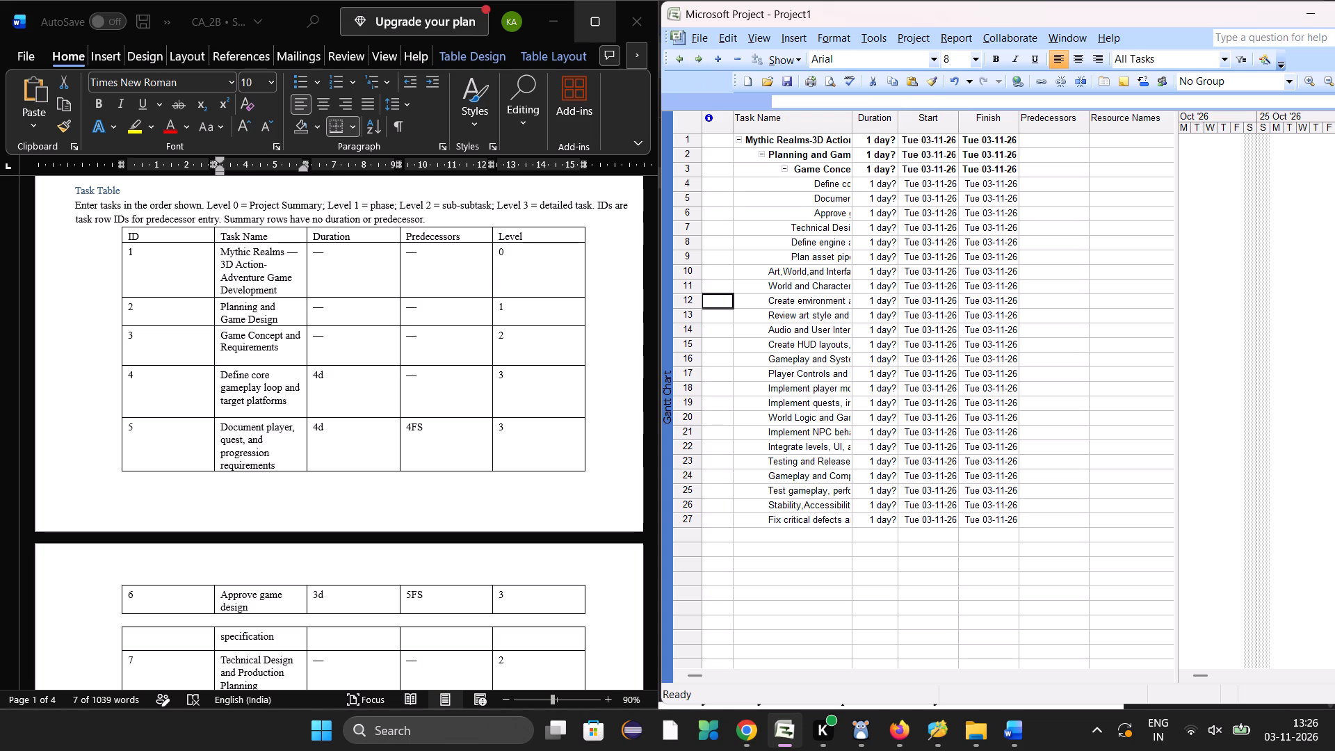
Indent tasks 8 and 9 one more level under Technical Design and Production Planning, following the Word table's levels.
click(766, 244)
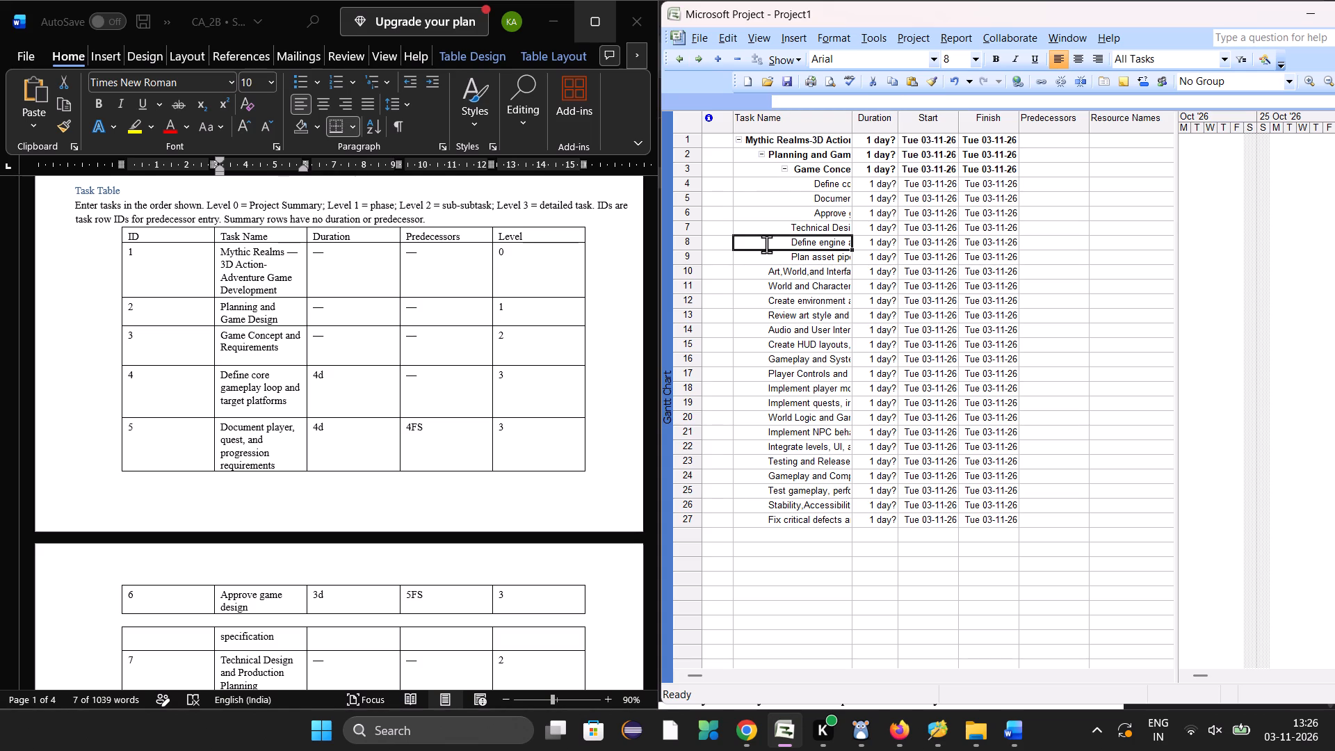
scroll(517, 373, down, 1)
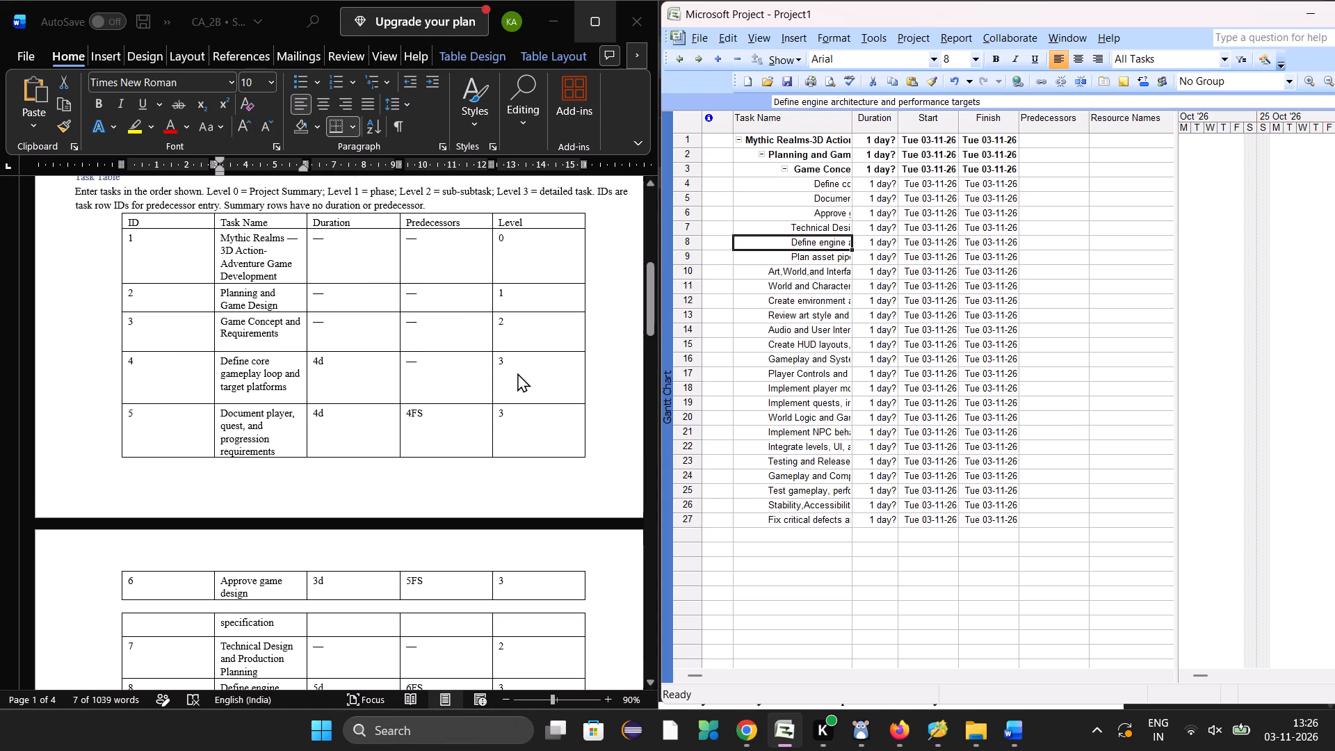
scroll(517, 373, down, 1)
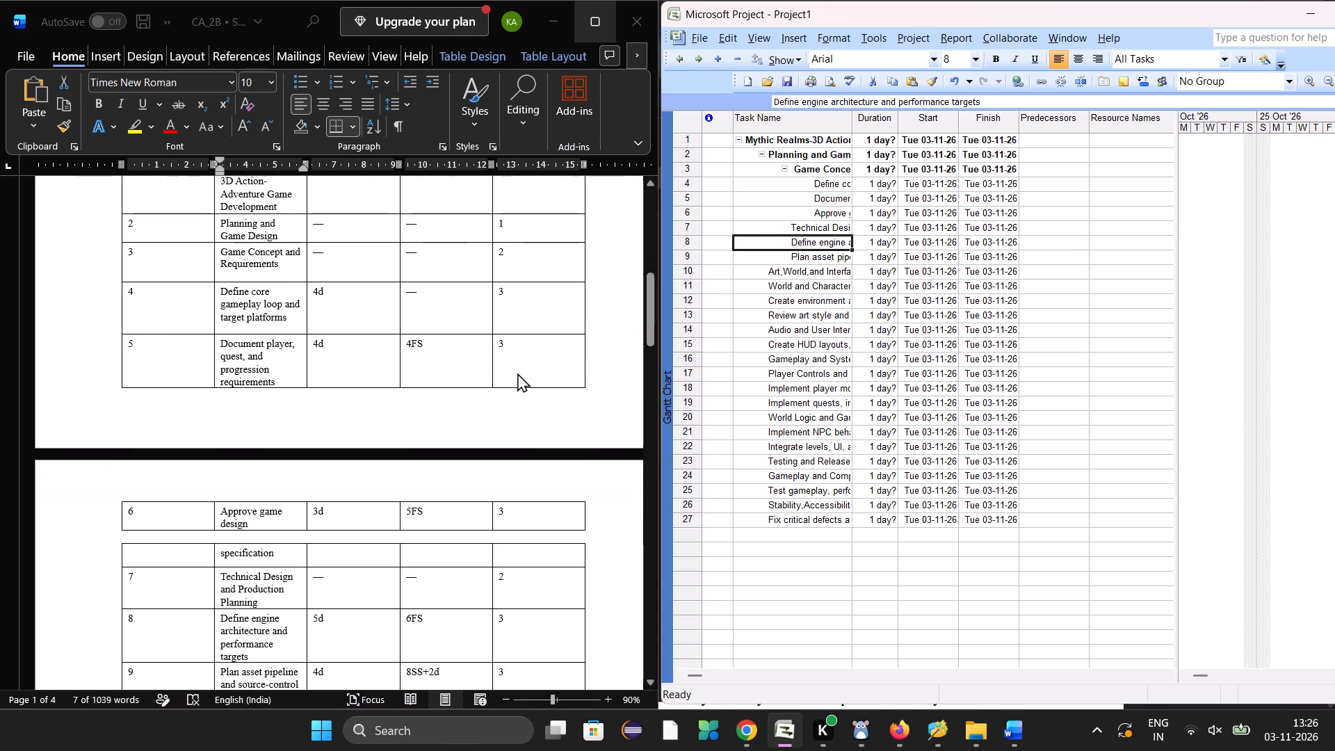
scroll(517, 373, down, 1)
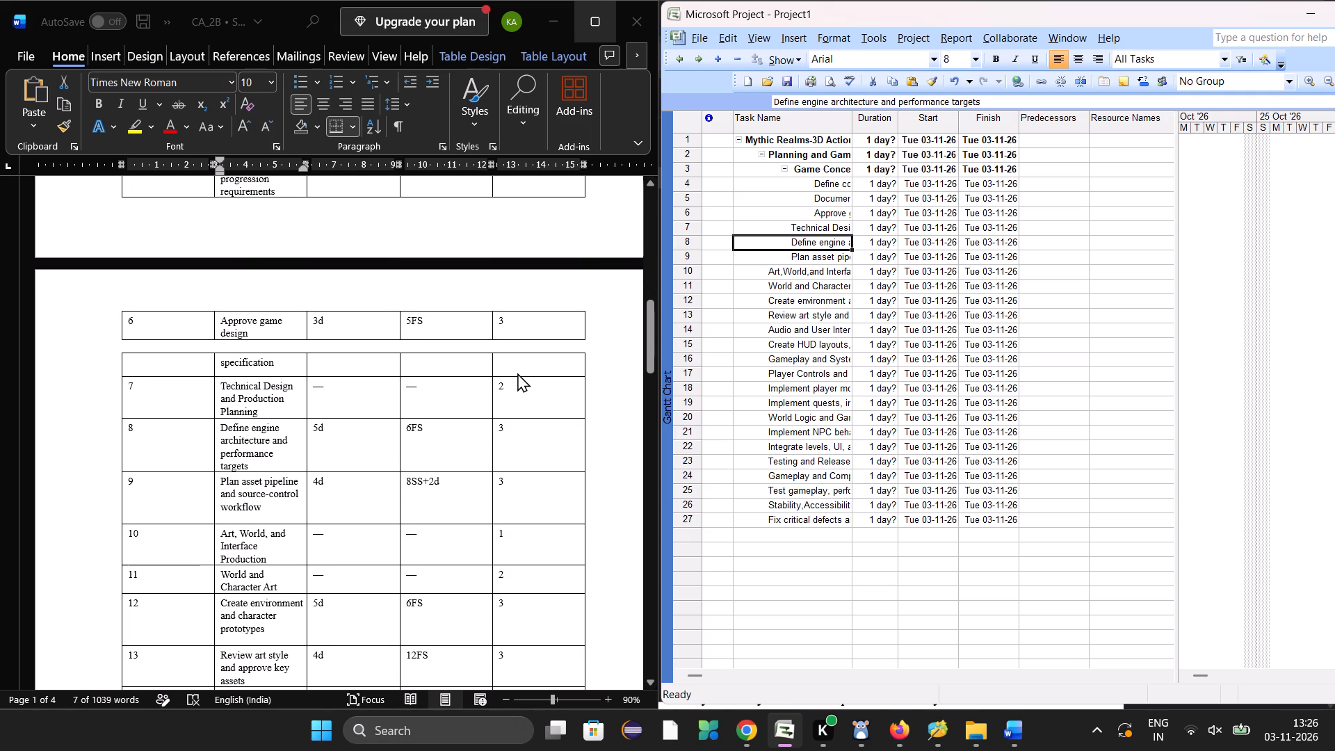
scroll(517, 373, down, 1)
click(722, 291)
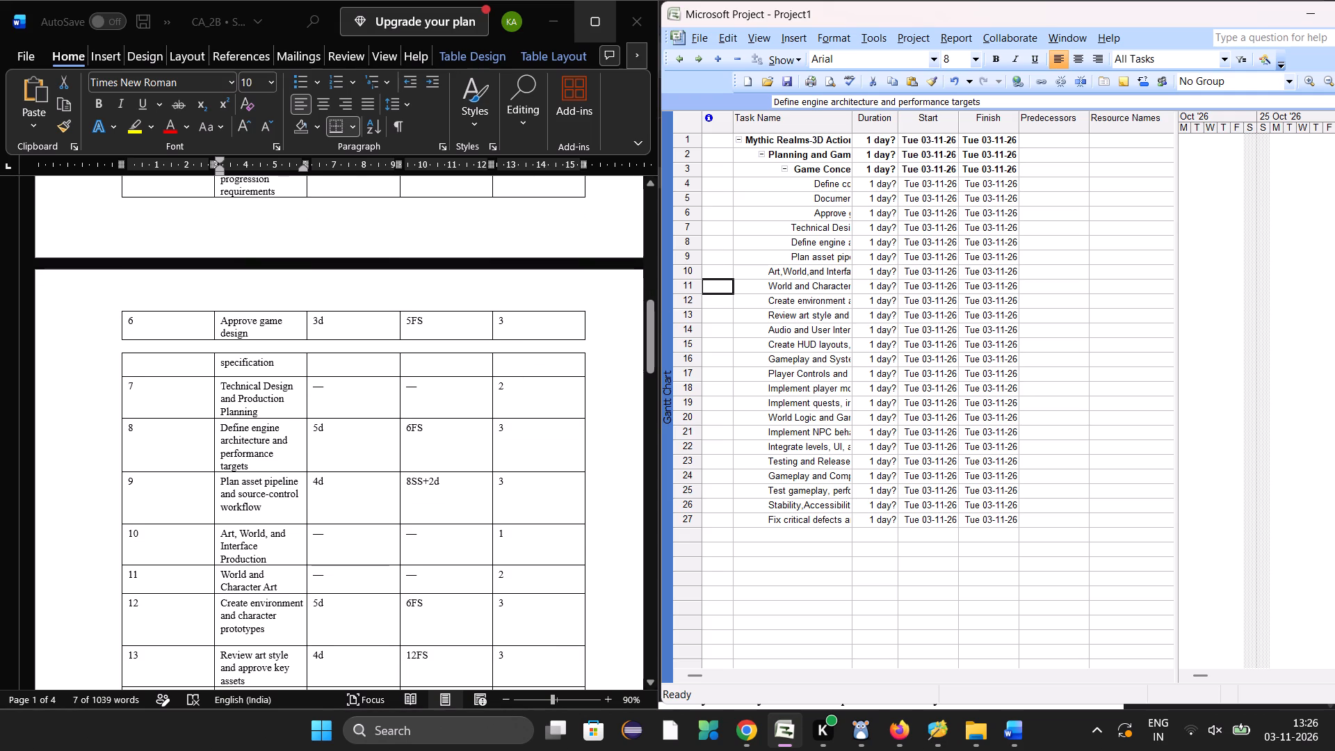
drag(736, 238, 947, 254)
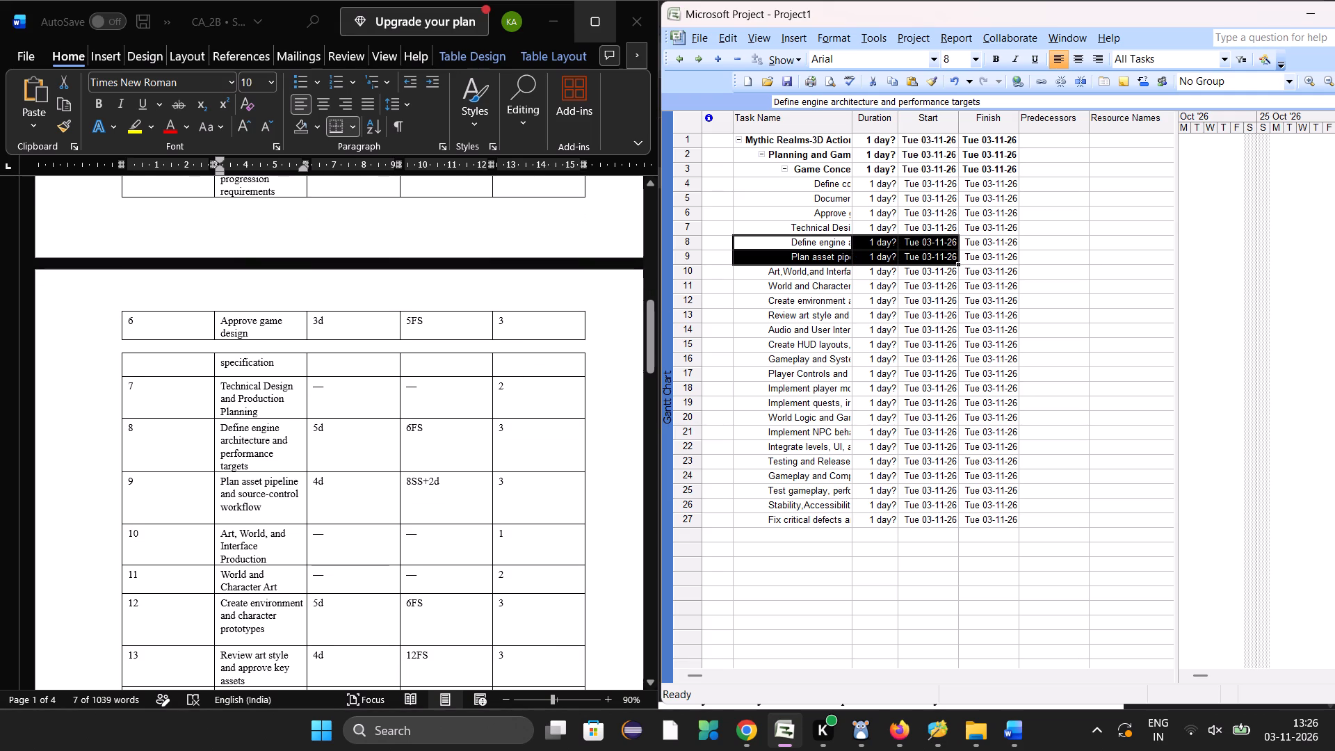
drag(947, 254, 981, 256)
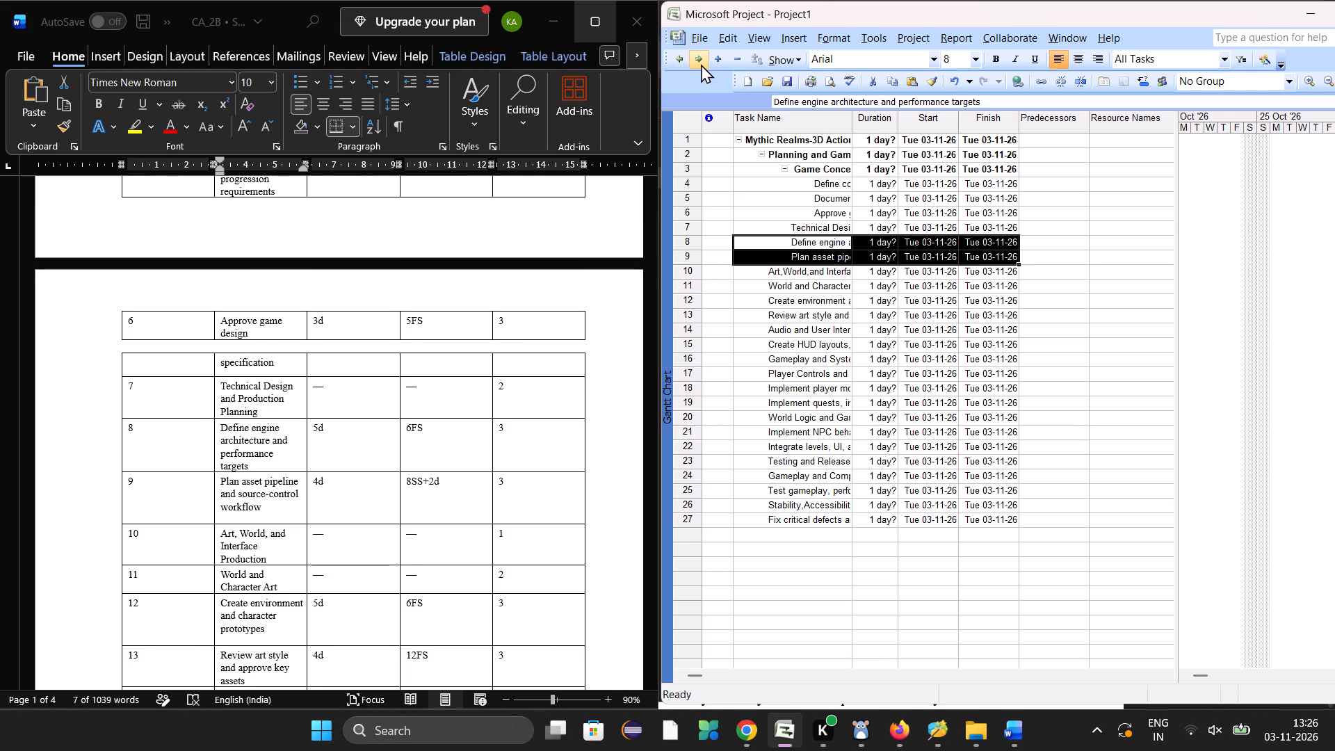
click(701, 64)
click(1105, 239)
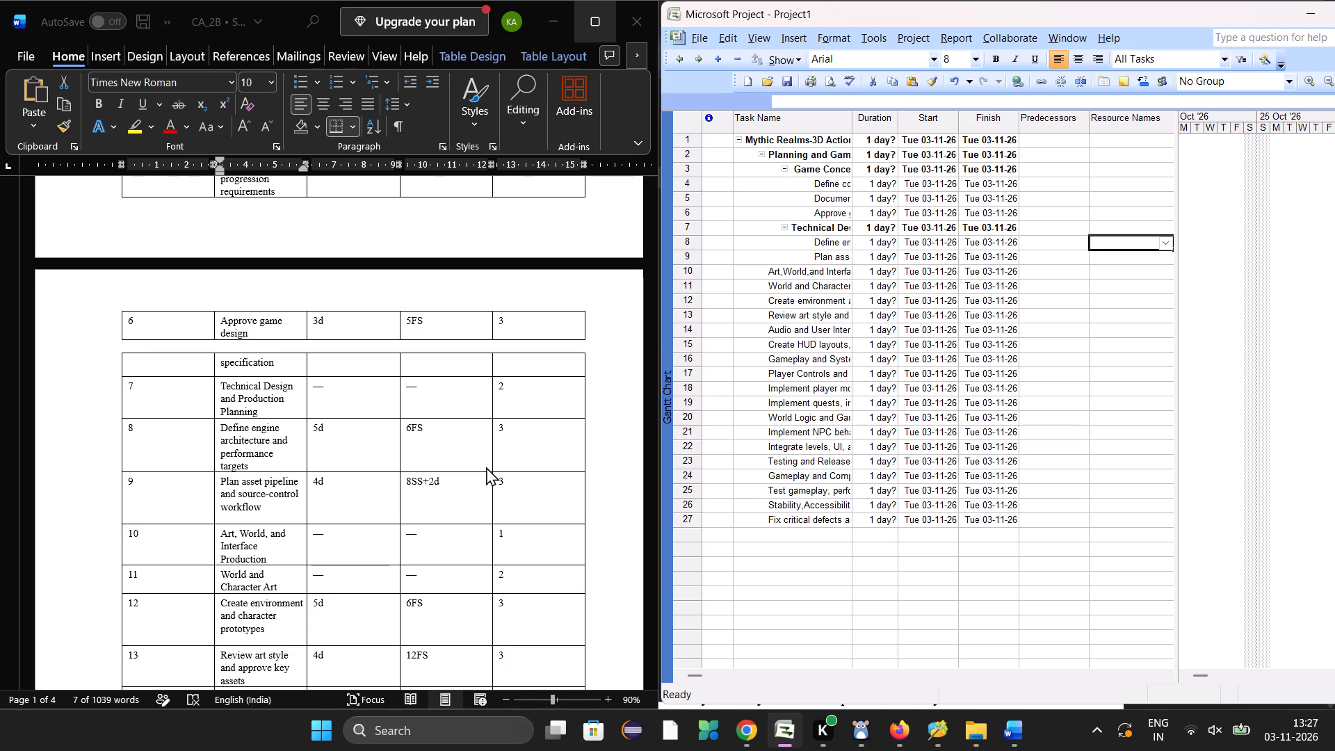
Indent tasks 11 to 15 one level under Art, World, and Interface Production, following the Word table's levels.
scroll(486, 467, down, 1)
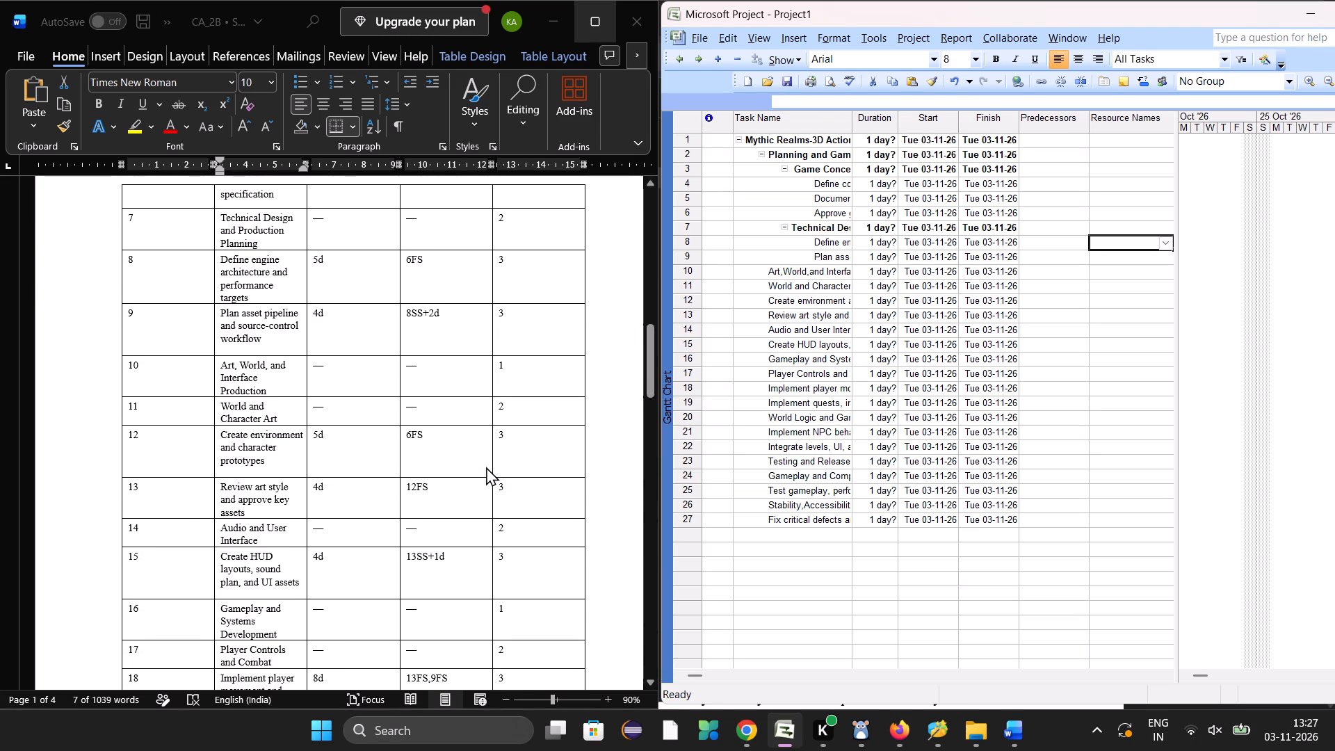
scroll(486, 467, down, 1)
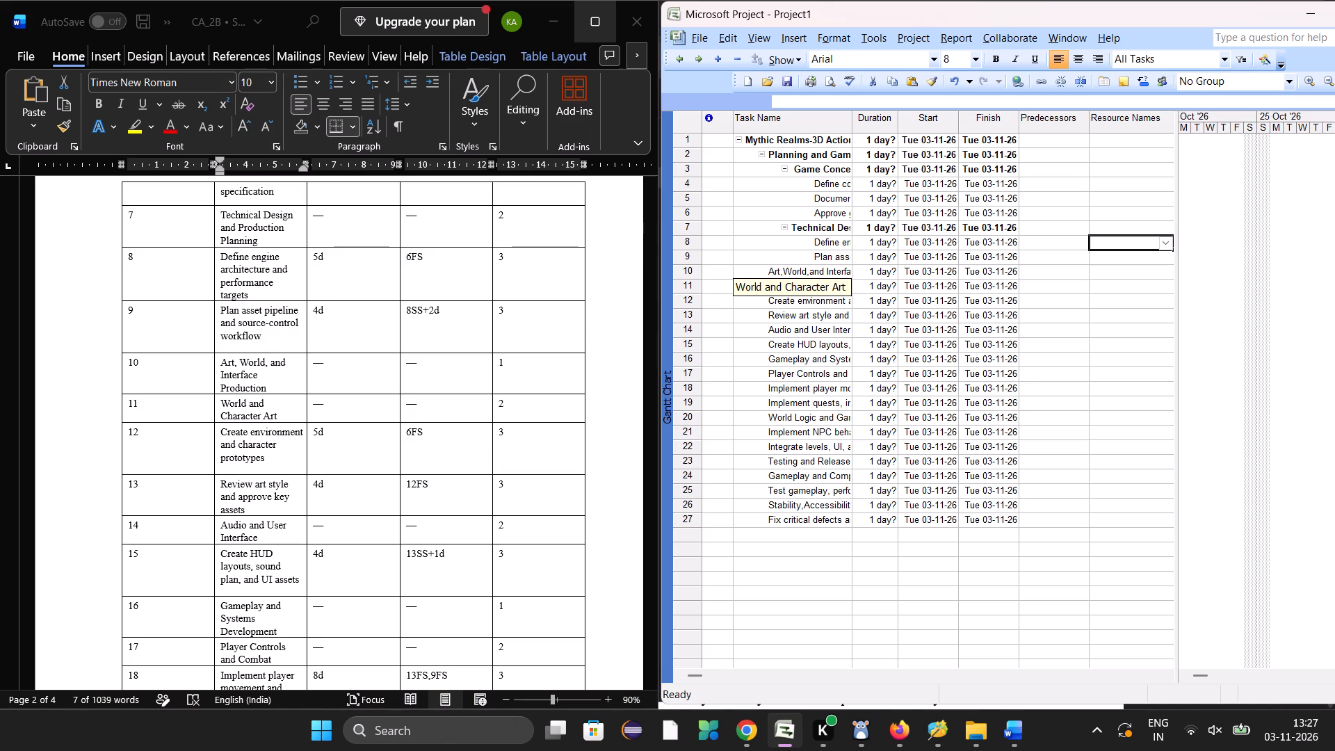
drag(736, 280, 839, 316)
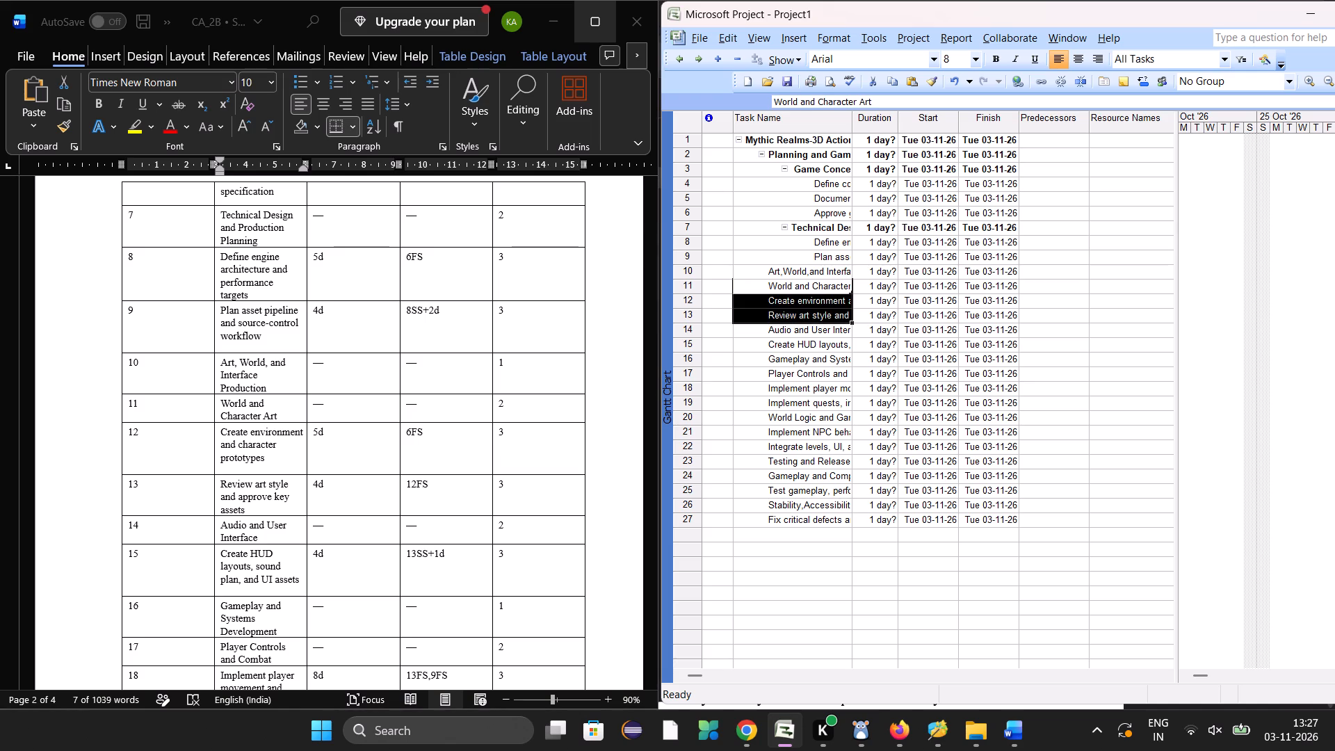
drag(839, 316, 977, 393)
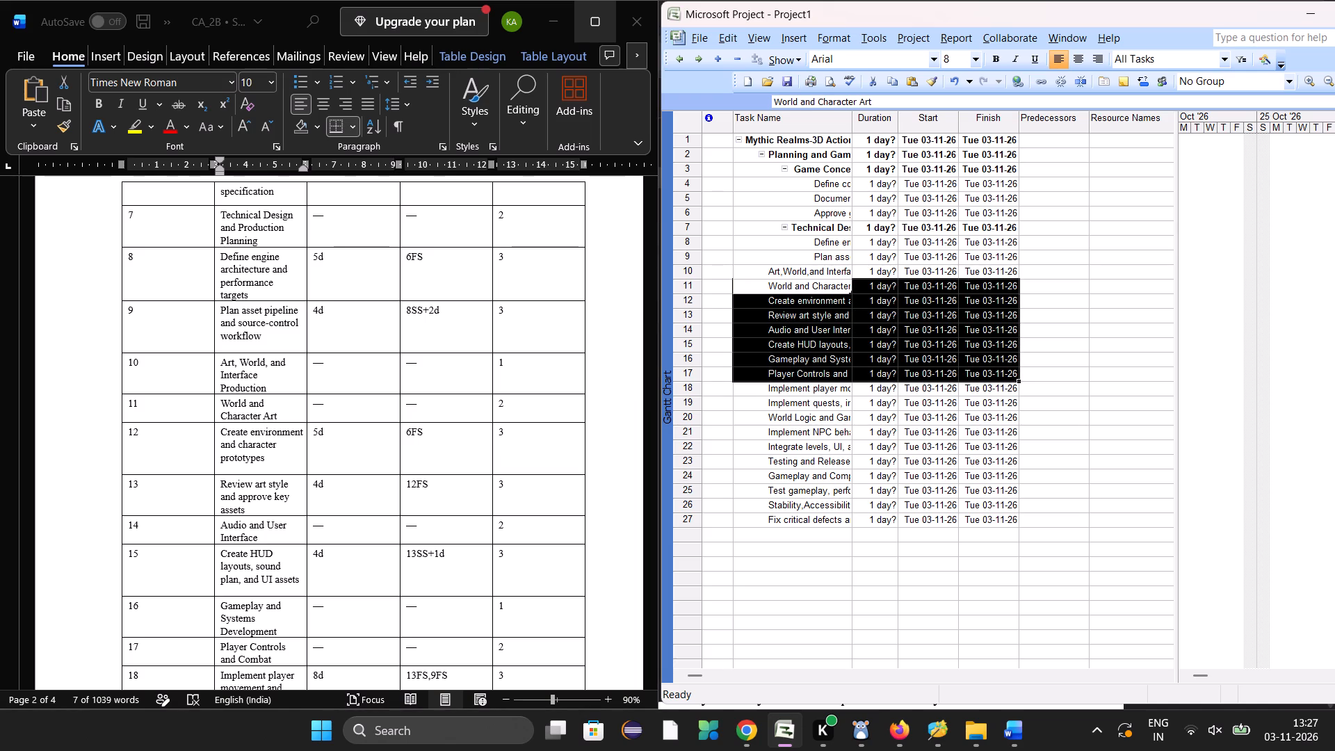
drag(977, 393, 1014, 348)
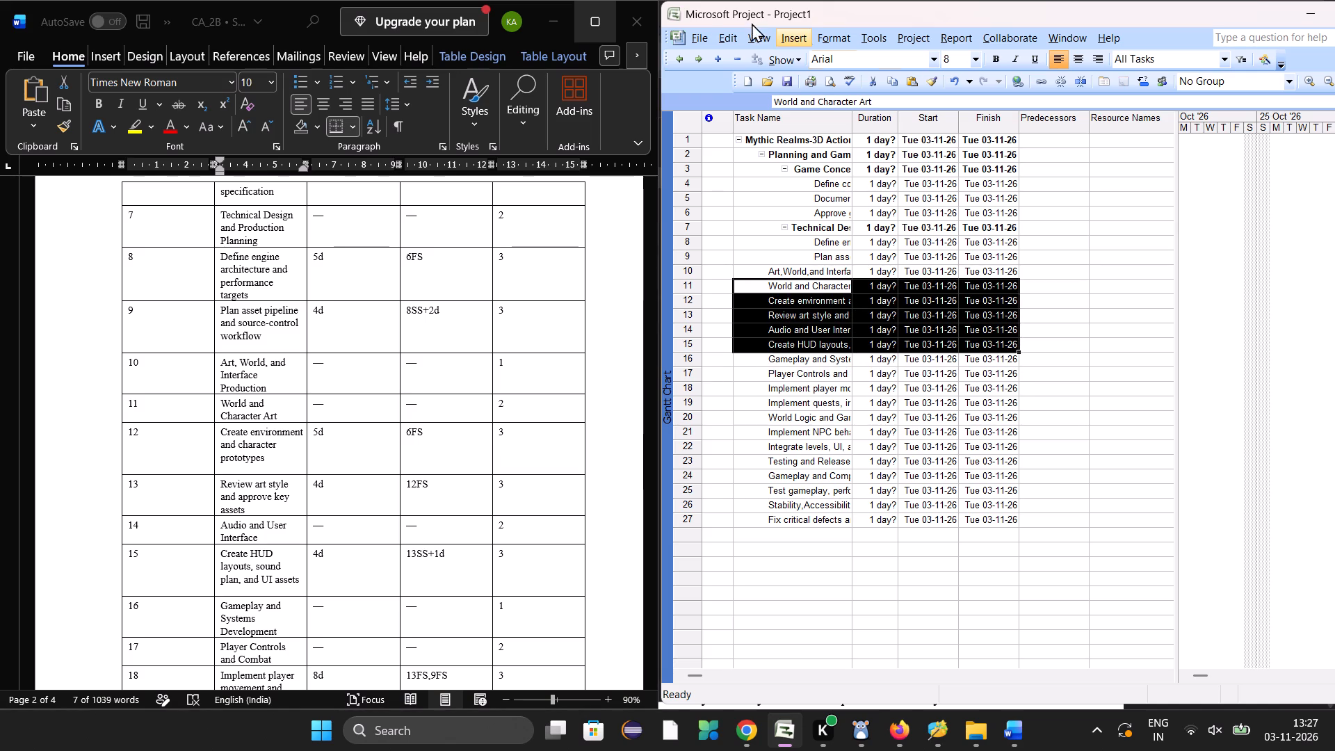
click(699, 53)
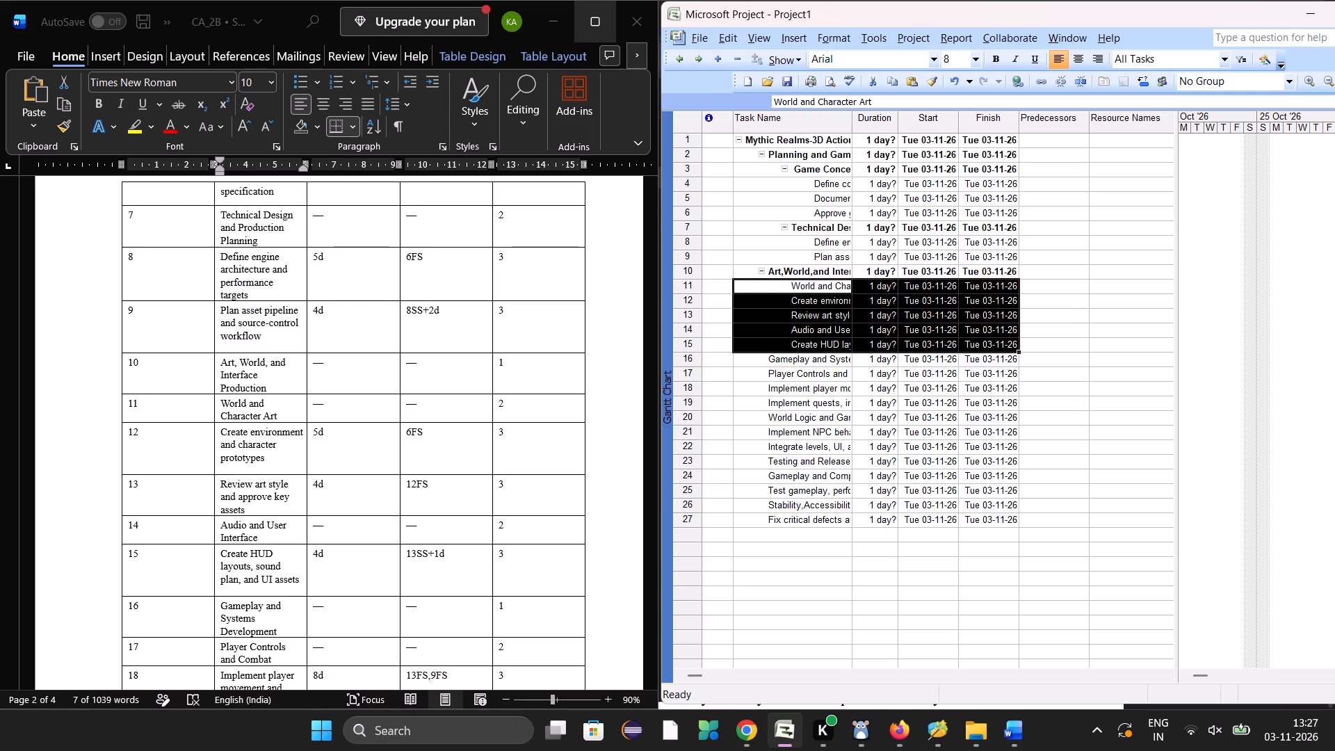
click(1093, 340)
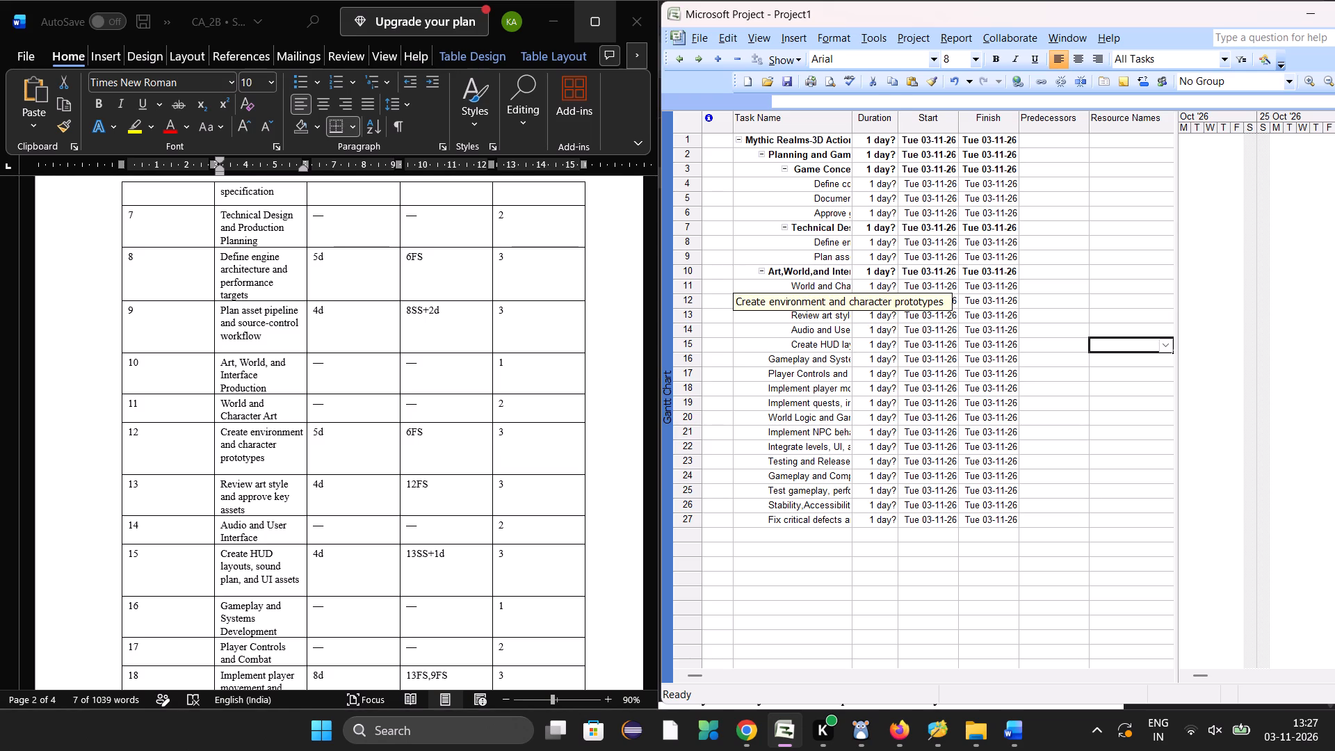
Indent tasks 12 and 13 one more level under World and Character Art.
drag(734, 296, 866, 327)
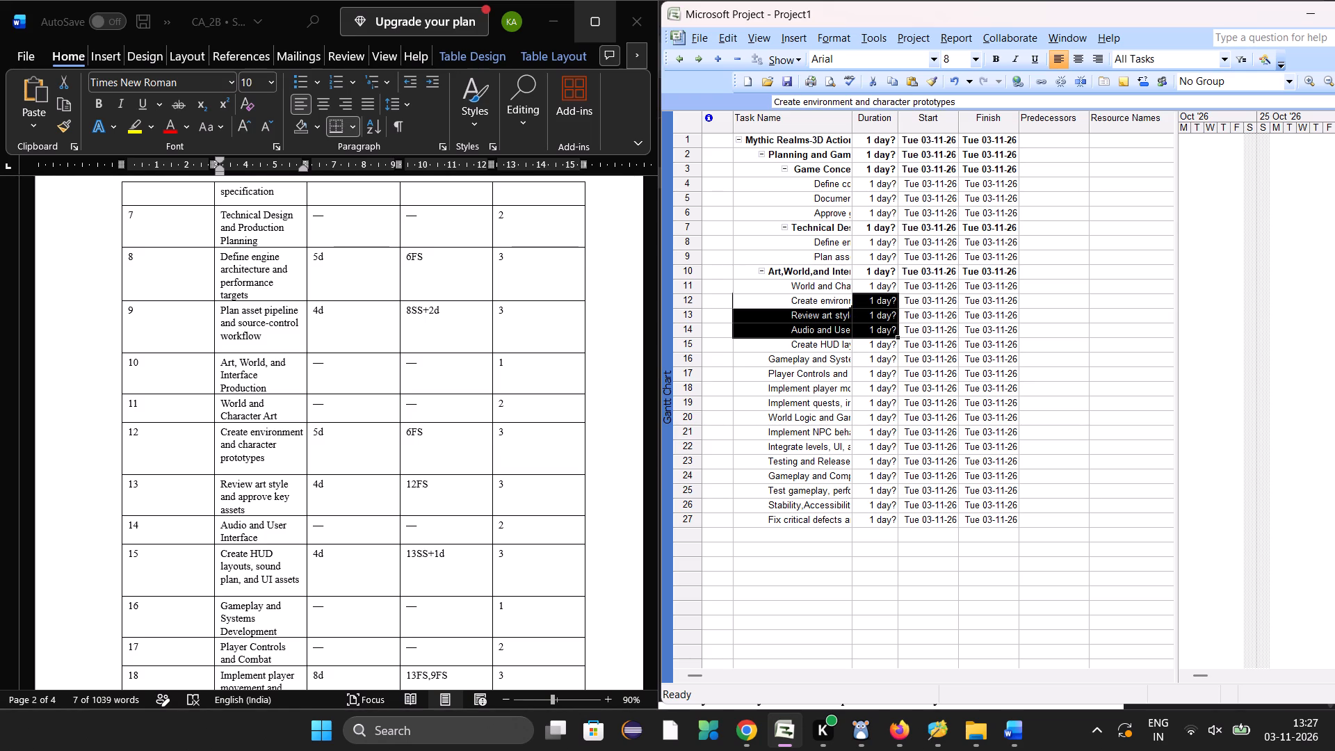
click(729, 396)
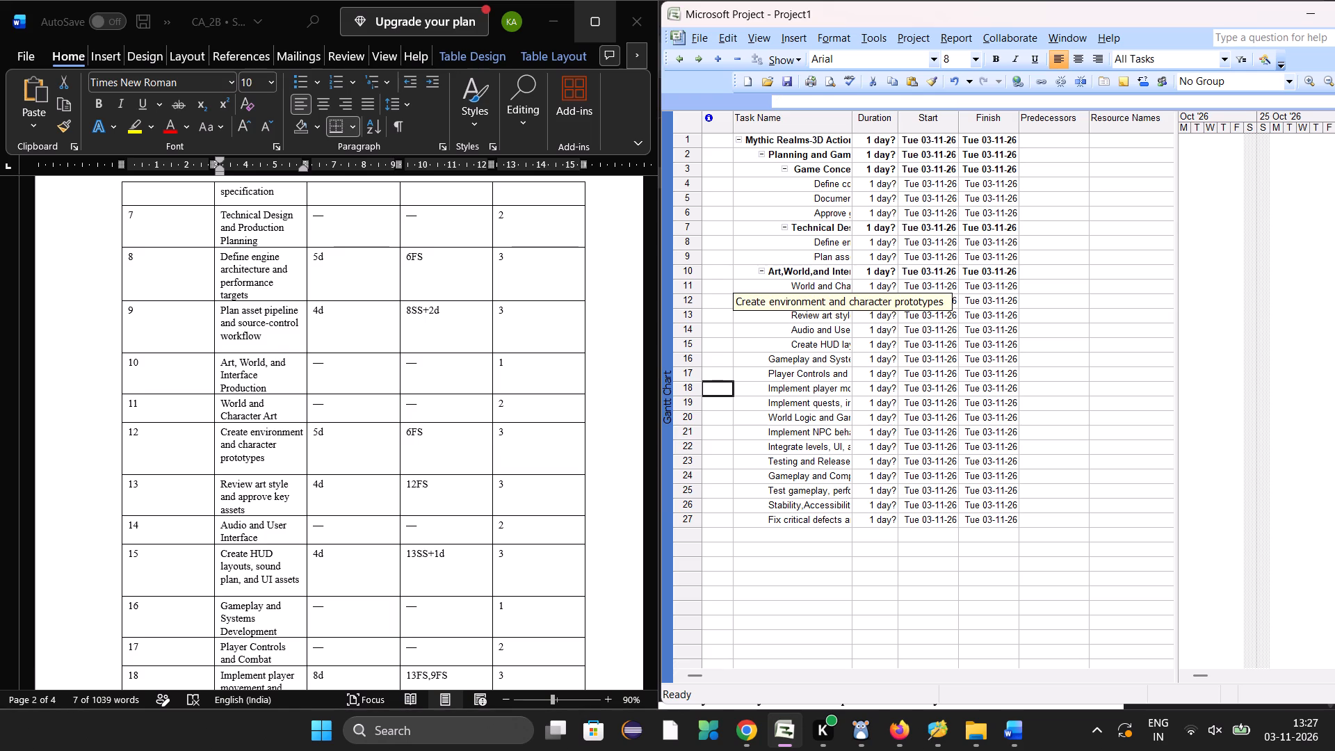
drag(734, 295, 895, 330)
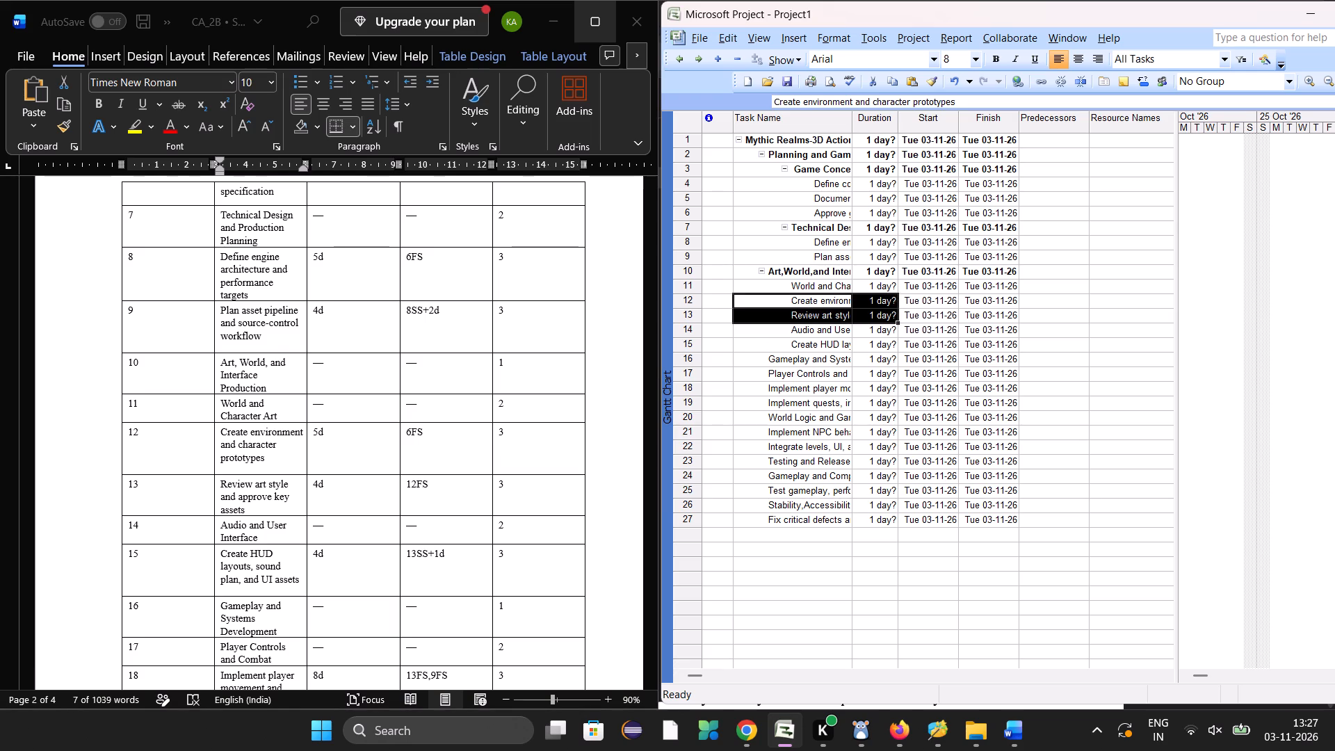
drag(895, 330, 983, 318)
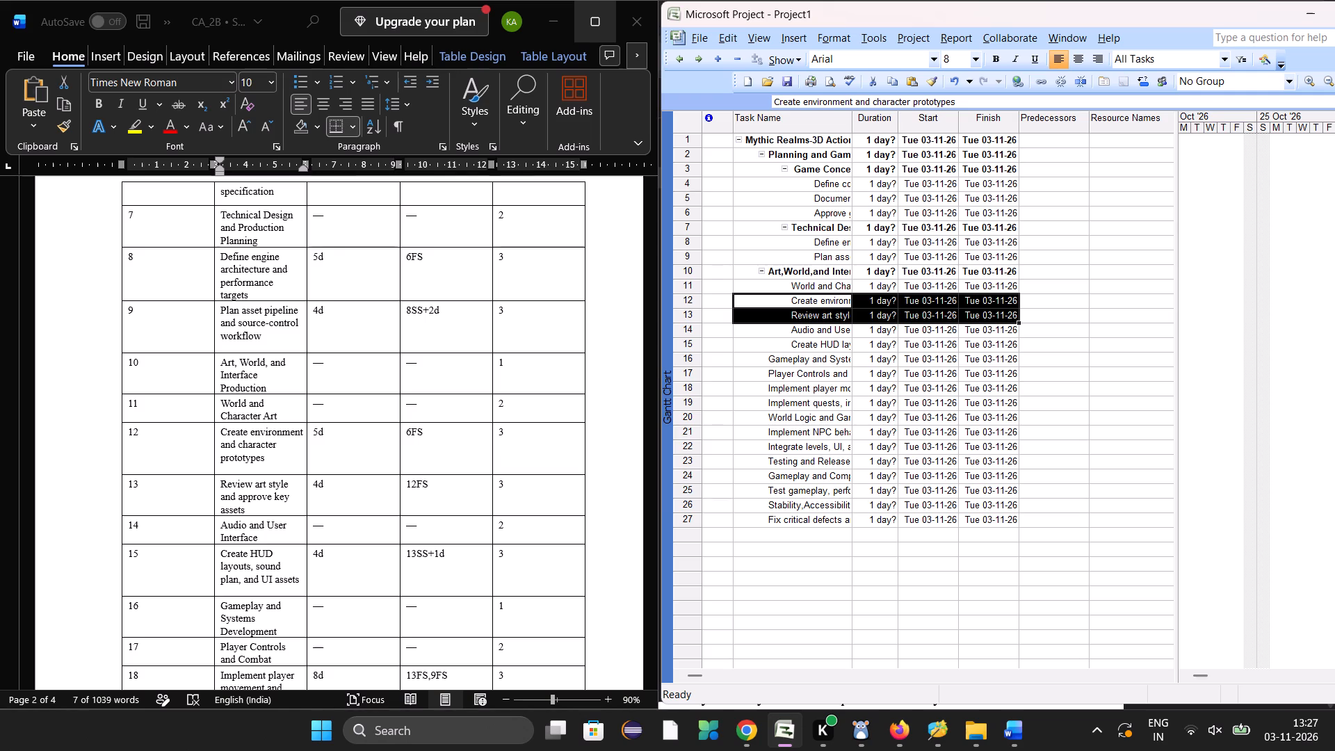
click(698, 62)
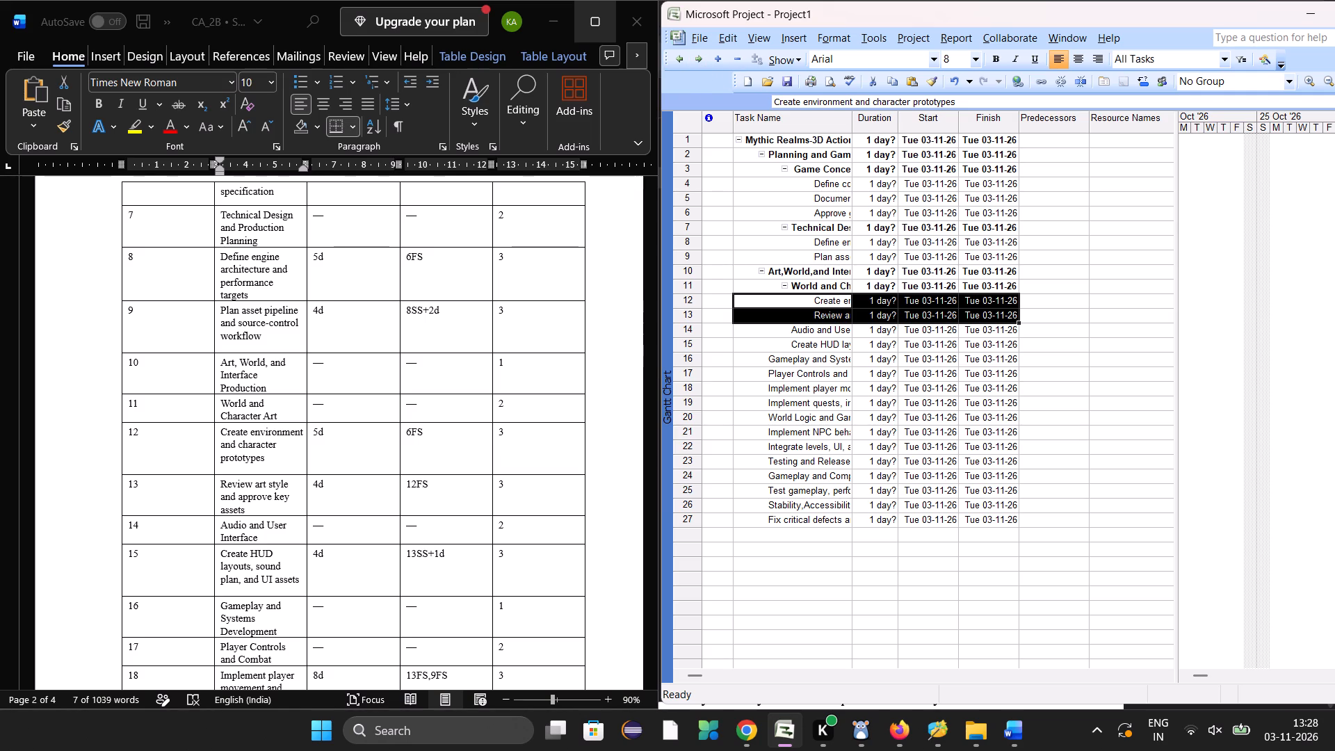
click(811, 588)
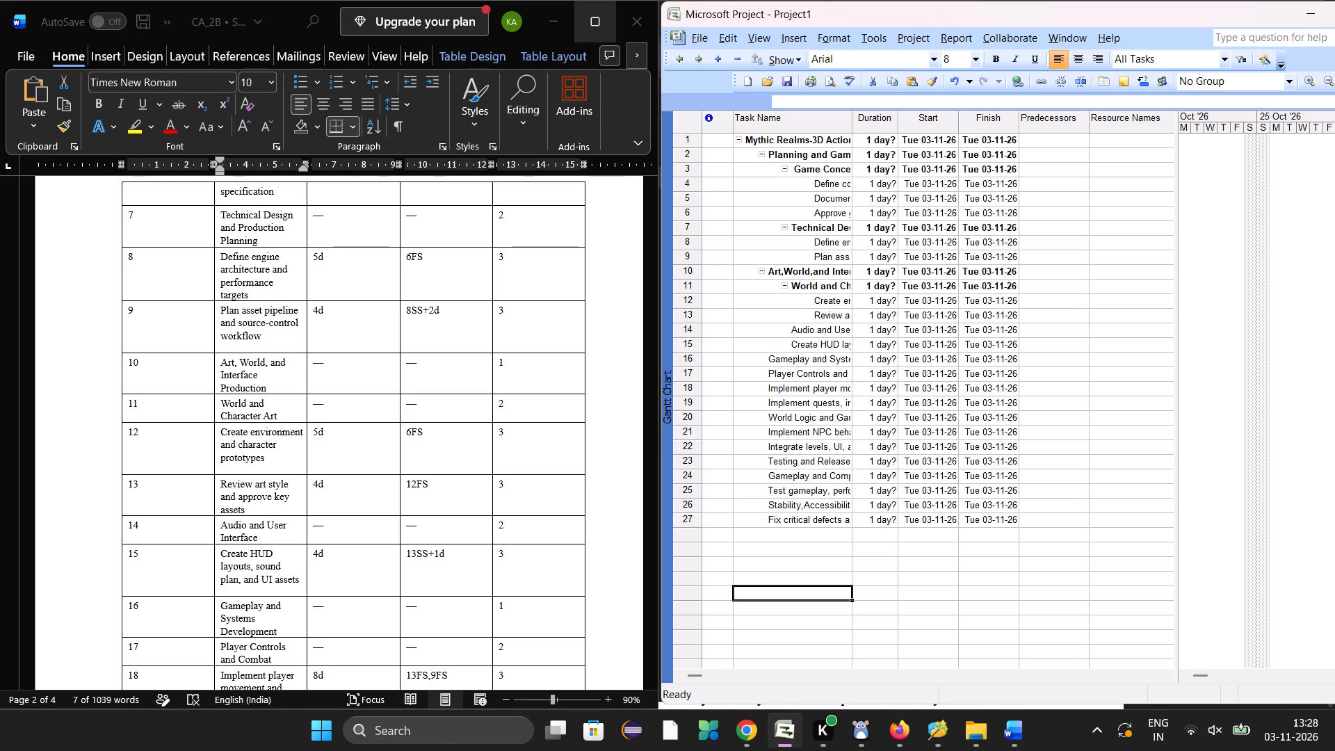
Indent task 15 one more level under Audio and User Interface, following the Word table's levels.
drag(736, 339, 841, 351)
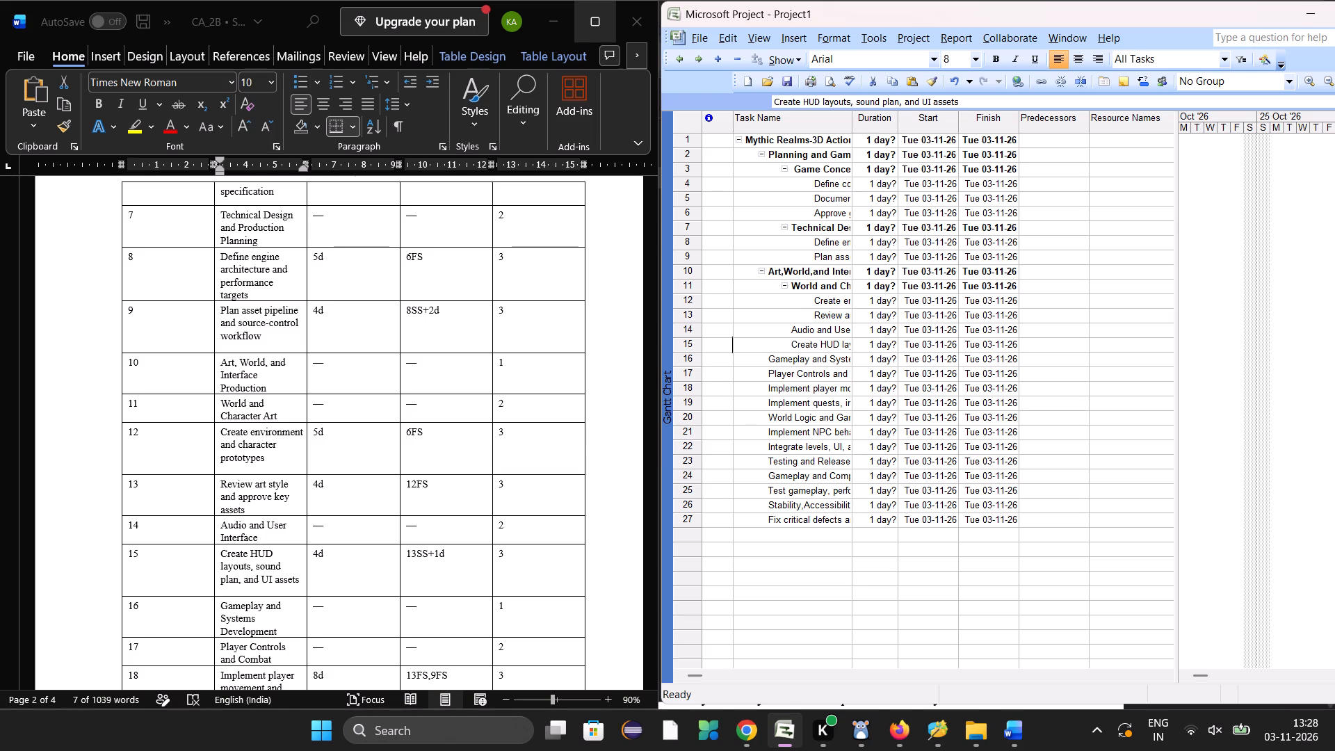
drag(841, 351, 841, 351)
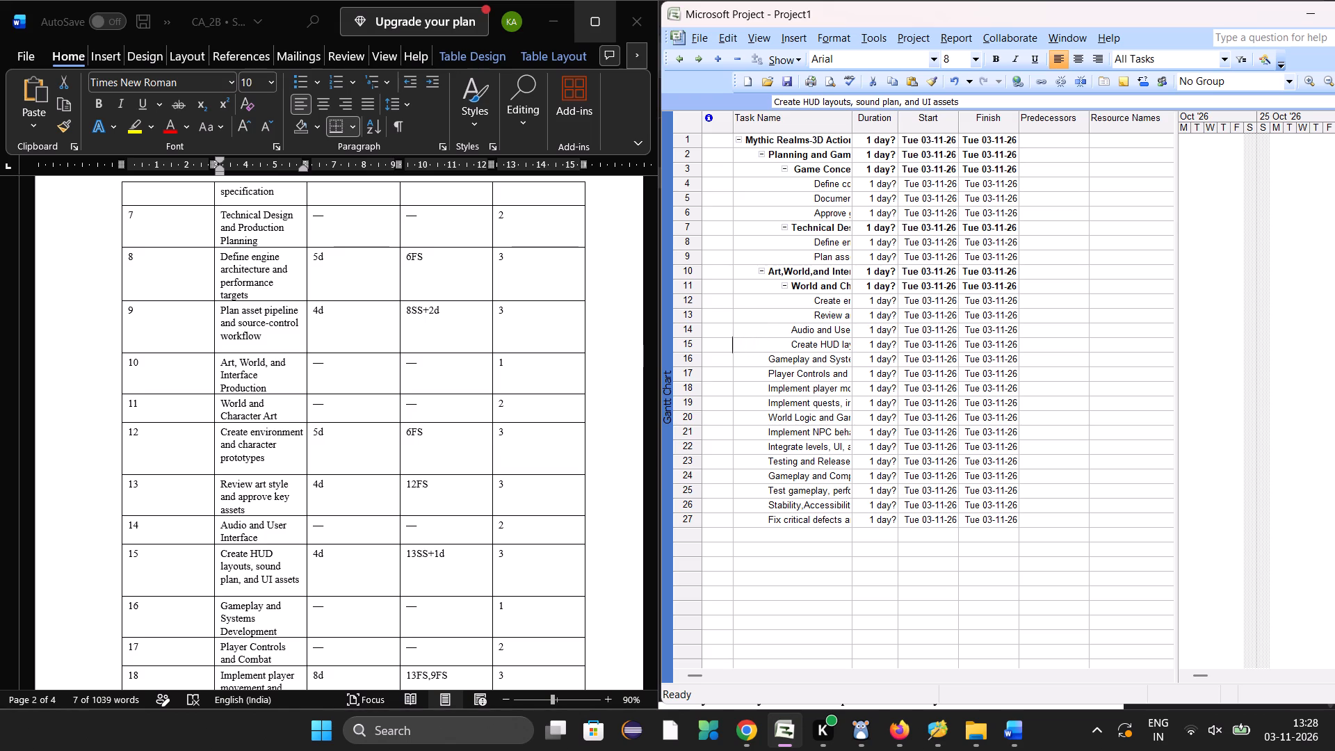
click(728, 417)
drag(736, 340, 973, 348)
click(702, 60)
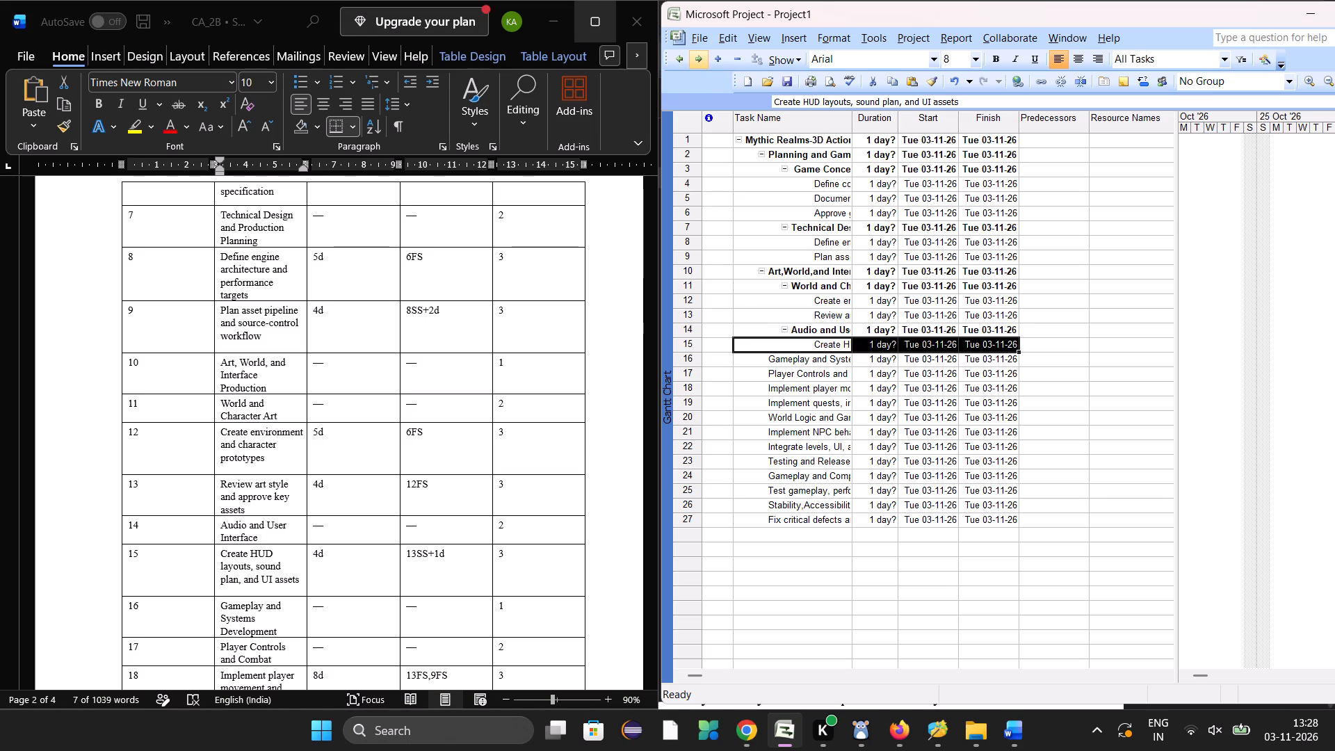
click(822, 550)
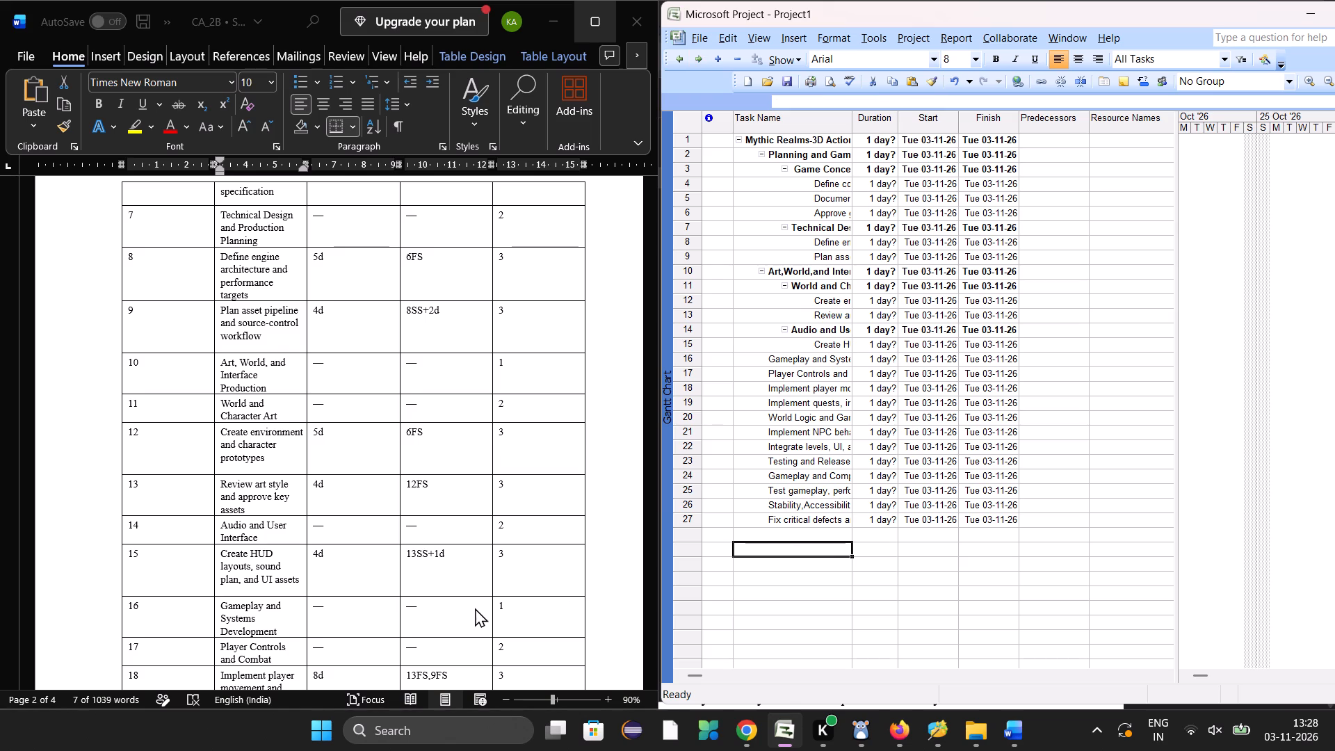
Indent tasks 17 to 22 one level under Gameplay and Systems Development, following the Word table's levels.
scroll(474, 607, down, 1)
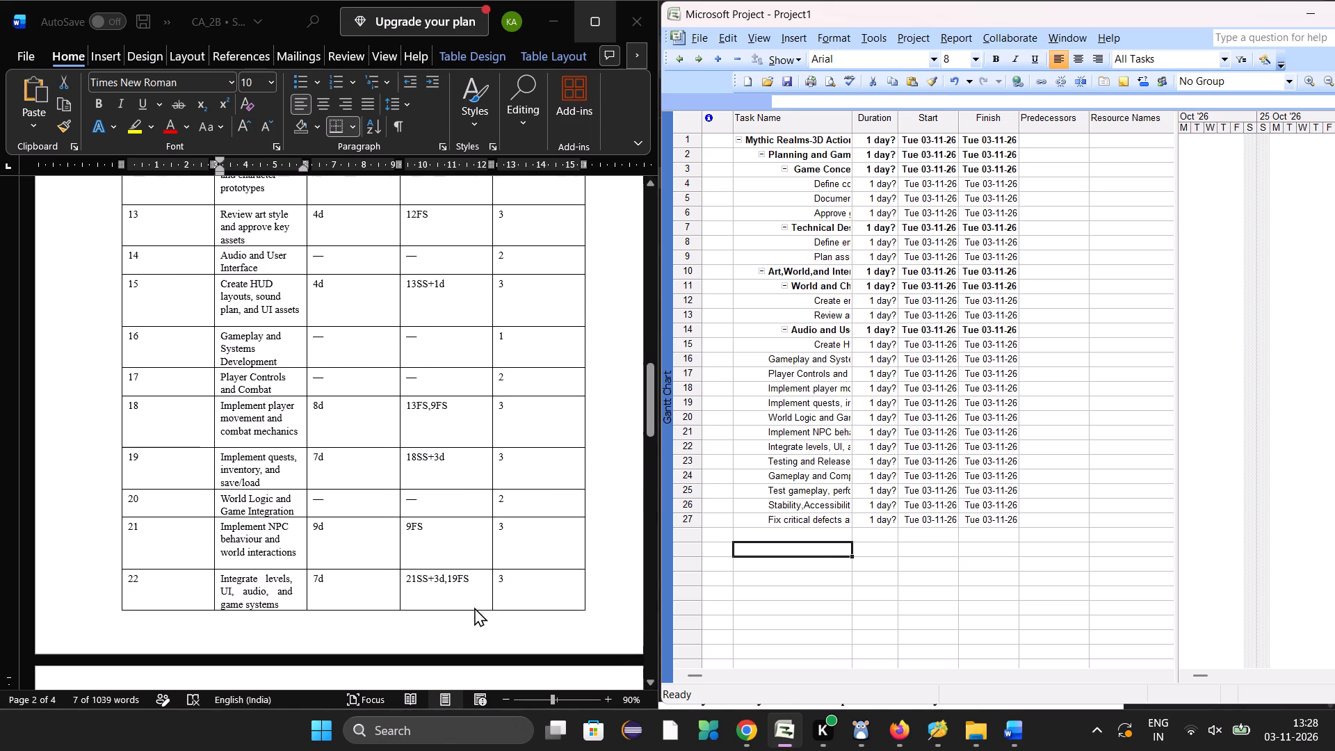
scroll(474, 607, down, 1)
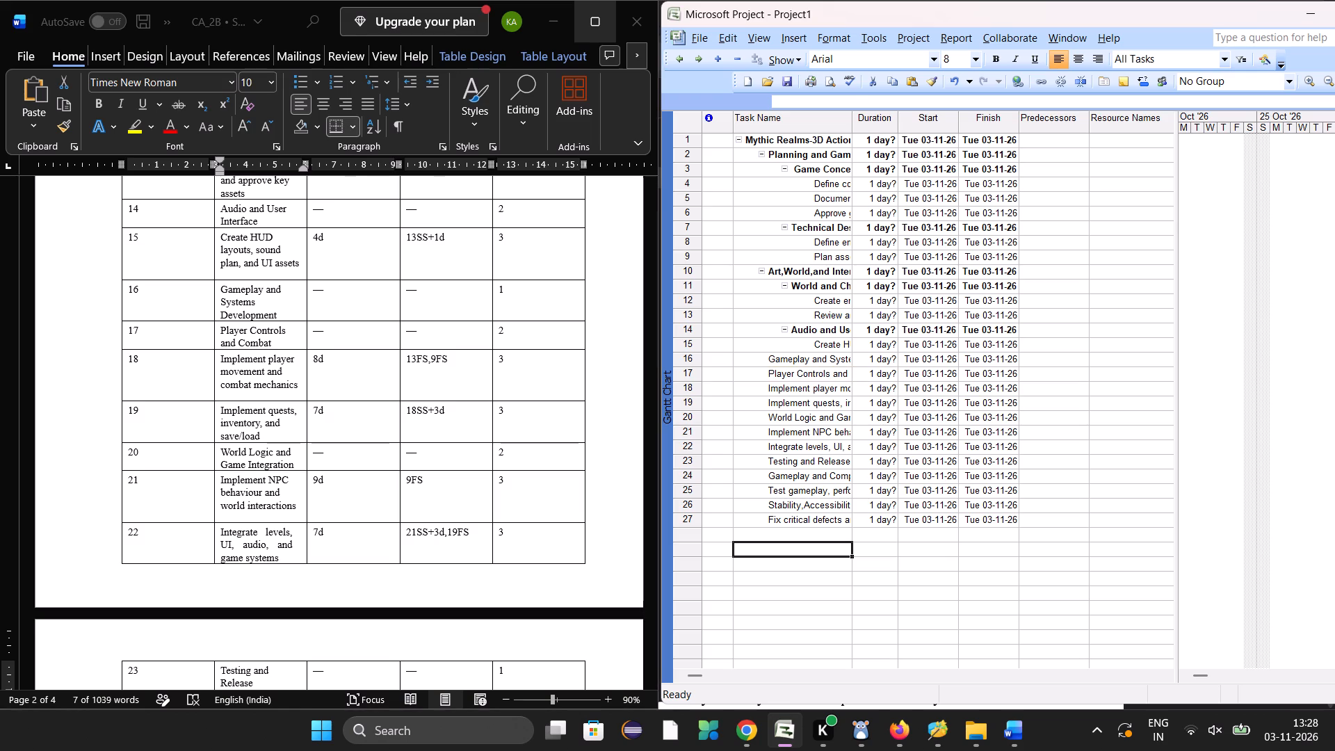
drag(735, 369, 939, 439)
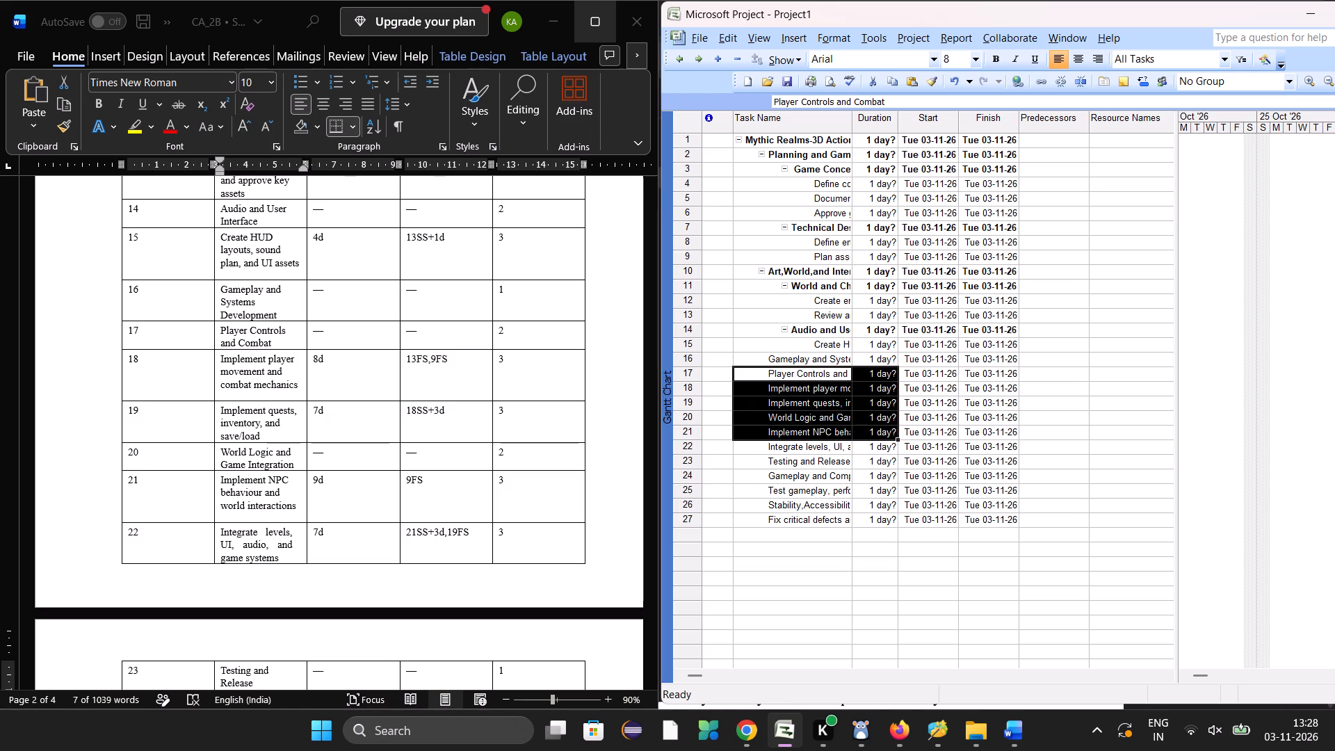
drag(939, 439, 1007, 449)
click(695, 61)
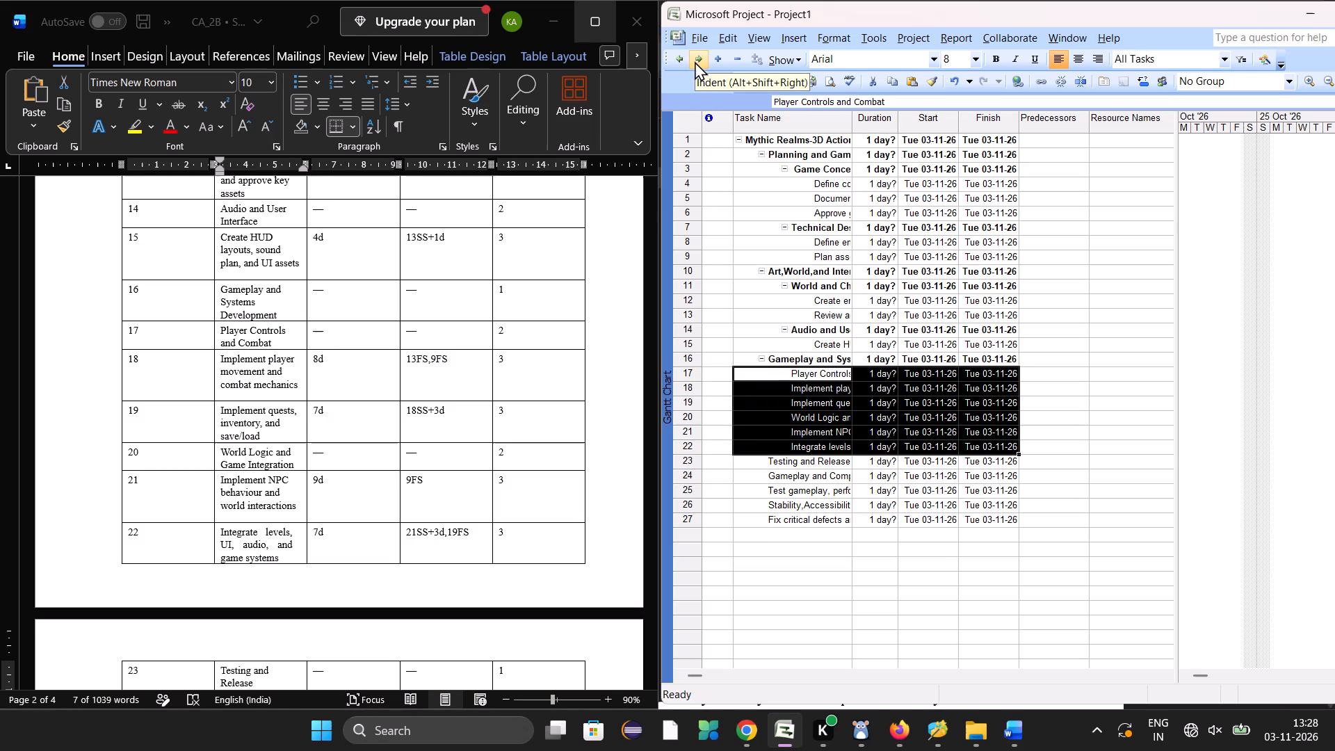
click(803, 599)
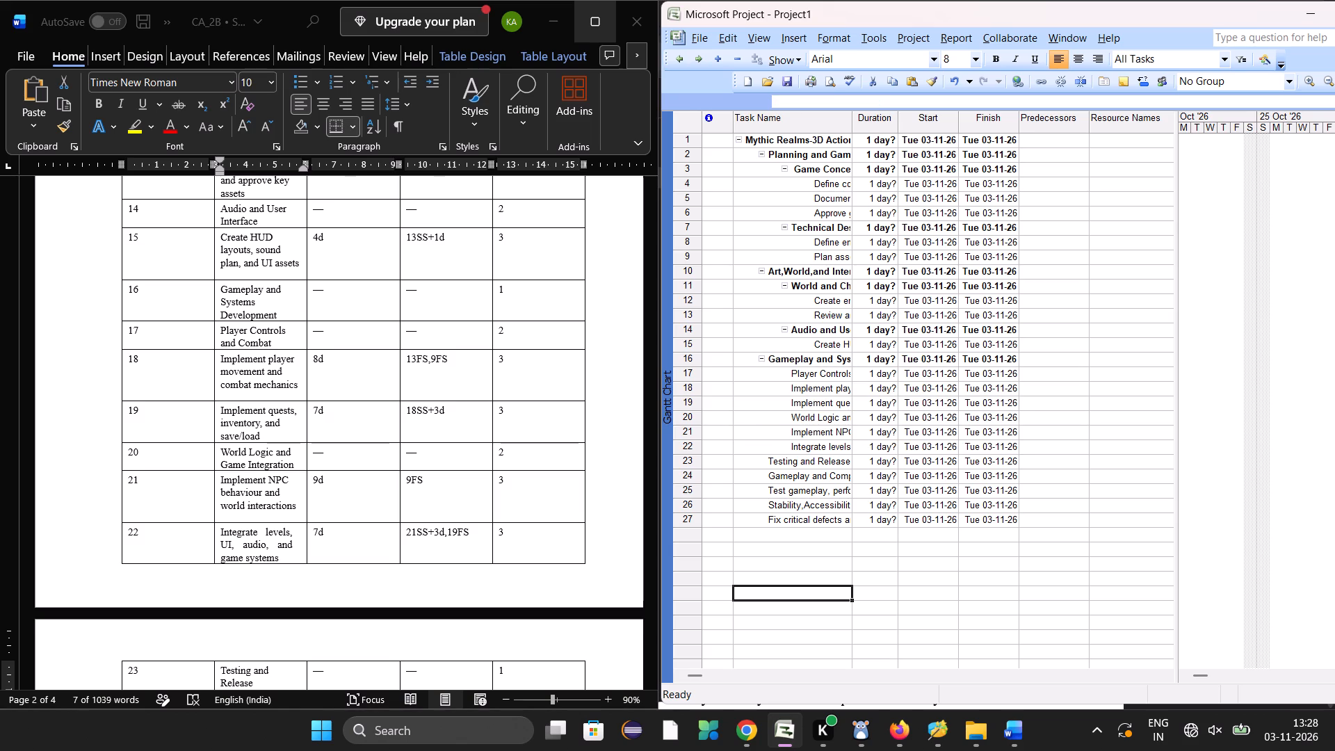
Indent tasks 18 and 19 one more level under Player Controls and Combat.
drag(736, 383, 968, 410)
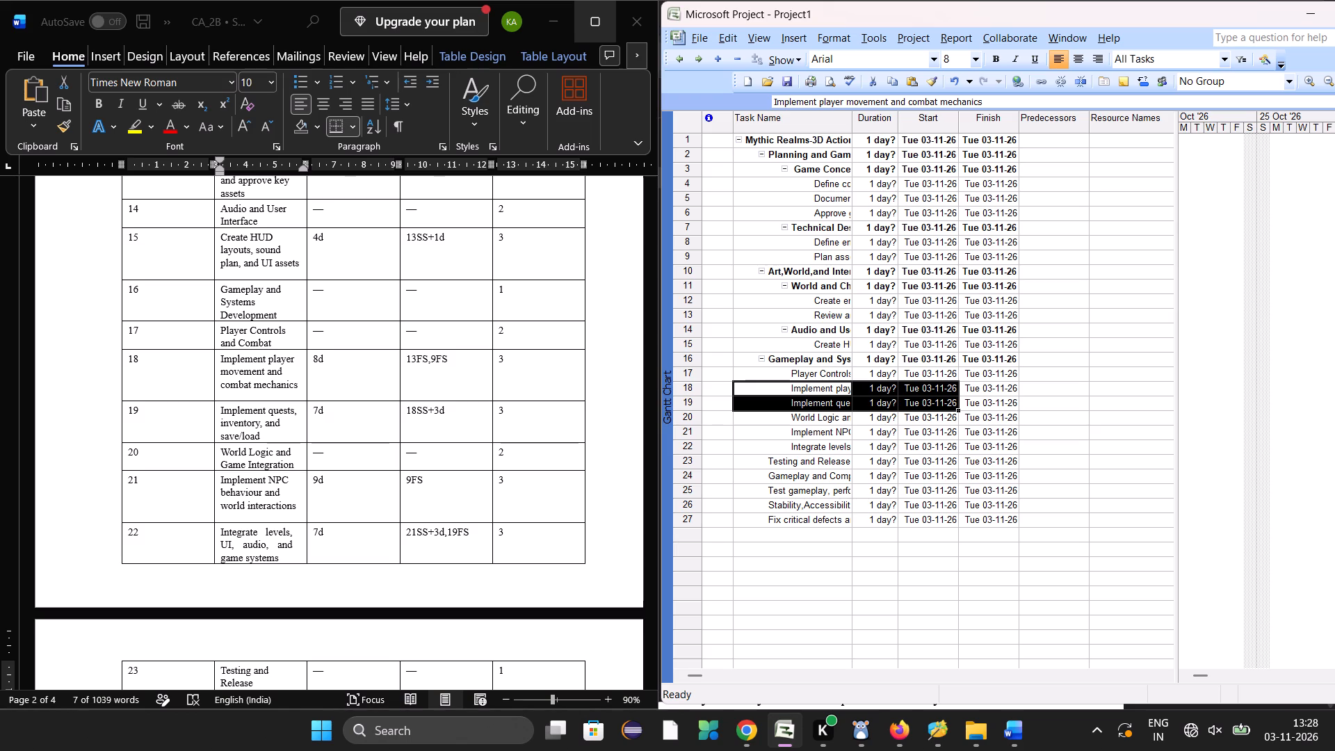
click(700, 65)
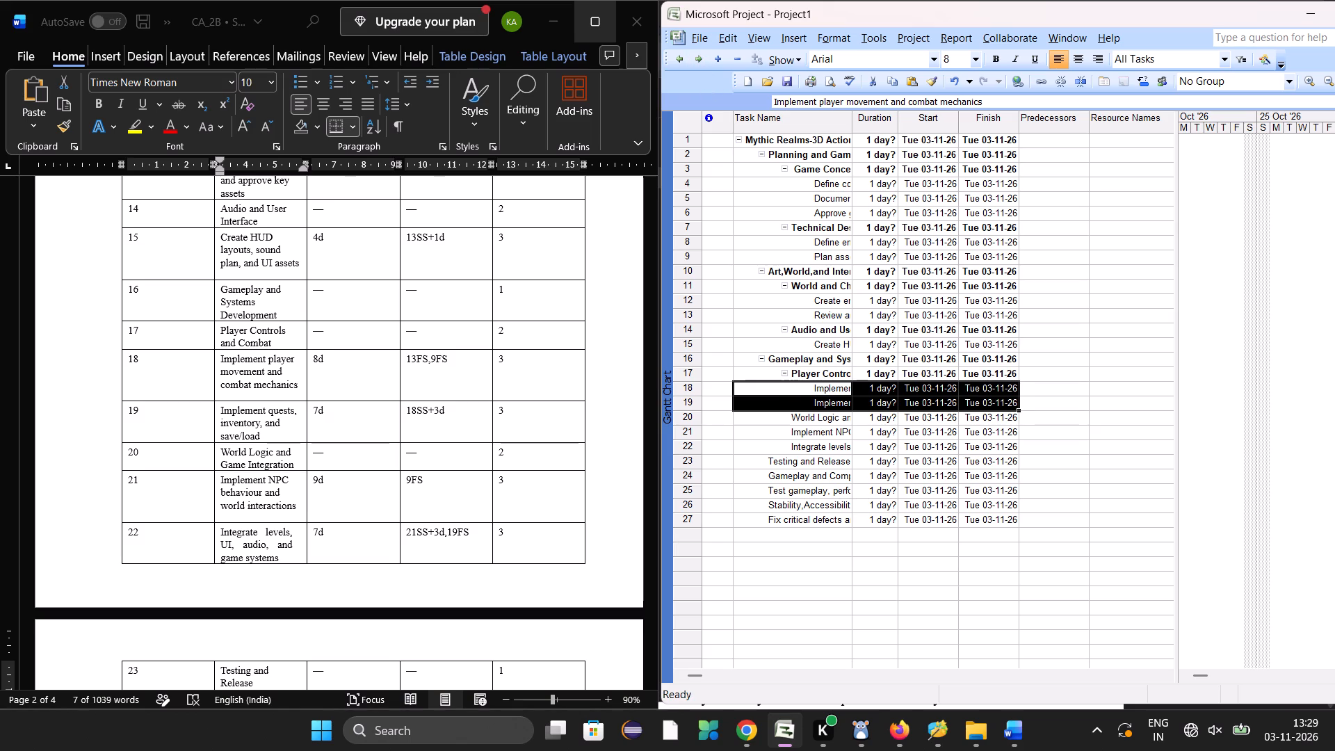
click(871, 603)
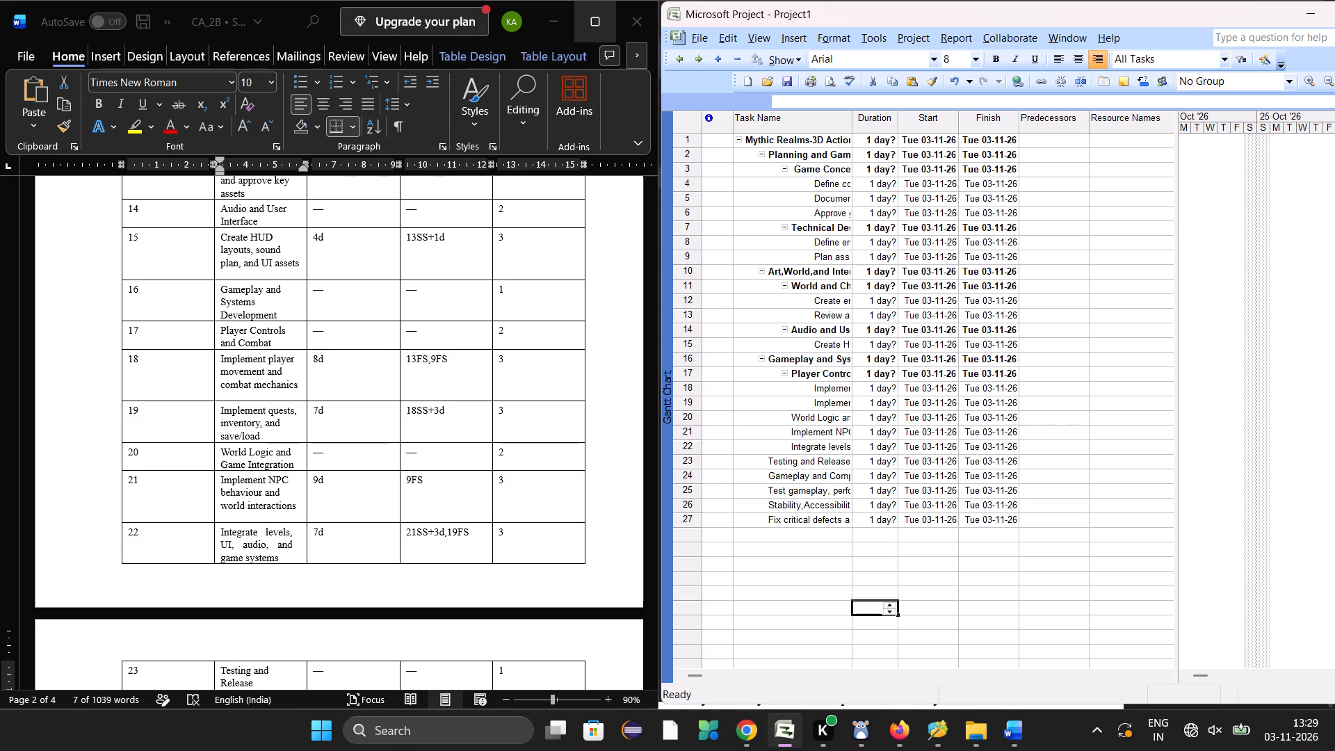
Indent tasks 21 and 22 one more level under World Logic and Game Integration.
drag(735, 426, 985, 447)
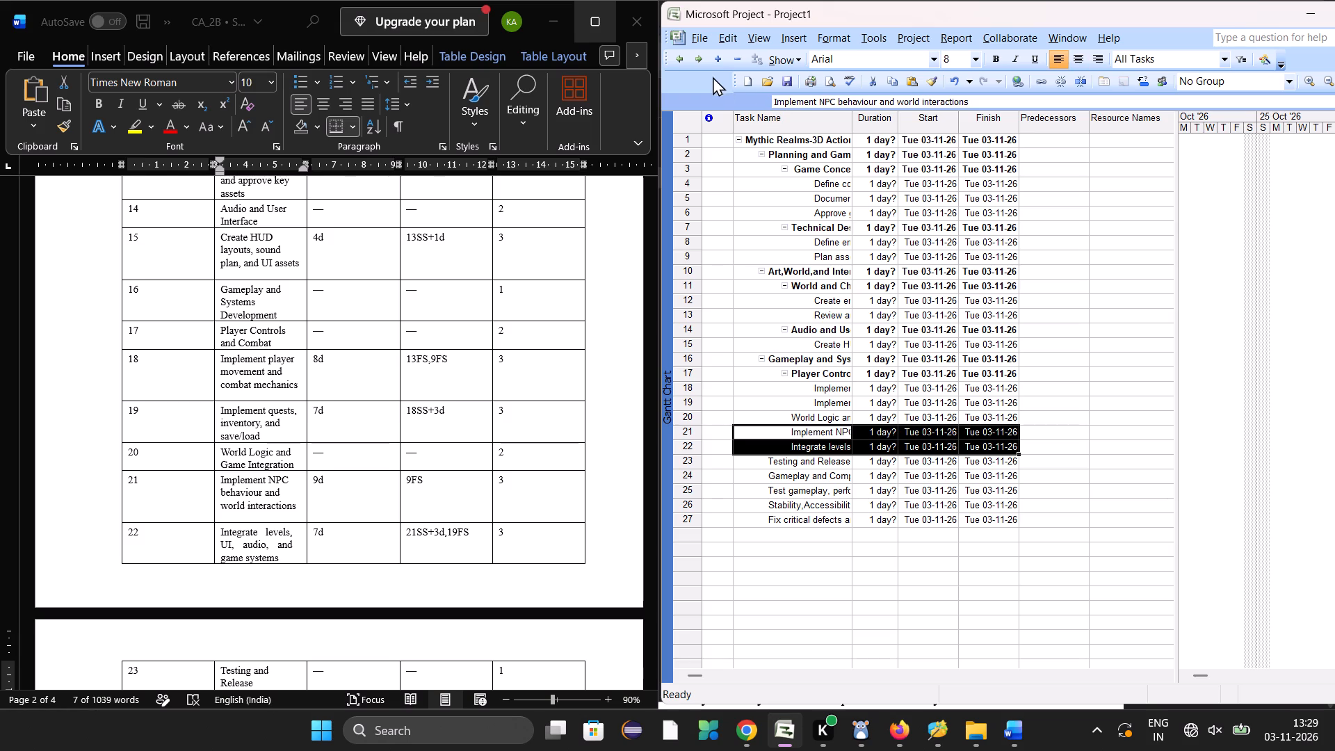
click(702, 65)
click(830, 604)
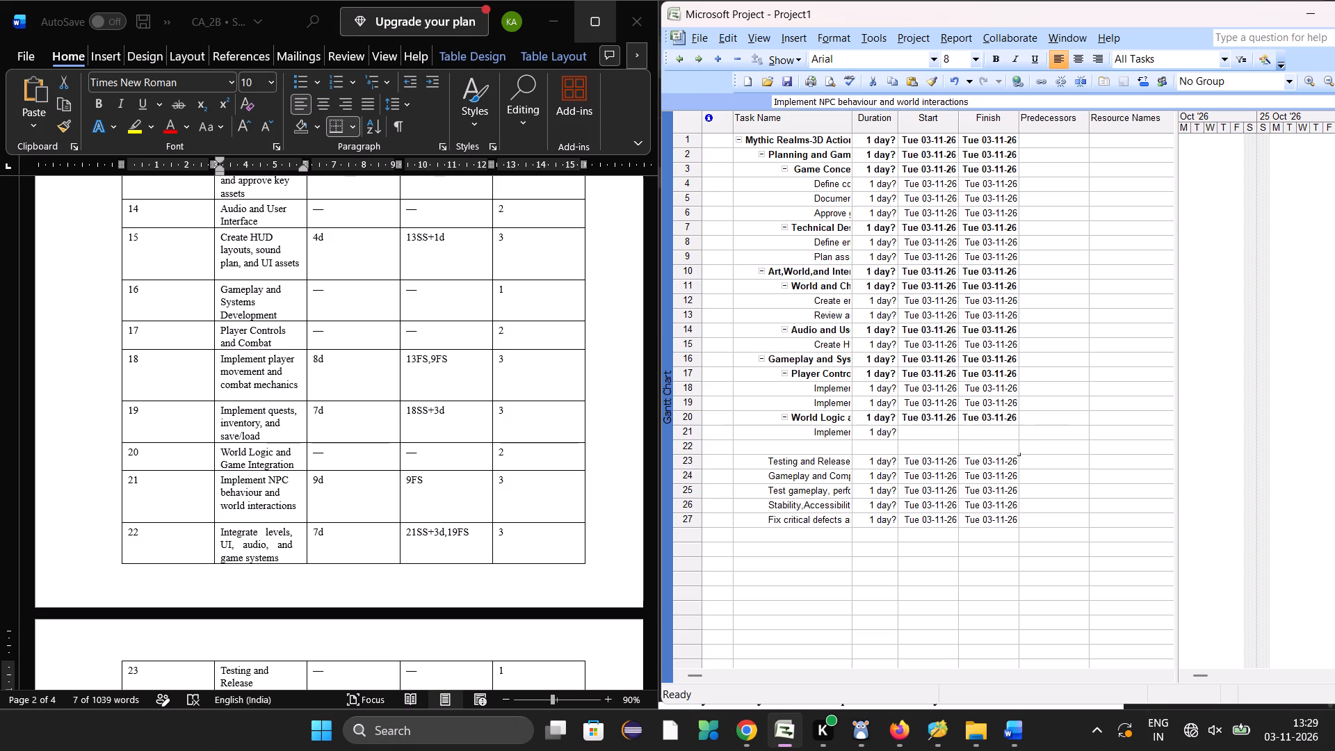
Indent tasks 24 to 27 one level under Testing and Release Preparation, following the Word table's levels.
scroll(830, 604, down, 1)
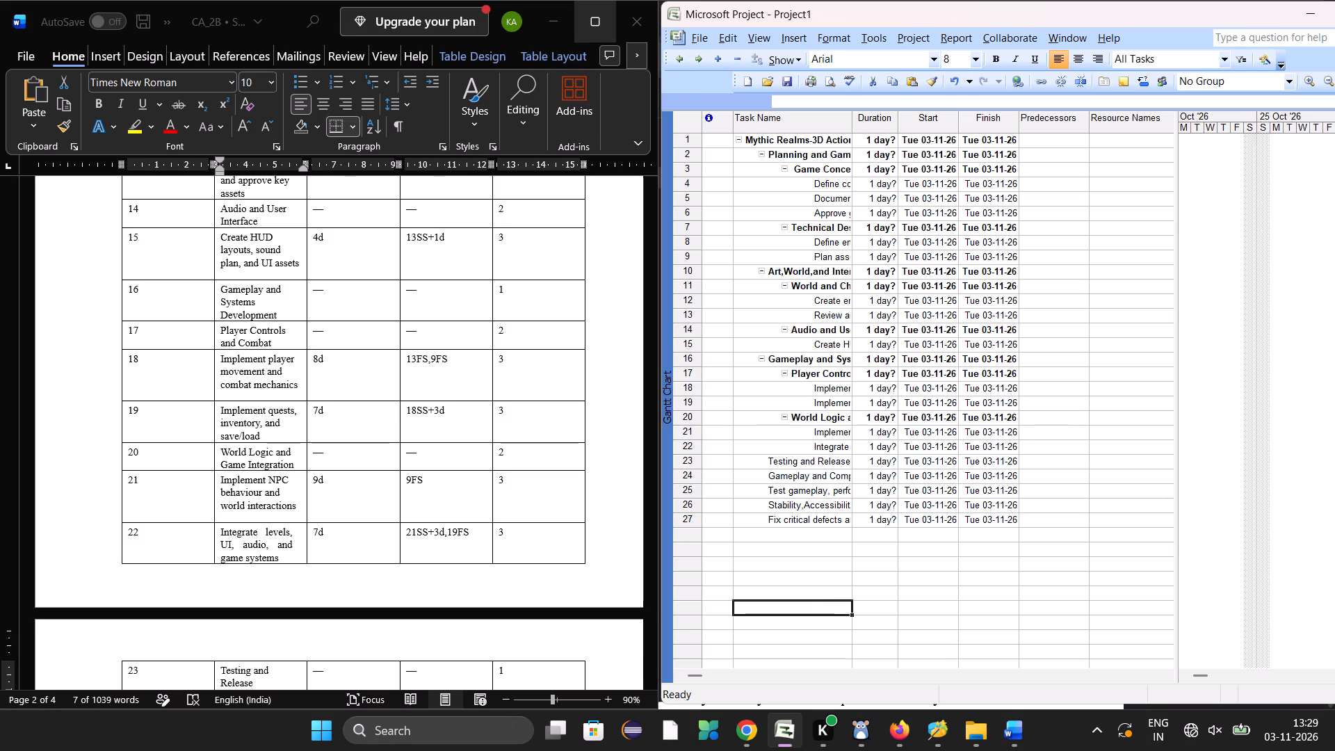
scroll(475, 526, down, 1)
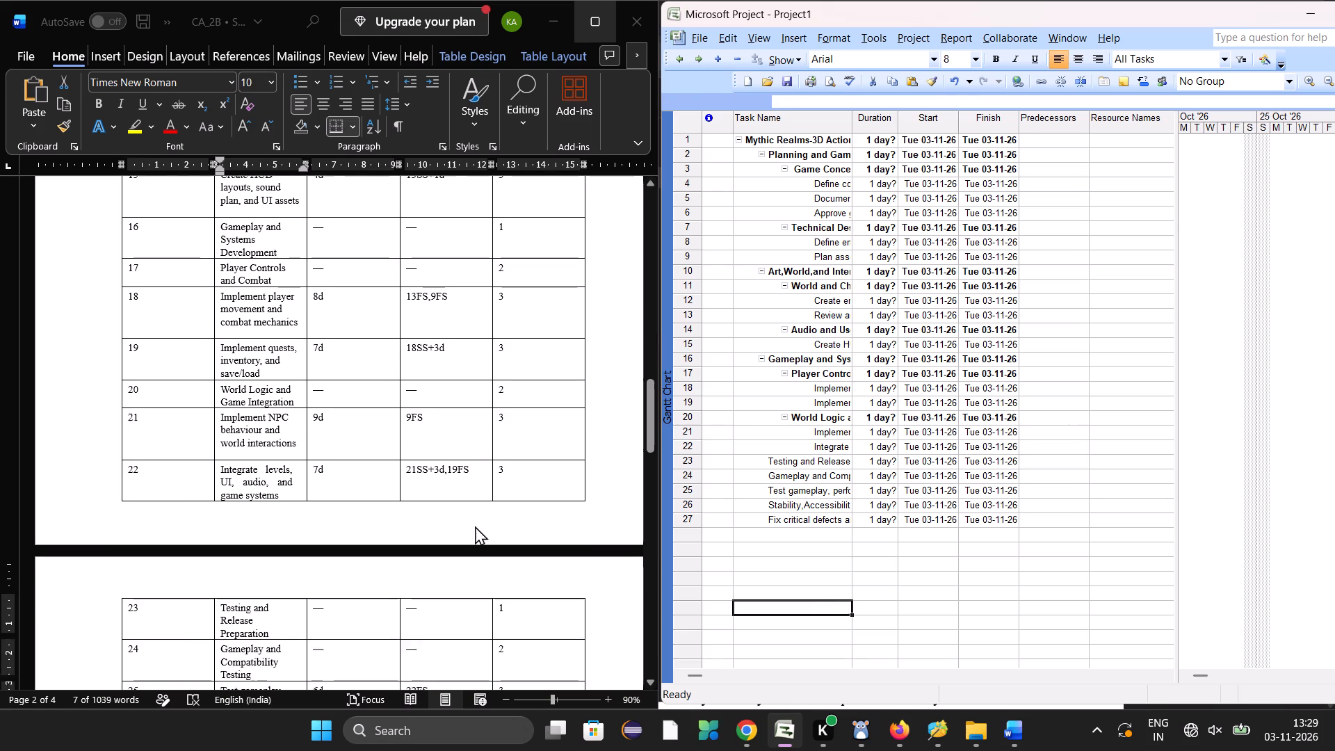
scroll(475, 526, down, 1)
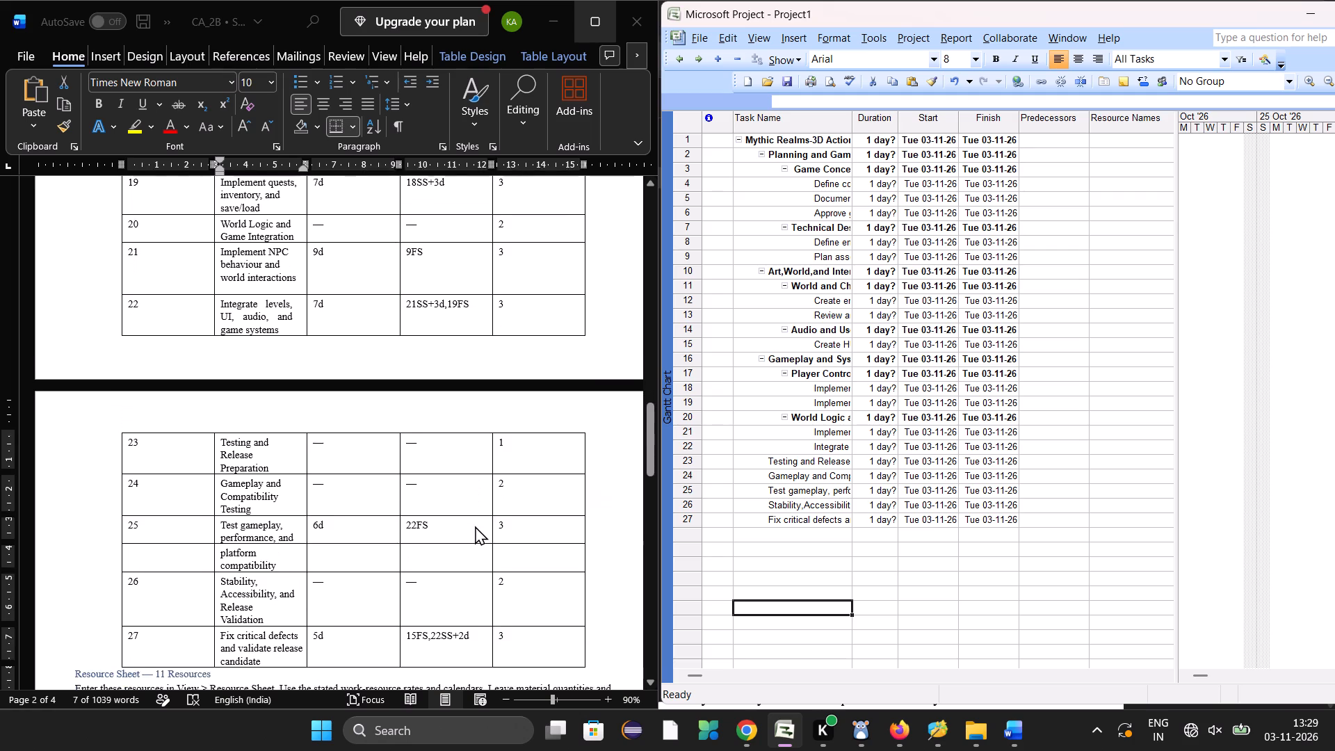
scroll(475, 526, down, 1)
click(777, 558)
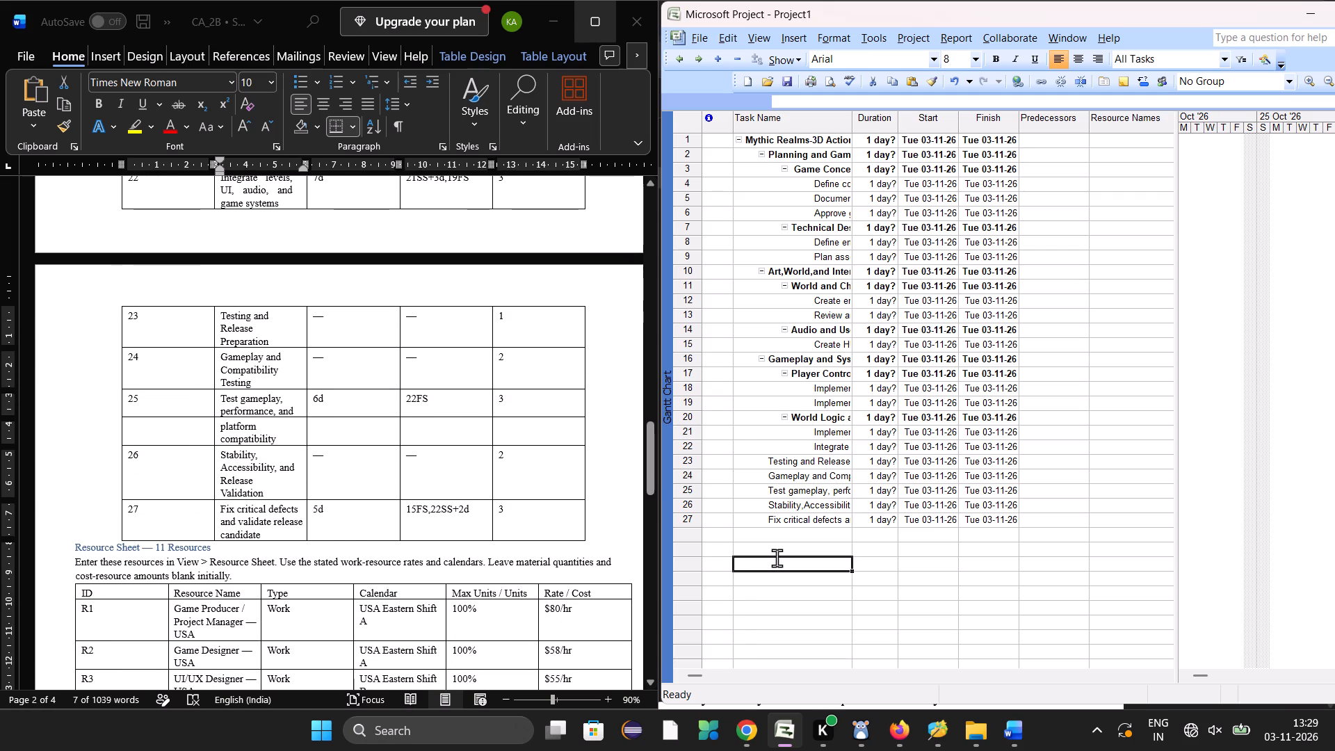
drag(736, 471, 856, 504)
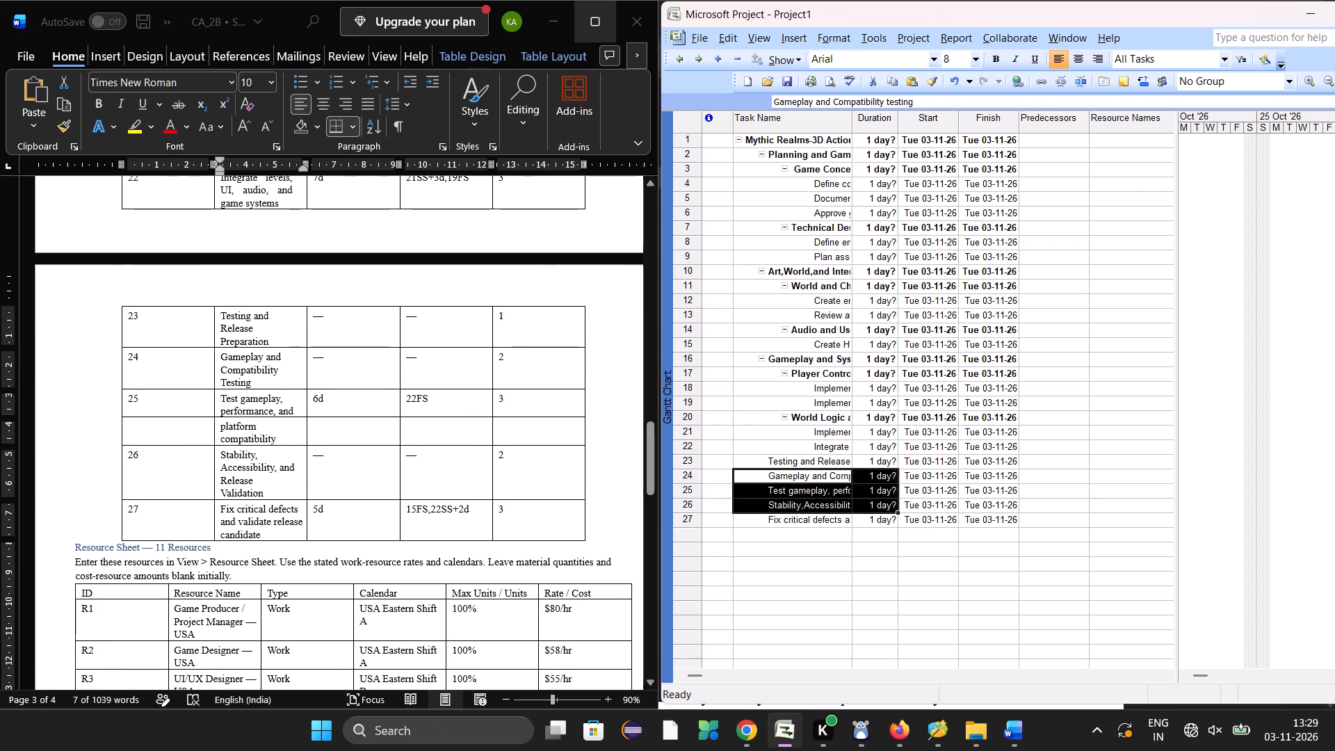
drag(856, 504, 980, 517)
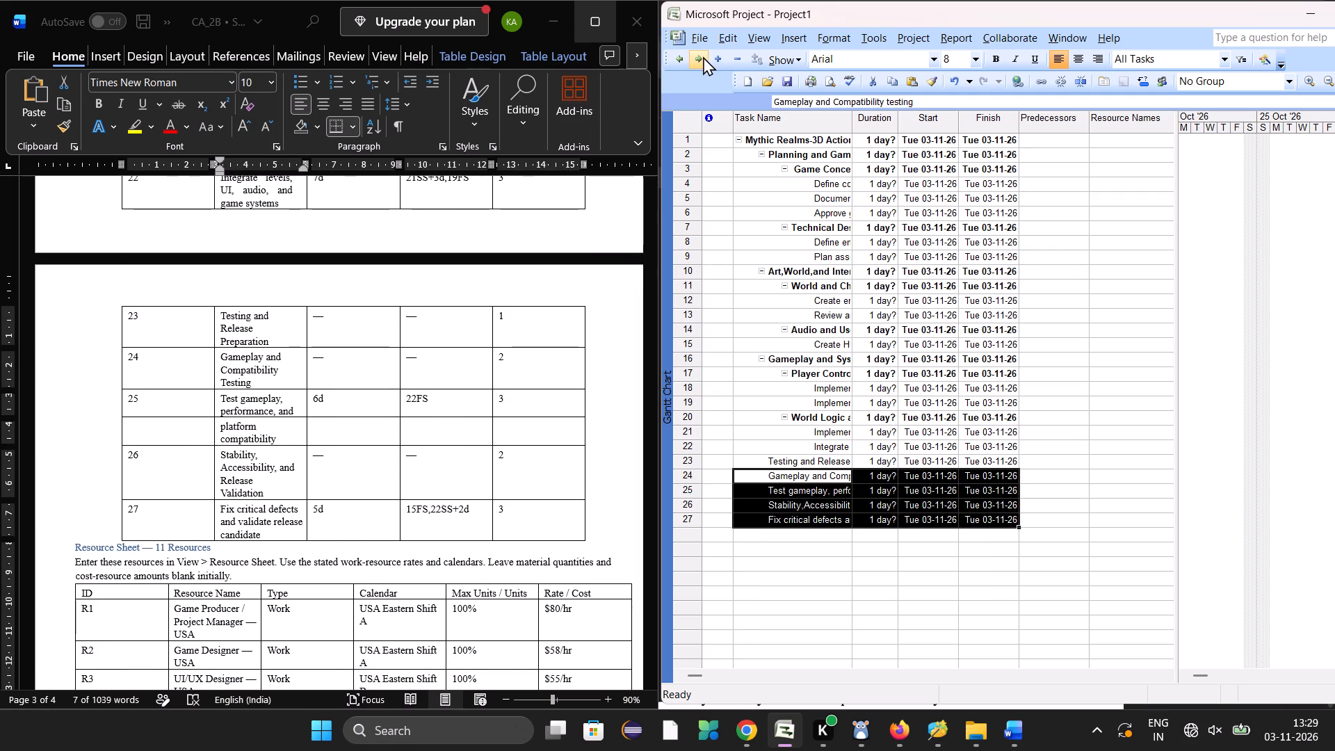
click(701, 57)
click(828, 567)
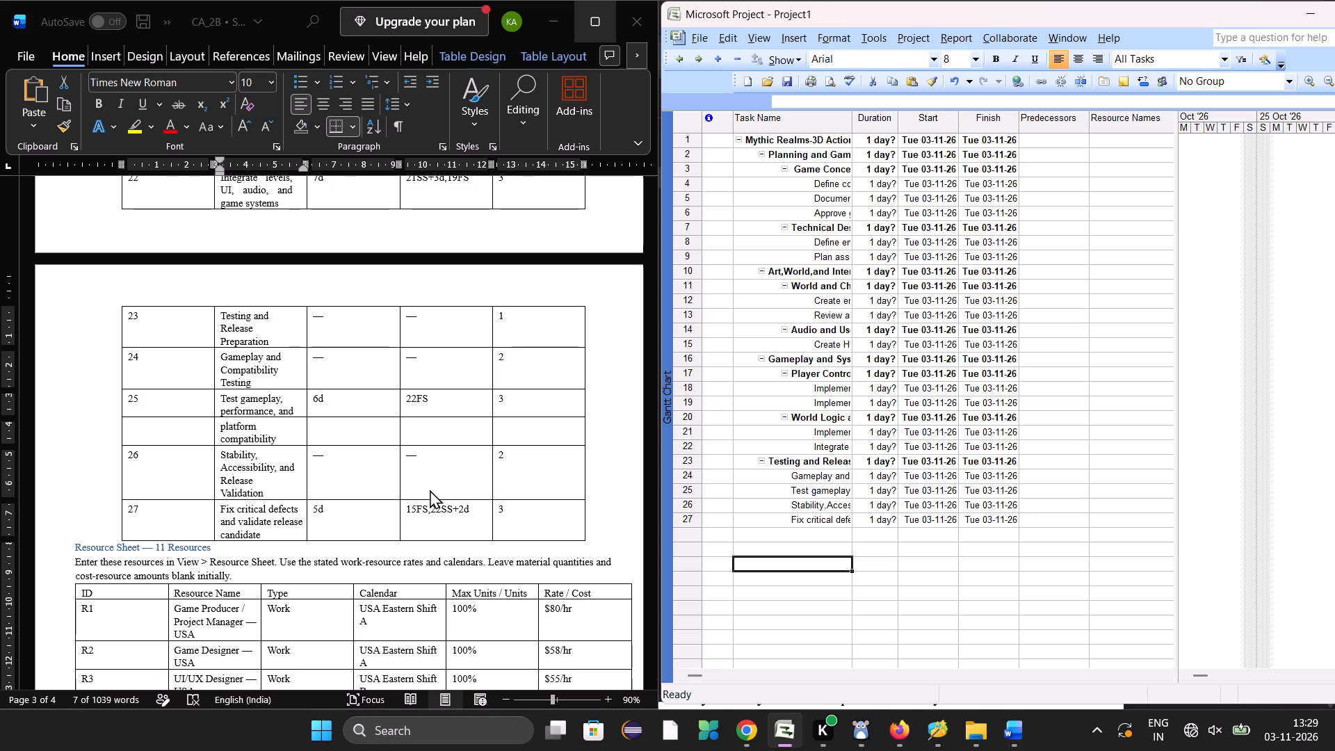
Indent task 25 one more level under Gameplay and Compatibility Testing, following the Word table's levels.
scroll(430, 490, up, 1)
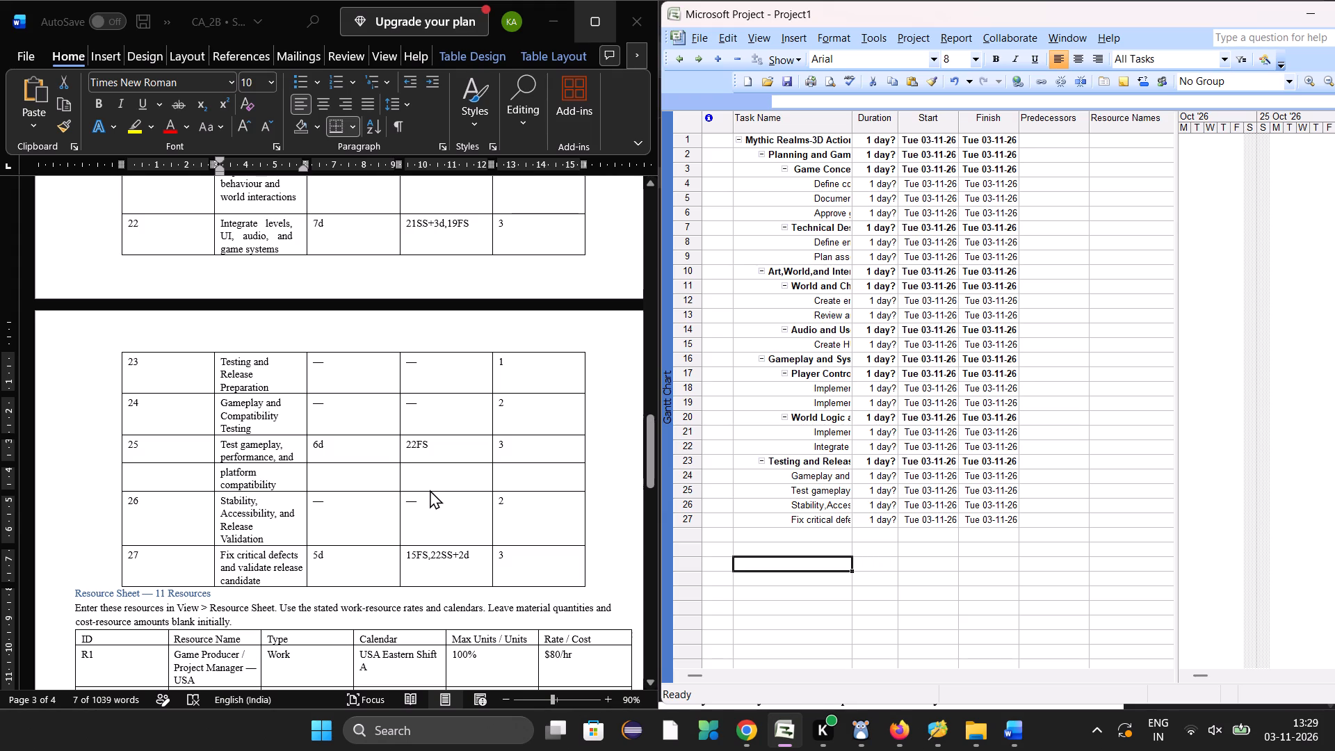
scroll(430, 490, up, 1)
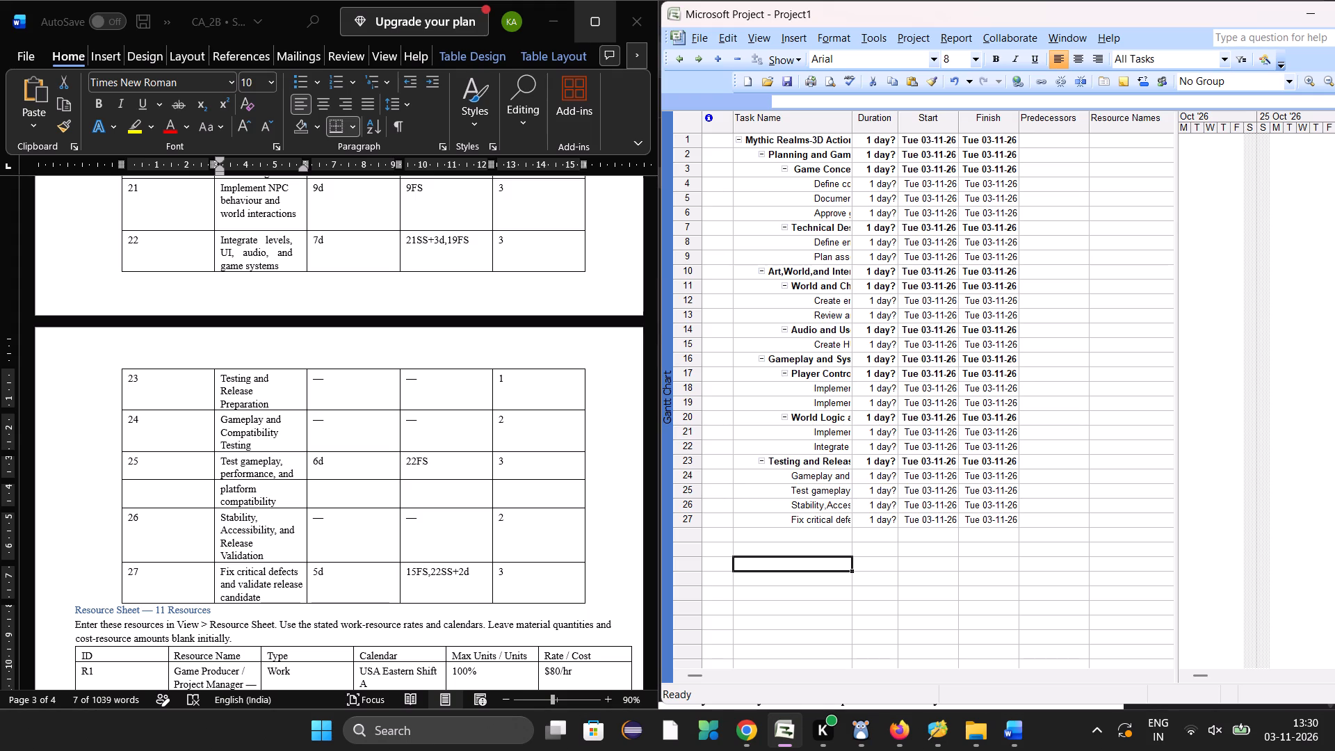
drag(738, 485, 800, 502)
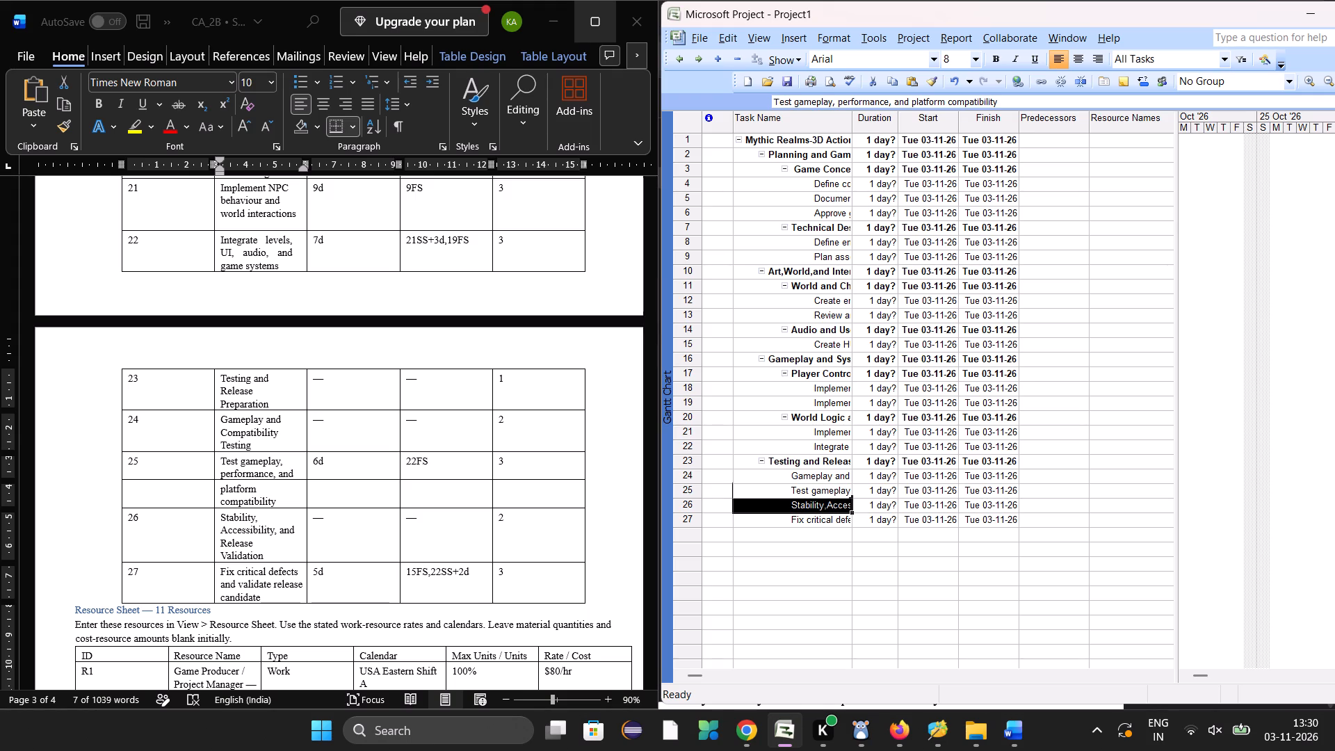
click(810, 578)
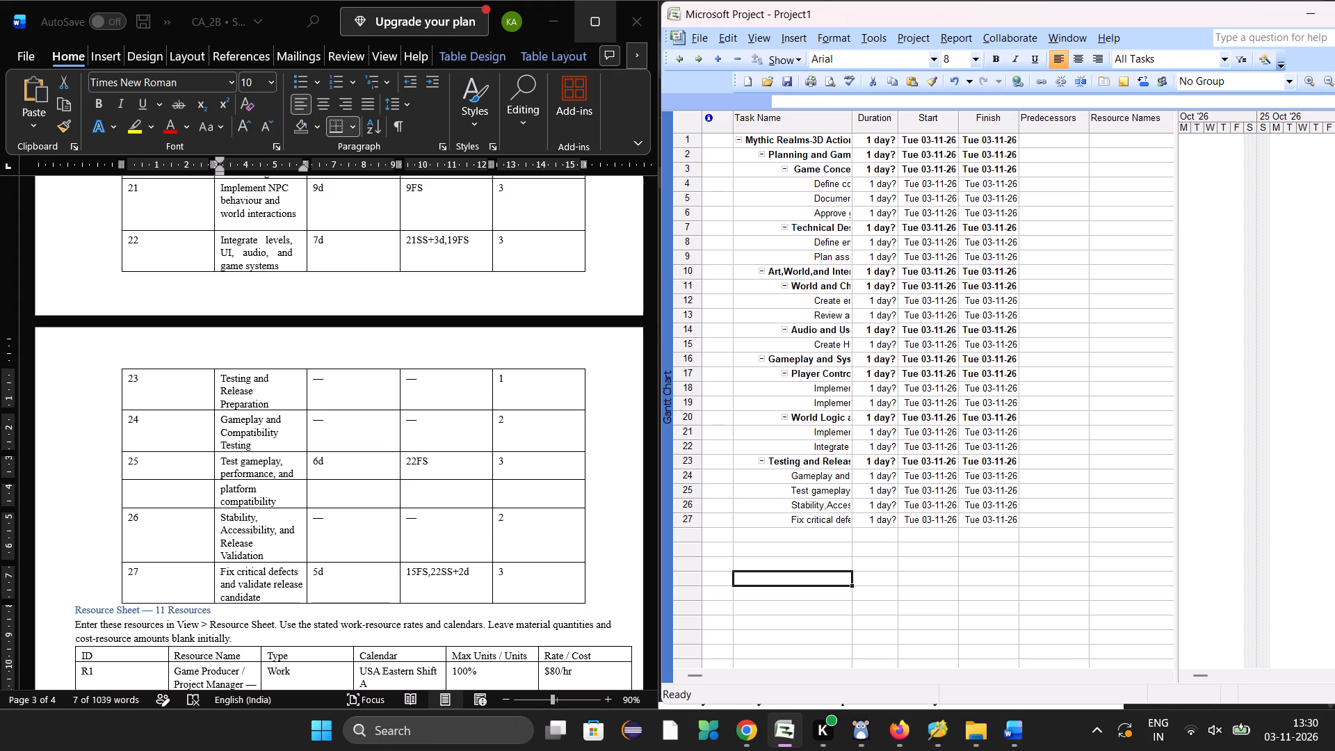
drag(738, 486, 807, 486)
click(809, 584)
drag(736, 486, 853, 503)
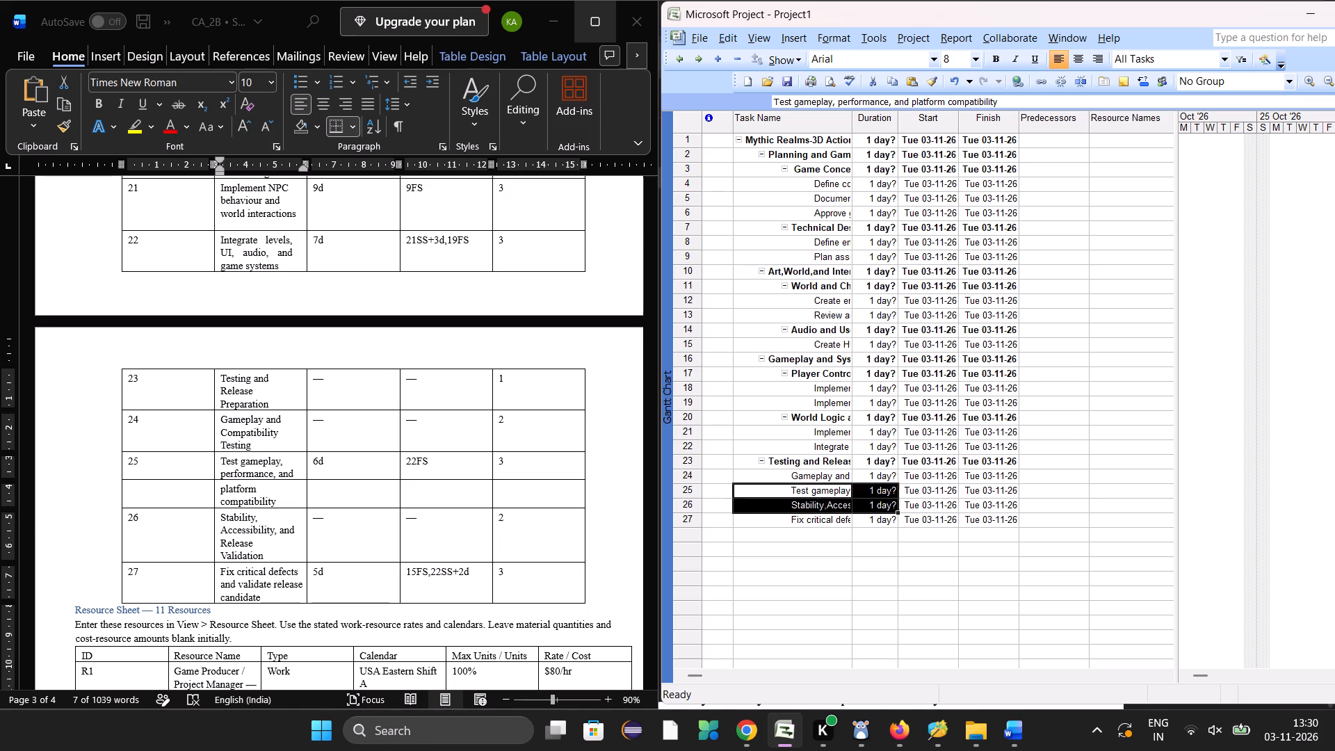
drag(853, 503, 977, 496)
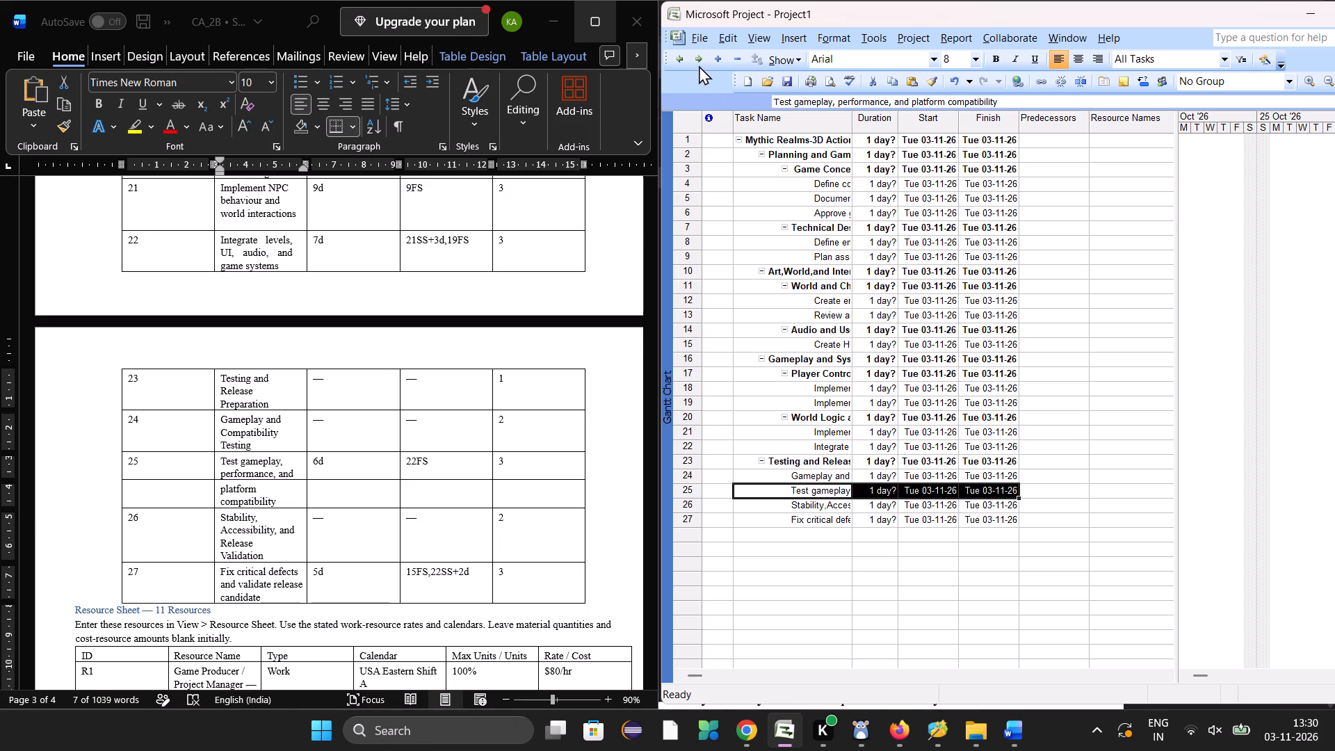
click(699, 67)
click(771, 563)
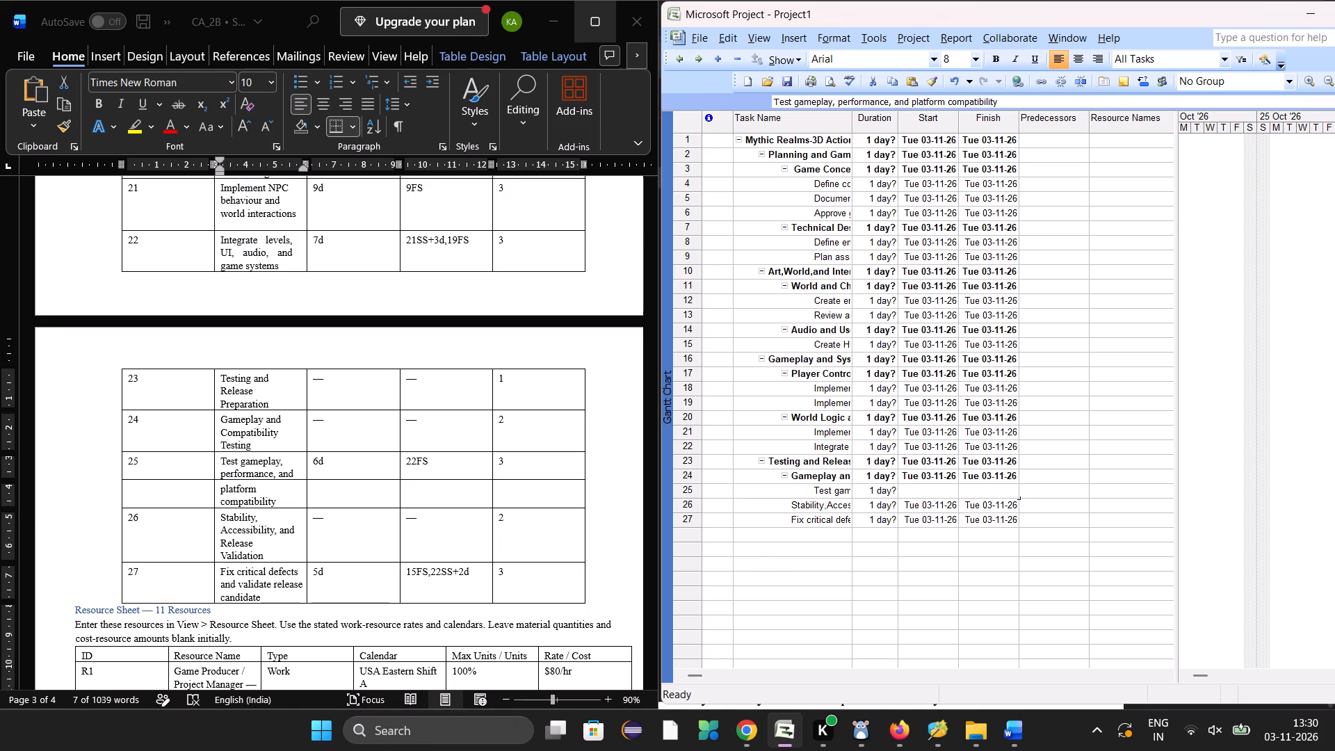
Indent task 27 one more level under Stability, Accessibility, and Release Validation.
drag(738, 515, 1017, 524)
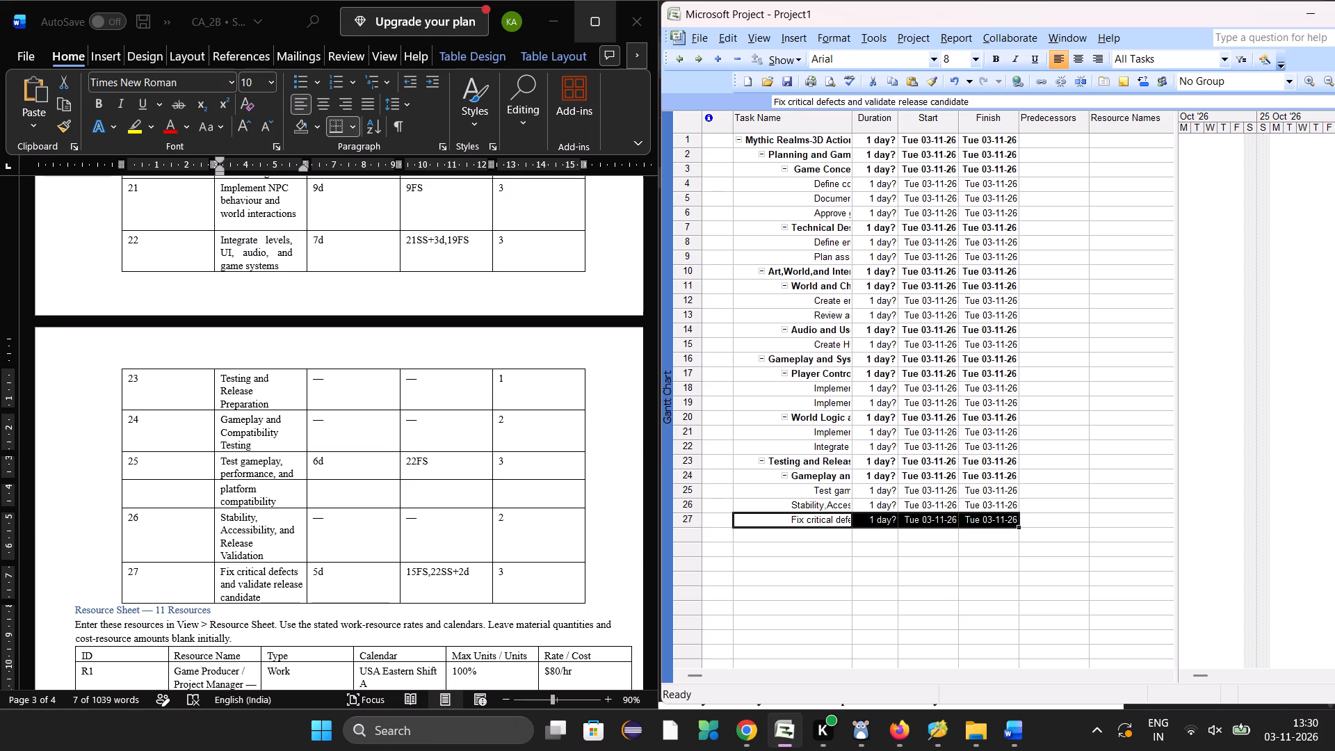
click(704, 55)
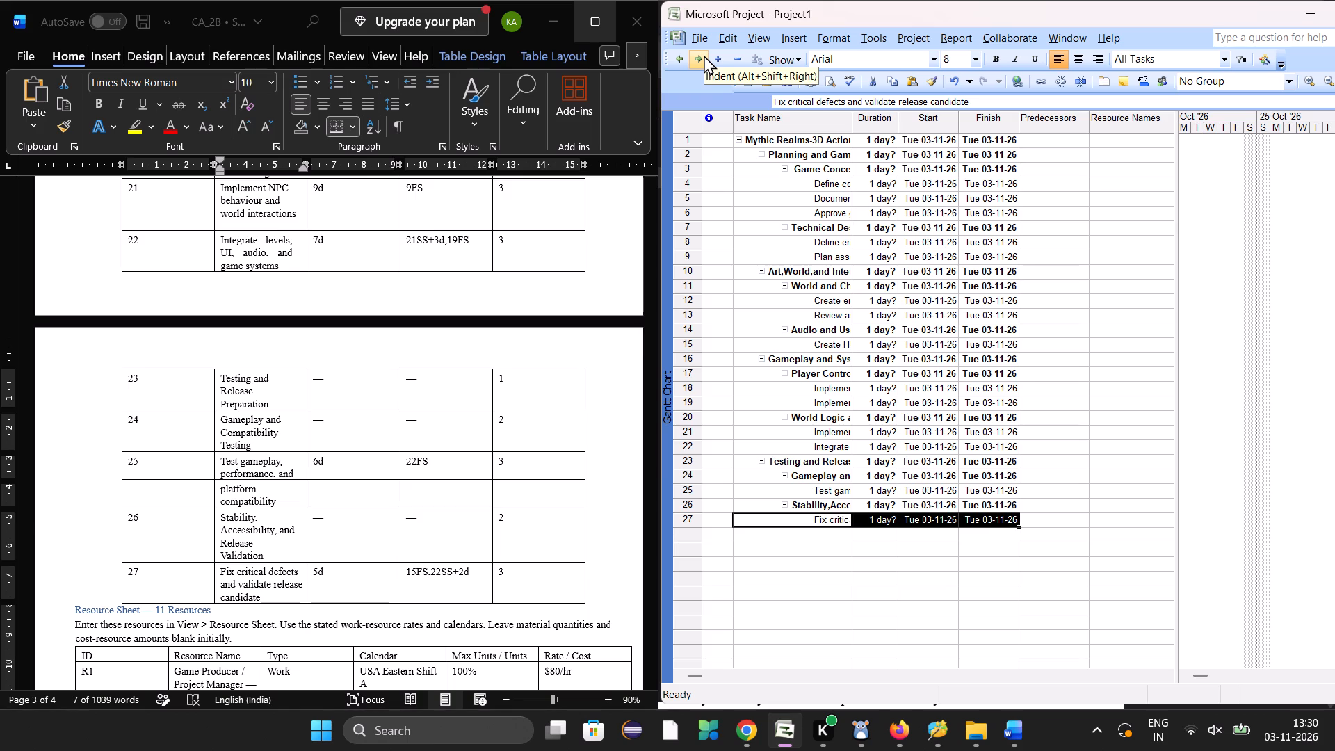
click(868, 607)
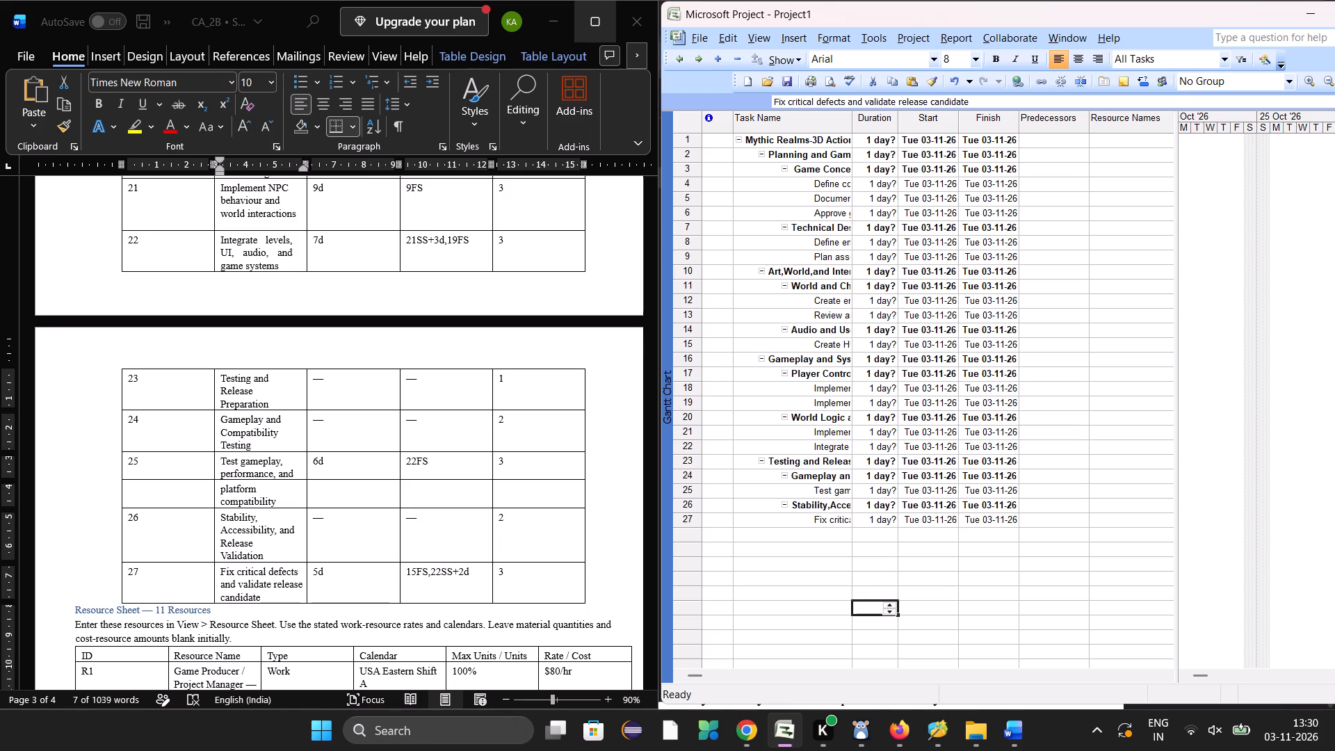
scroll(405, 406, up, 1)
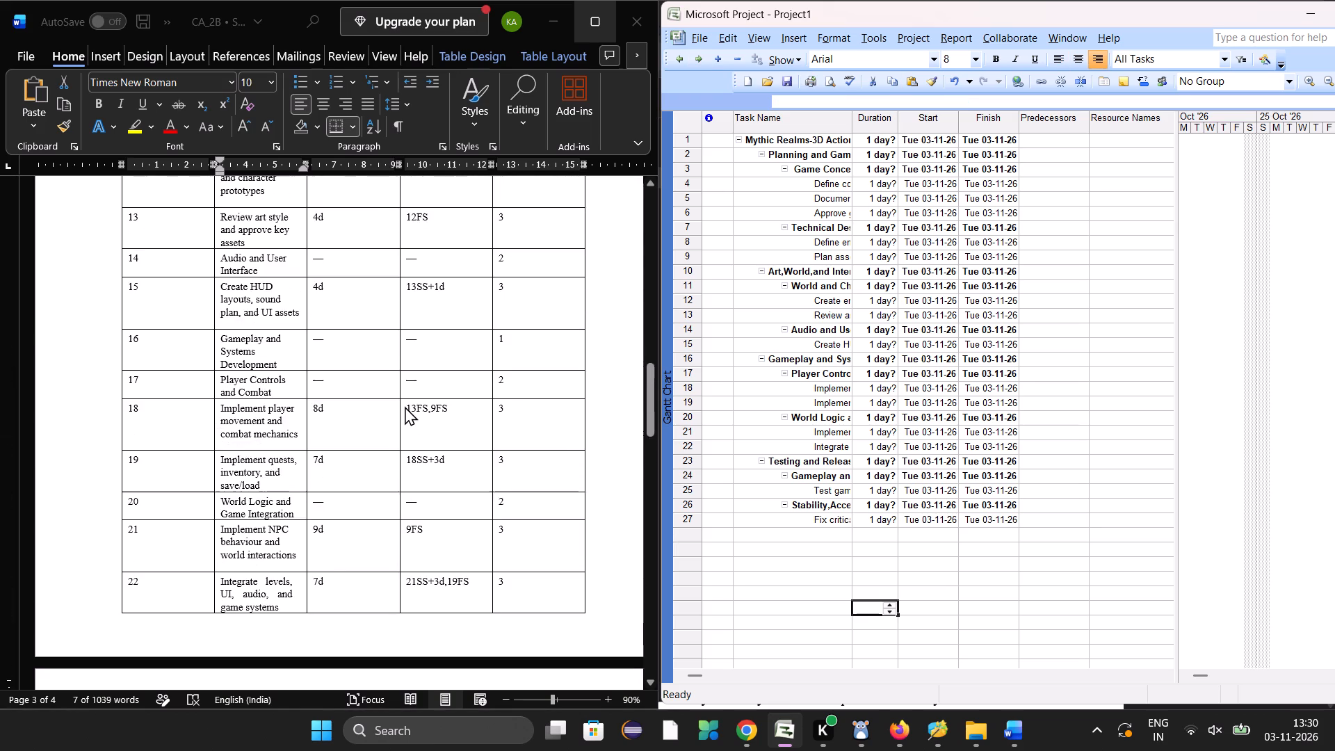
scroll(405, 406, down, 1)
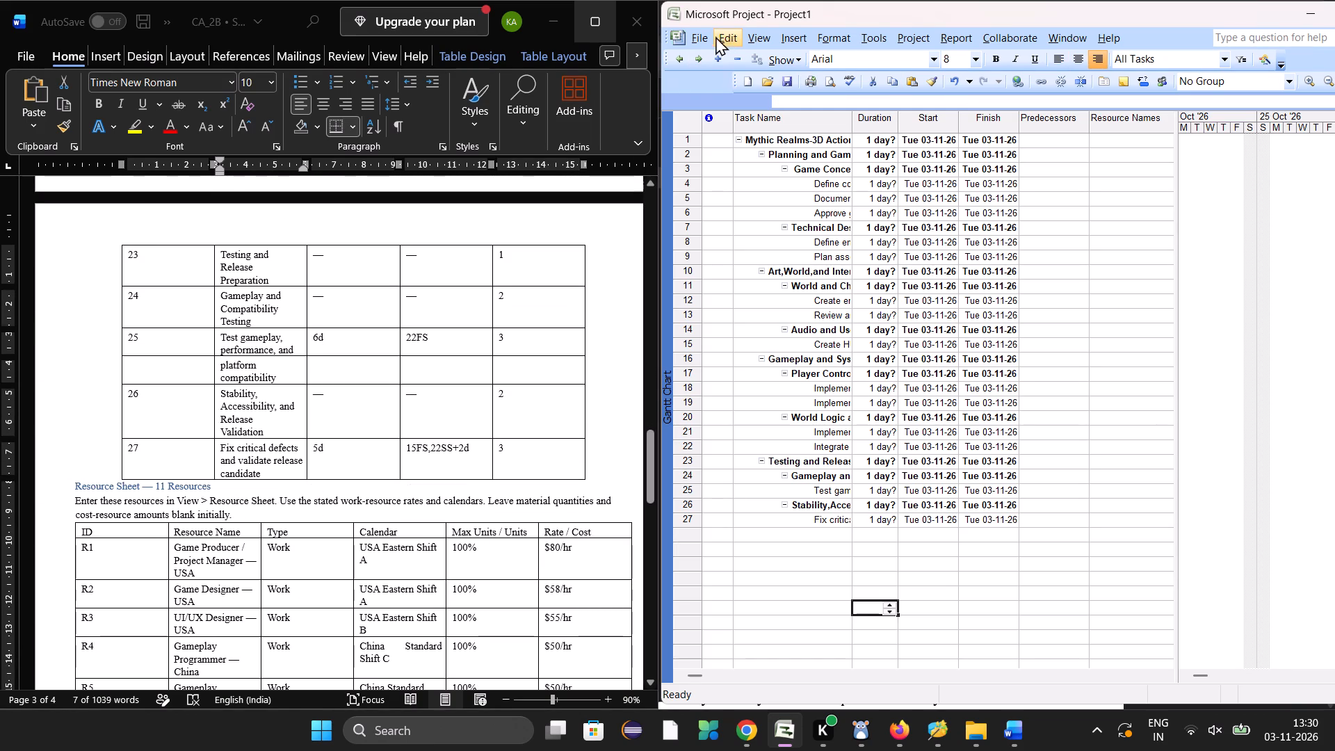
Set the durations of tasks 4 and 5 under Game Concept and Requirements to 4 days each, following the Word task table.
scroll(422, 454, up, 1)
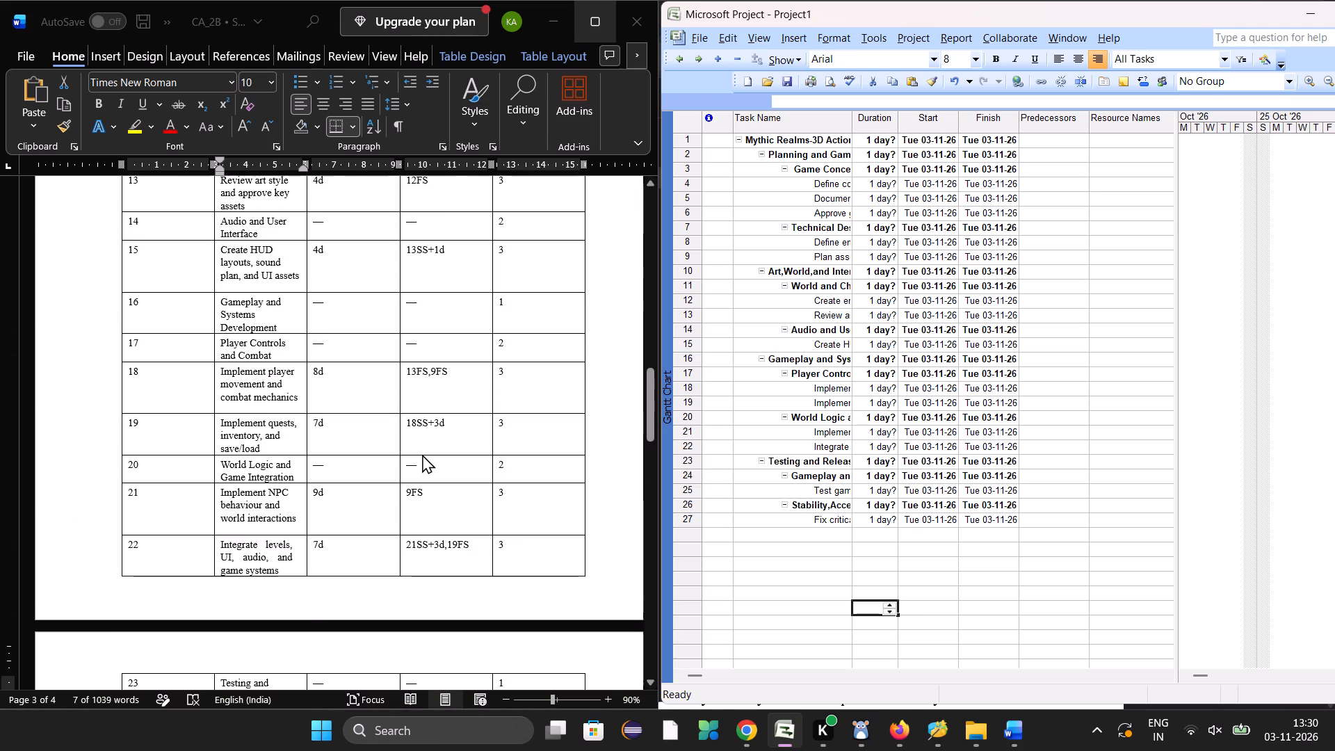
scroll(422, 454, up, 3)
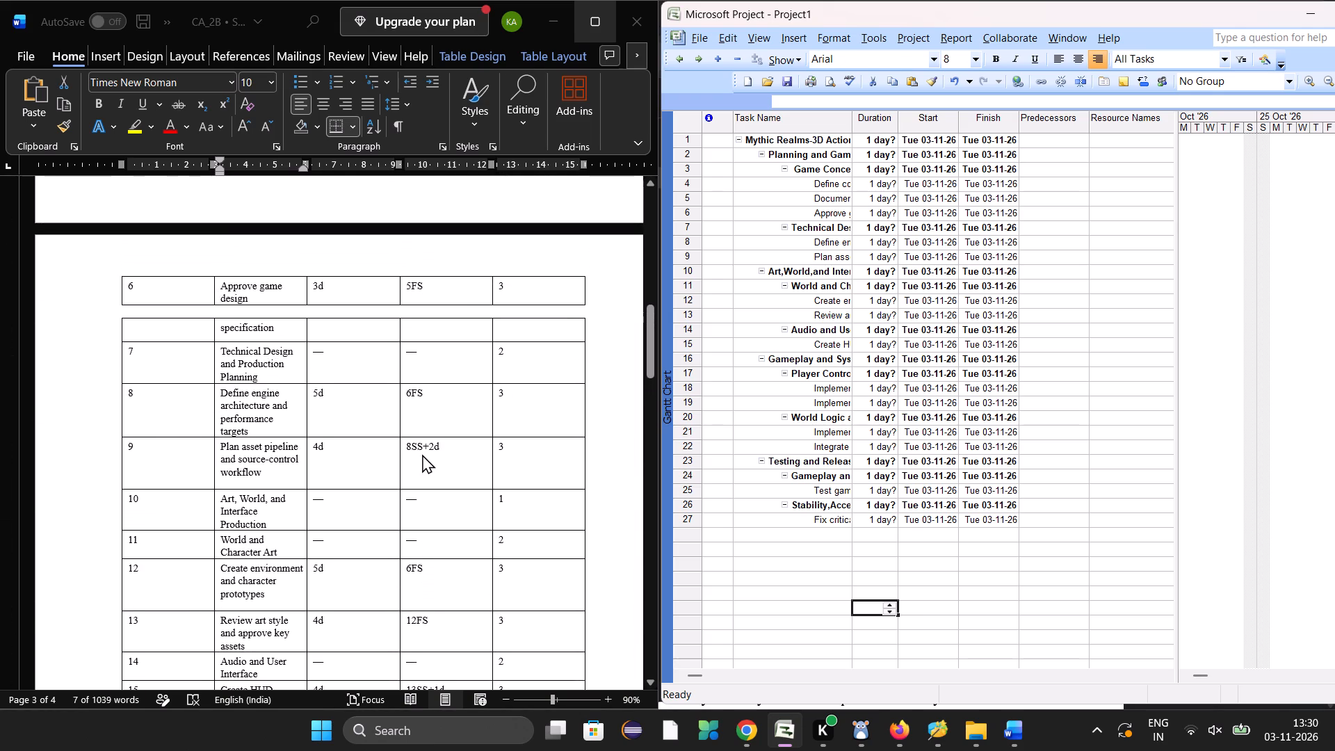
scroll(422, 454, up, 3)
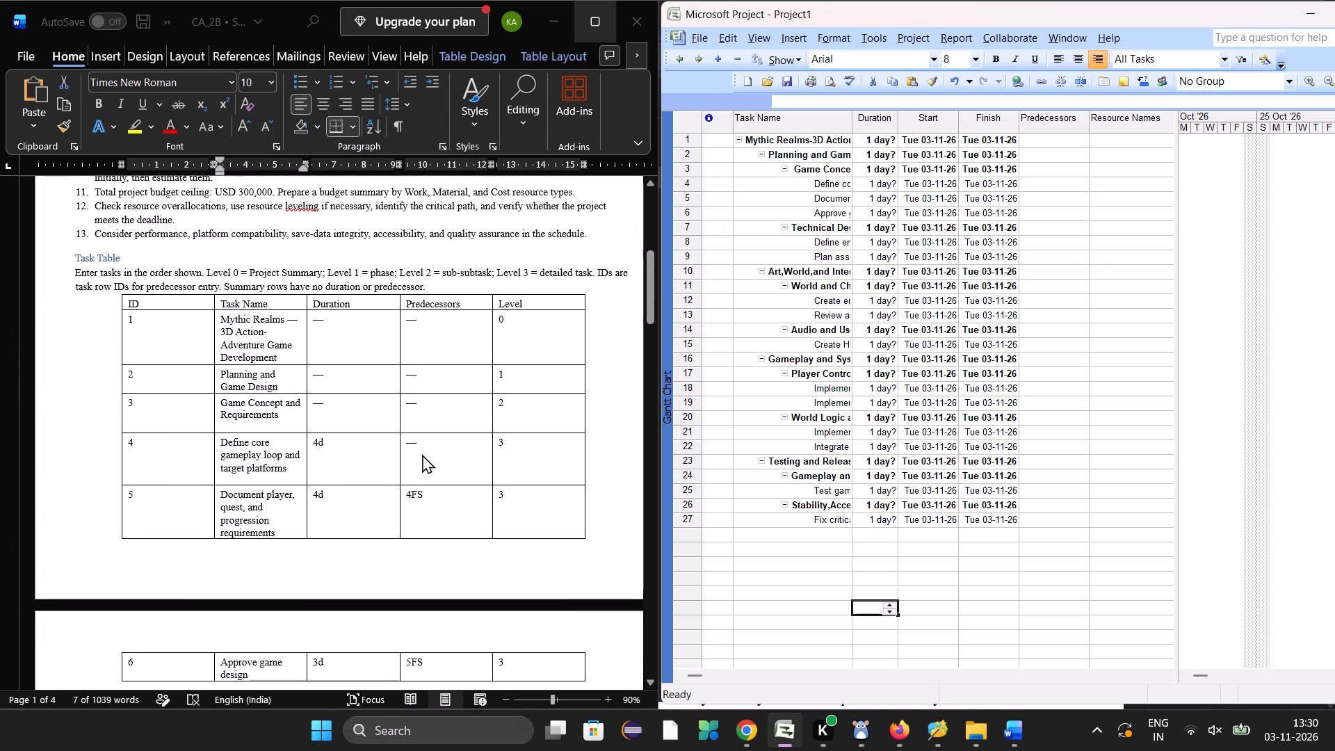
scroll(422, 454, up, 1)
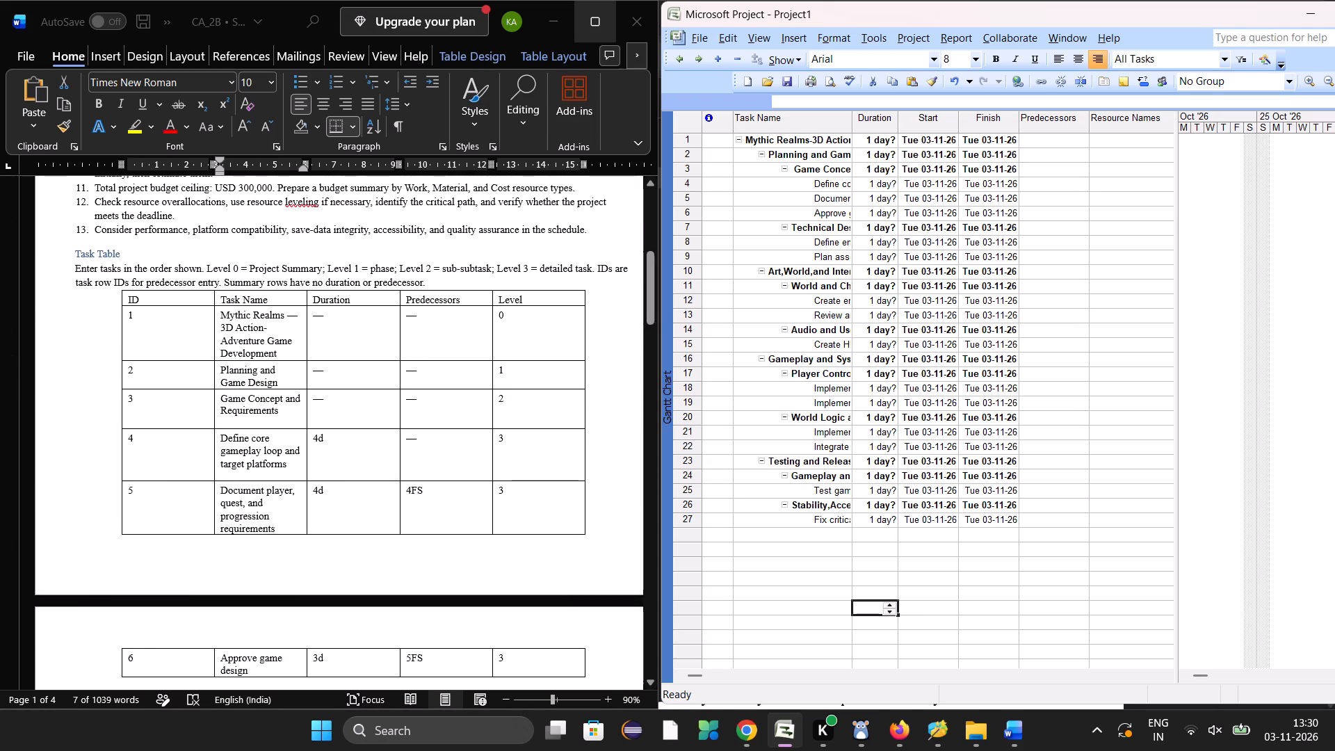
scroll(434, 492, down, 1)
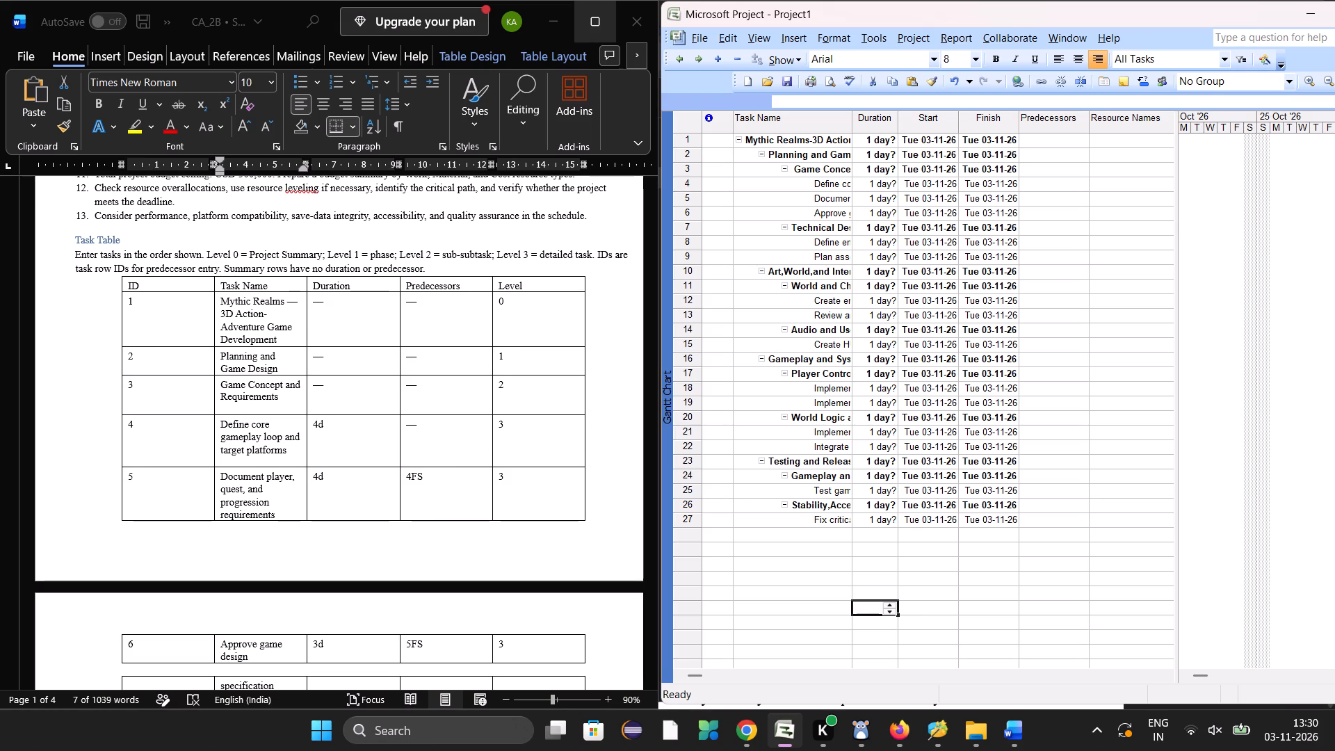
click(882, 189)
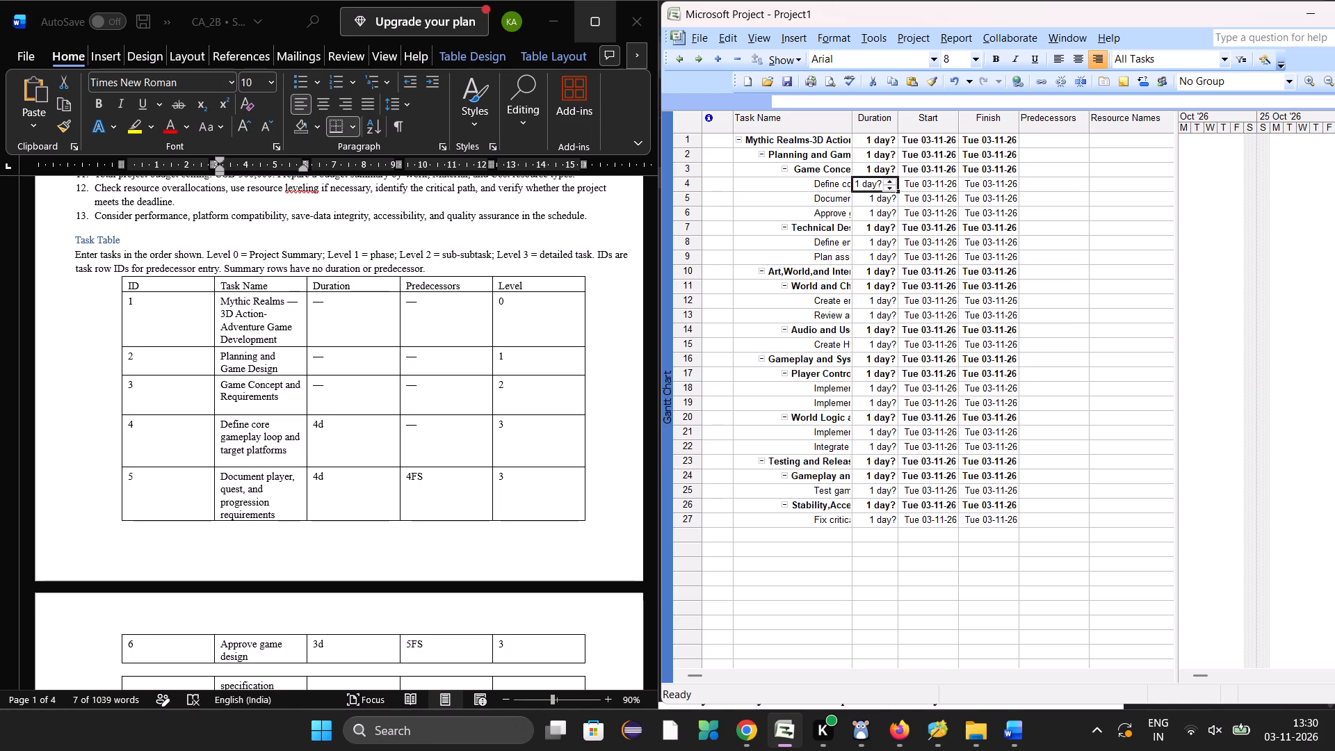
triple_click(891, 180)
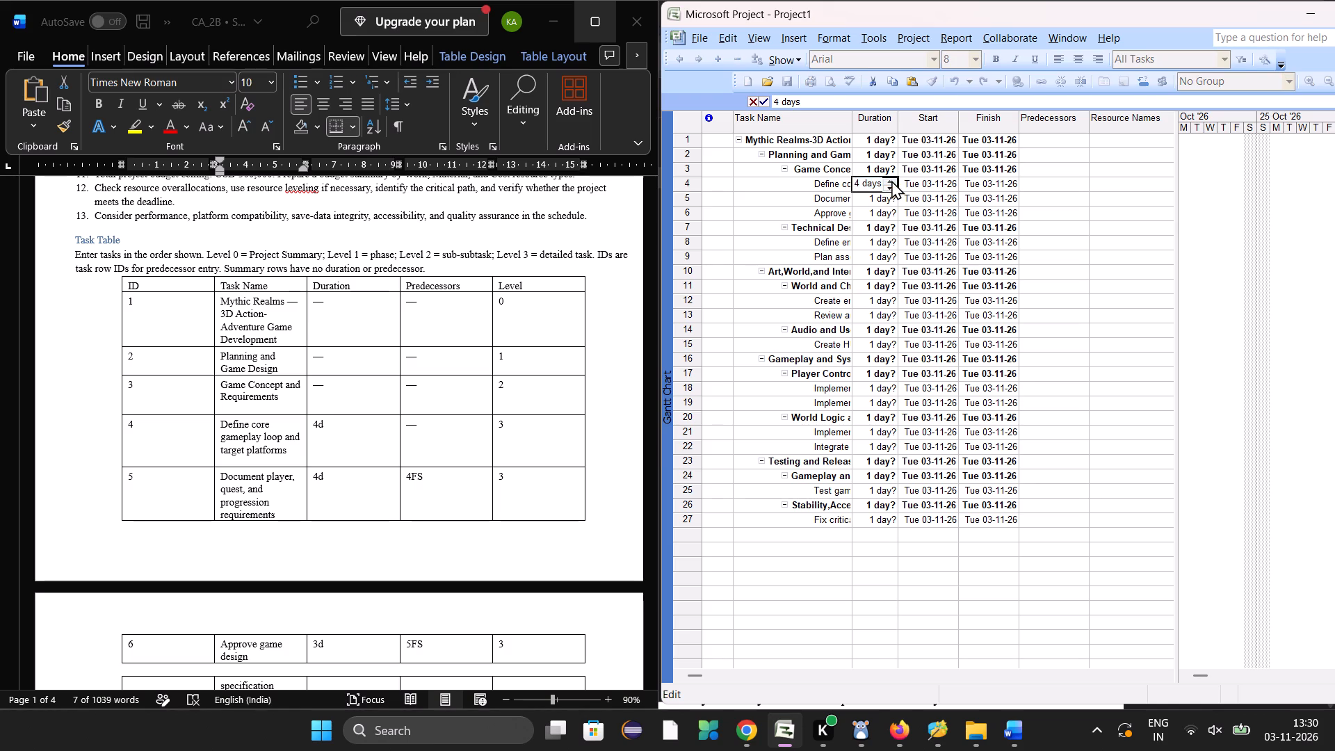
click(856, 200)
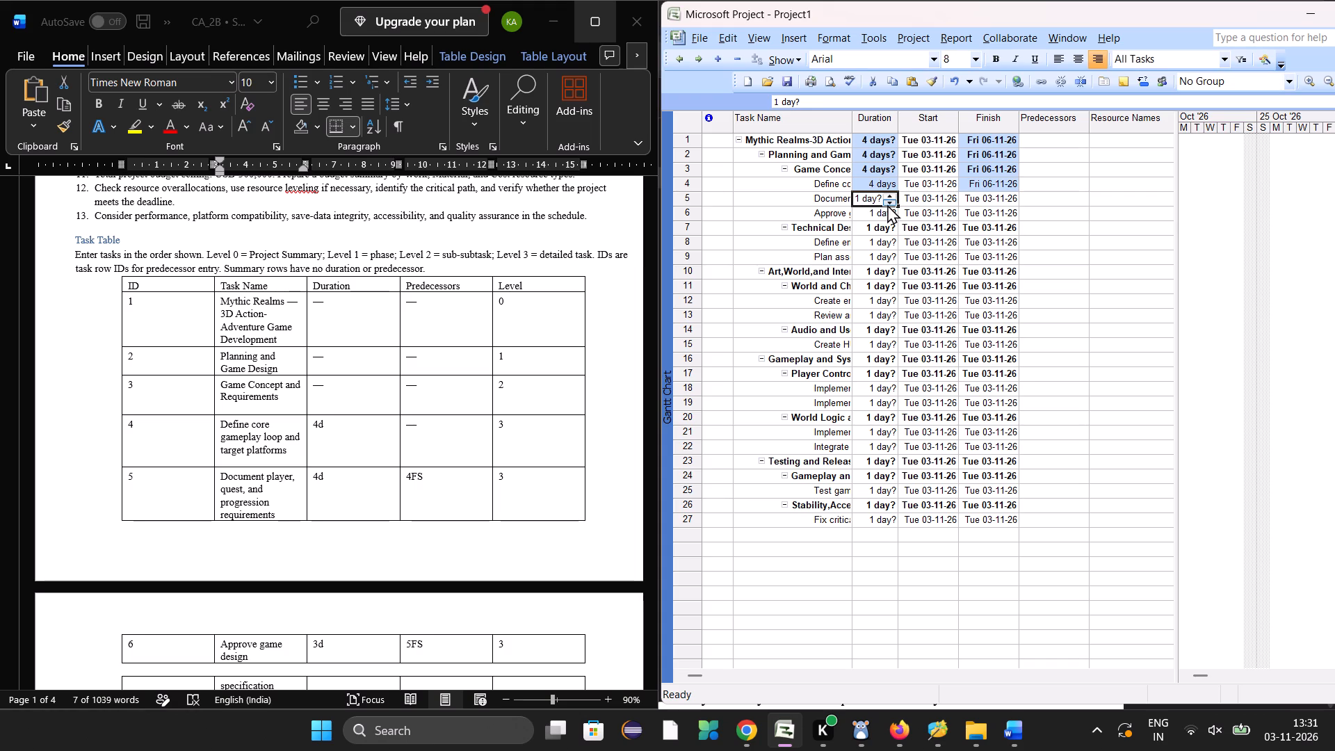
triple_click(890, 197)
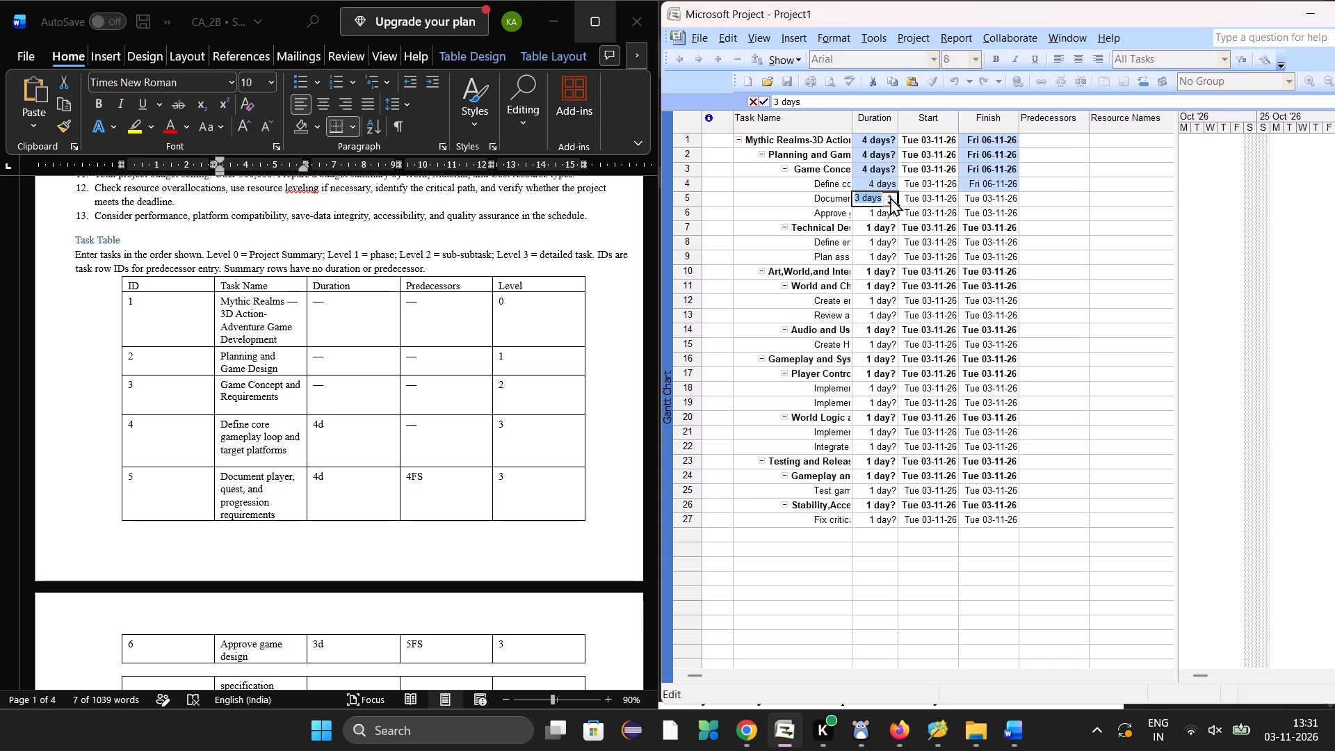
click(890, 197)
click(891, 200)
Set the duration of task 6, Approve game design specification, to 3 days.
click(872, 216)
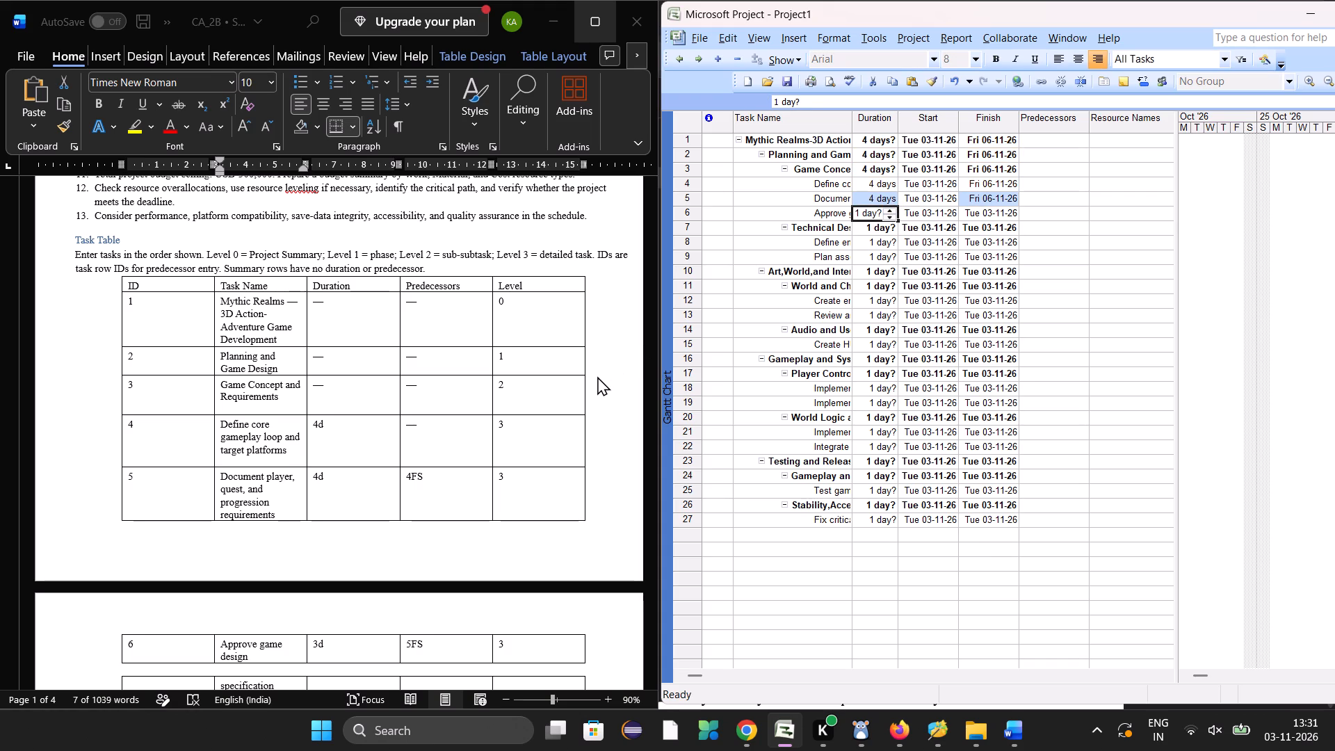
scroll(597, 376, down, 1)
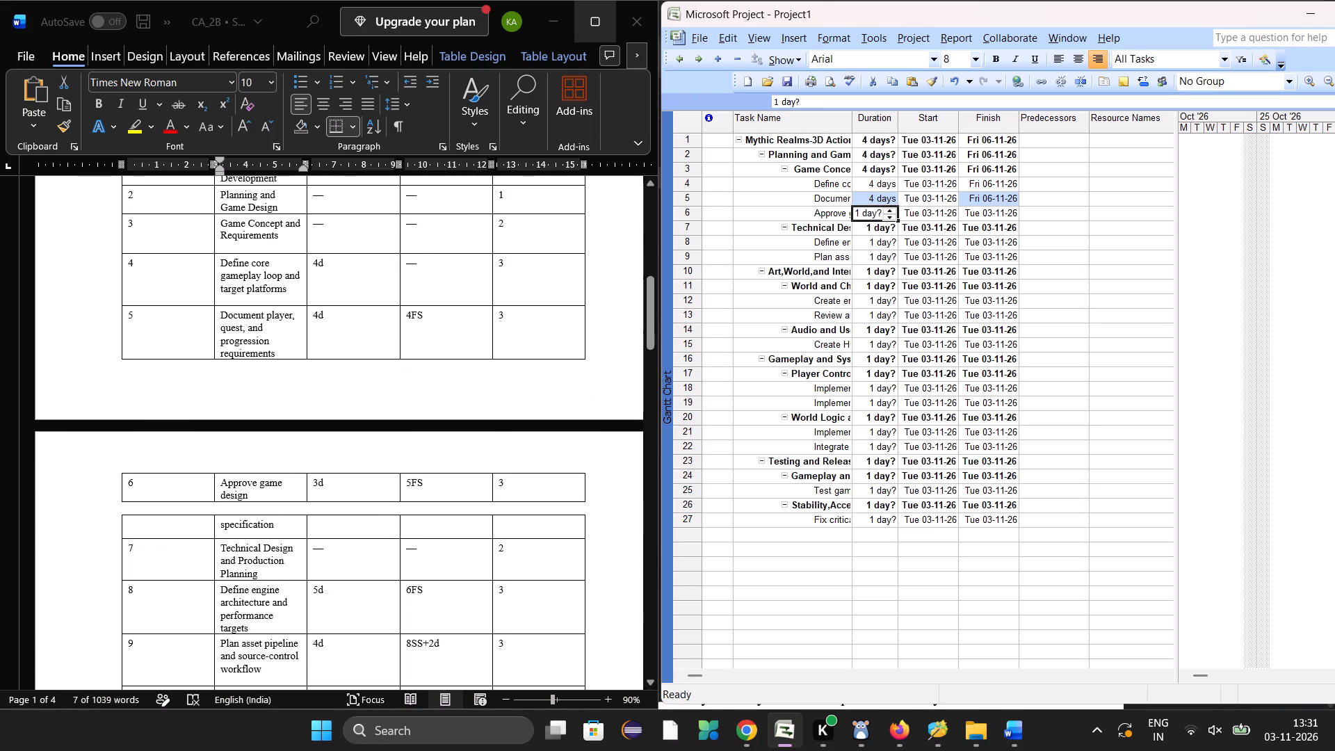
double_click(893, 213)
click(877, 228)
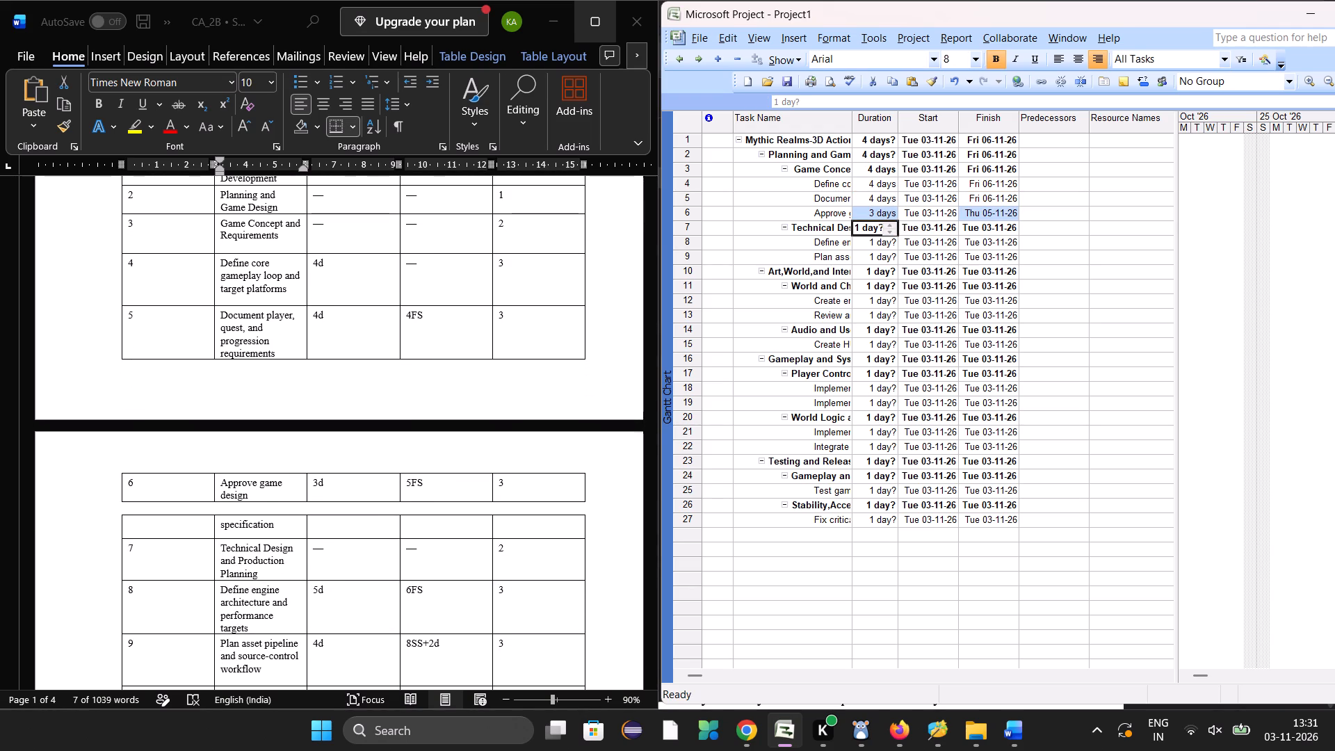
Set the durations under Technical Design and Production Planning: 5 days for task 8 and 4 days for task 9.
click(870, 248)
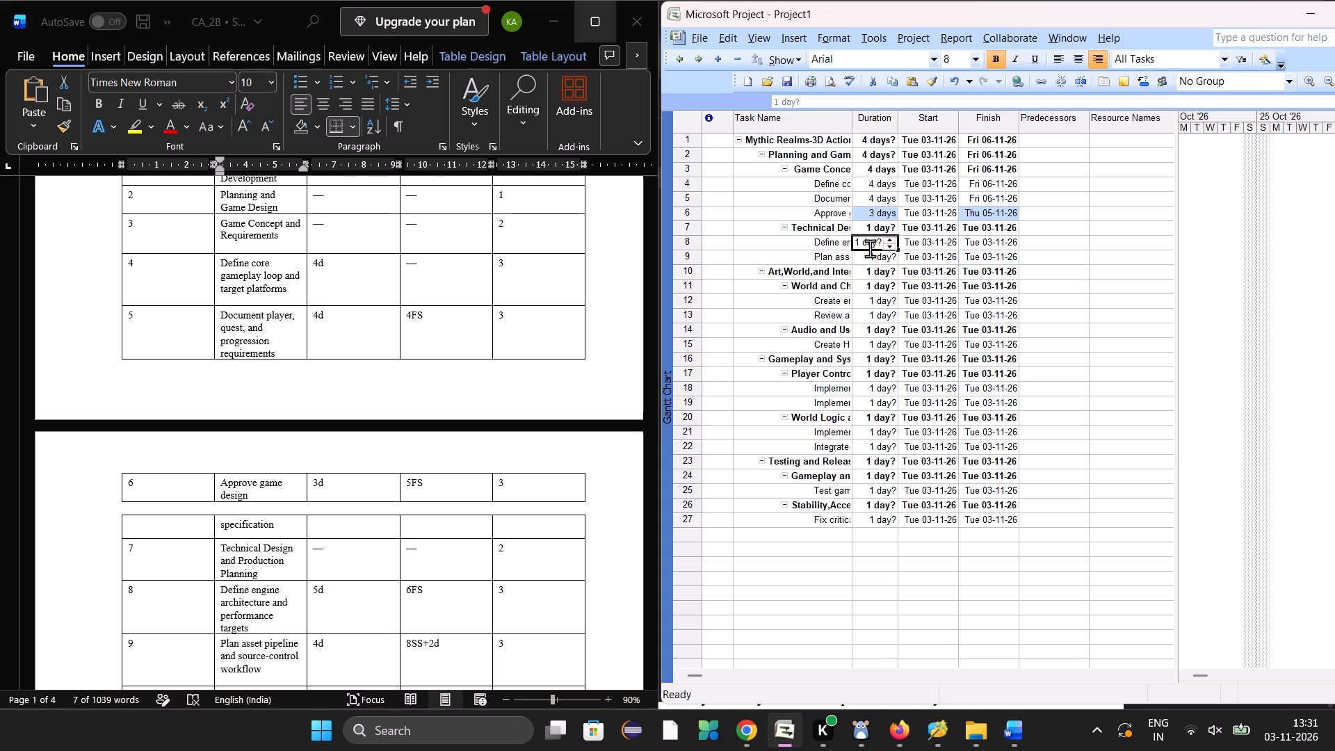
triple_click(891, 241)
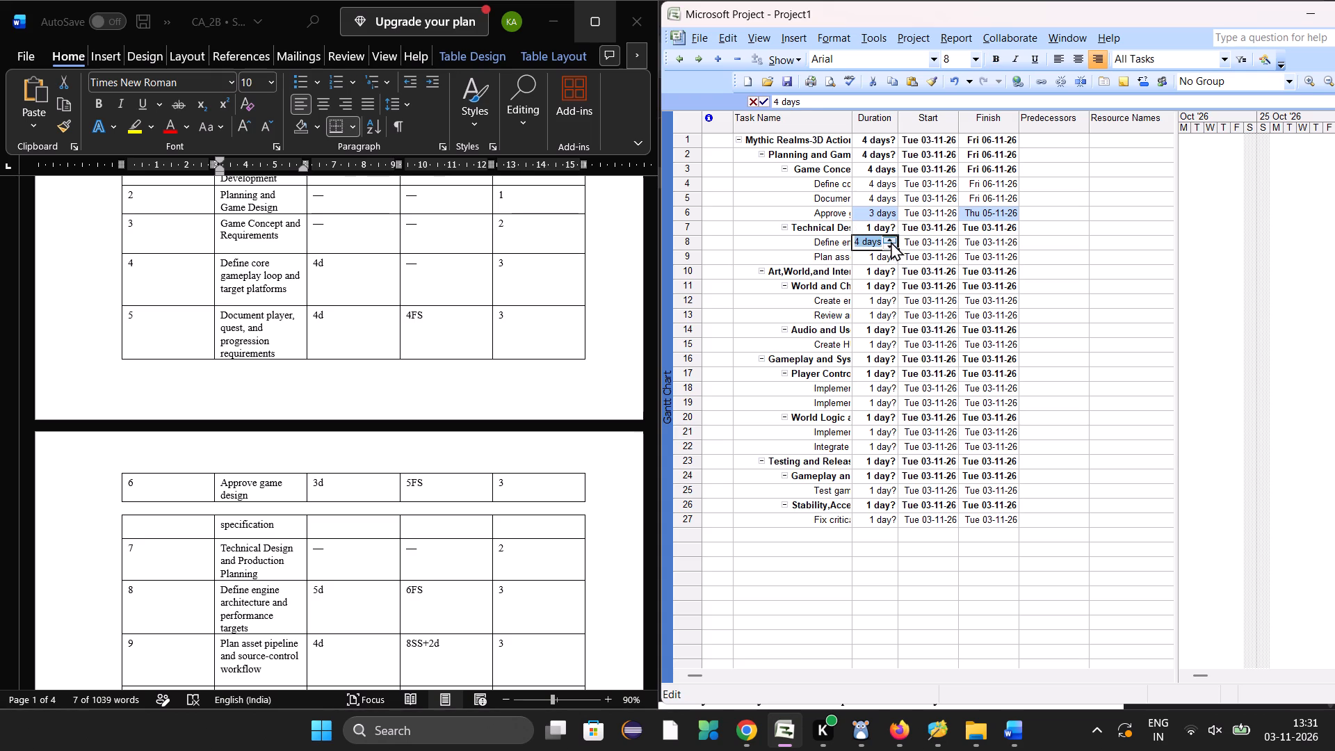
click(891, 241)
scroll(538, 579, down, 1)
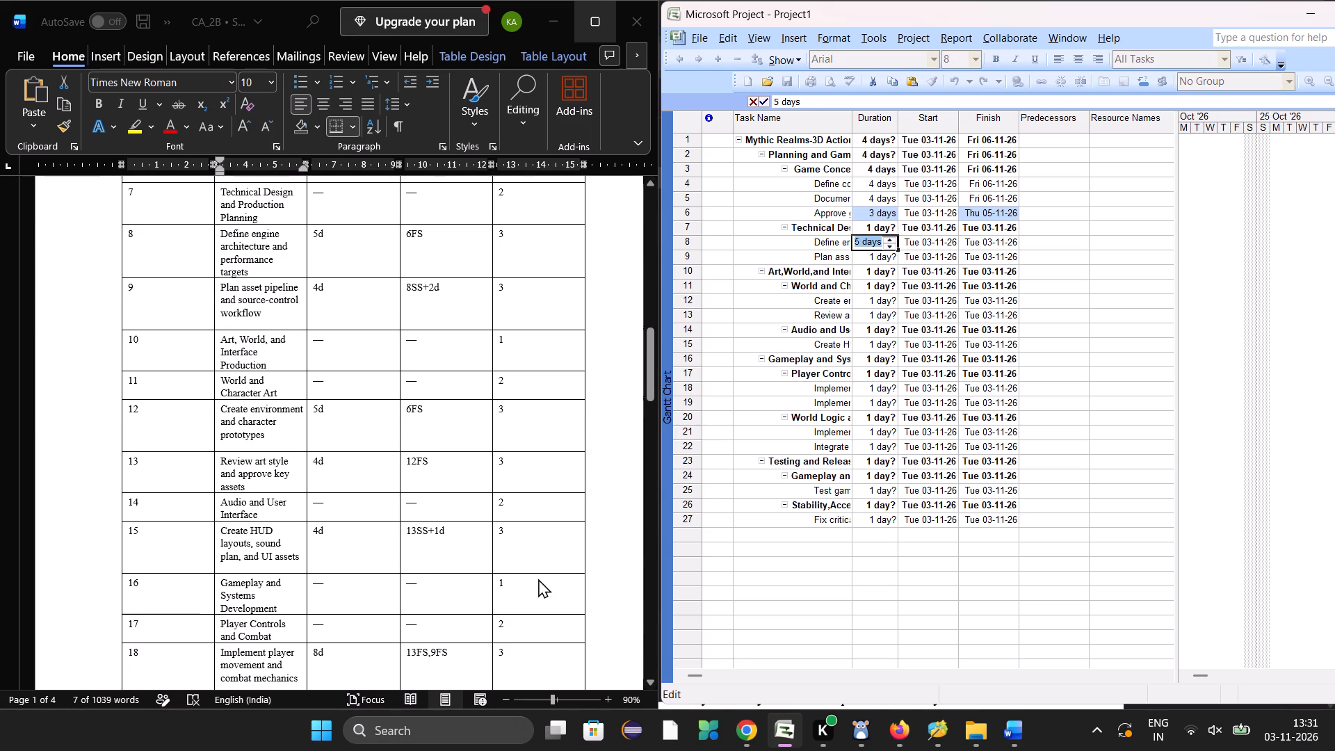
scroll(538, 579, down, 1)
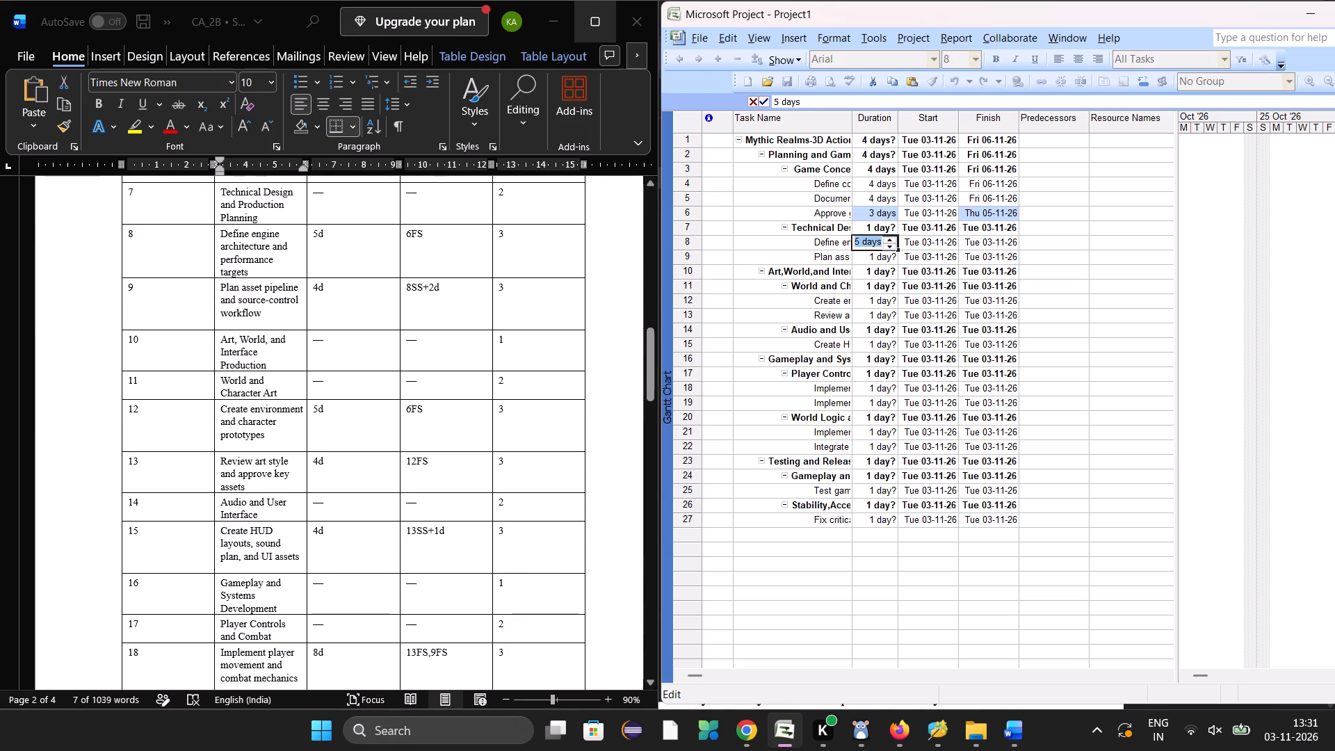
click(877, 264)
double_click(889, 257)
click(889, 257)
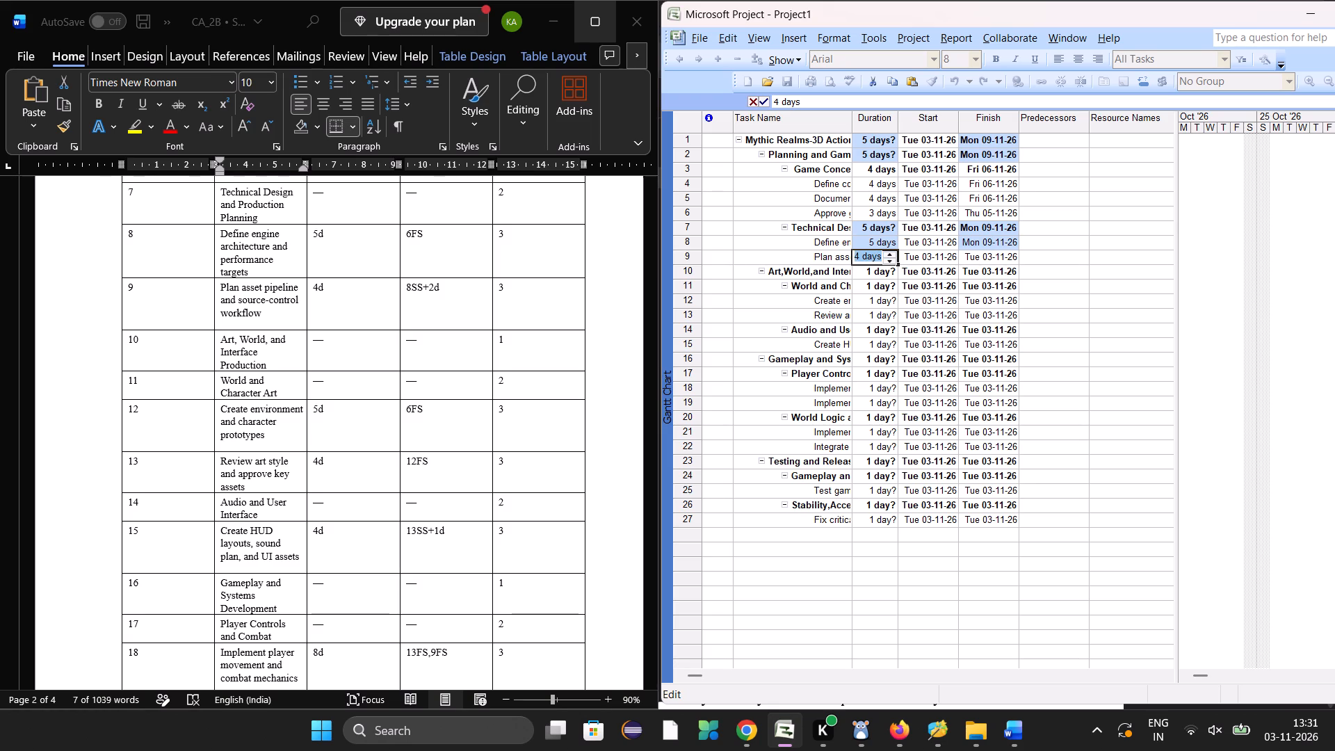
Set the durations under World and Character Art: 5 days for task 12 and 4 days for task 13.
click(870, 307)
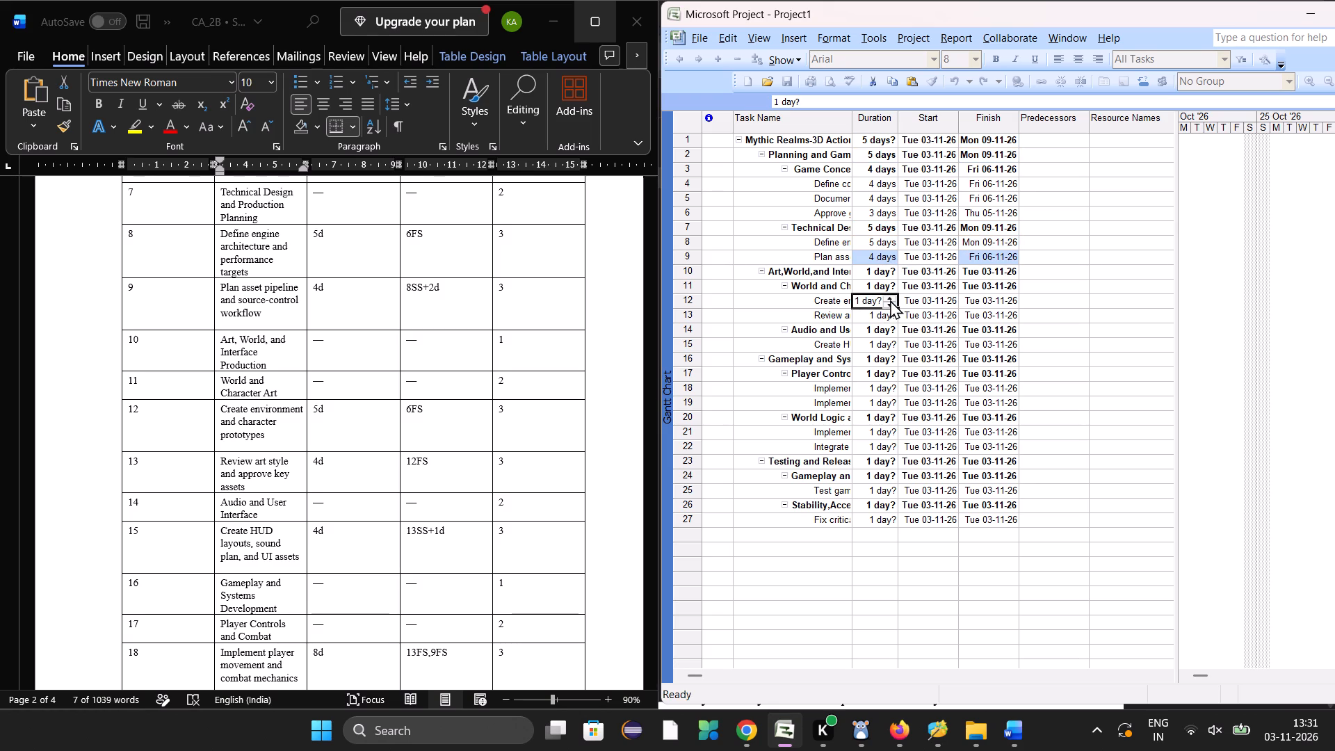
triple_click(890, 300)
click(890, 300)
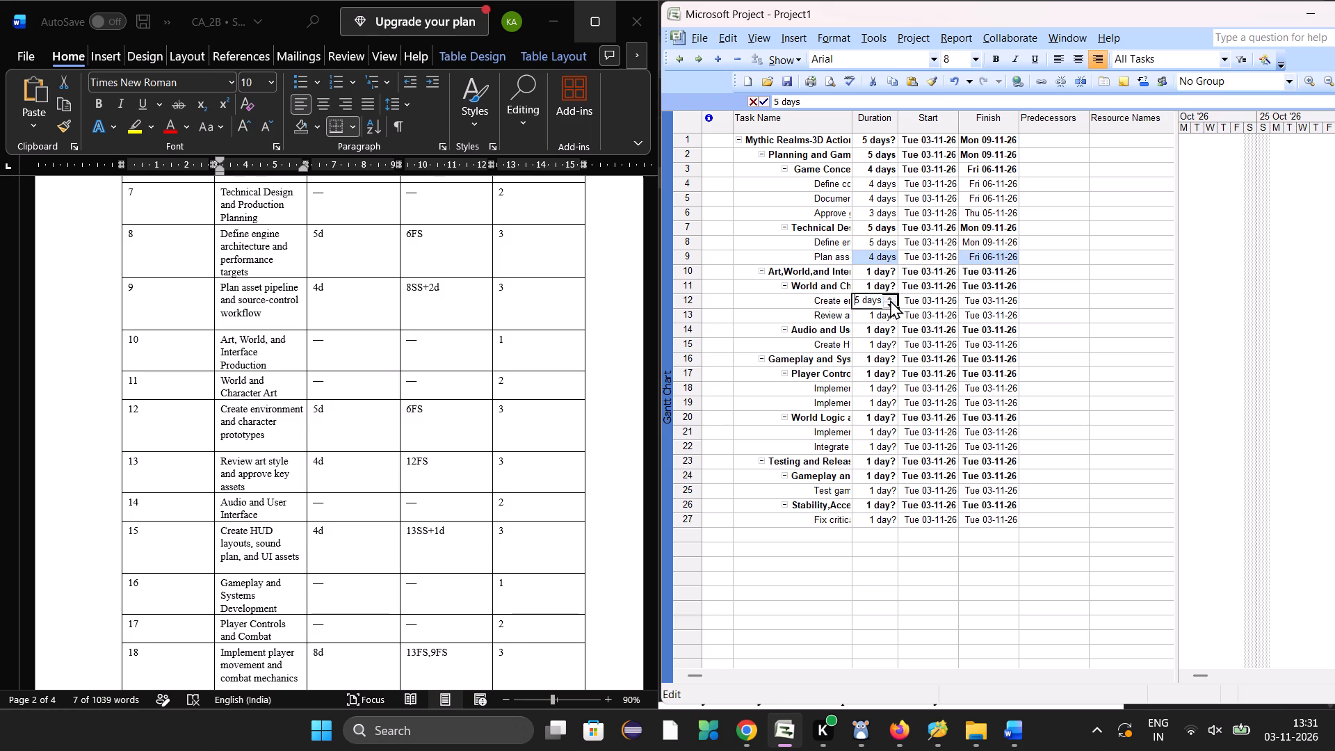
click(881, 318)
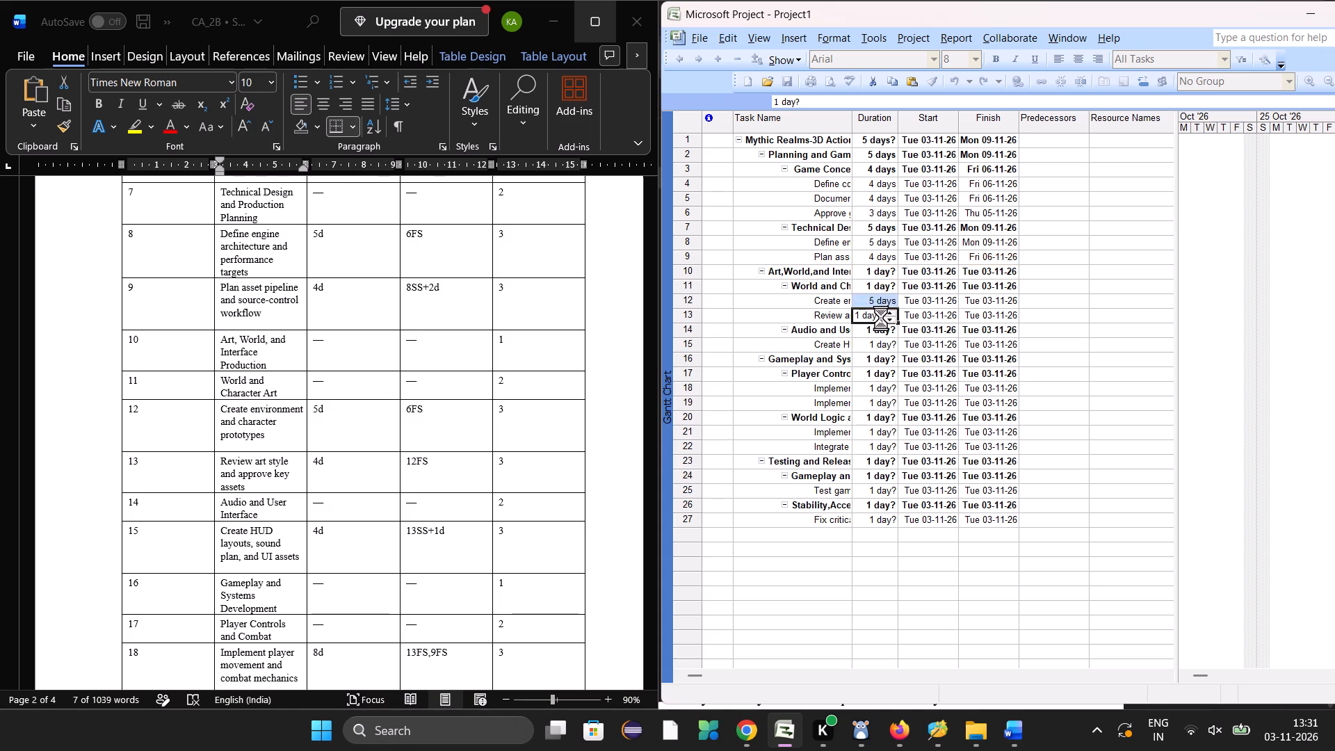
triple_click(892, 315)
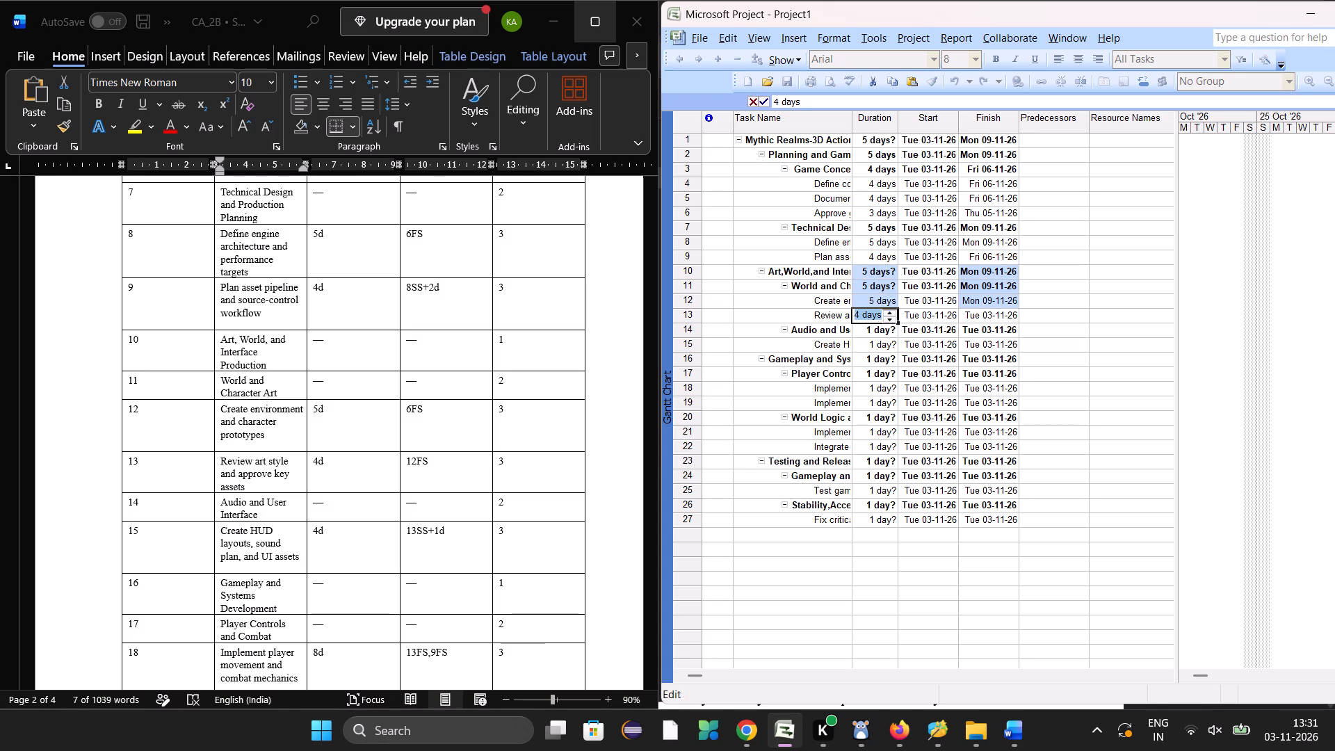
Set the duration of task 15, the HUD layouts, sound plan, and UI assets task, to 4 days.
click(874, 350)
click(891, 341)
double_click(891, 341)
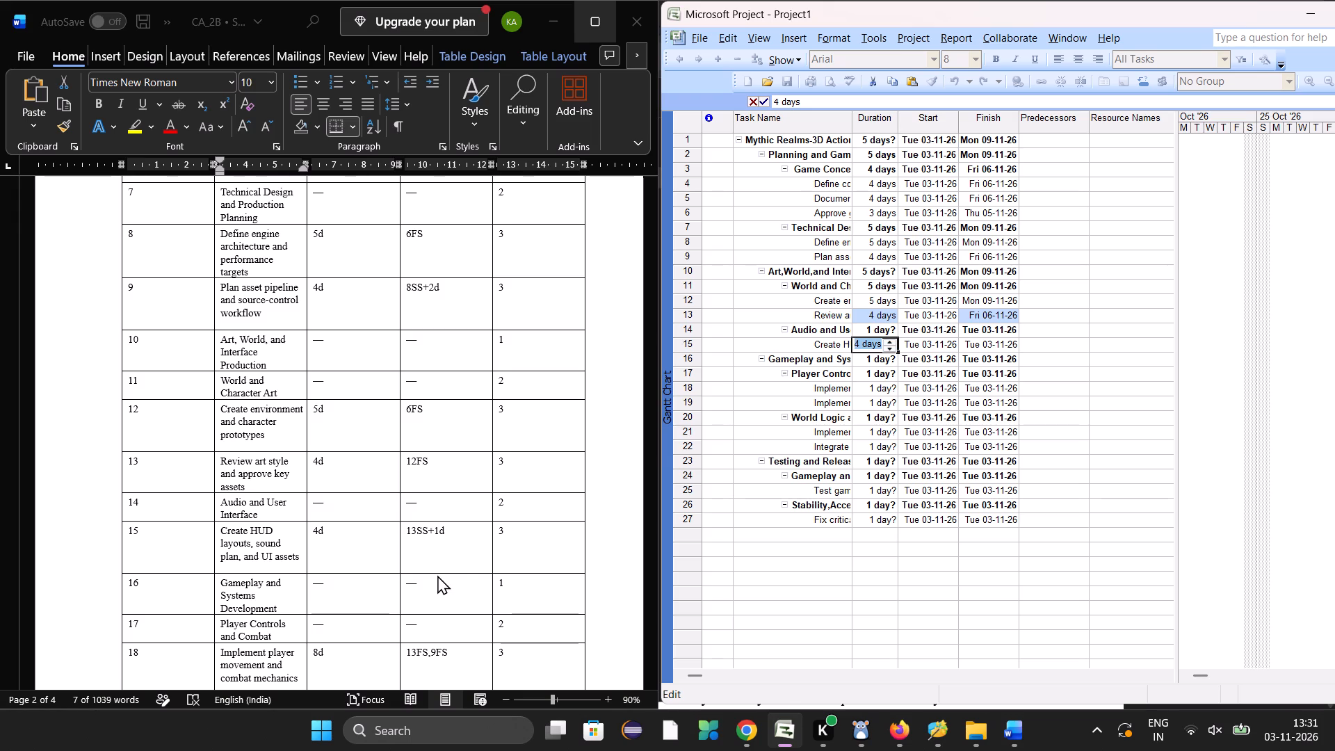
Set the duration of task 18, Implement player movement and combat mechanics, to 8 days.
scroll(437, 575, down, 1)
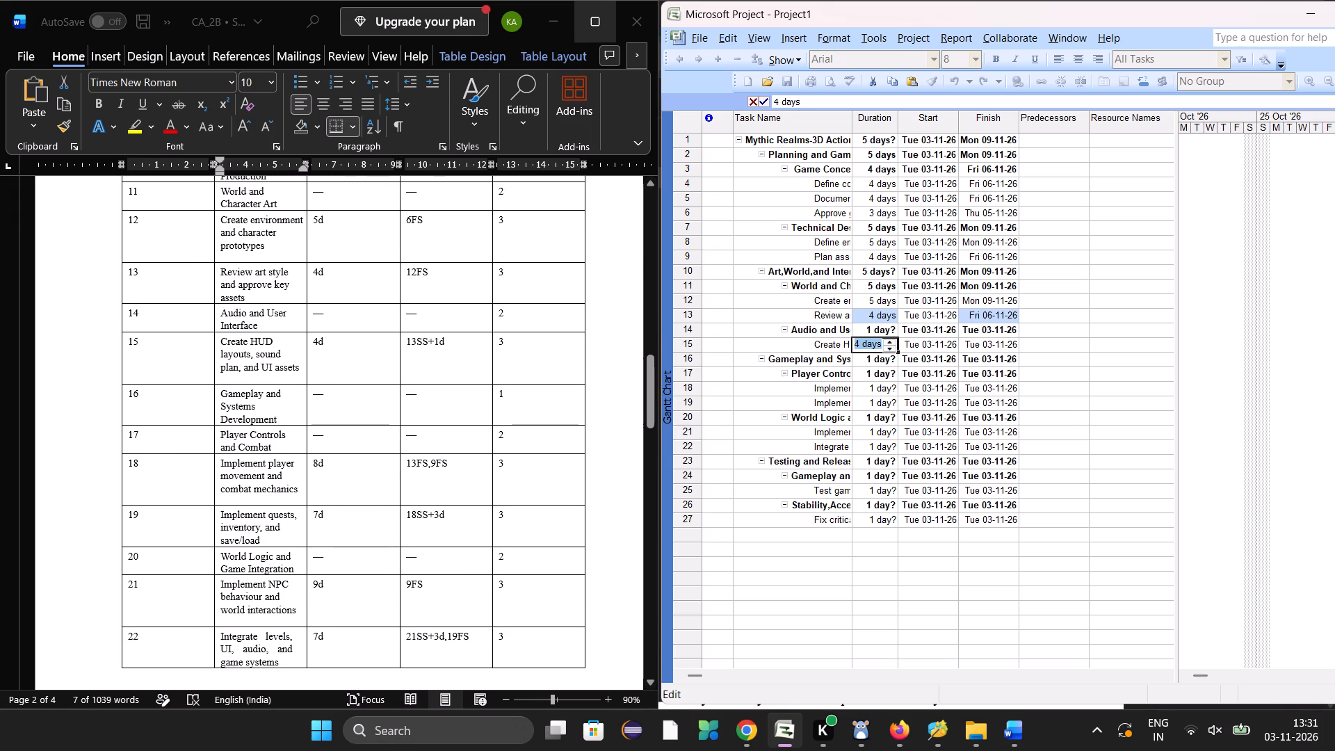
click(868, 392)
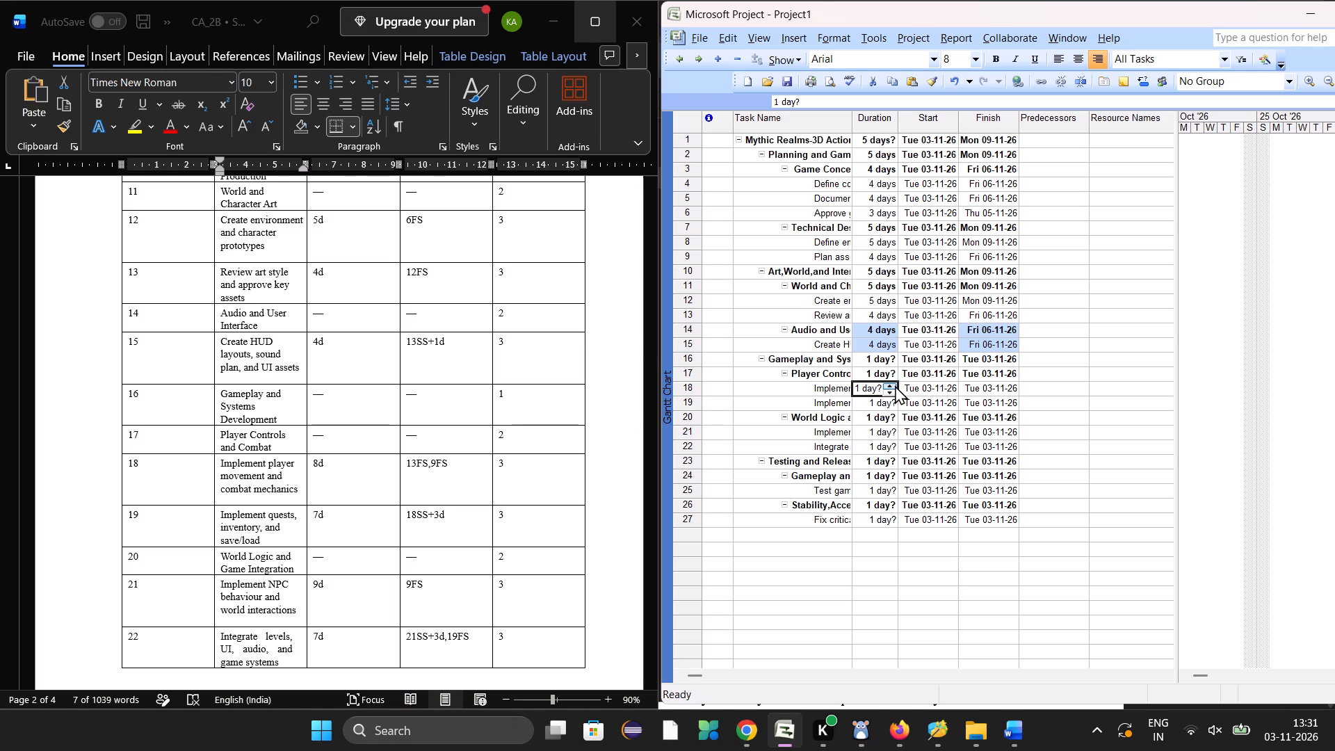
click(894, 383)
triple_click(894, 383)
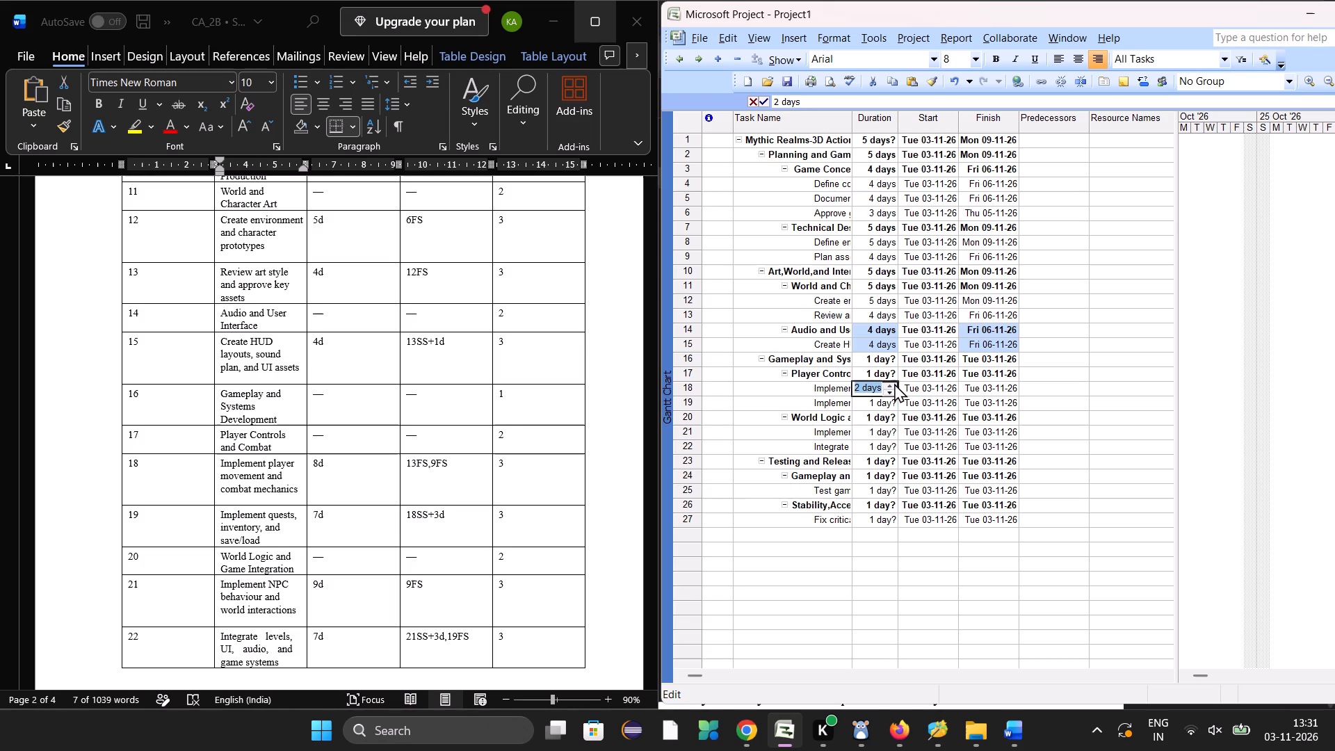
double_click(894, 383)
click(894, 383)
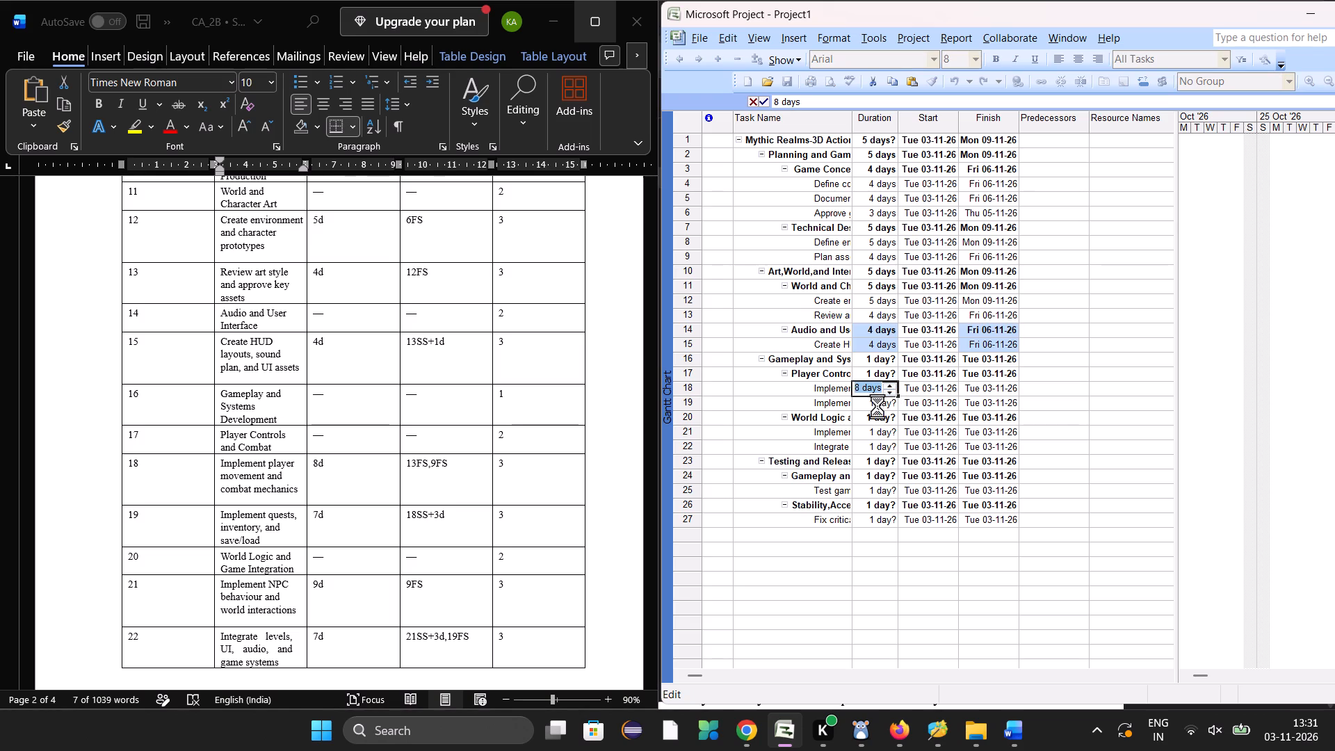
Set the duration of task 19, the quests, inventory, and save/load task, to 8 days.
click(877, 406)
triple_click(890, 402)
click(890, 402)
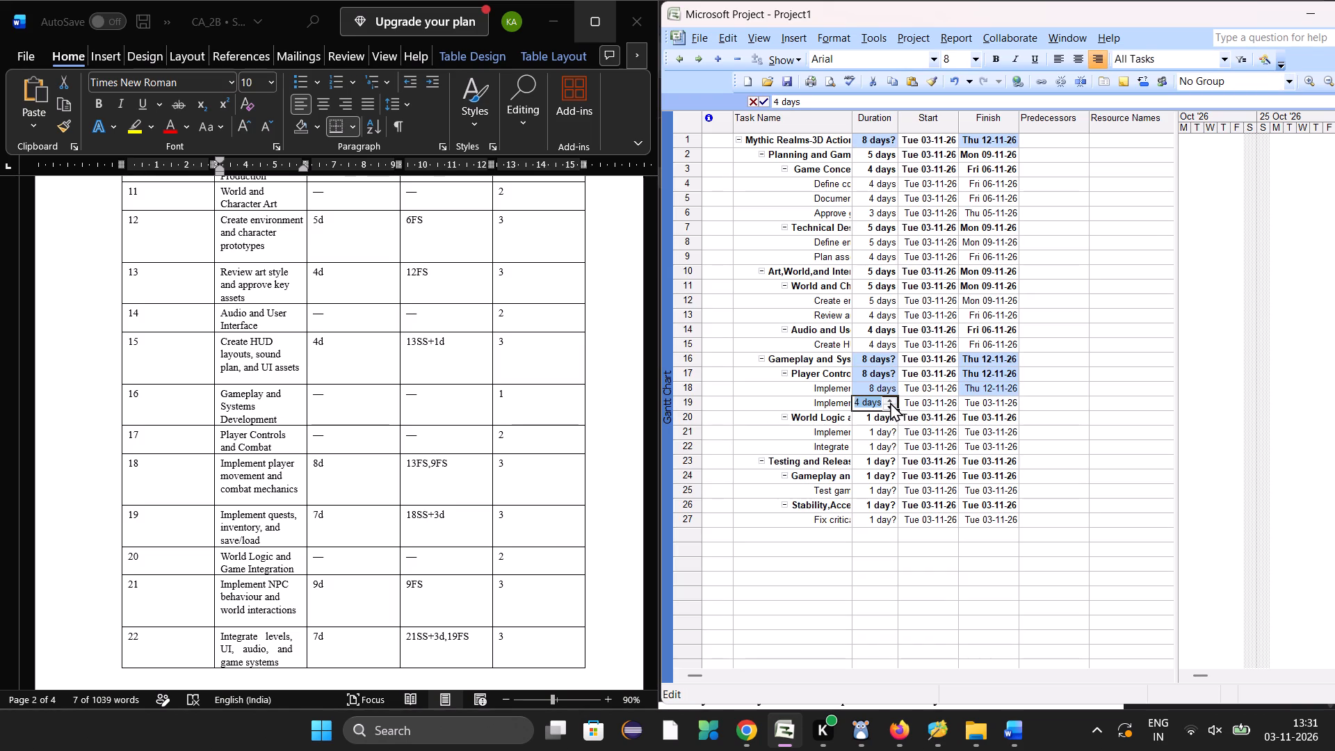
click(890, 402)
click(890, 402)
click(890, 402)
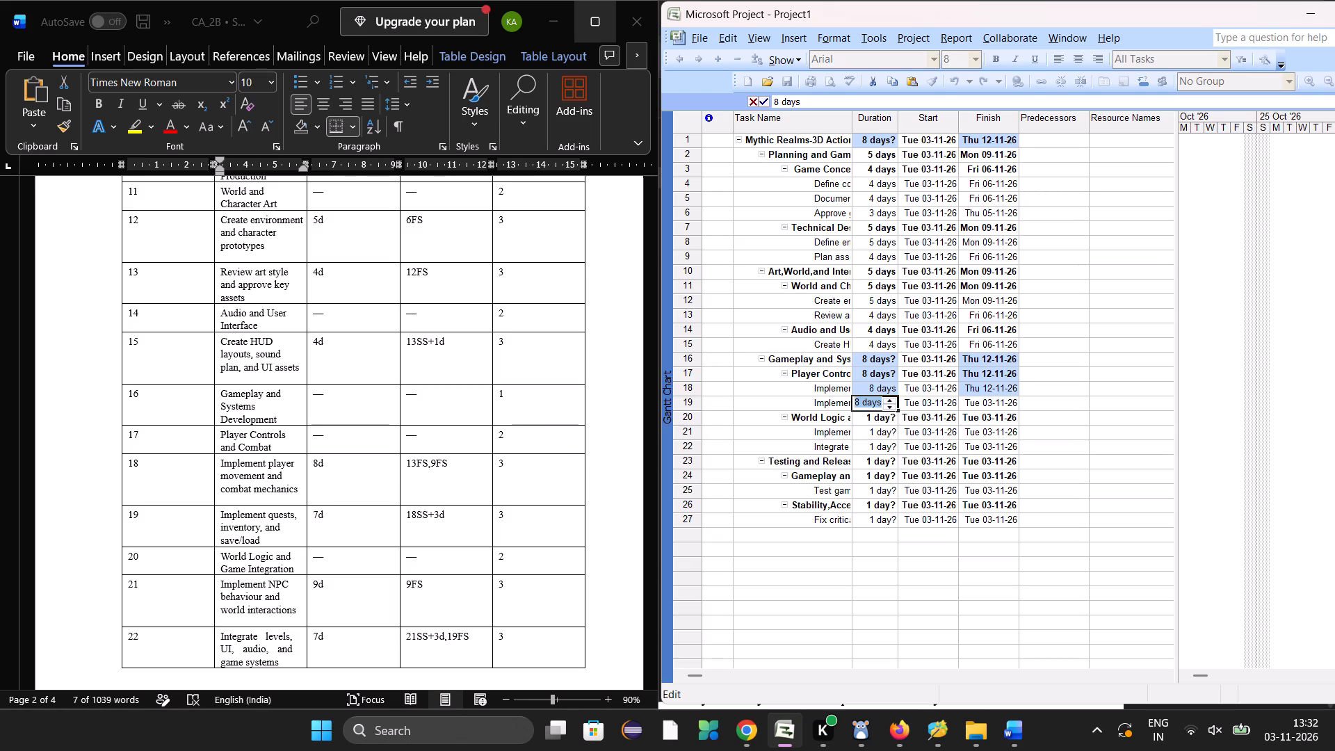
Set the duration of task 21, Implement NPC behaviour and world interactions, to 9 days.
drag(875, 438, 893, 432)
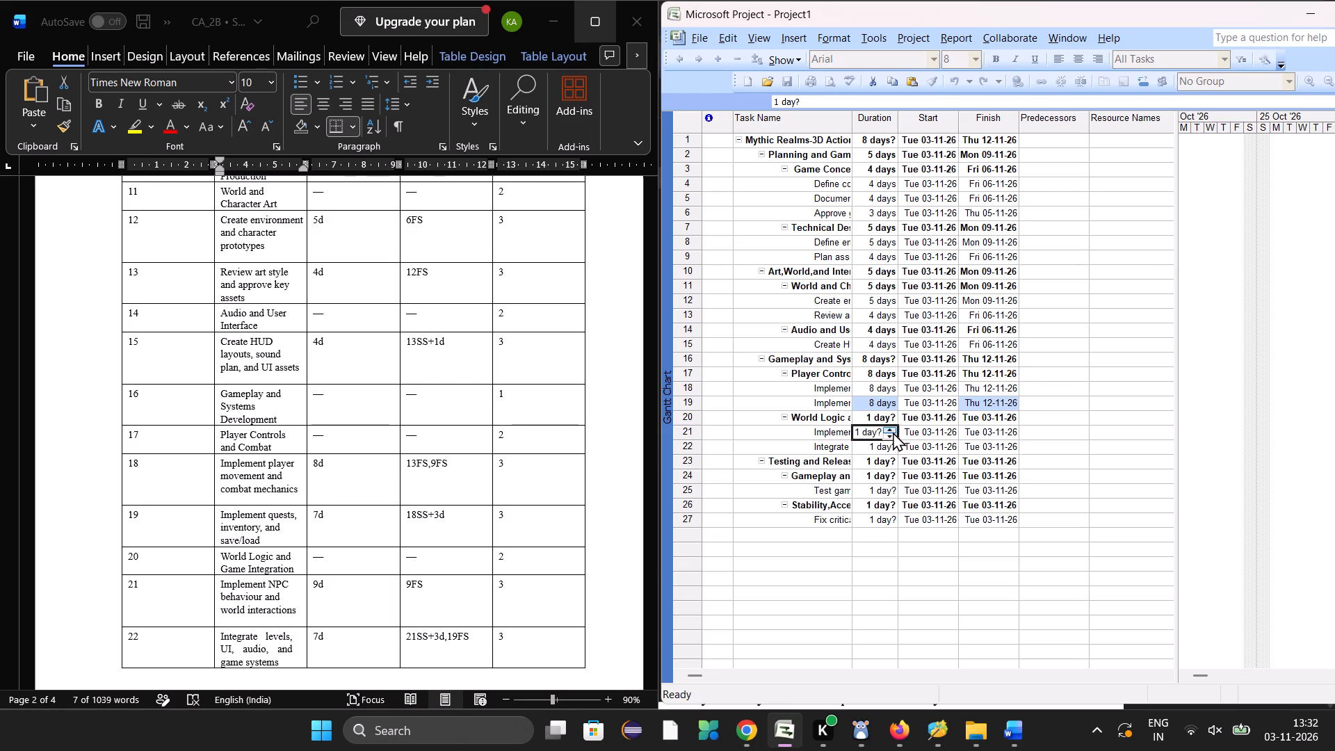
triple_click(893, 428)
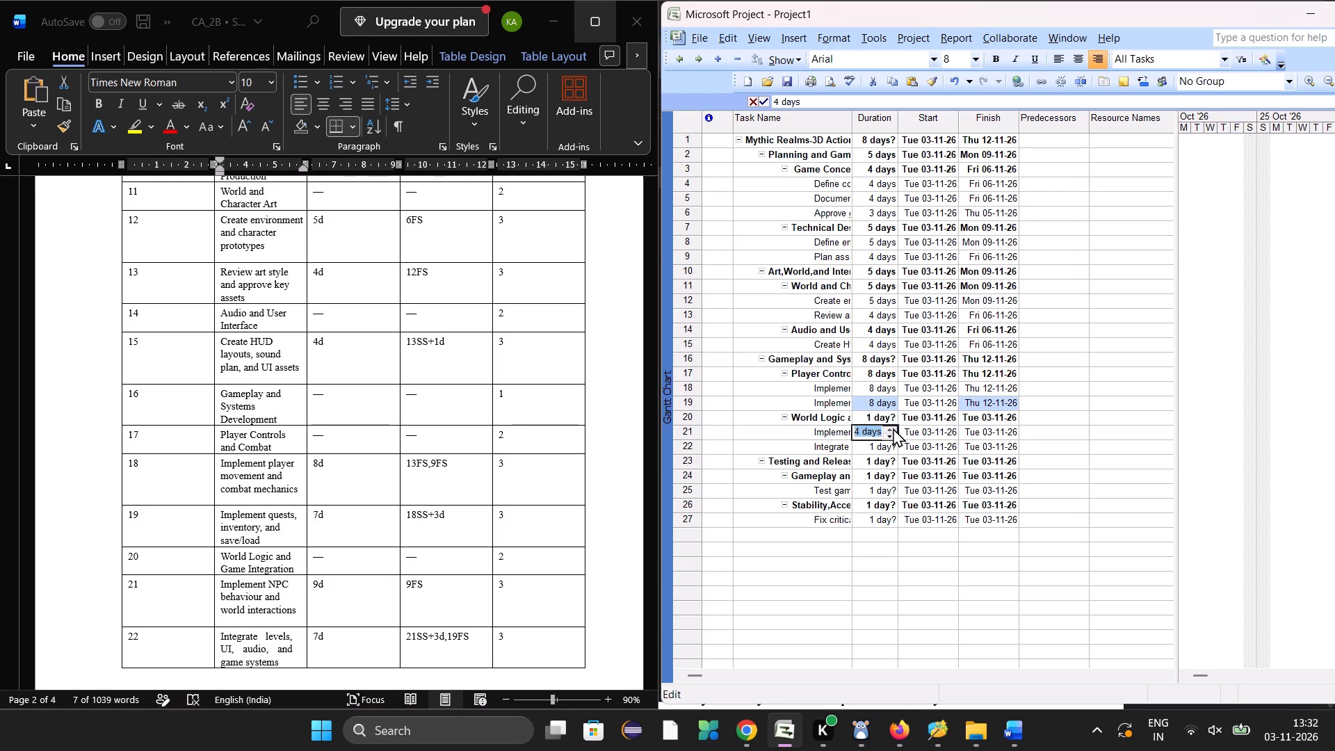
click(893, 428)
double_click(893, 428)
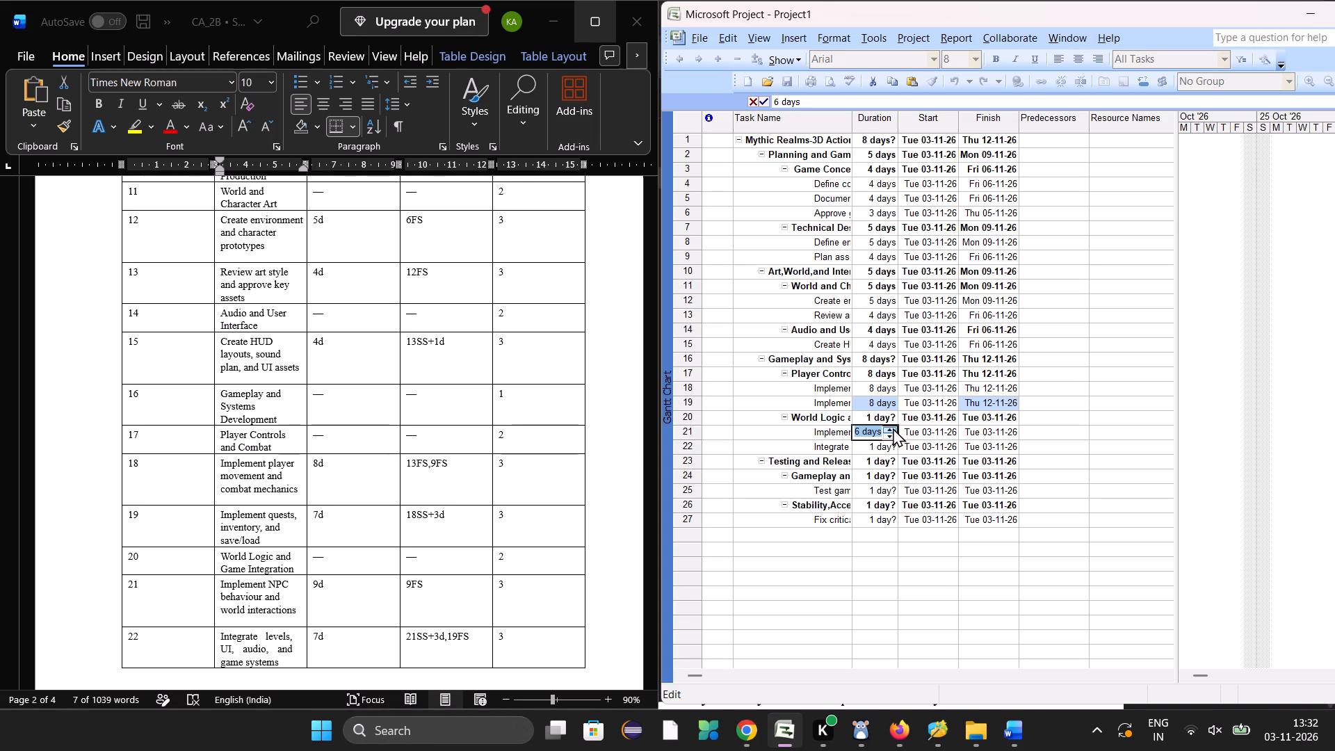
click(893, 428)
click(893, 428)
Set the duration of task 22, Integrate levels, UI, audio, and game systems, to 7 days.
click(873, 448)
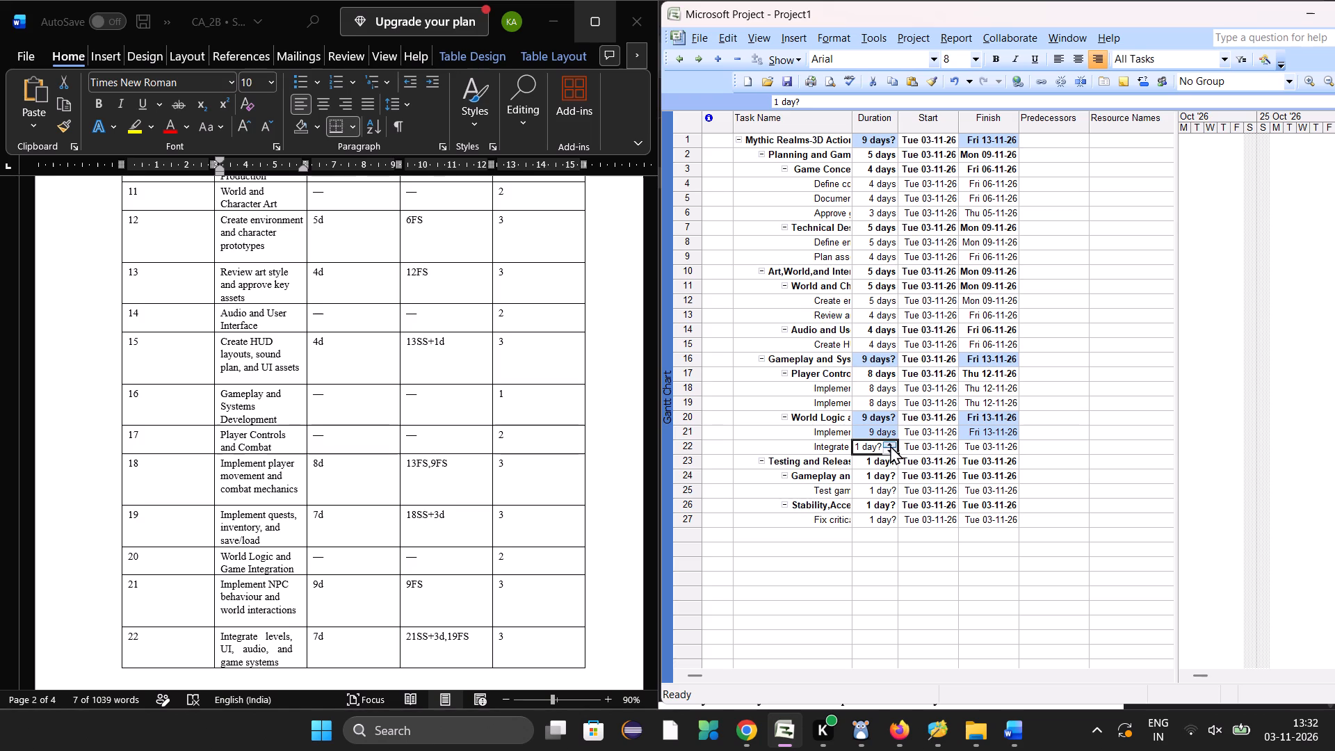
triple_click(890, 445)
click(890, 445)
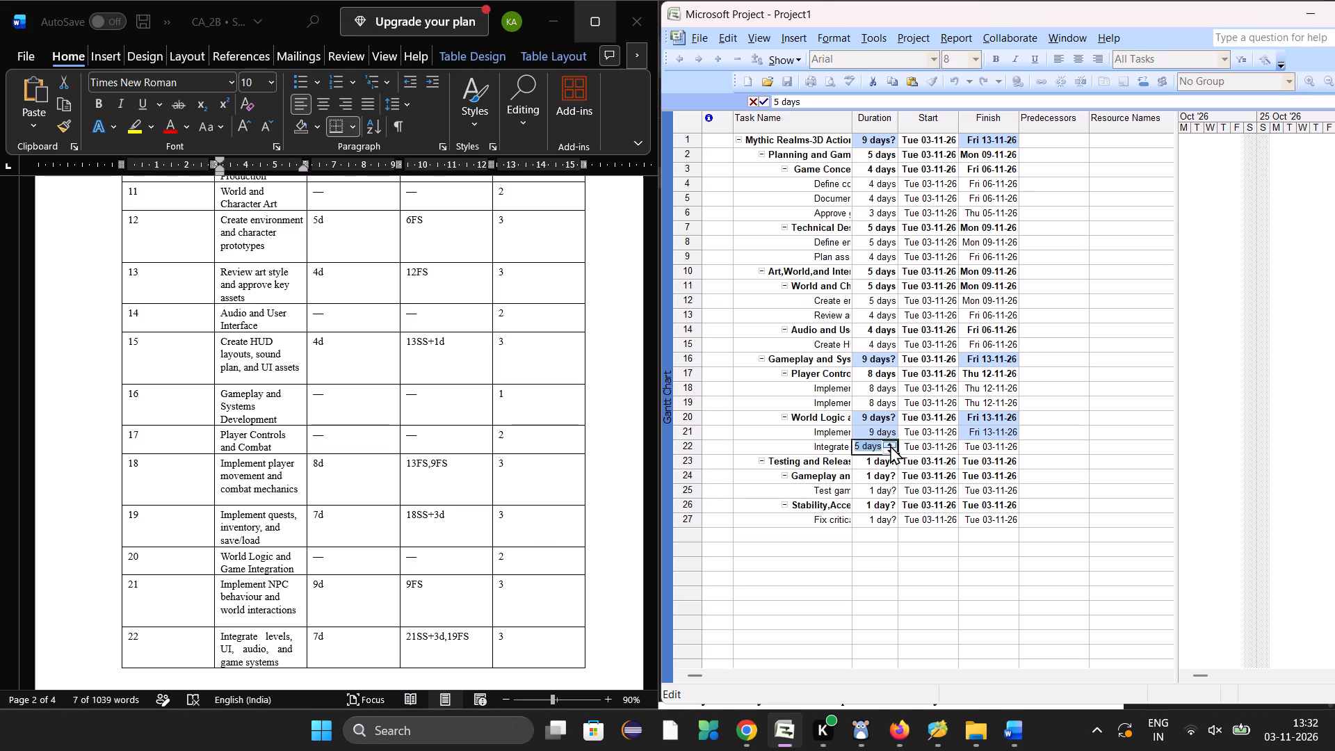
click(890, 445)
click(890, 445)
scroll(455, 469, up, 1)
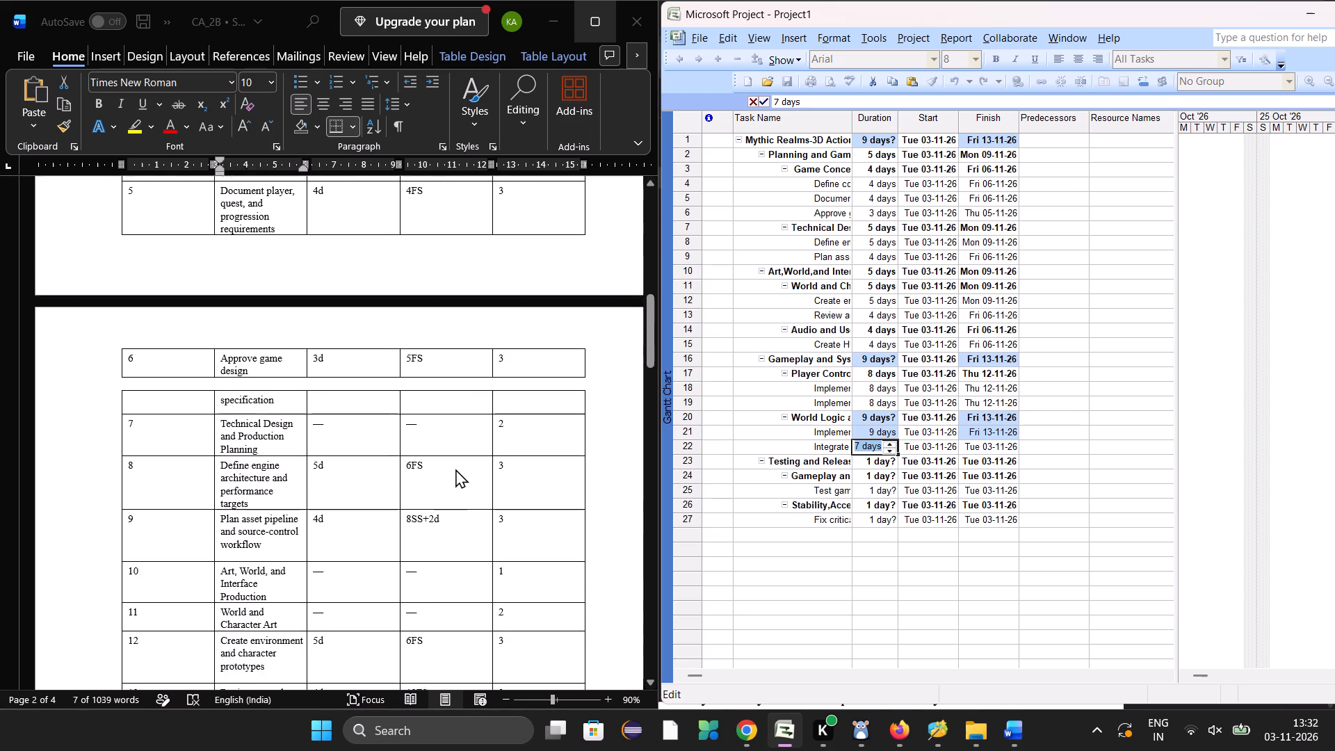
scroll(455, 469, up, 2)
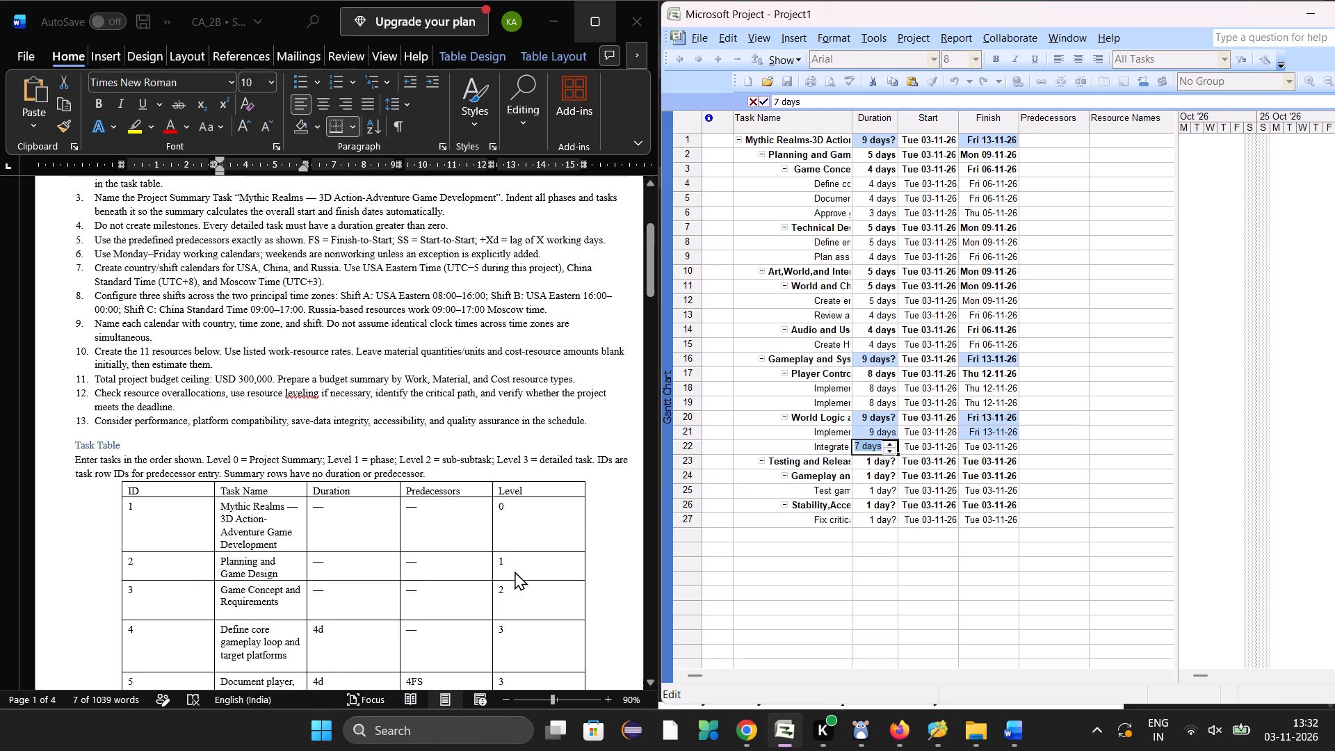
click(875, 600)
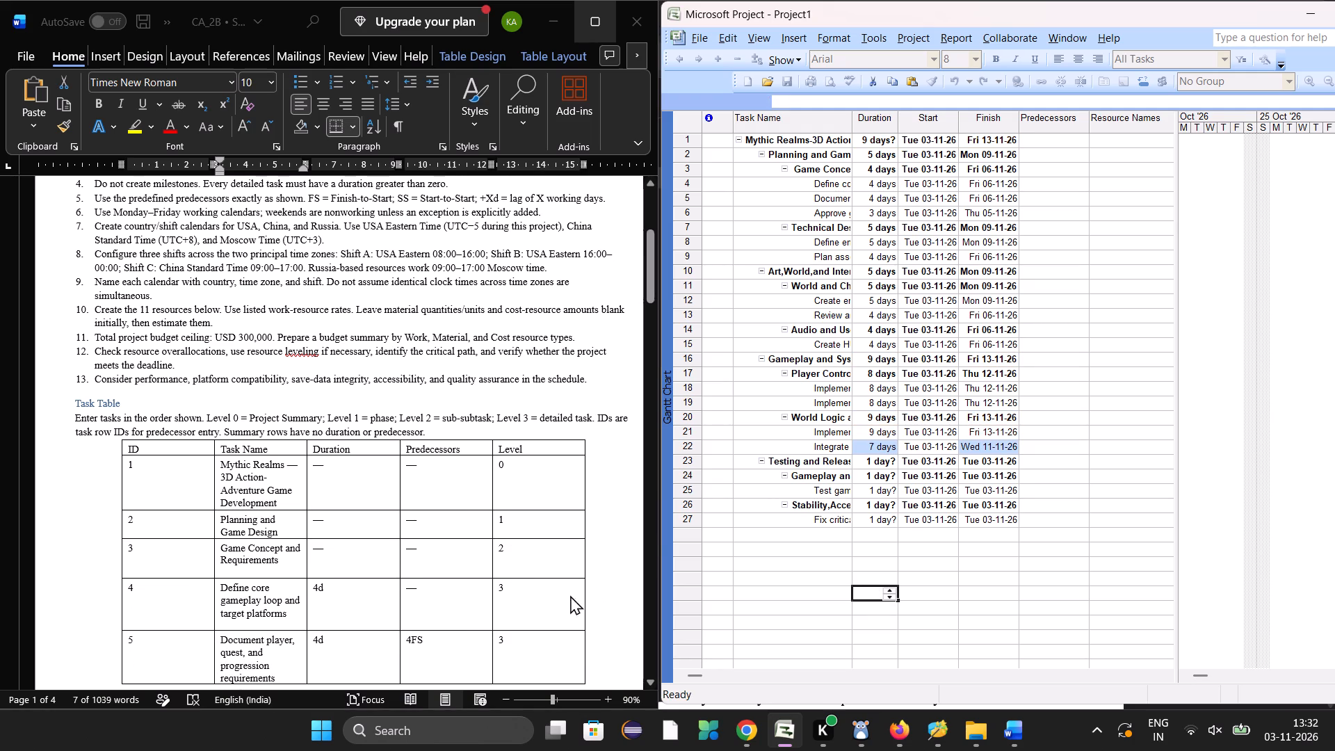
Set the duration of task 25, Test gameplay, performance, and platform compatibility, to the 6 days given in the Word task table.
scroll(543, 601, down, 1)
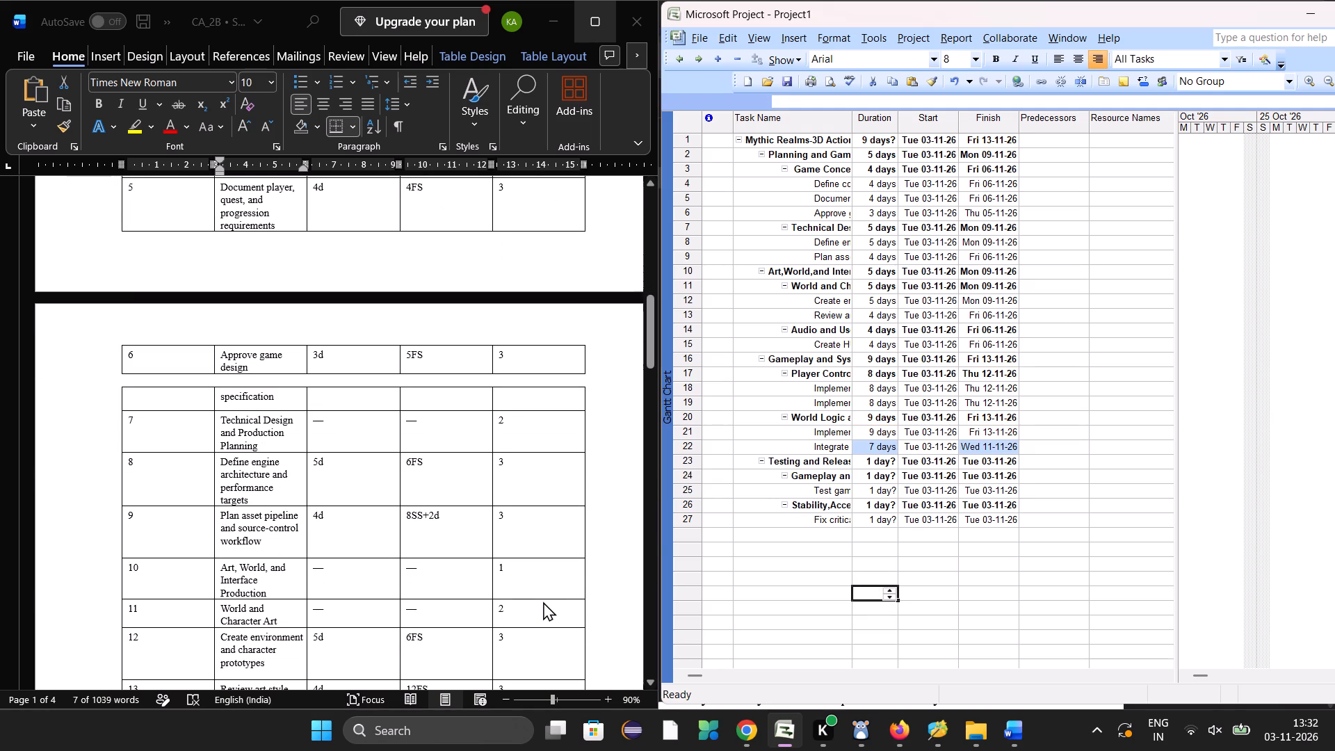
scroll(543, 601, down, 1)
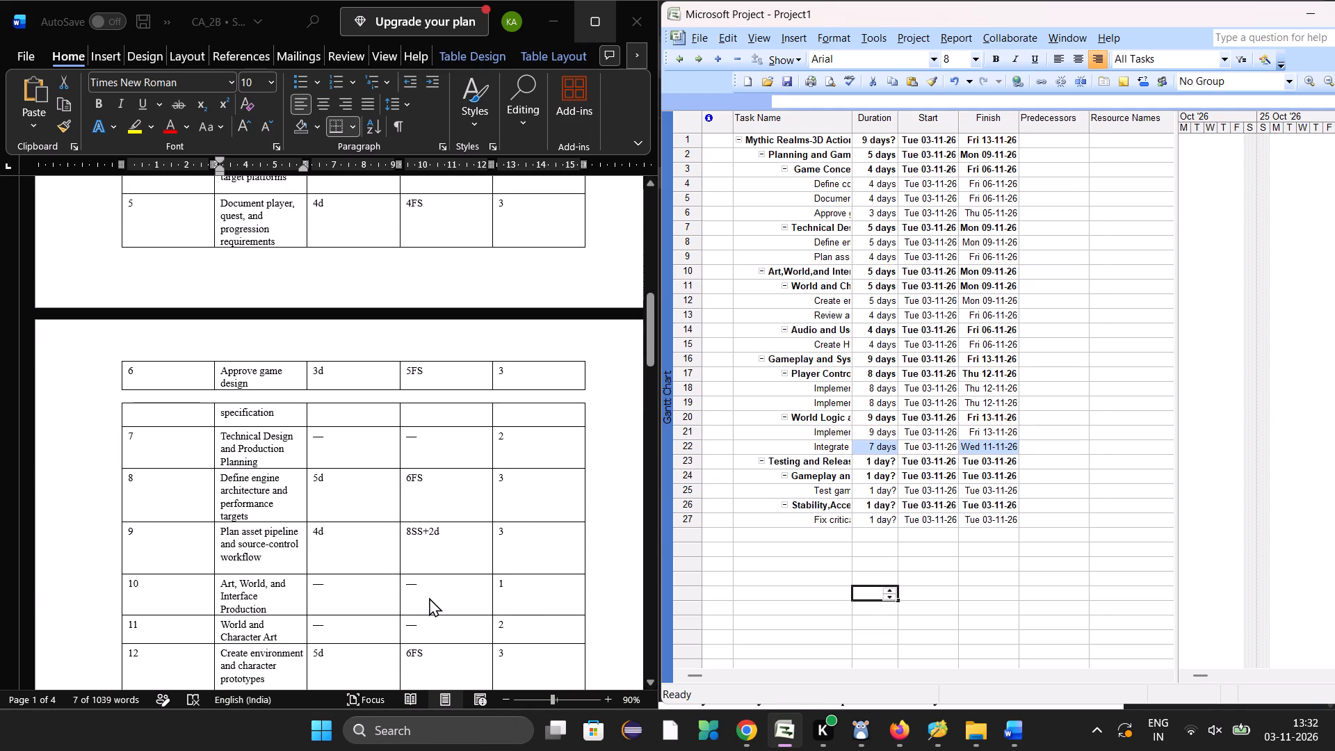
scroll(453, 572, right, 1)
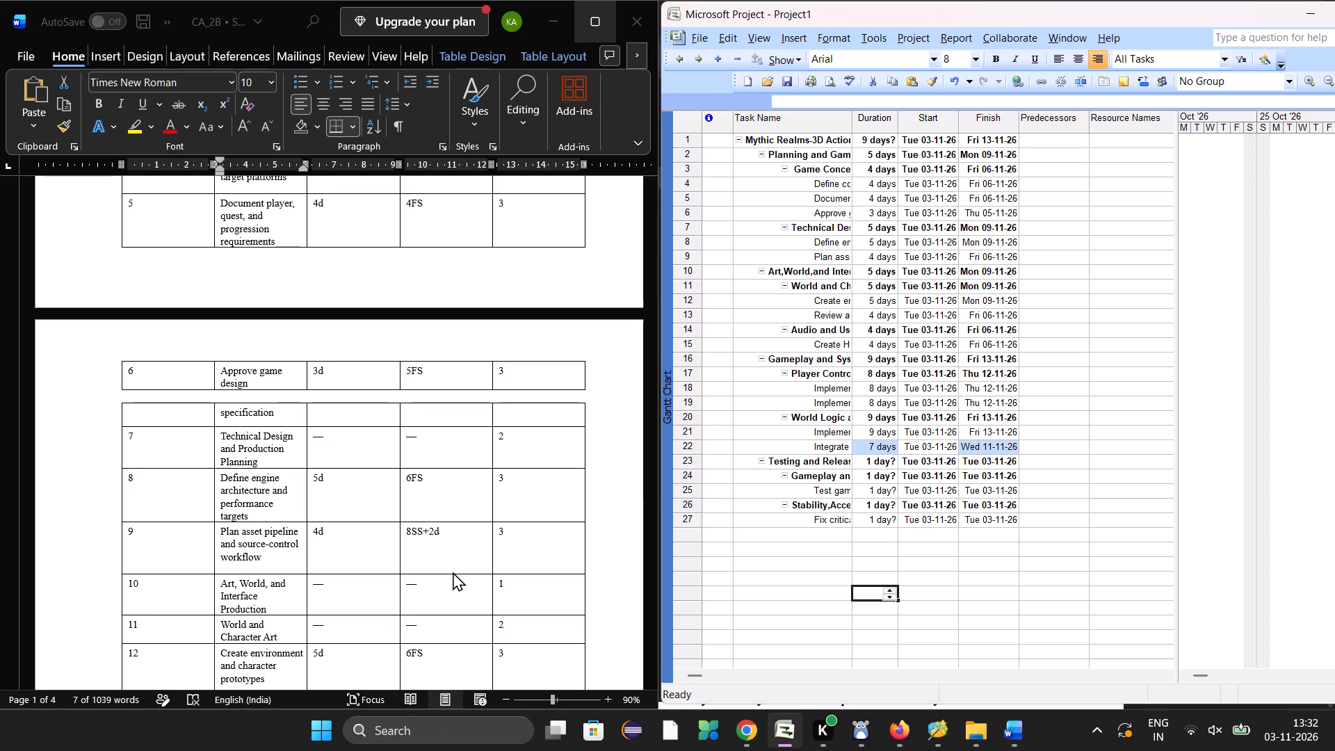
scroll(453, 572, down, 1)
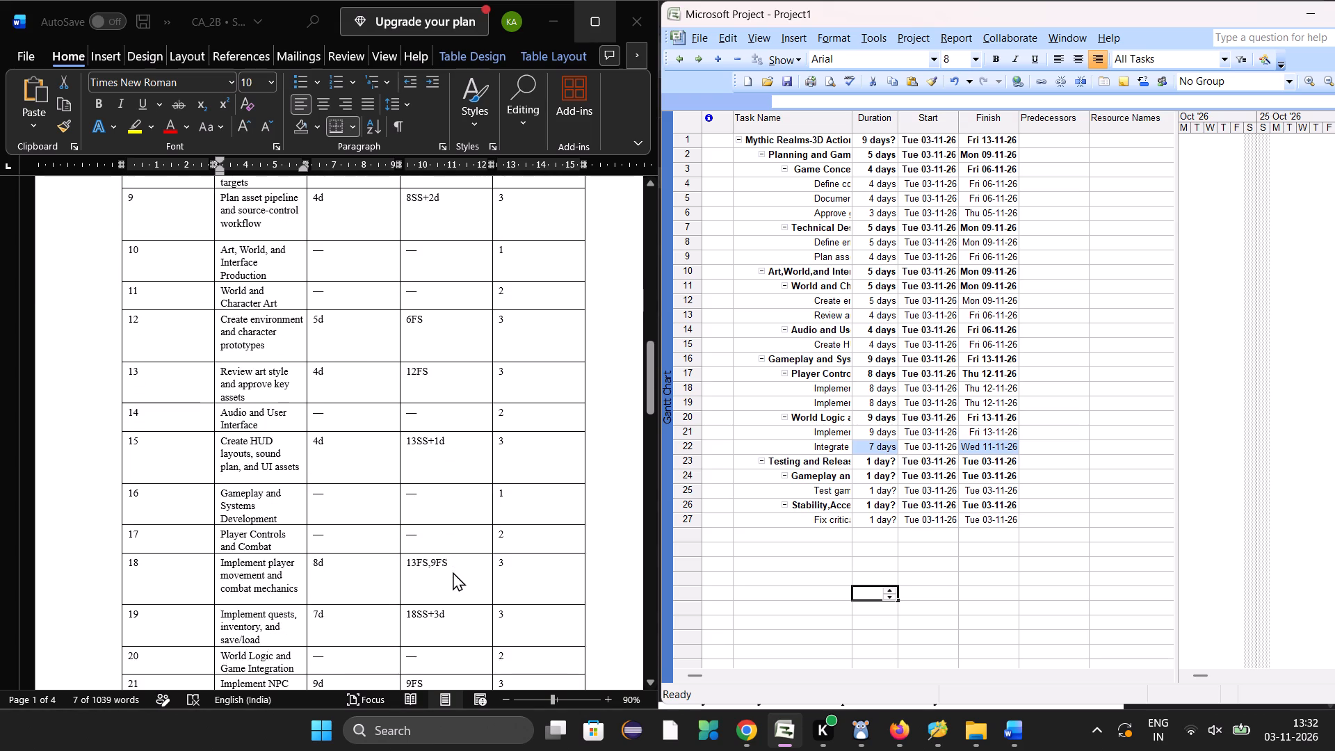
scroll(453, 572, down, 2)
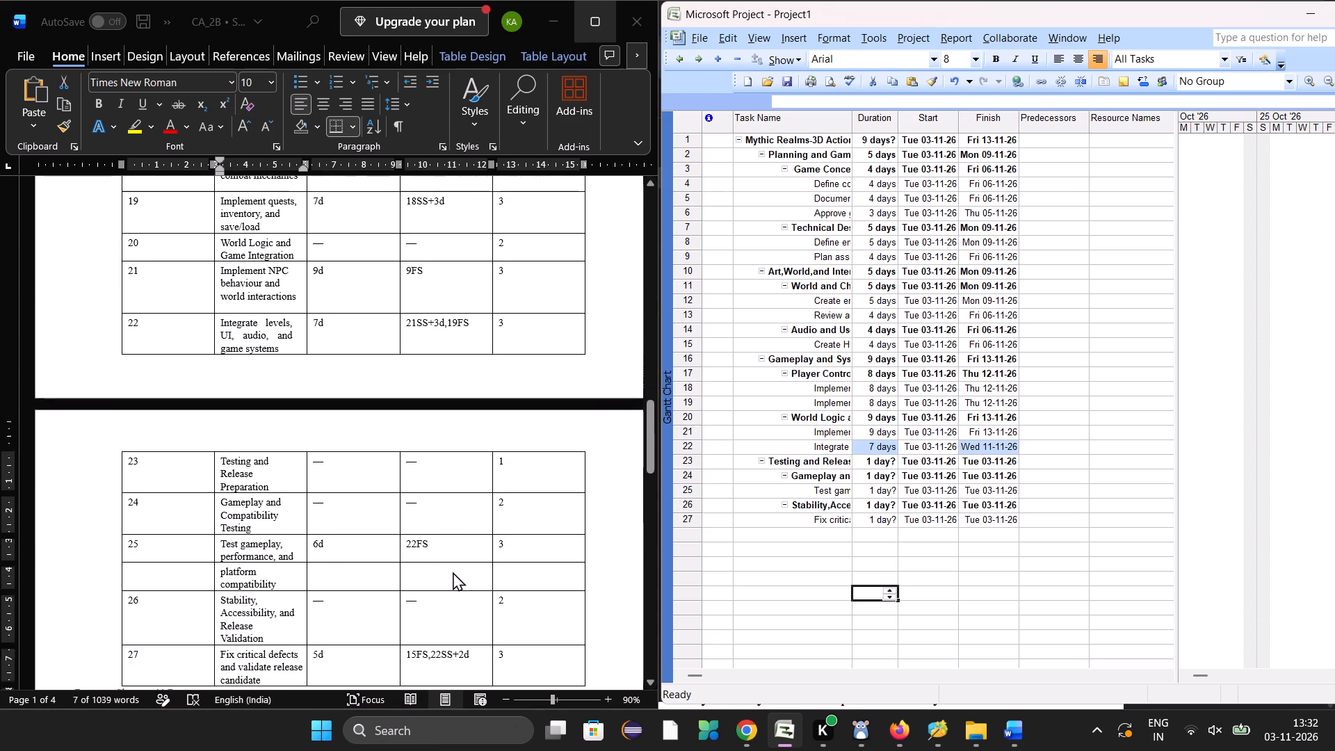
scroll(453, 572, down, 1)
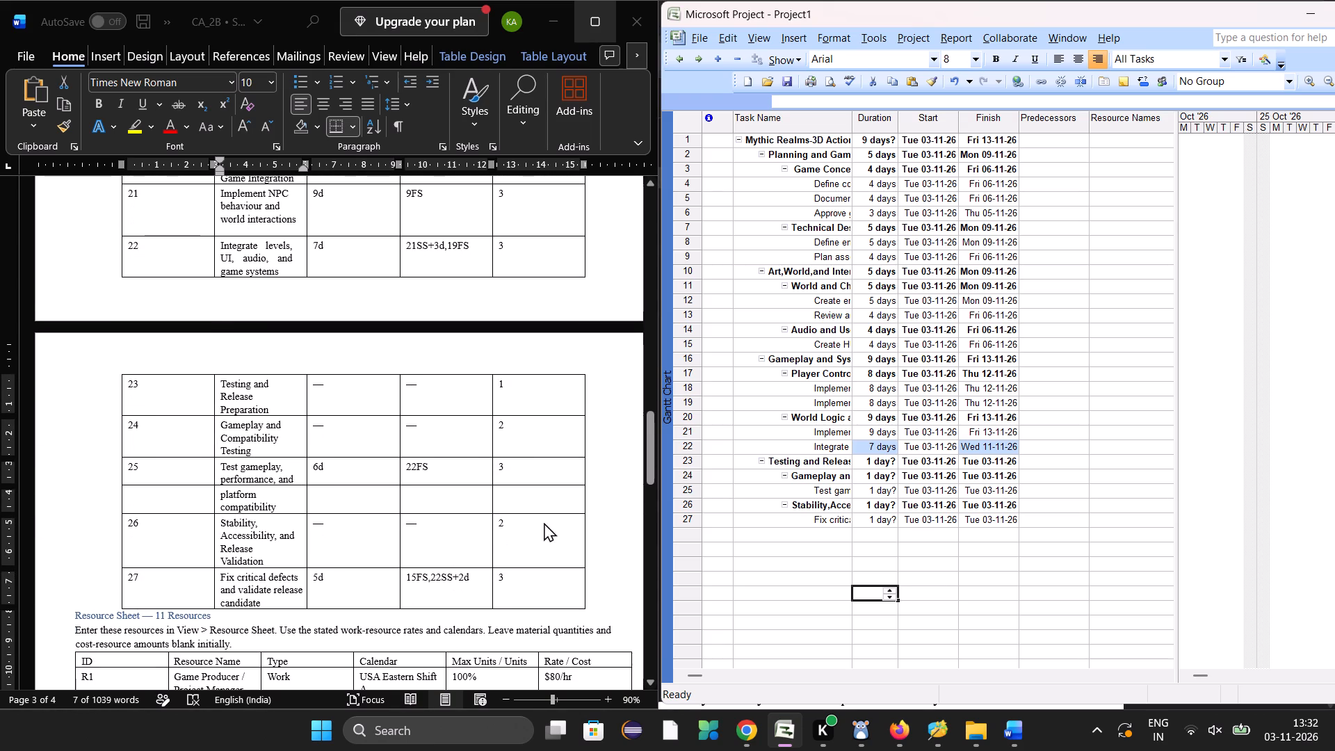
click(871, 494)
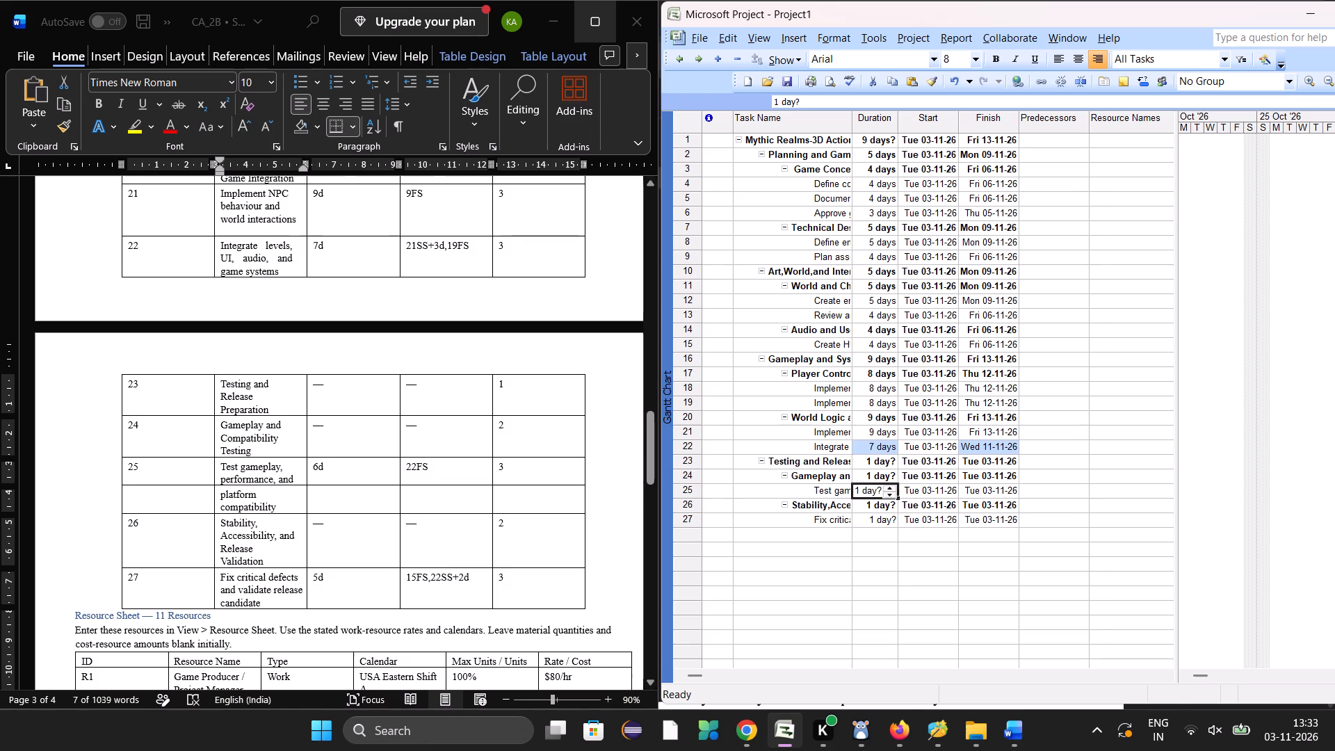
triple_click(895, 490)
click(895, 490)
click(895, 490)
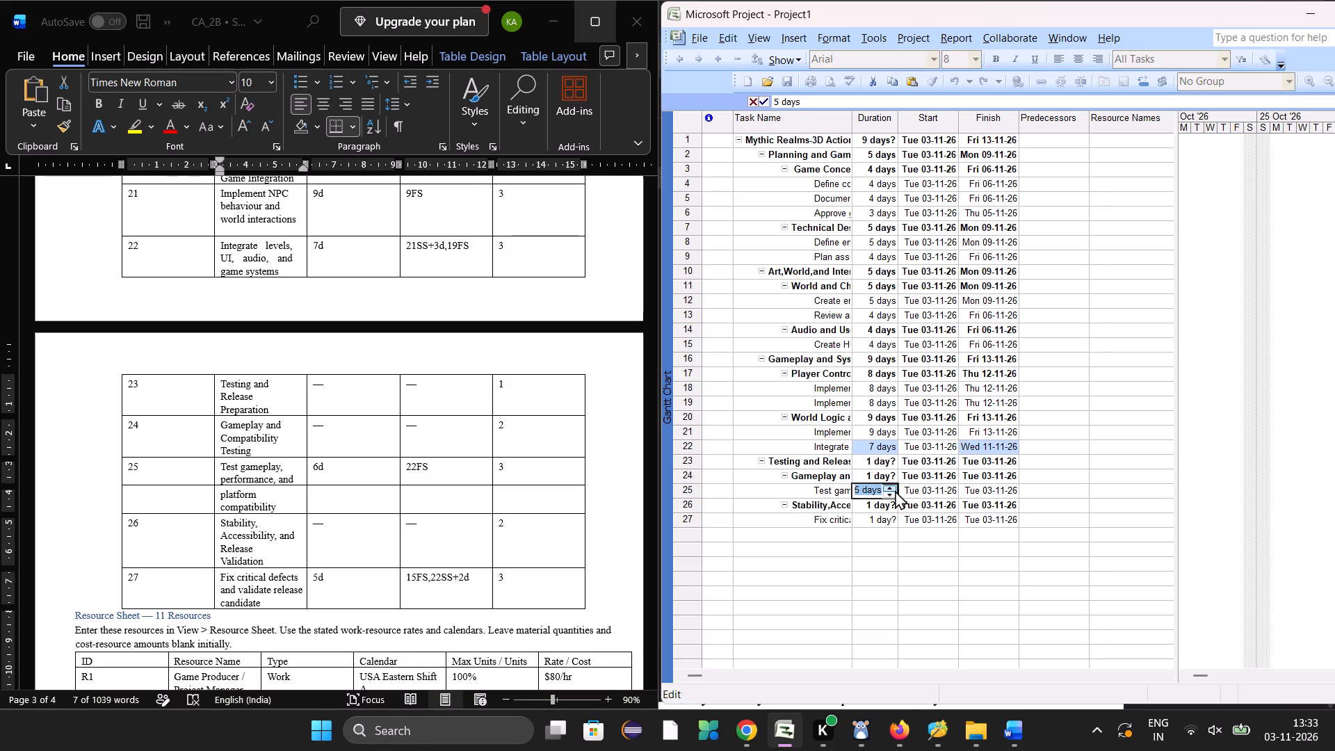
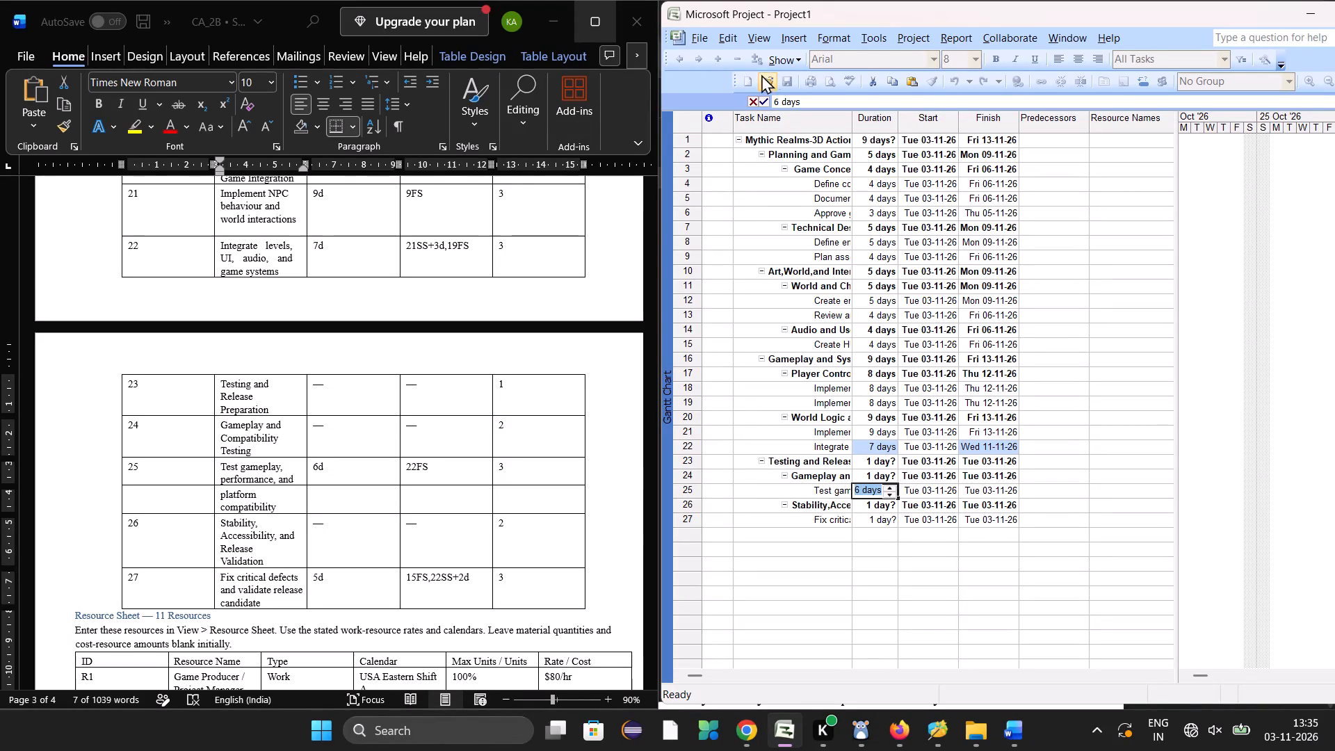
Set the duration of task 27, Fix critical defects and validate release candidate, to 5 days.
drag(738, 166, 928, 366)
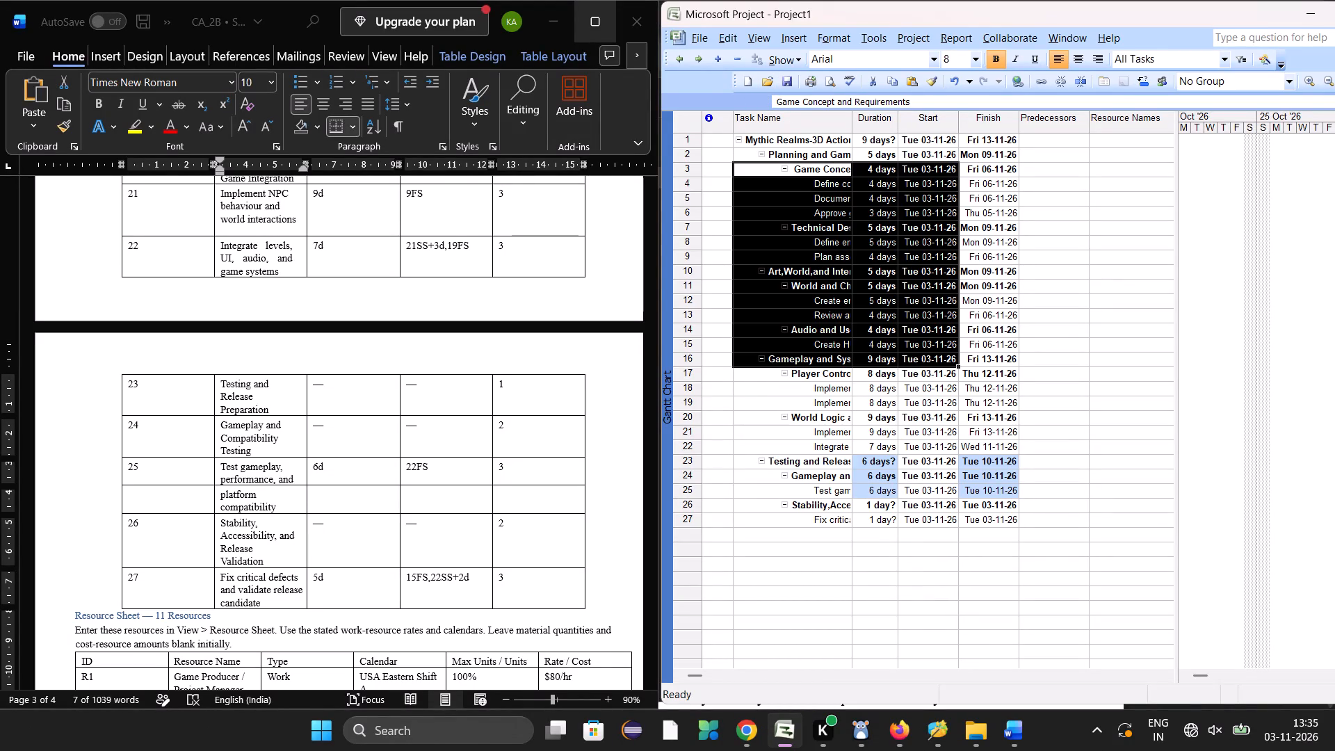
click(1179, 277)
click(1132, 300)
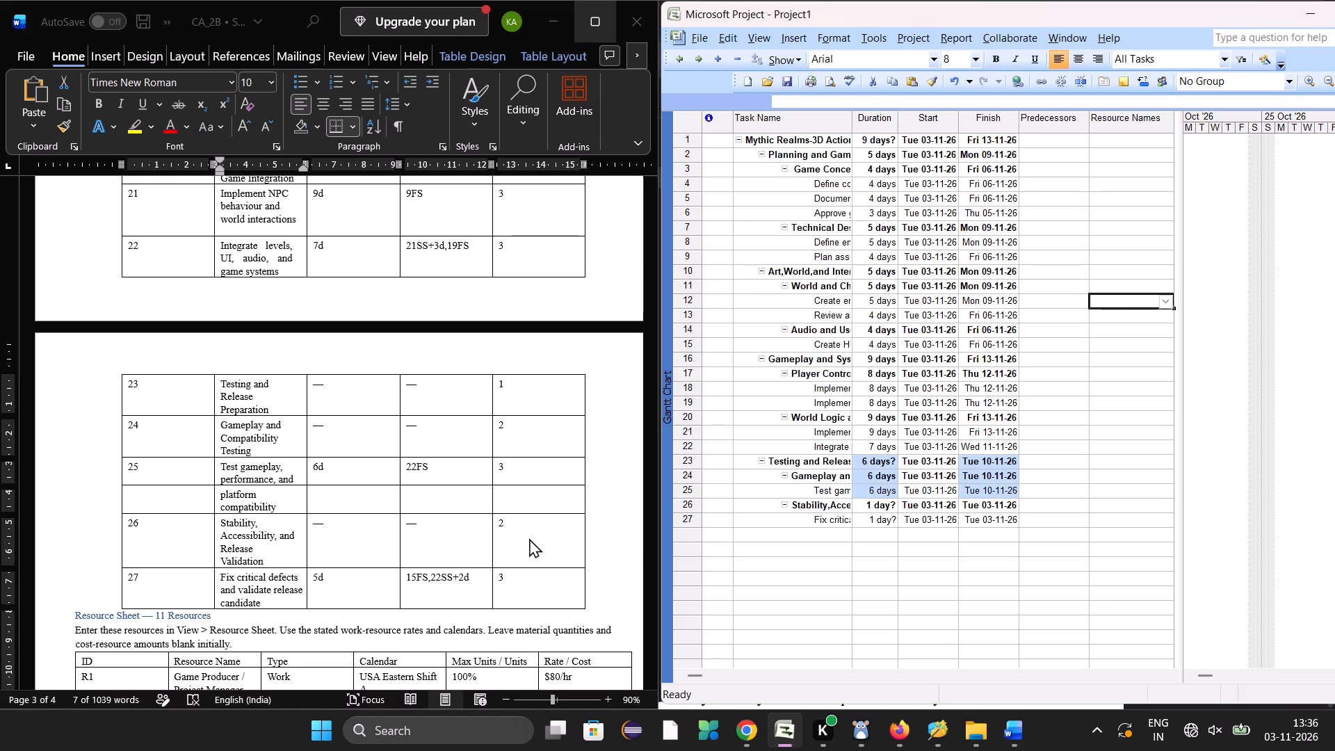
scroll(472, 554, down, 1)
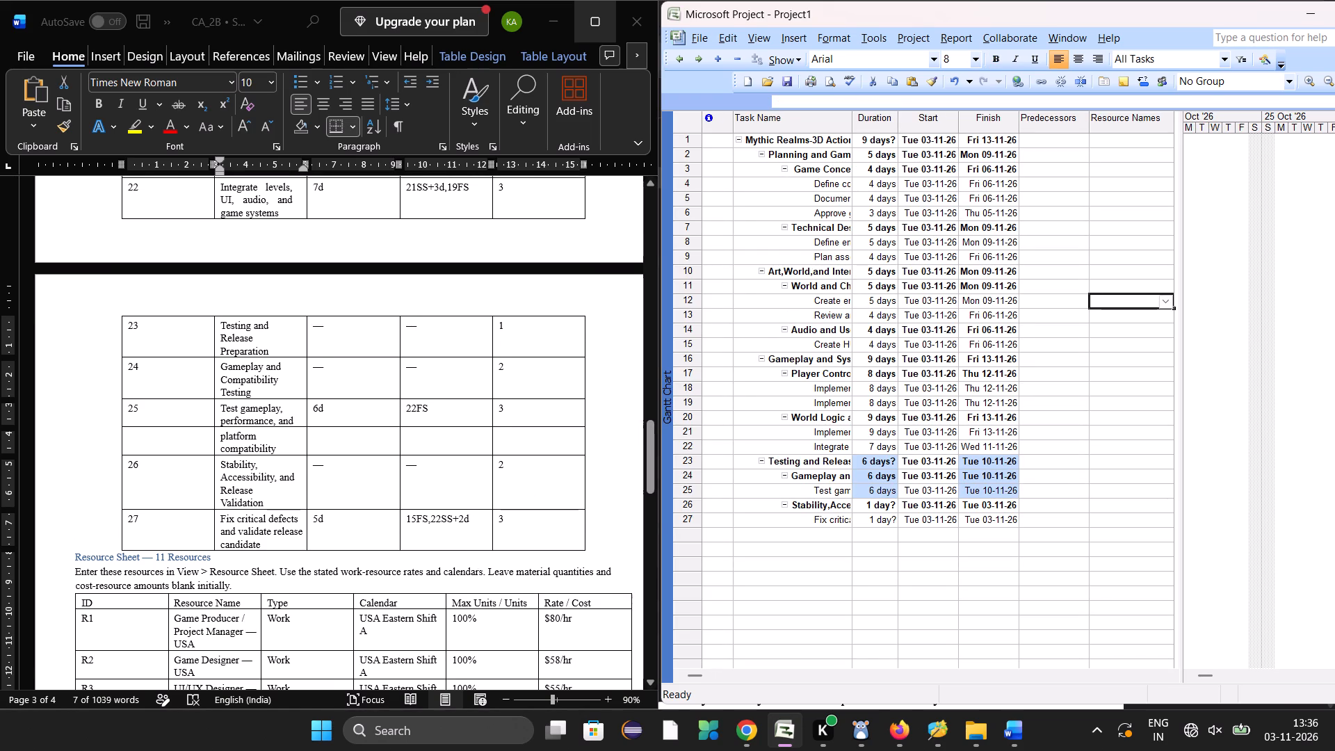
click(795, 581)
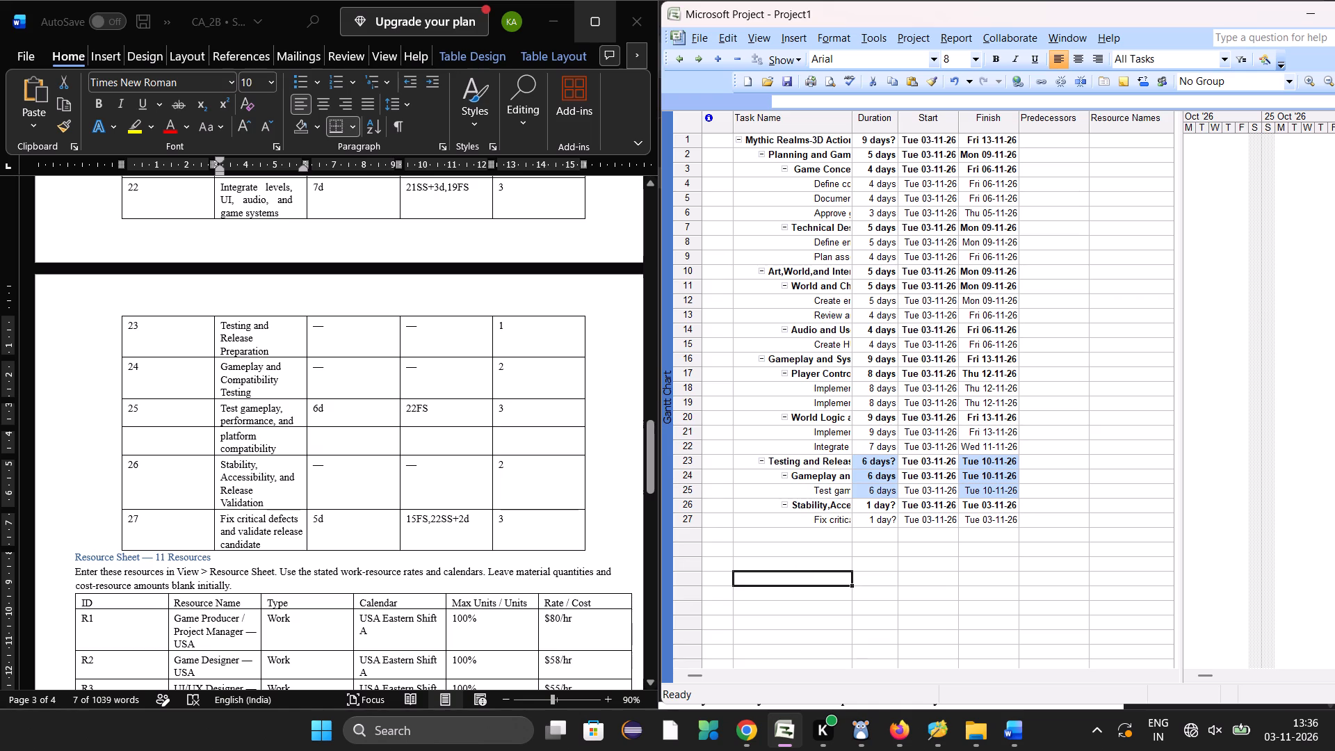
drag(877, 522, 893, 519)
triple_click(893, 519)
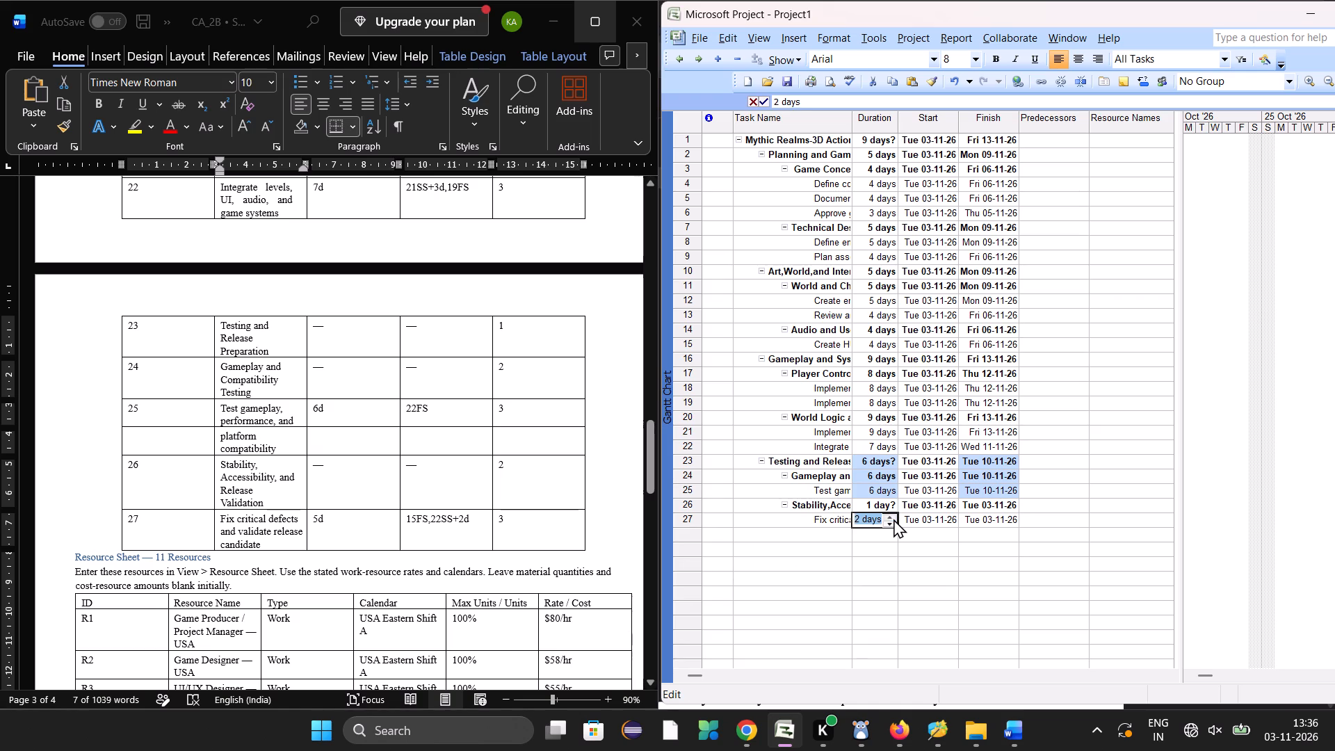
click(893, 519)
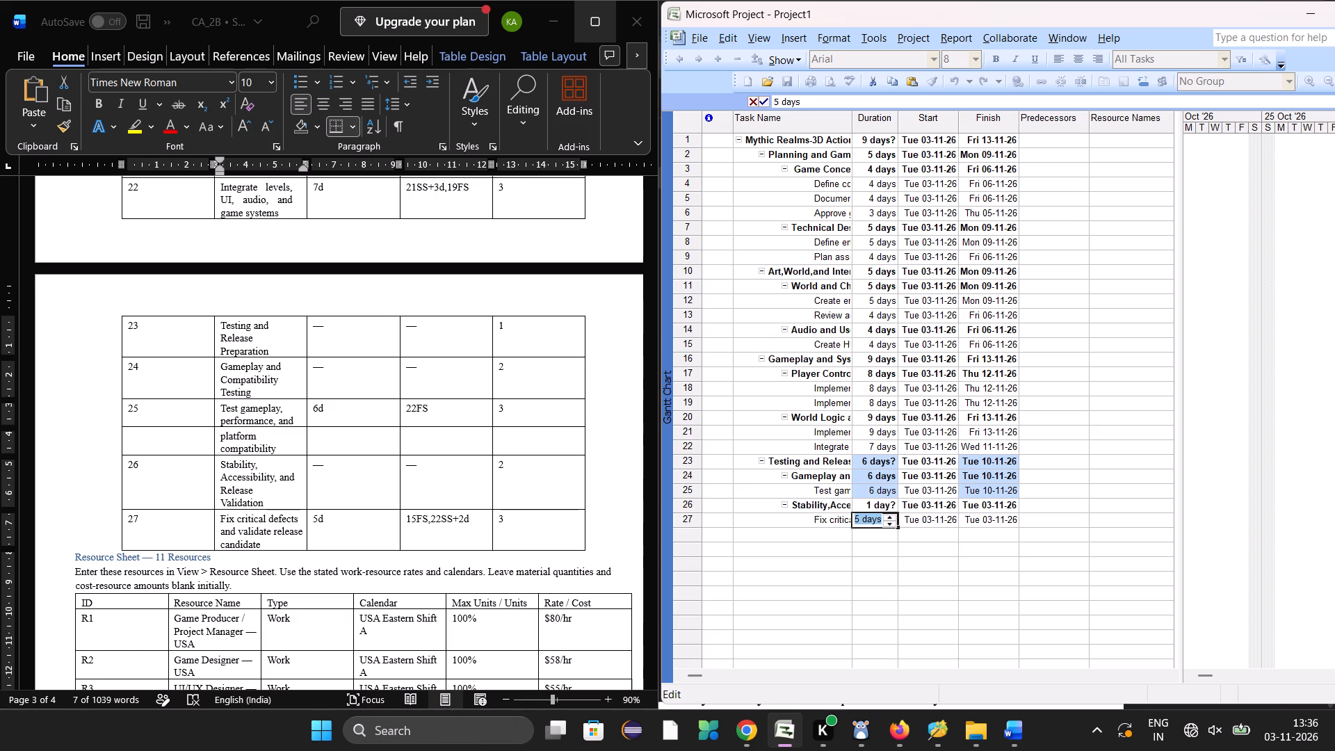
click(814, 579)
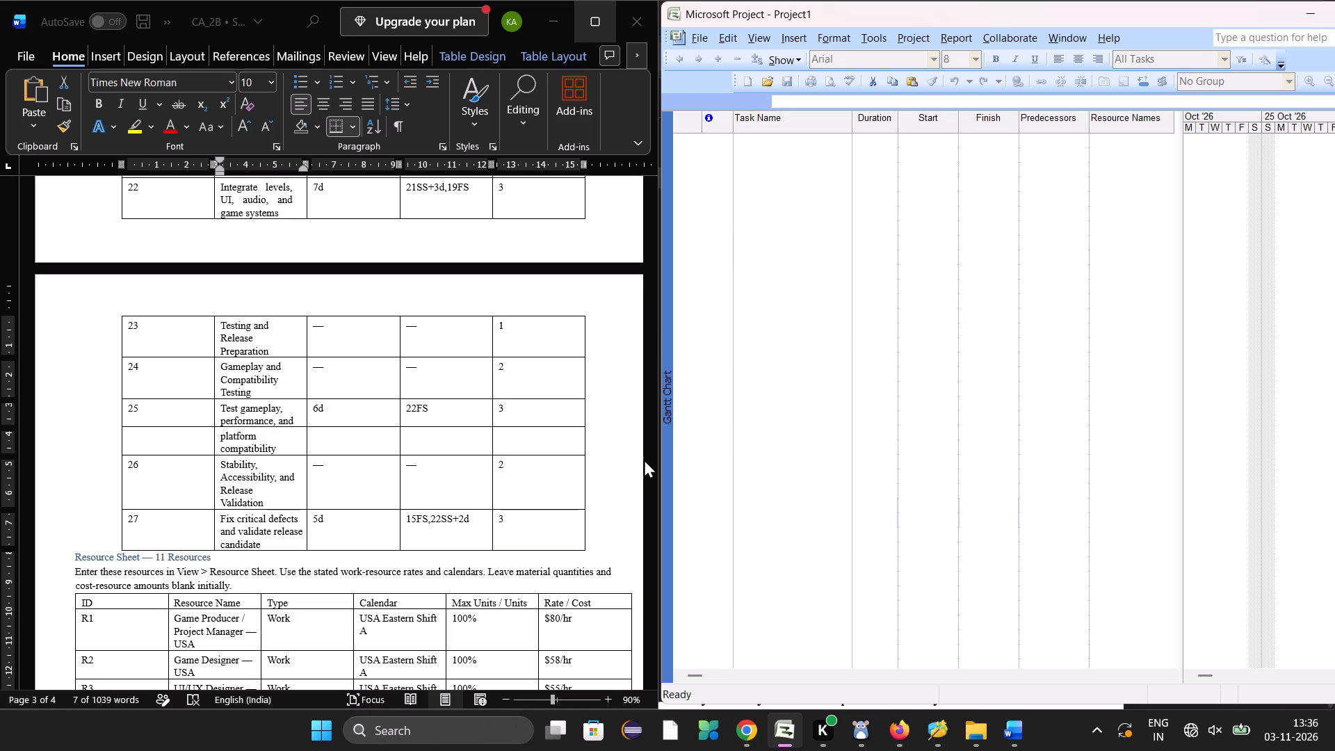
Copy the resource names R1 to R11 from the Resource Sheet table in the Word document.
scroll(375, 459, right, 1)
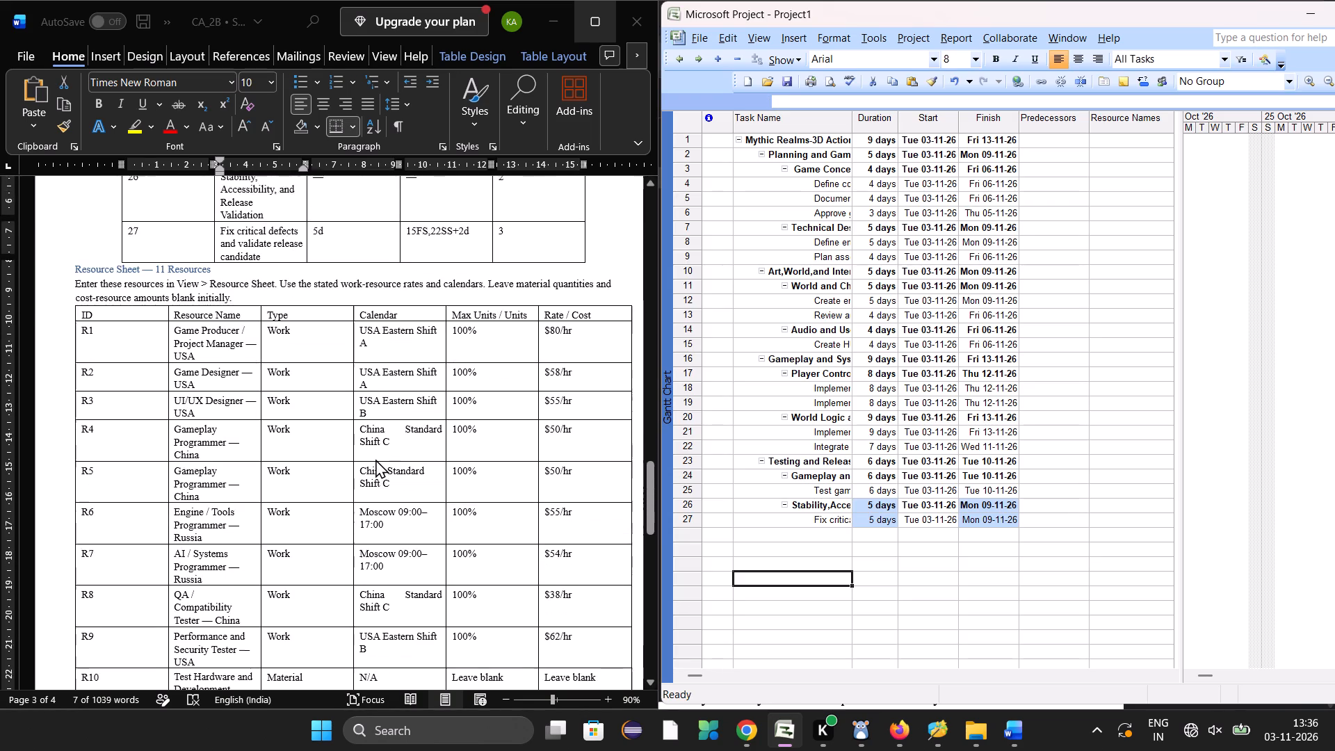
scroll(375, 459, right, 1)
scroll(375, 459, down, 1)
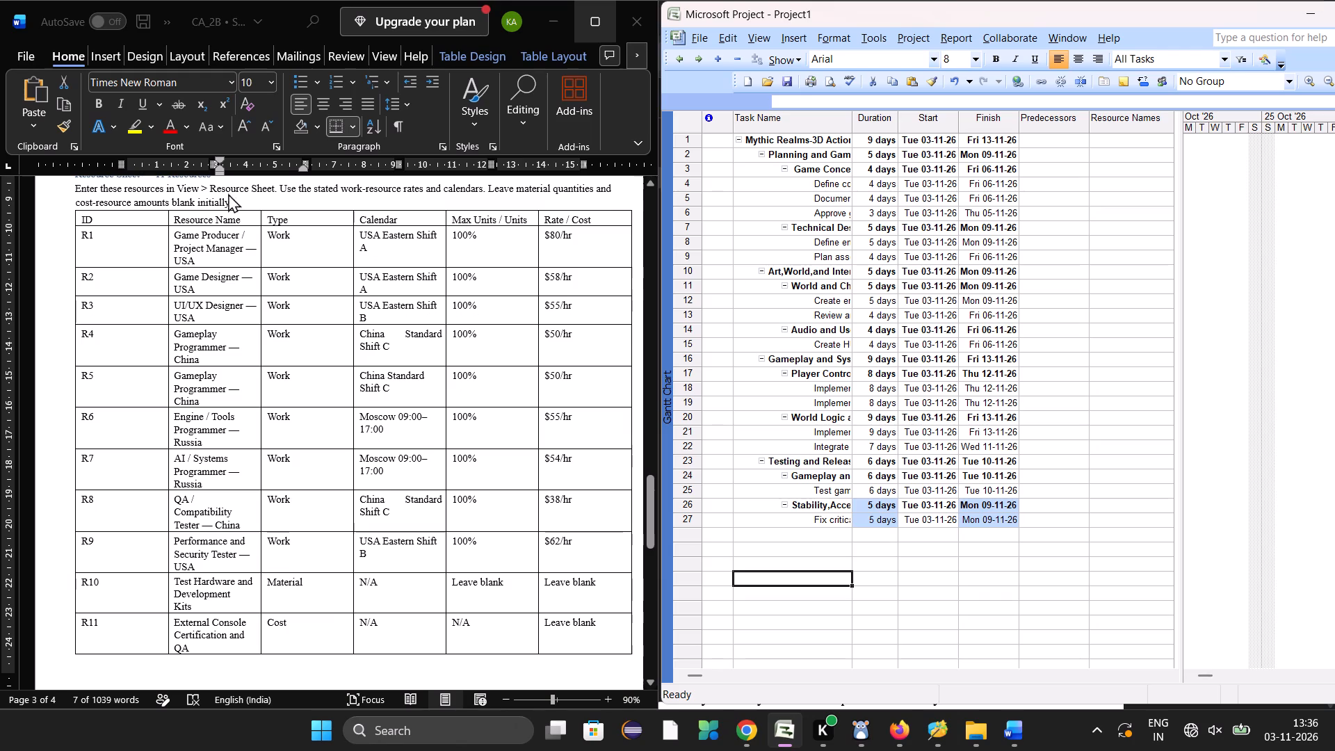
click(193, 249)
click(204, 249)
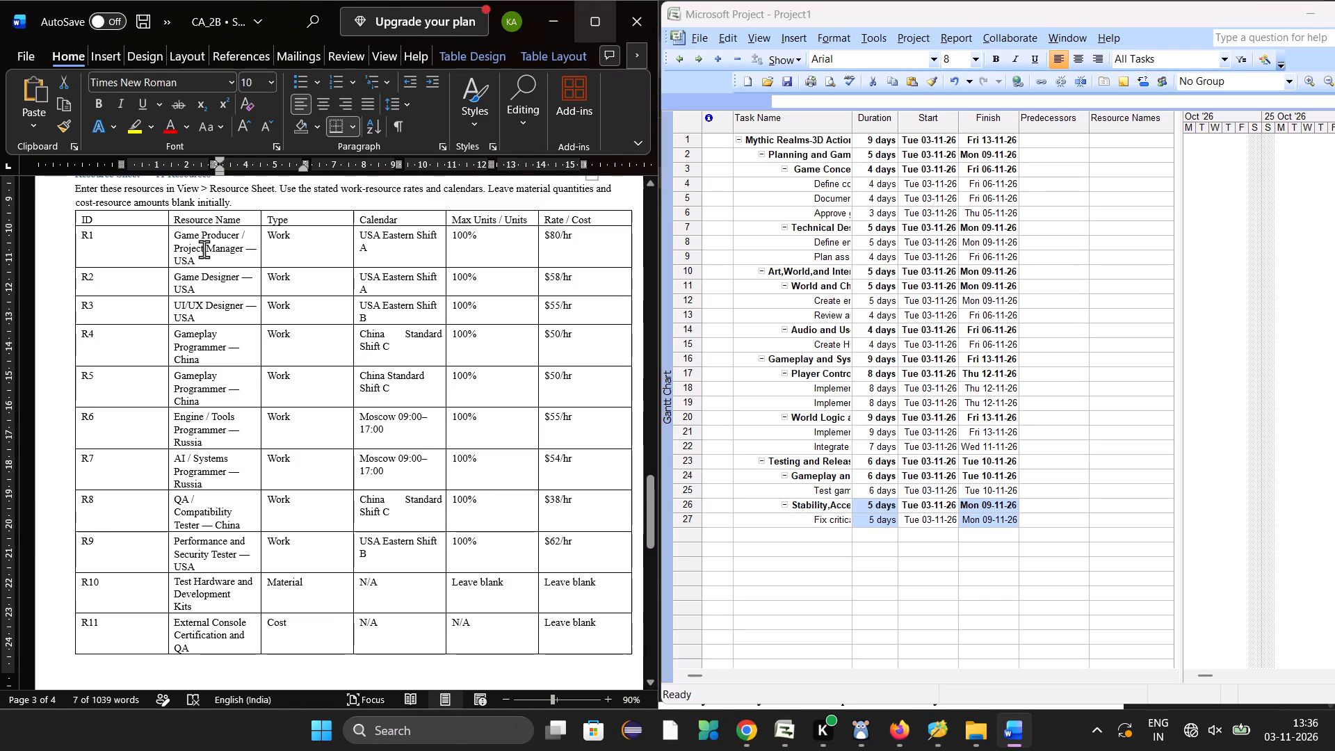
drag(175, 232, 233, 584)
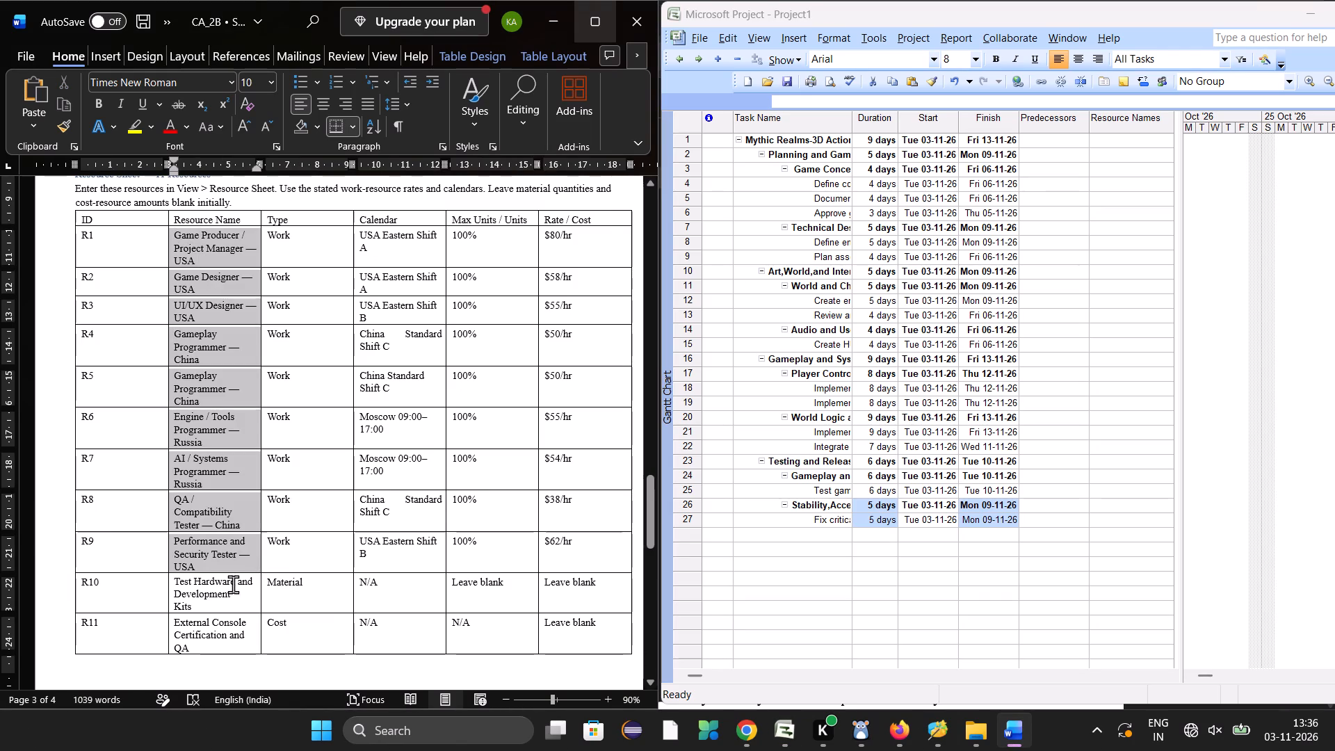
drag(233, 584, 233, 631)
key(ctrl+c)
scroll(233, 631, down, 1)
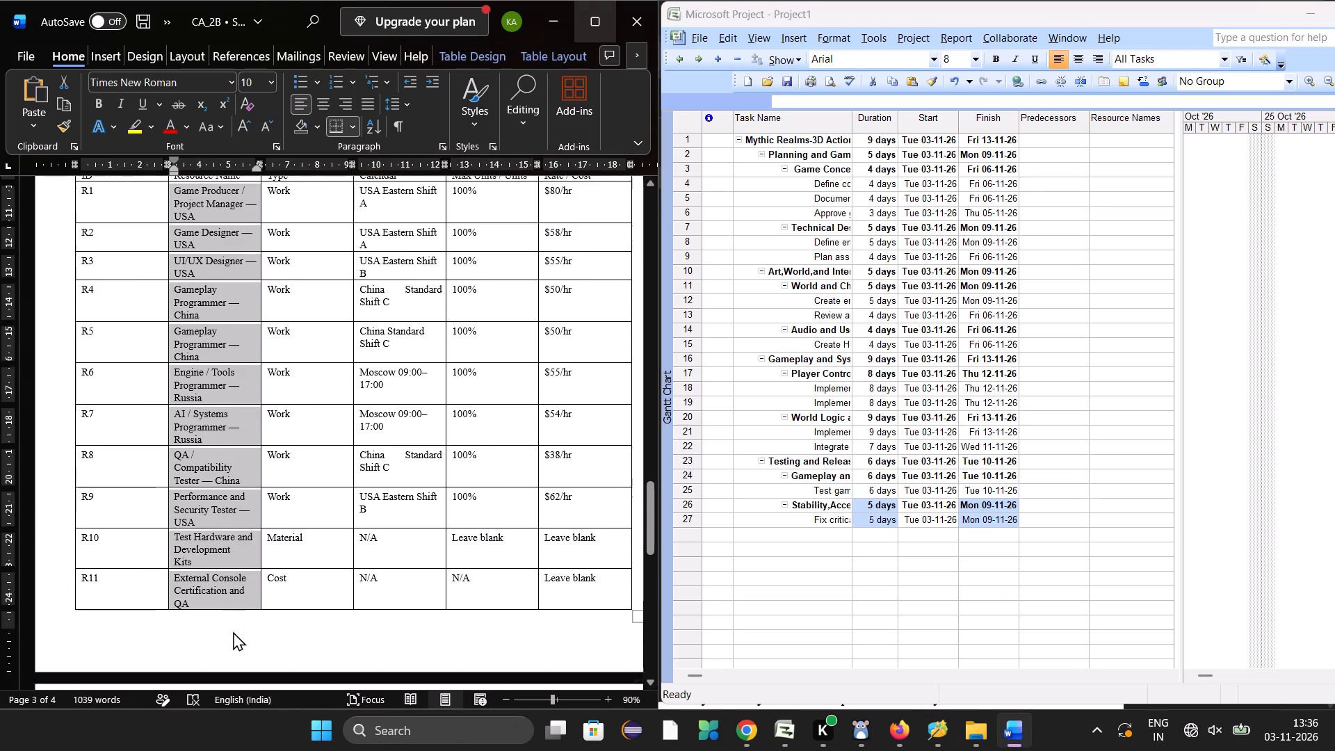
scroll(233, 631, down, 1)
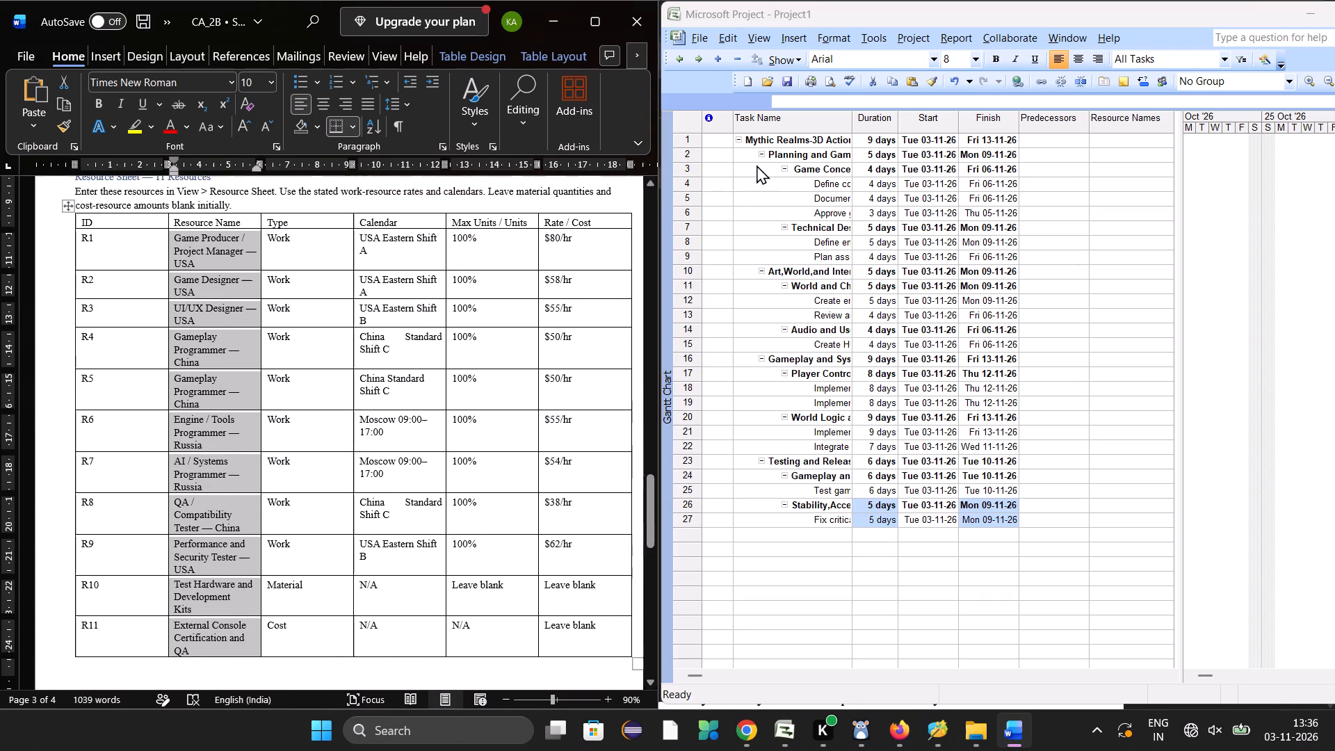
Switch to Microsoft Project and show the Resource Sheet view.
click(753, 33)
click(753, 33)
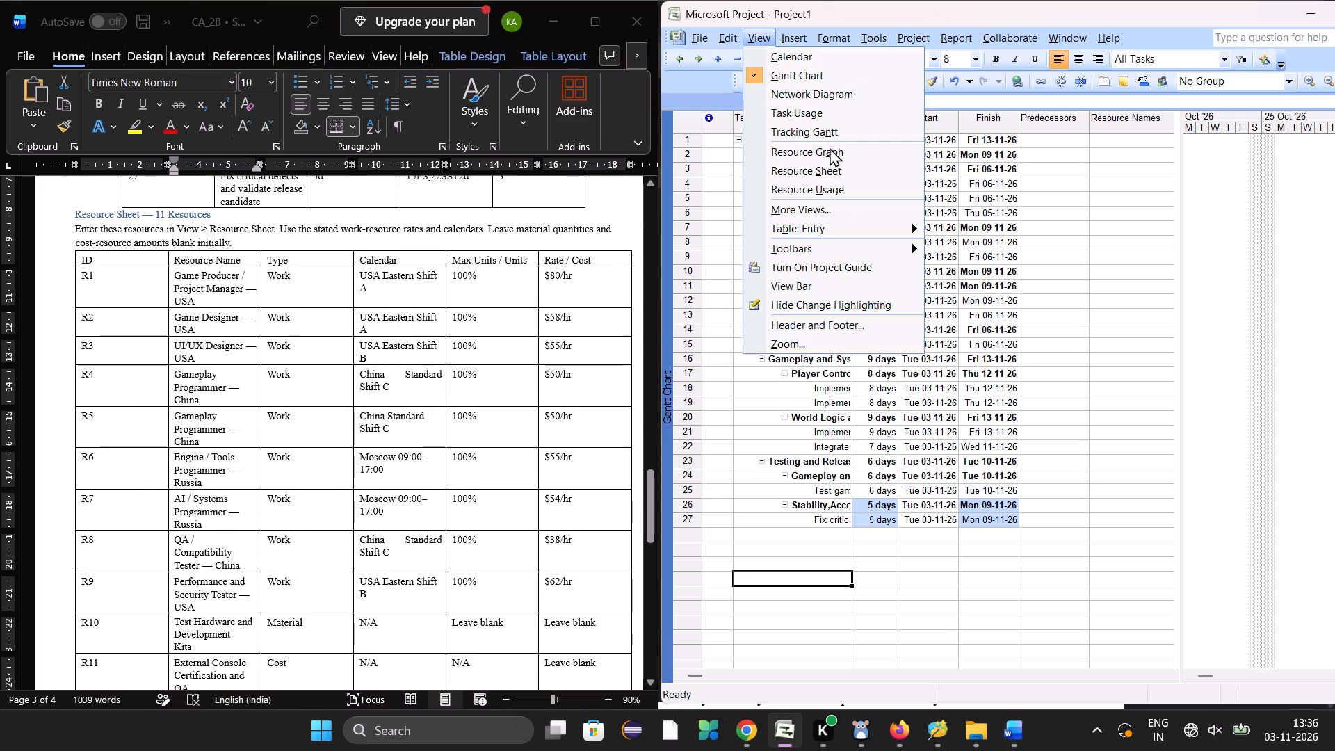
click(827, 170)
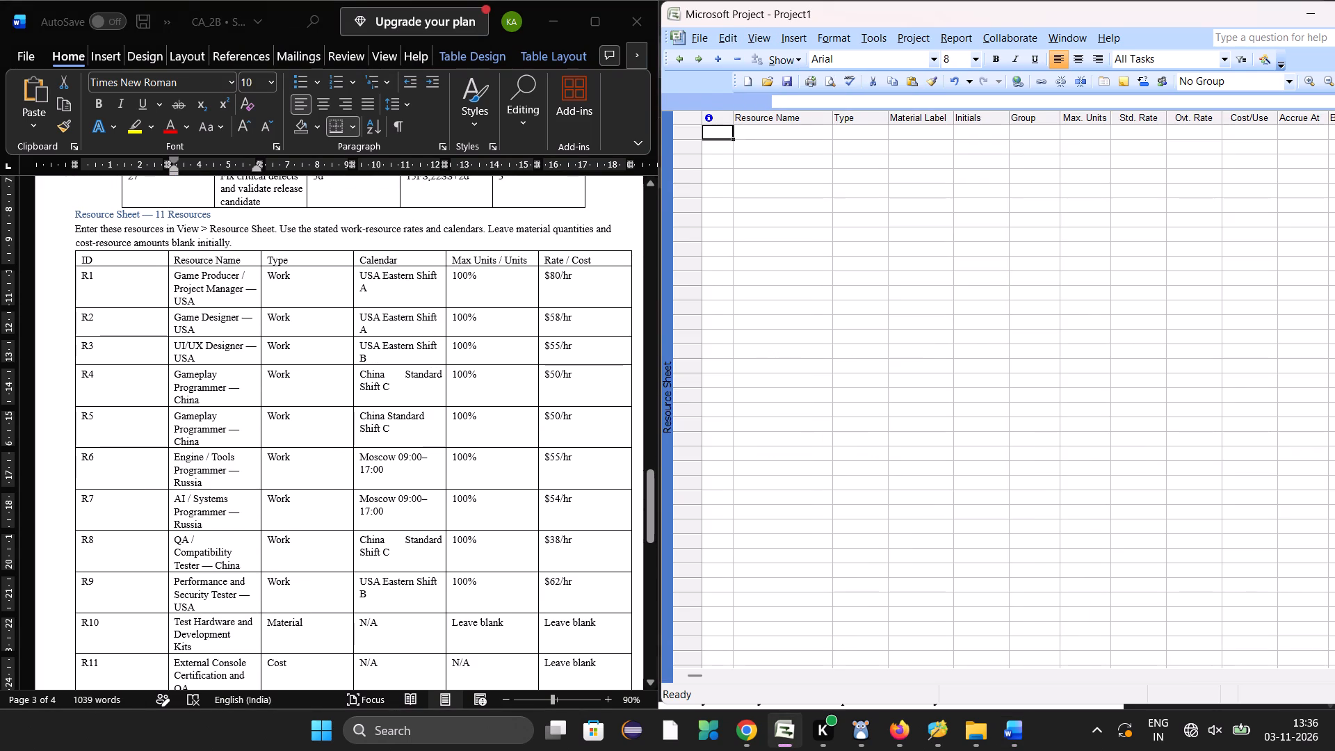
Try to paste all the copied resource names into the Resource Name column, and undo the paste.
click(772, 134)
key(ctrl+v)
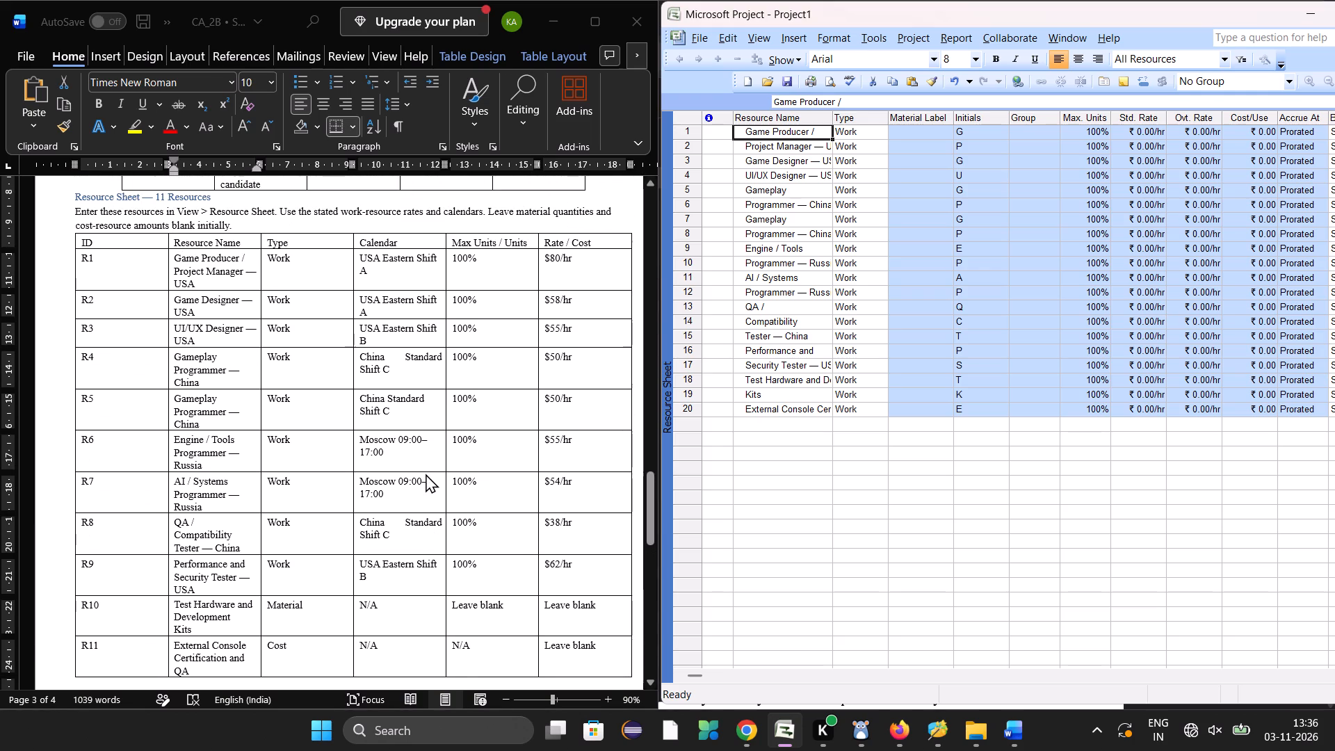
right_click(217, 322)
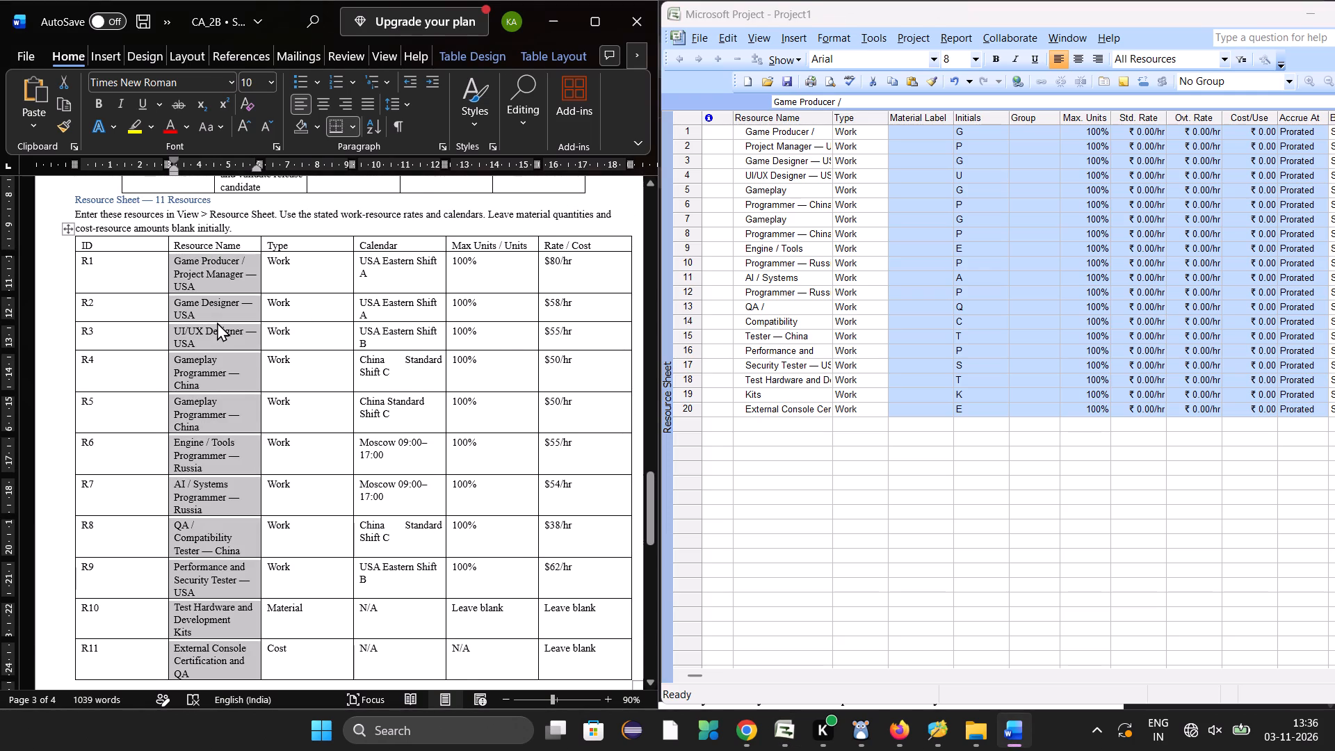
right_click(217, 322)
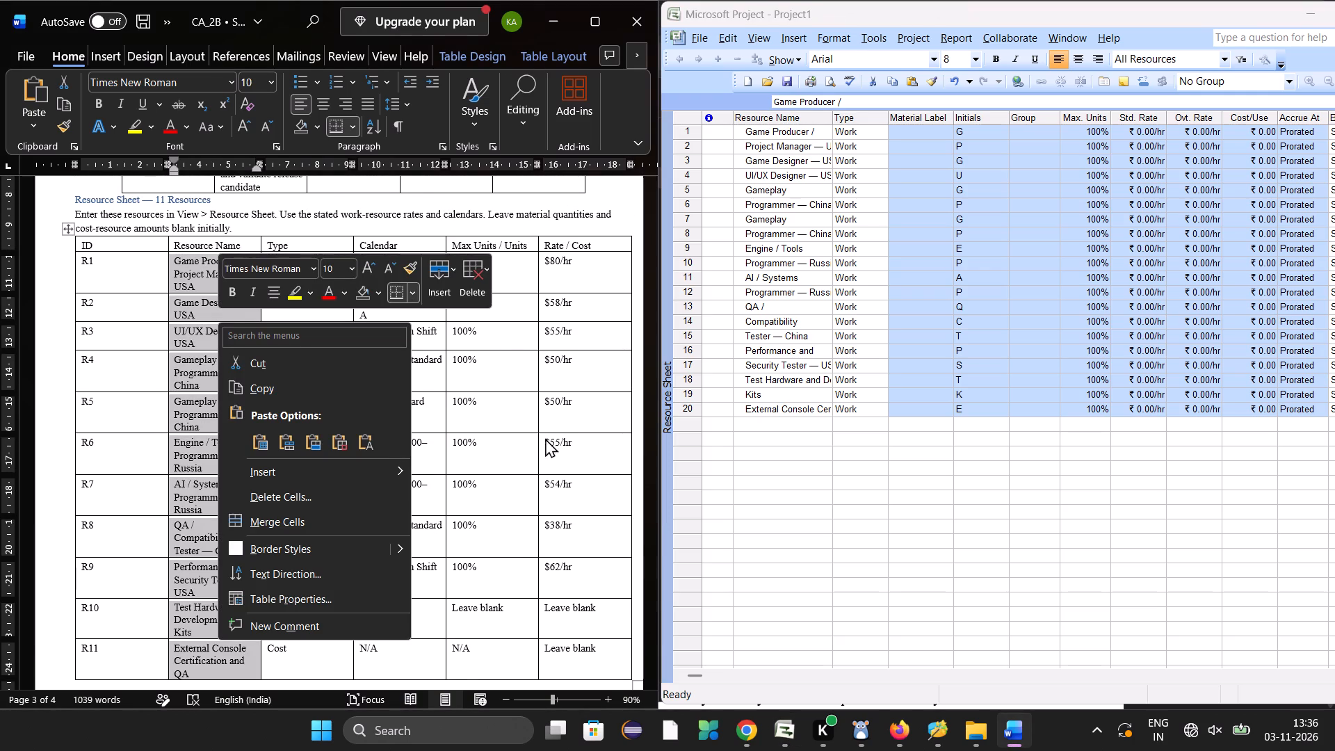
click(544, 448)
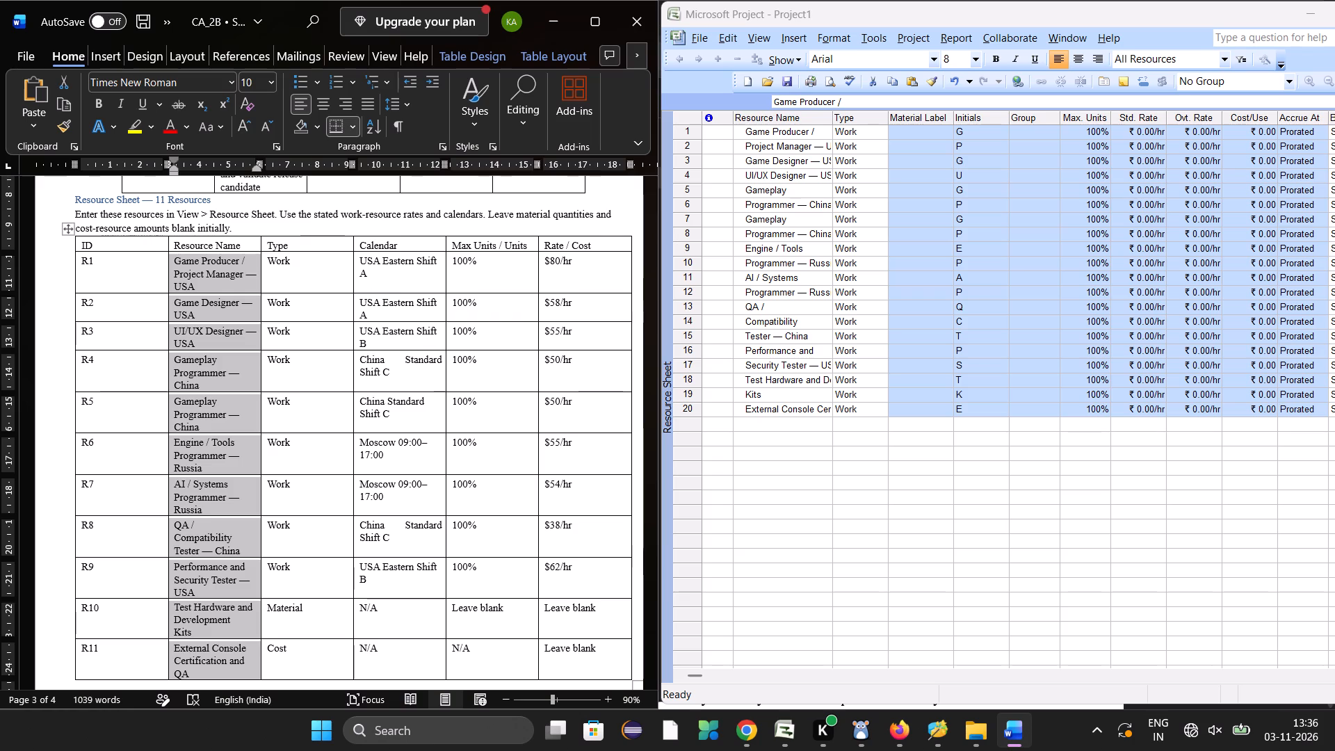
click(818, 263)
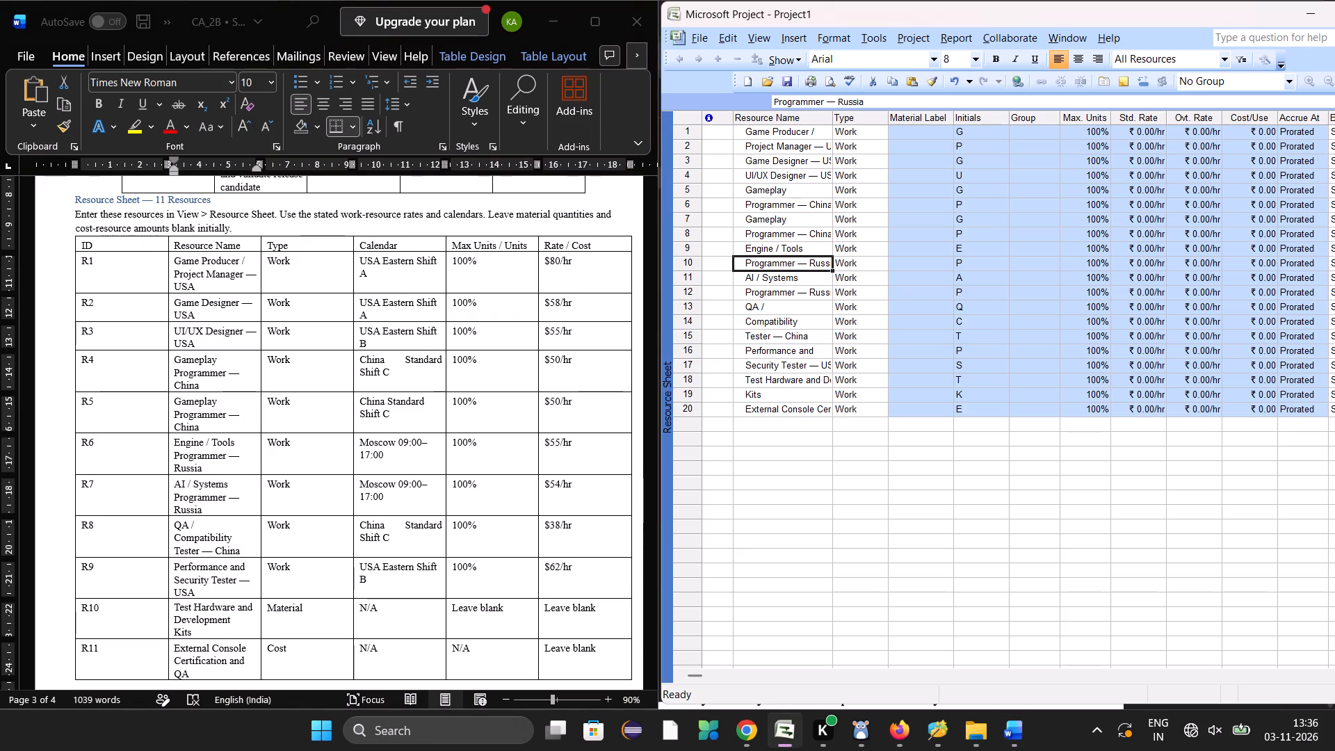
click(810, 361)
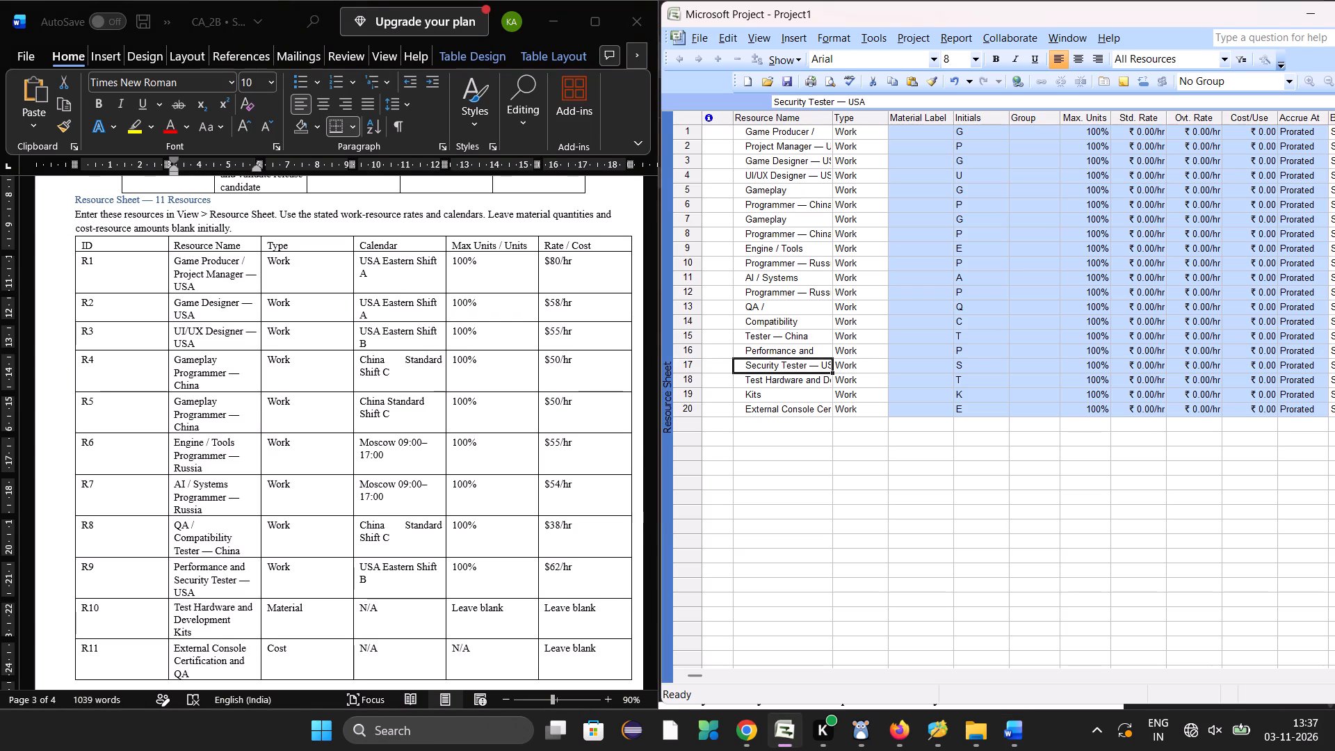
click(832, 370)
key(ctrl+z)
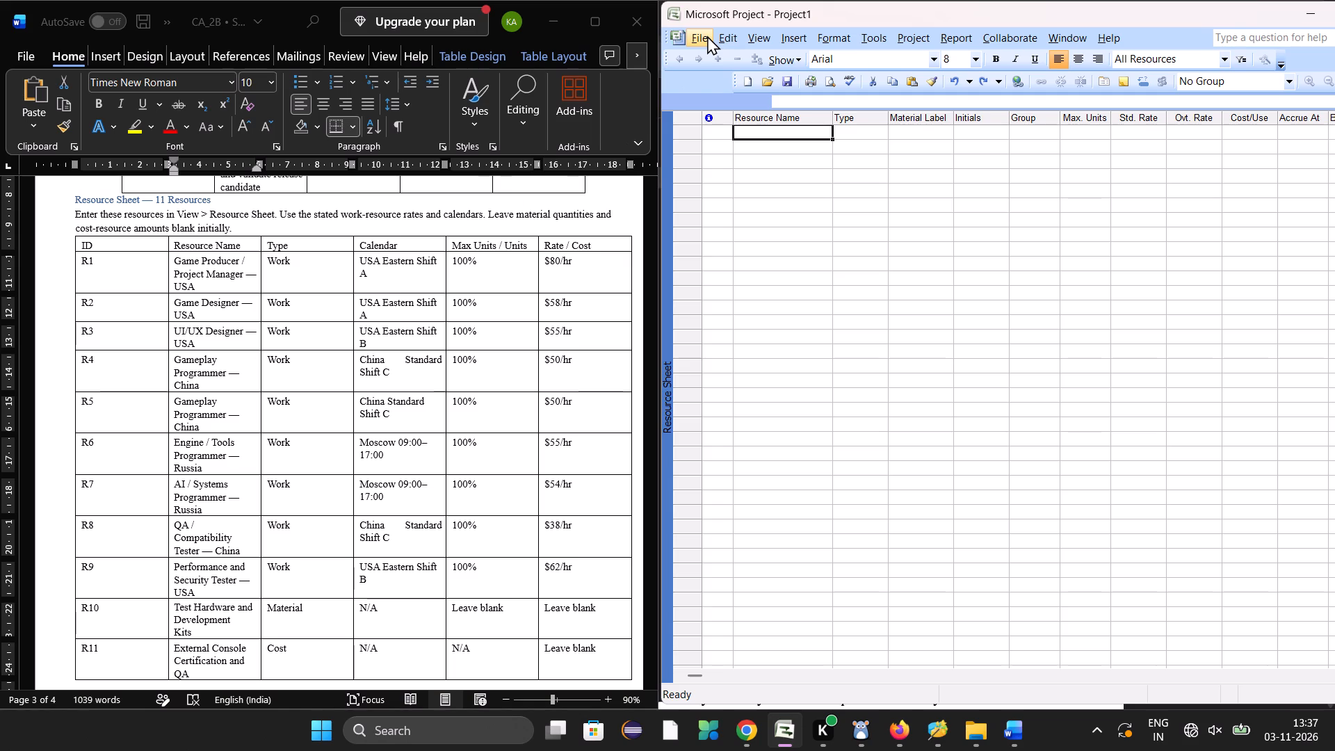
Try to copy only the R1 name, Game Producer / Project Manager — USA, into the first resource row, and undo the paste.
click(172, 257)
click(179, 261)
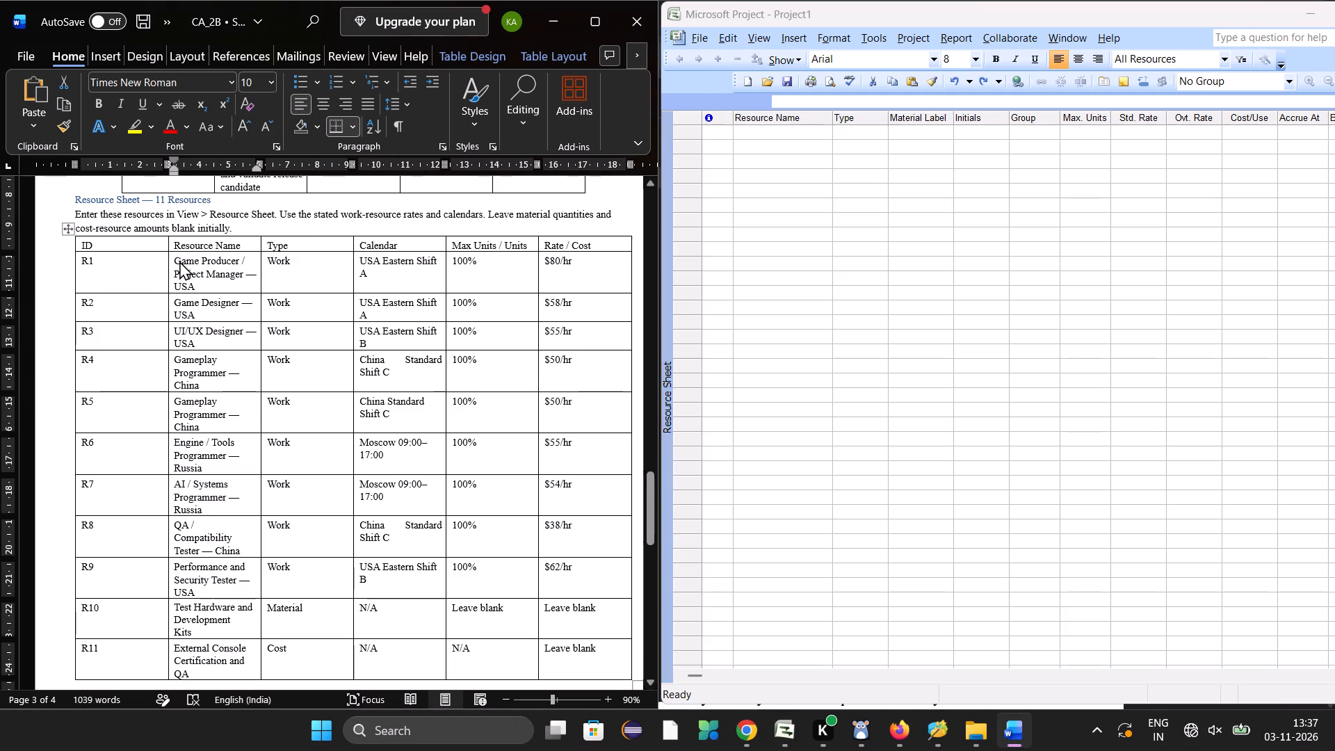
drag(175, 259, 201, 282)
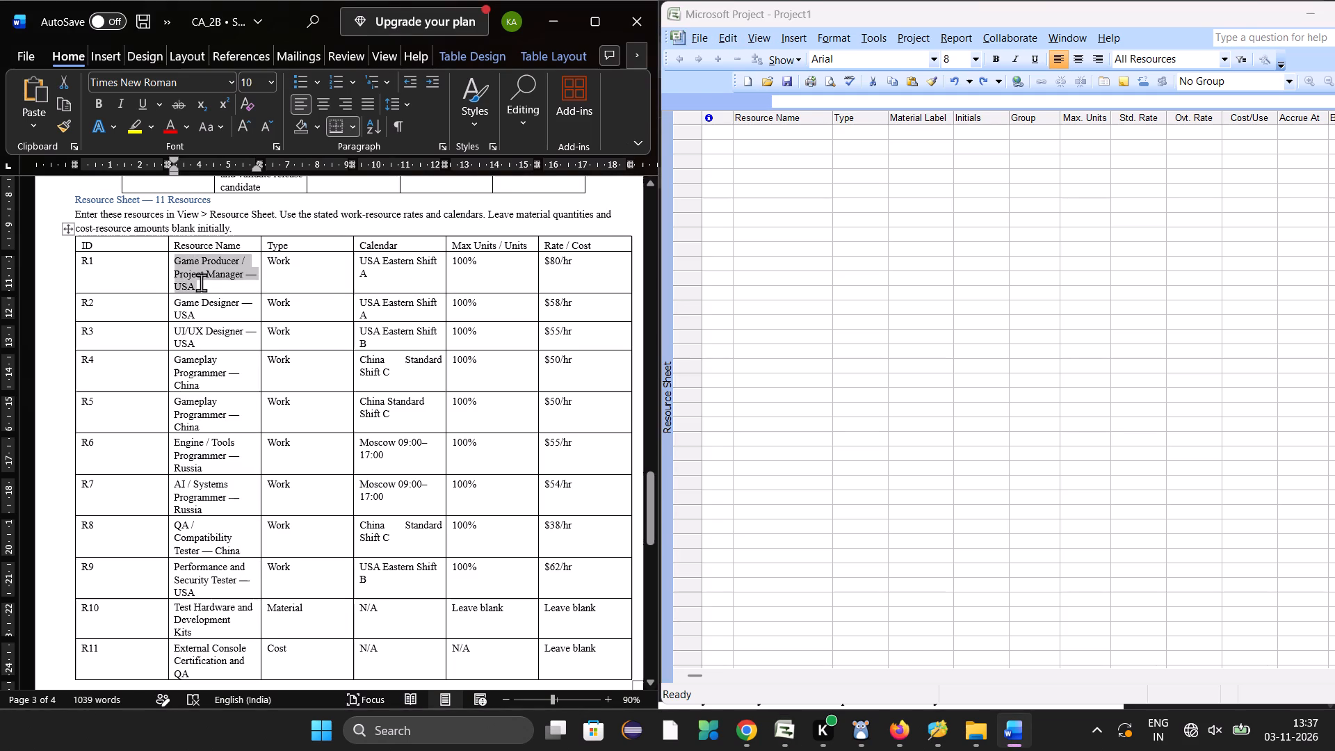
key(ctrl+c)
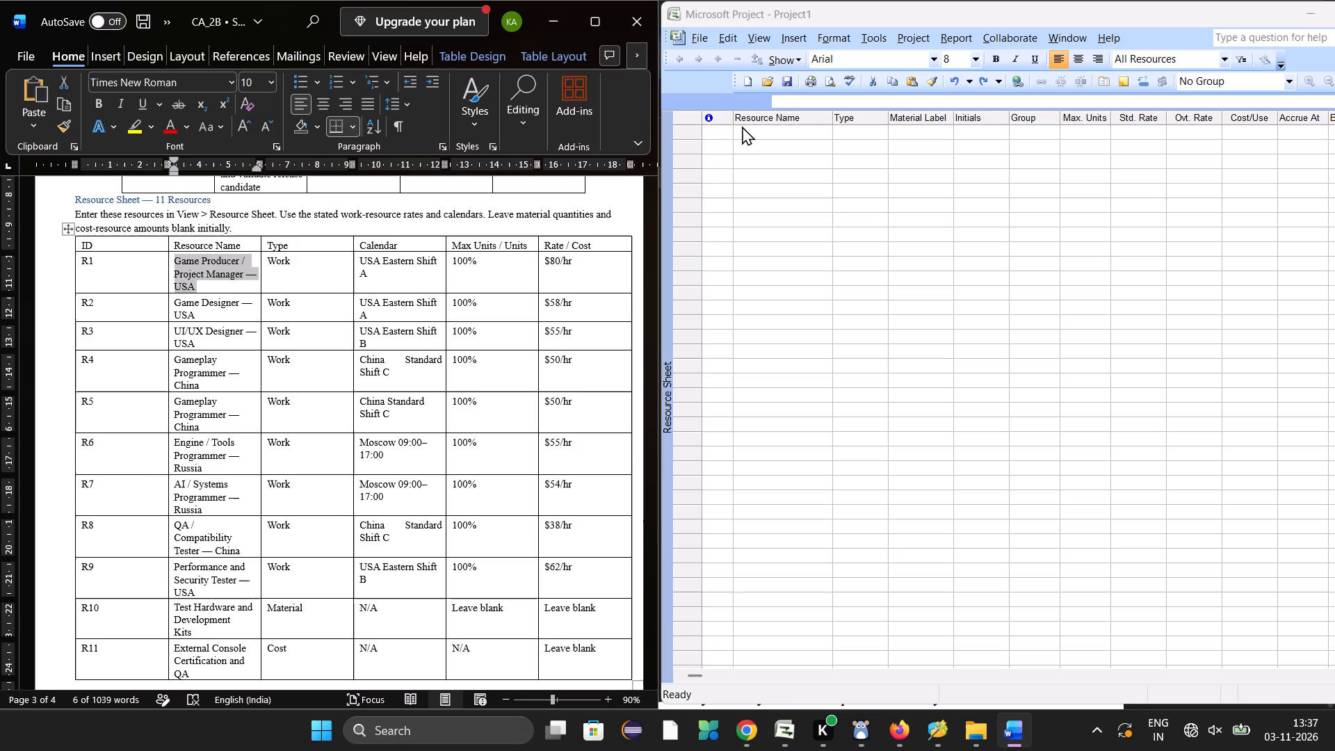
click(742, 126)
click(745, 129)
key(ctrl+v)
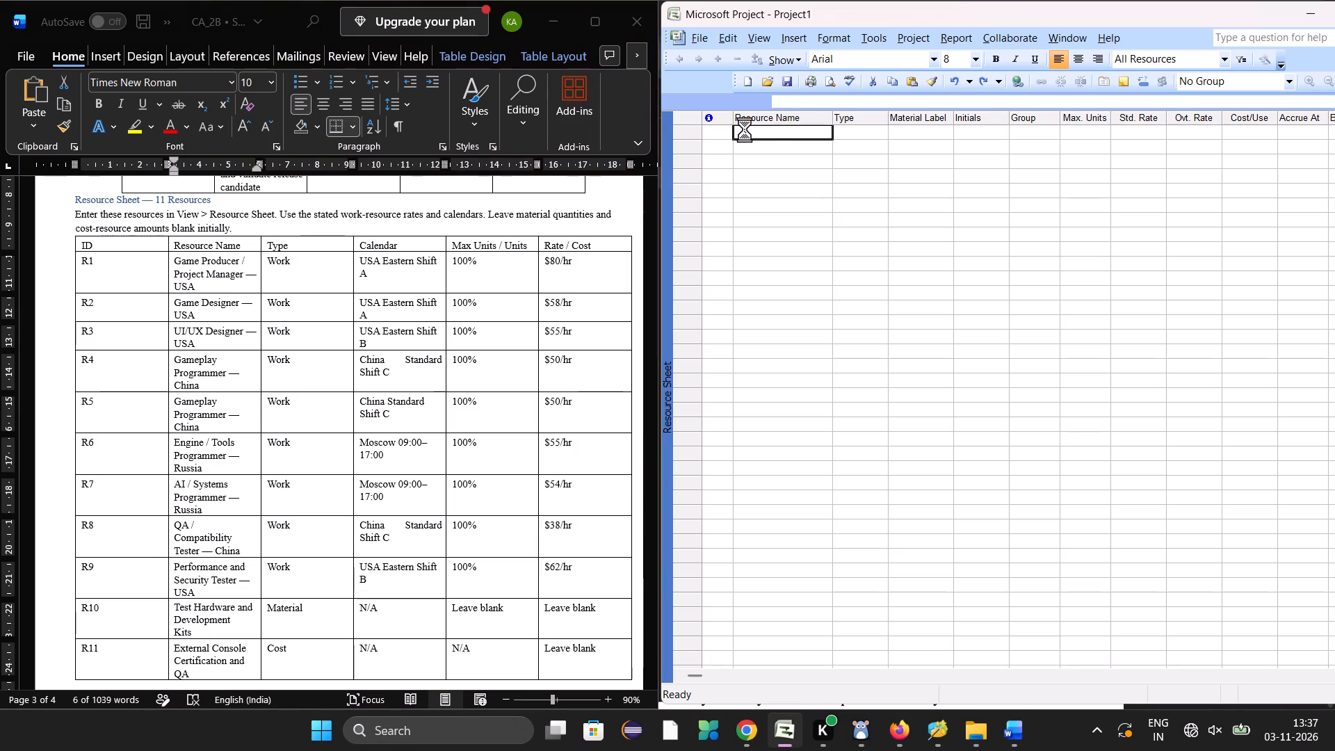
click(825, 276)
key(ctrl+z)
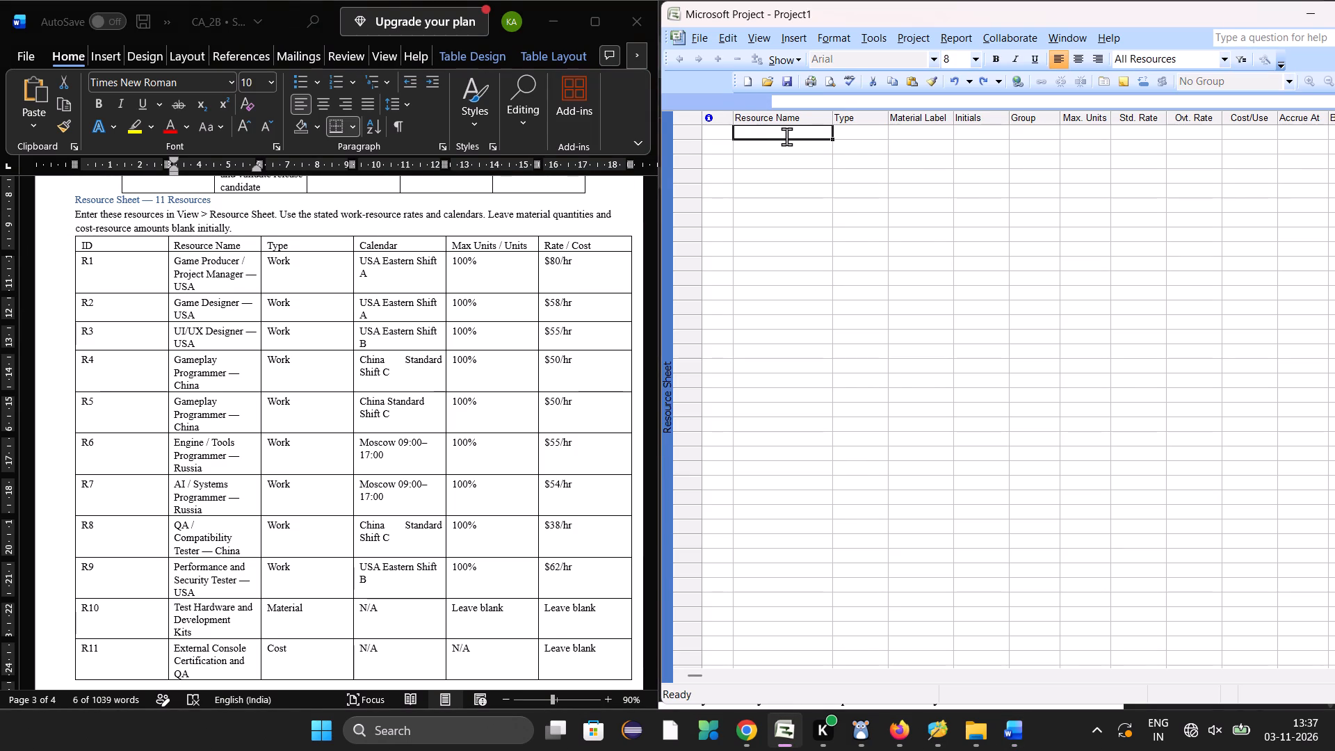
Transfer the R1 name, Game Producer / Project Manager — USA, from the Word table into the first Resource Name cell.
click(170, 264)
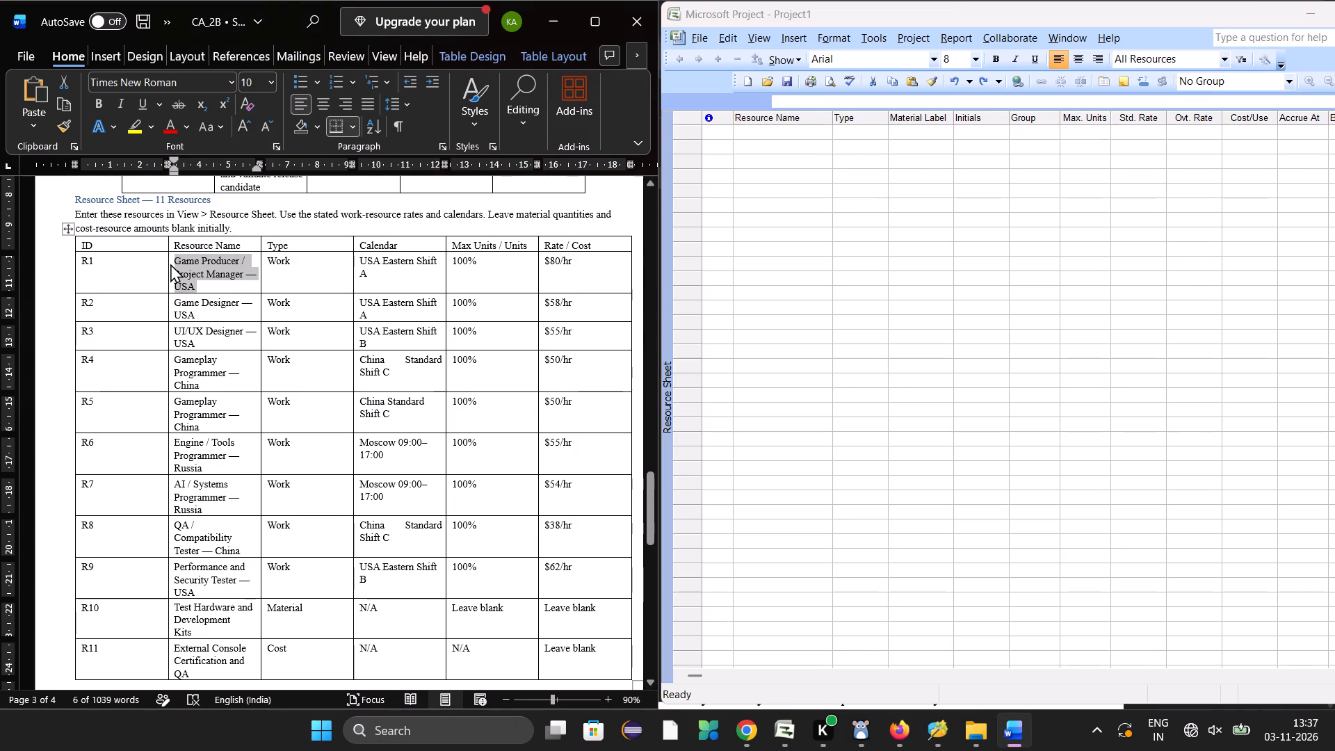
click(183, 264)
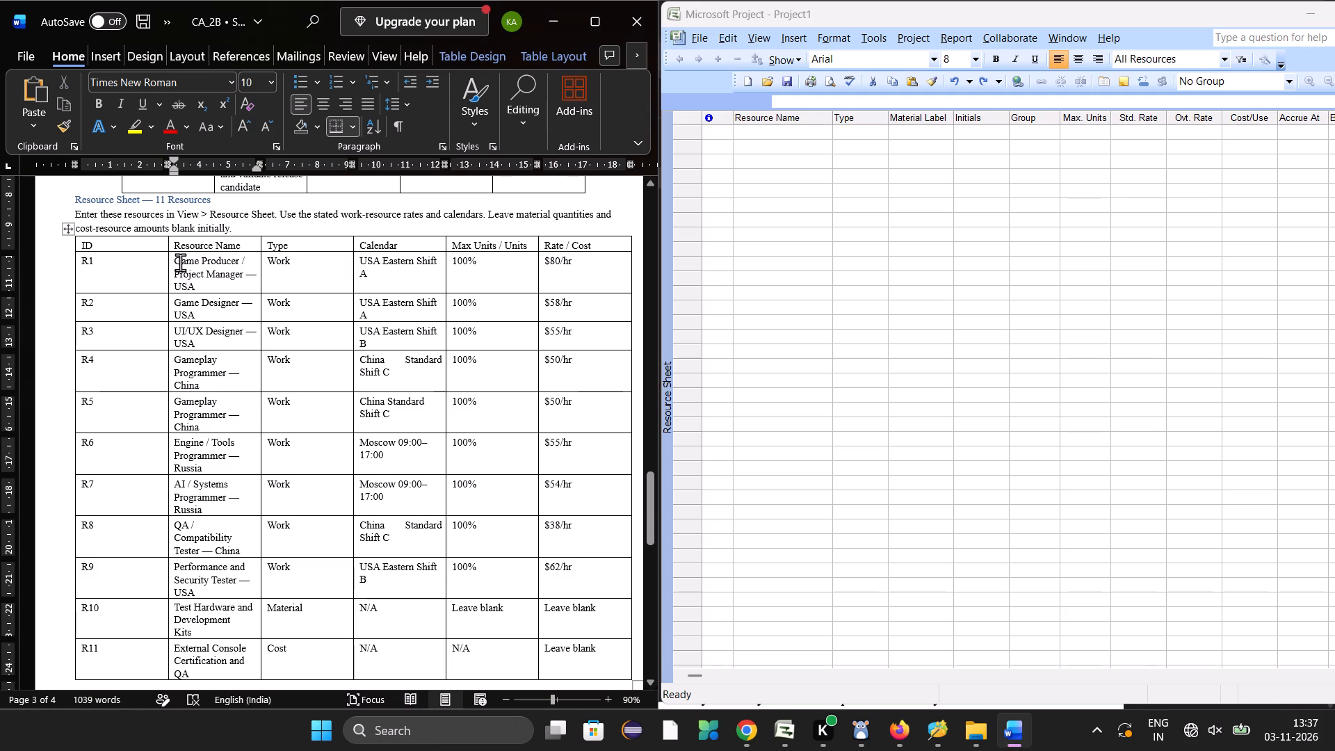
click(174, 261)
drag(174, 261, 204, 284)
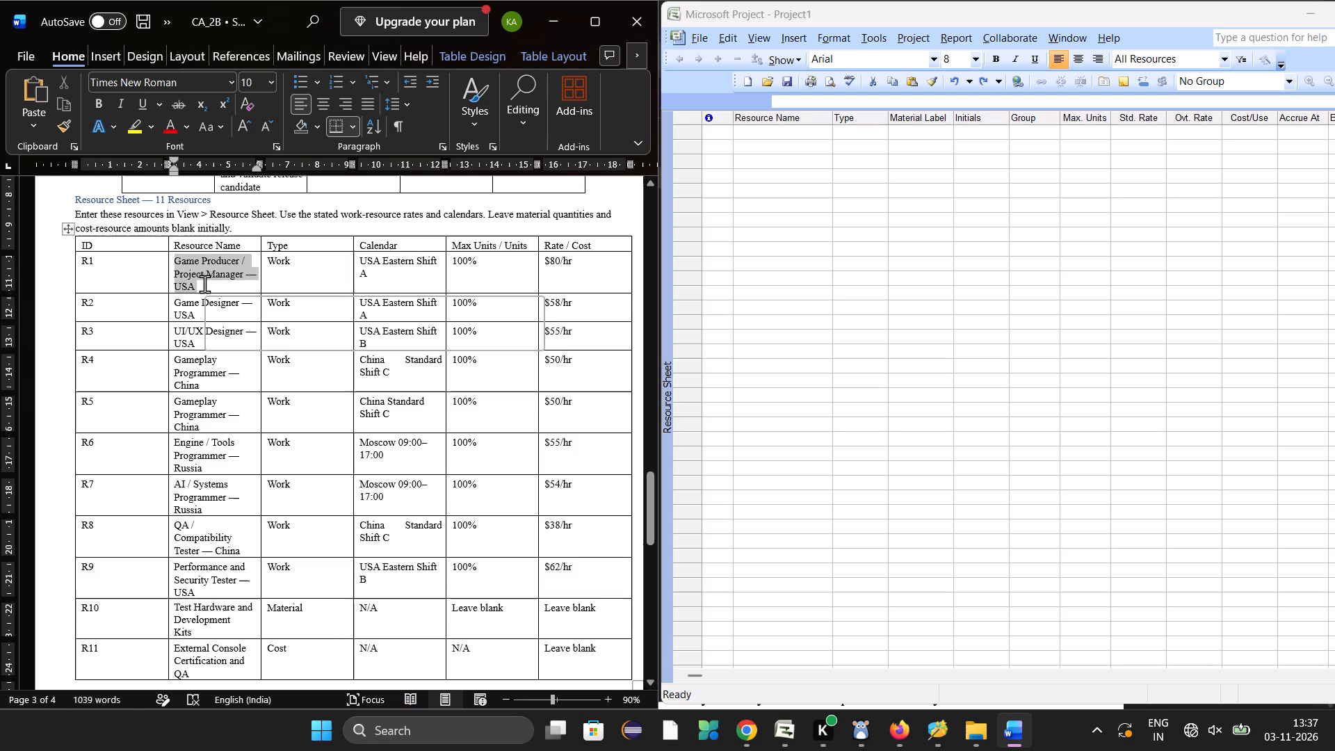
drag(209, 271, 746, 176)
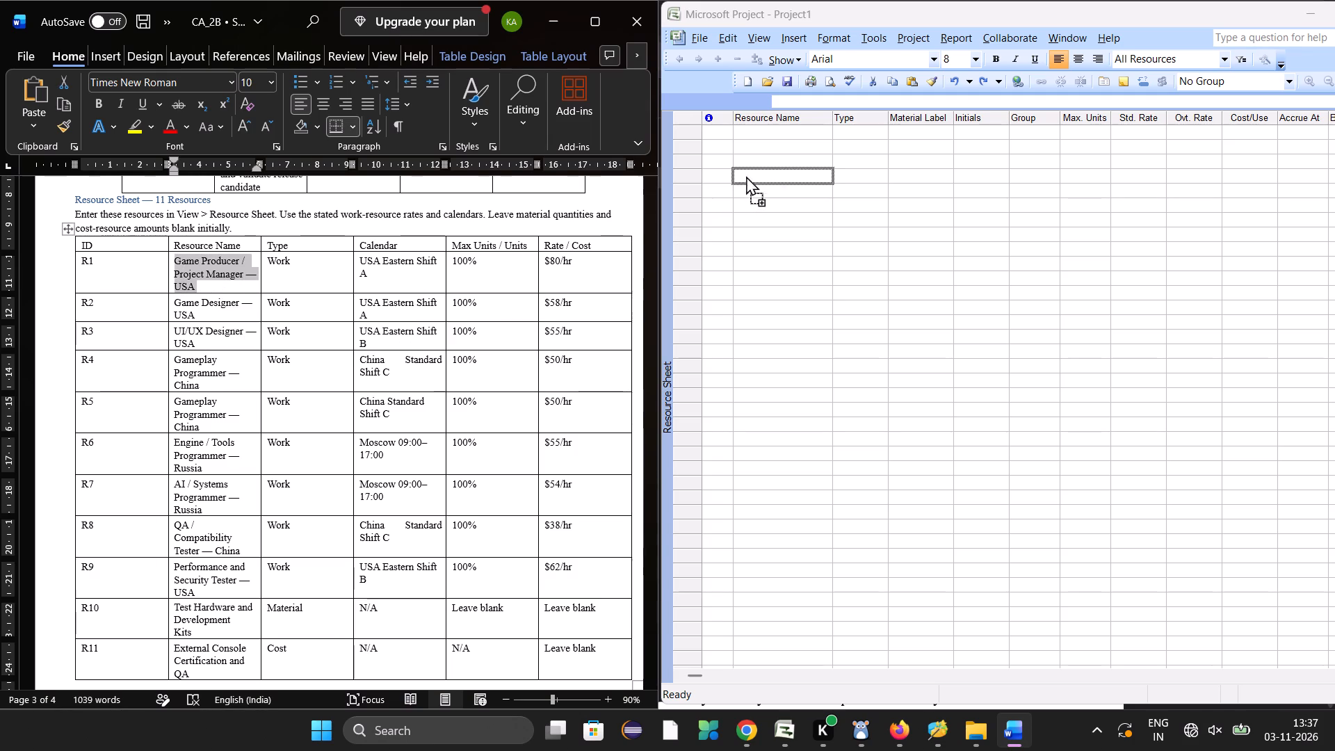
drag(746, 176, 750, 131)
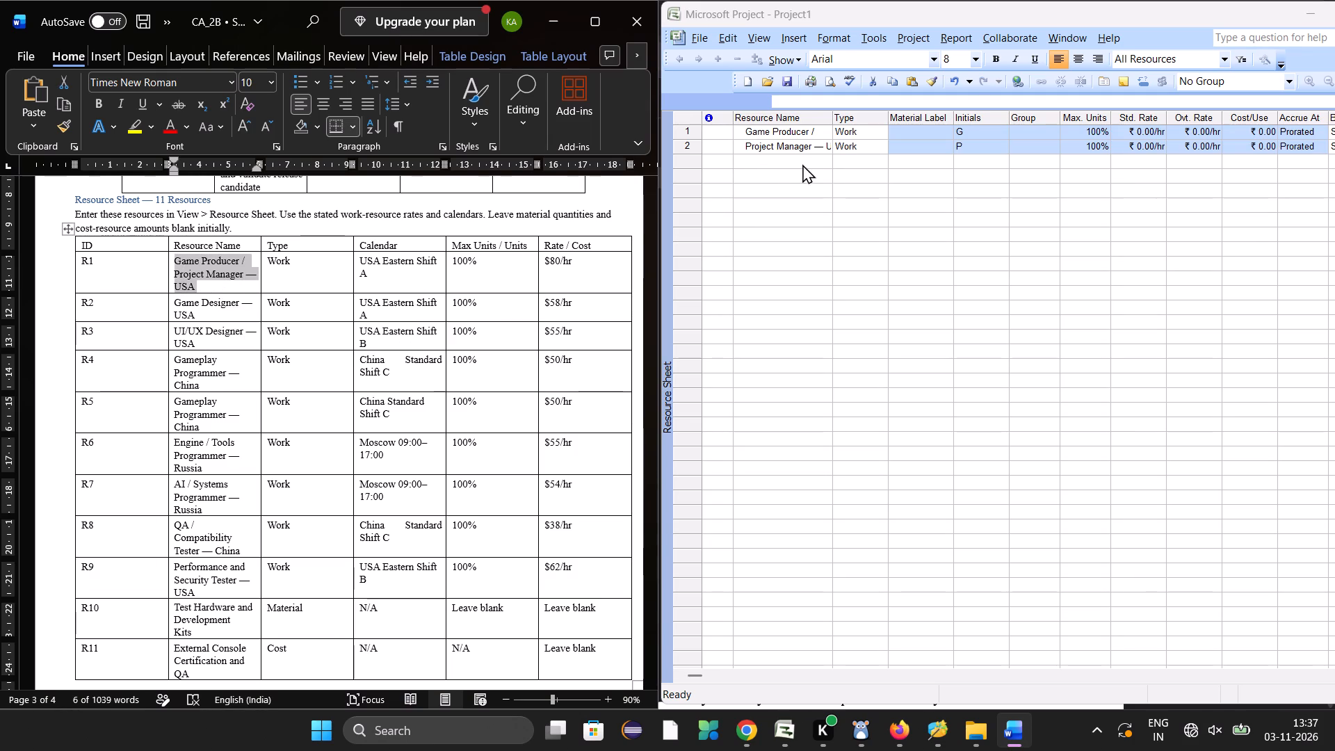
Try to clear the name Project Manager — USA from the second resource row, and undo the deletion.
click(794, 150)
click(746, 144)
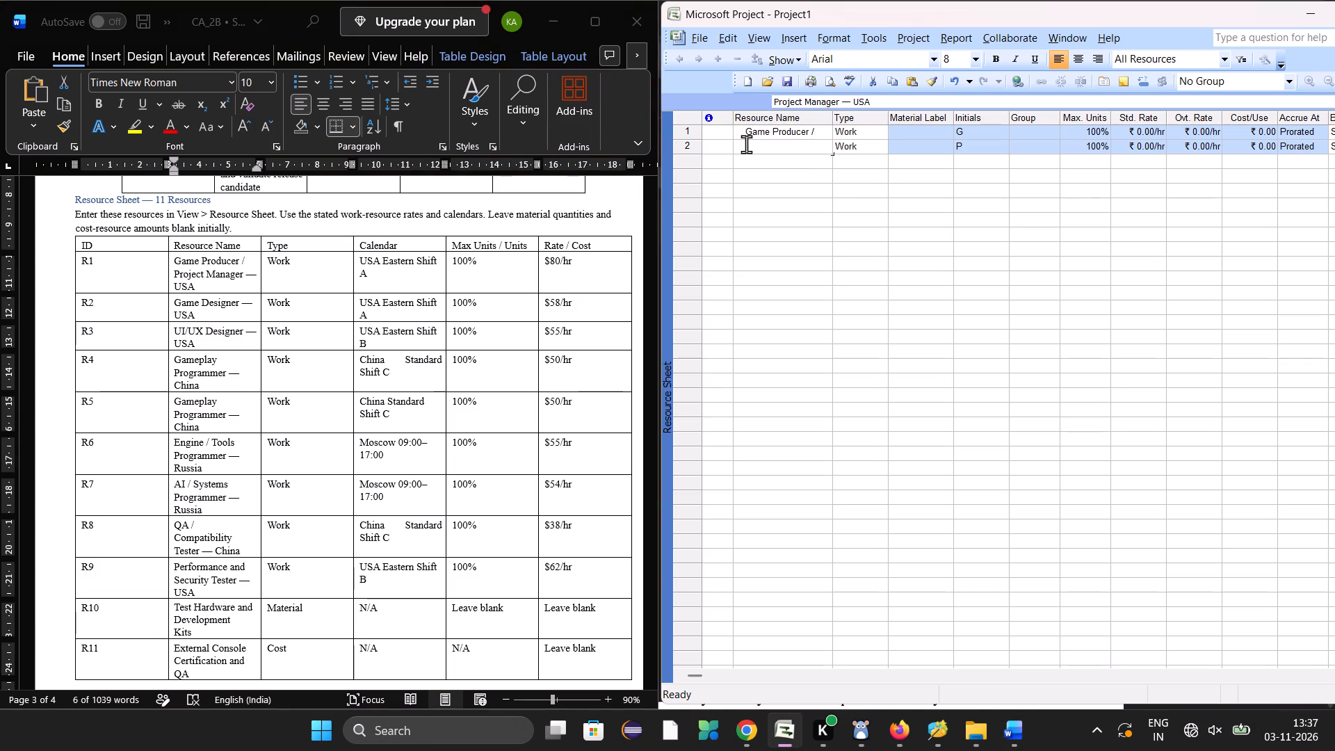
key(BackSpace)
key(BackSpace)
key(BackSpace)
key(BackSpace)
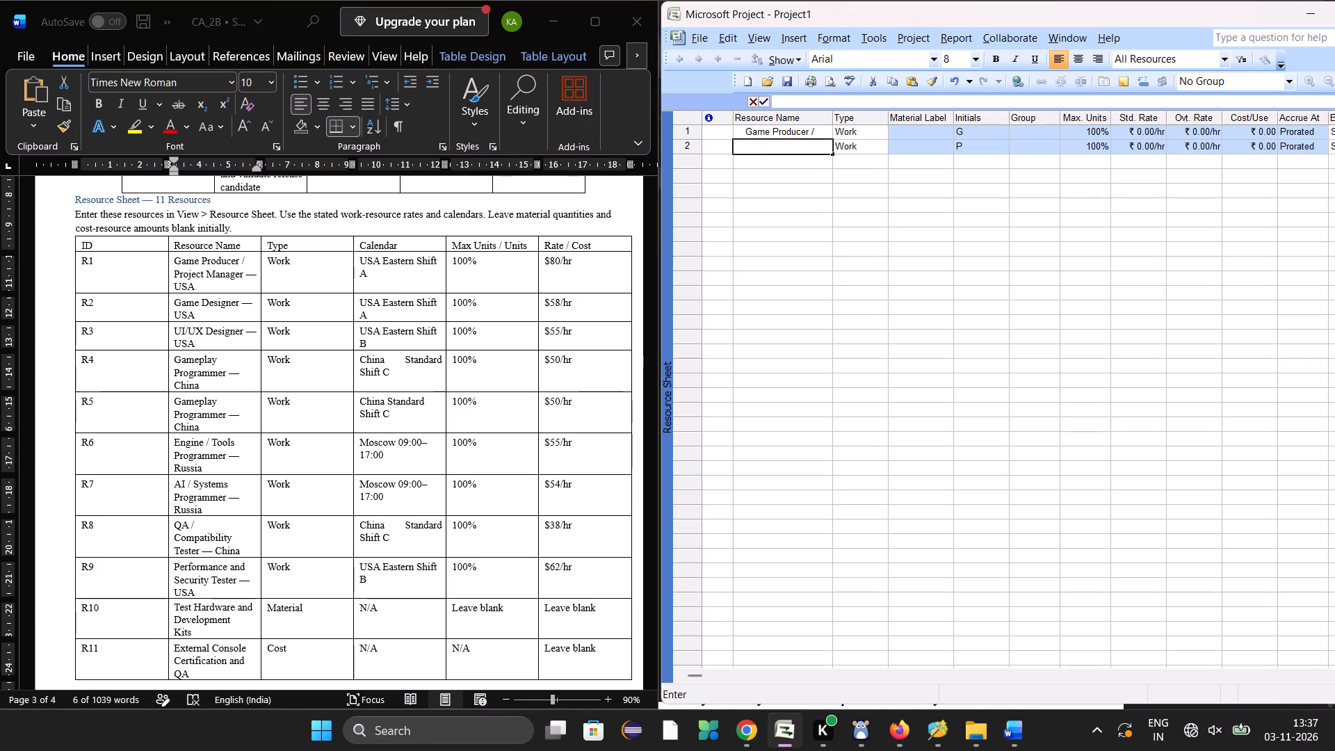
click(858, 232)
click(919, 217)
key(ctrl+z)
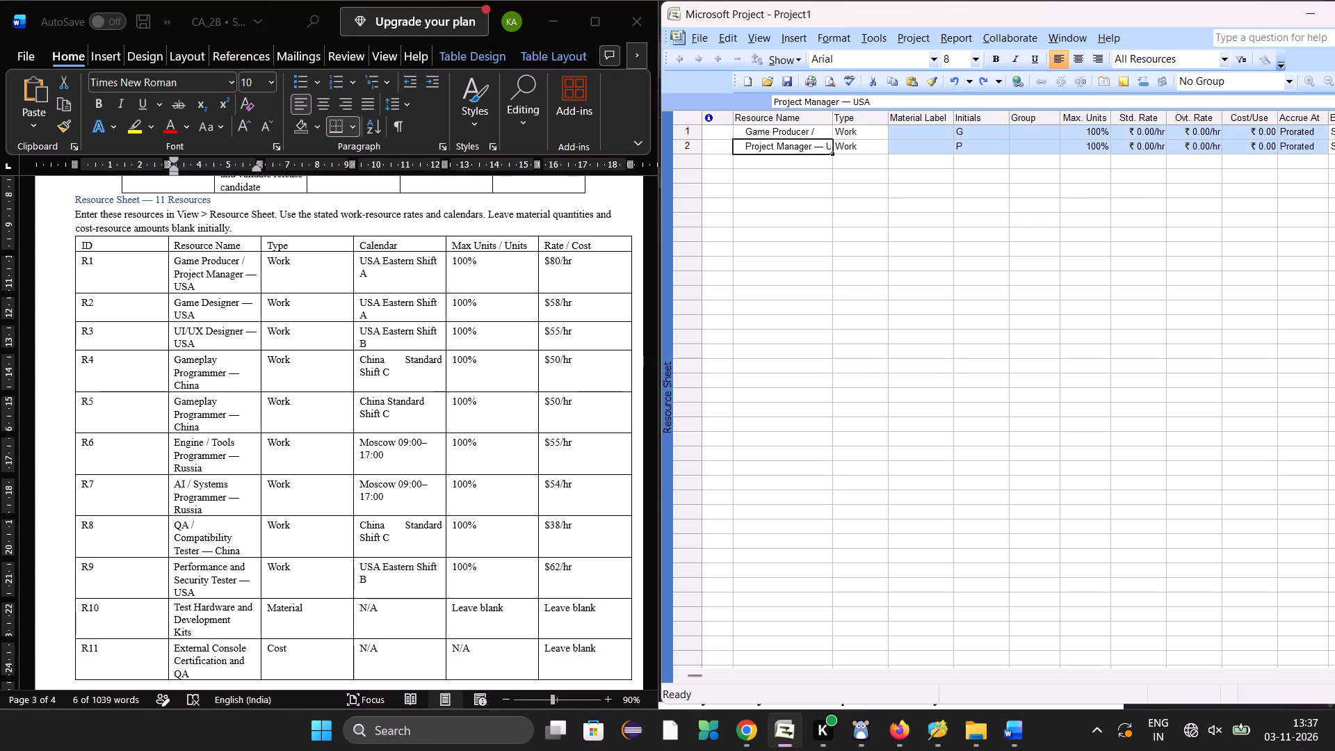
Undo the paste that split the R1 name across the first two resource rows.
key(ctrl+z)
click(794, 140)
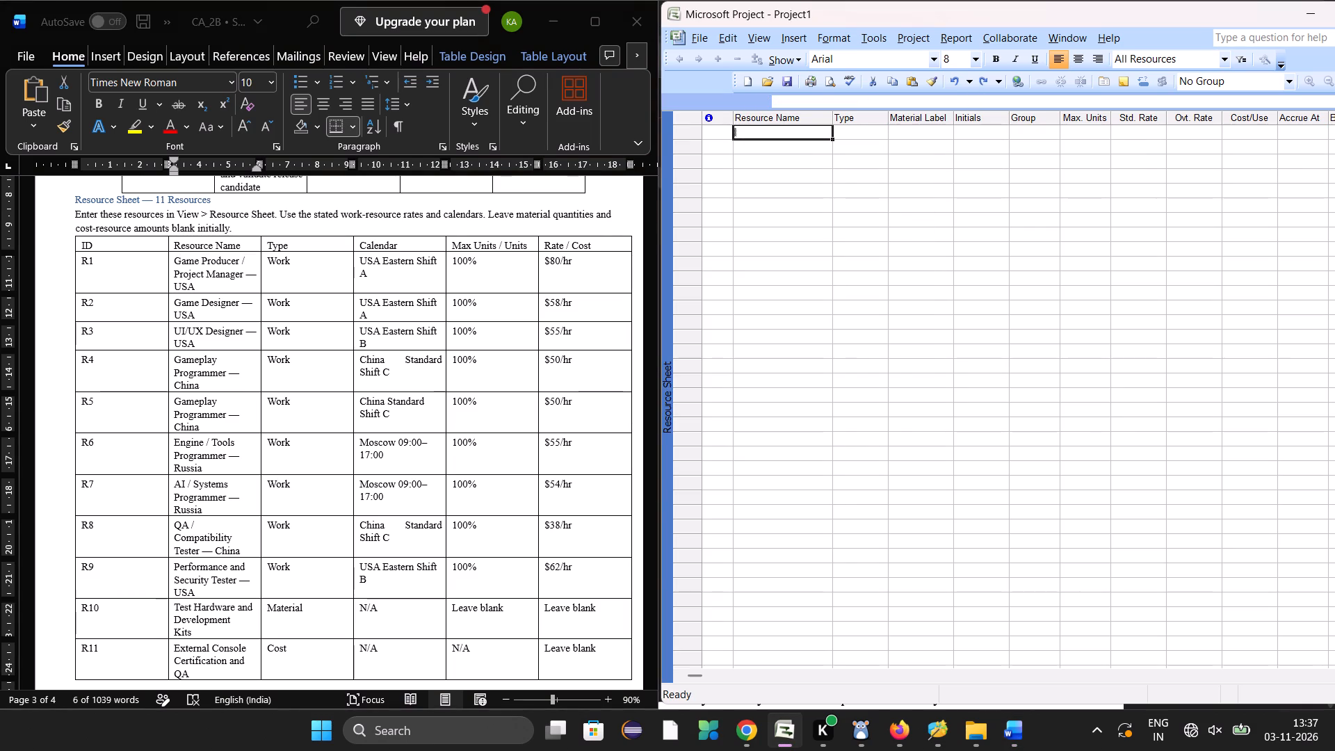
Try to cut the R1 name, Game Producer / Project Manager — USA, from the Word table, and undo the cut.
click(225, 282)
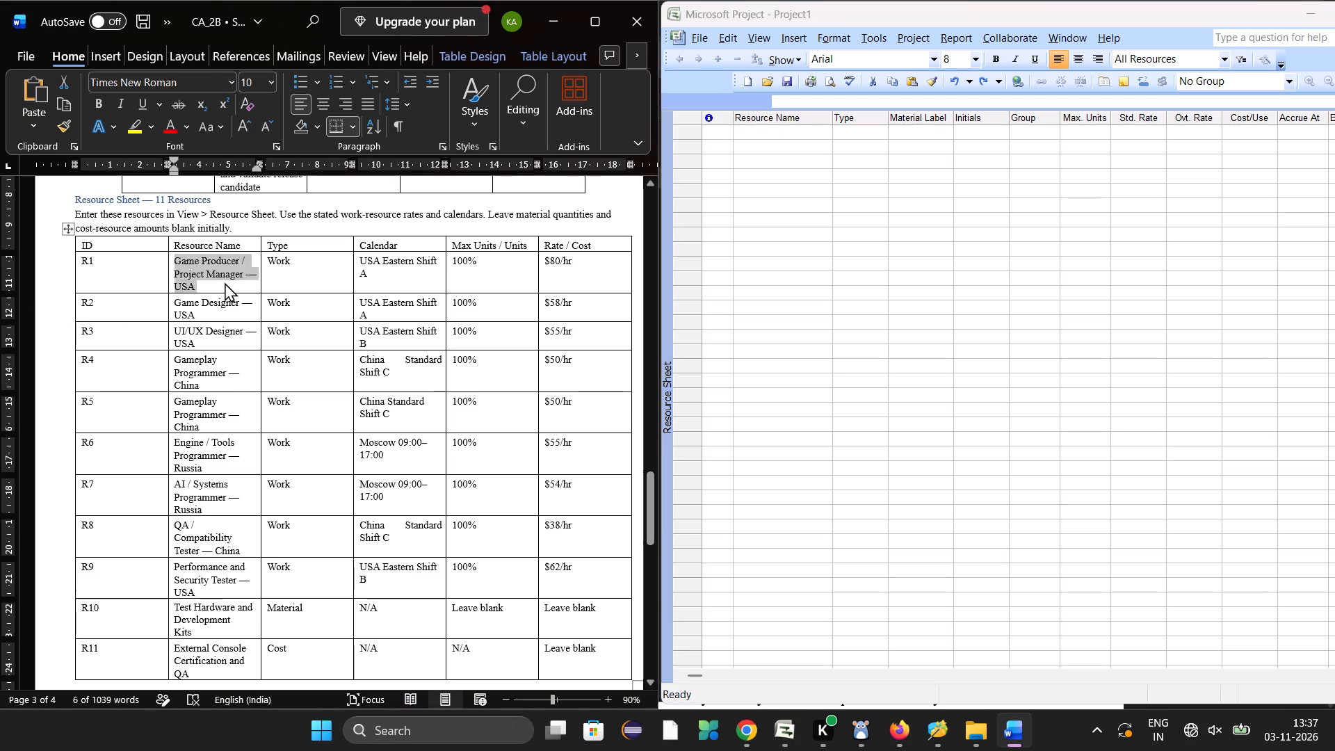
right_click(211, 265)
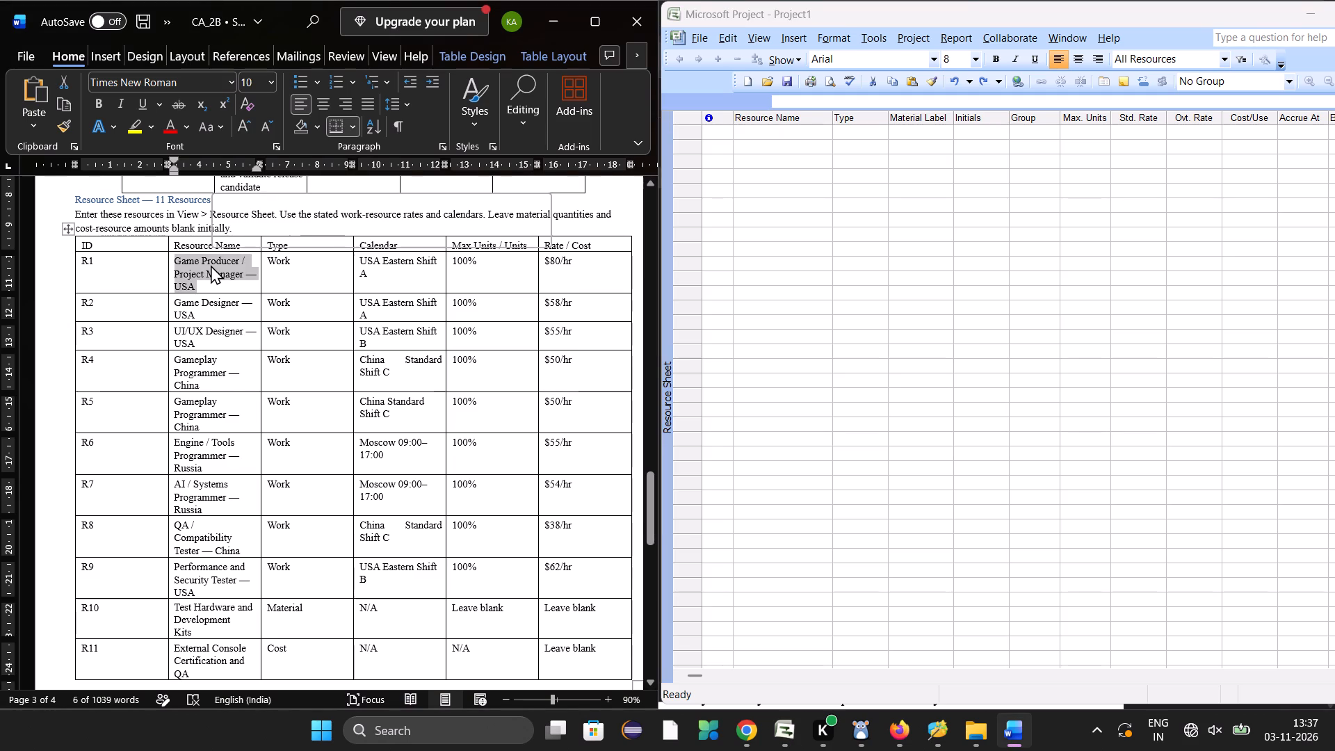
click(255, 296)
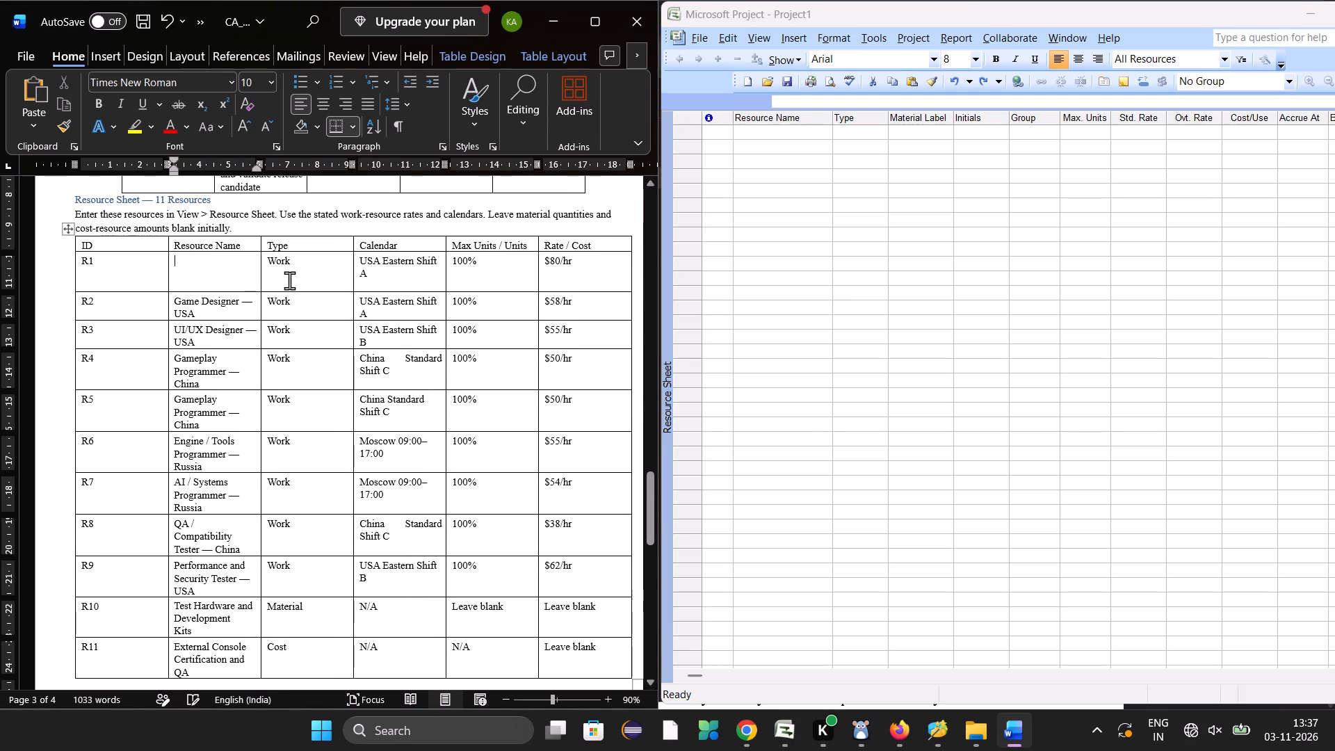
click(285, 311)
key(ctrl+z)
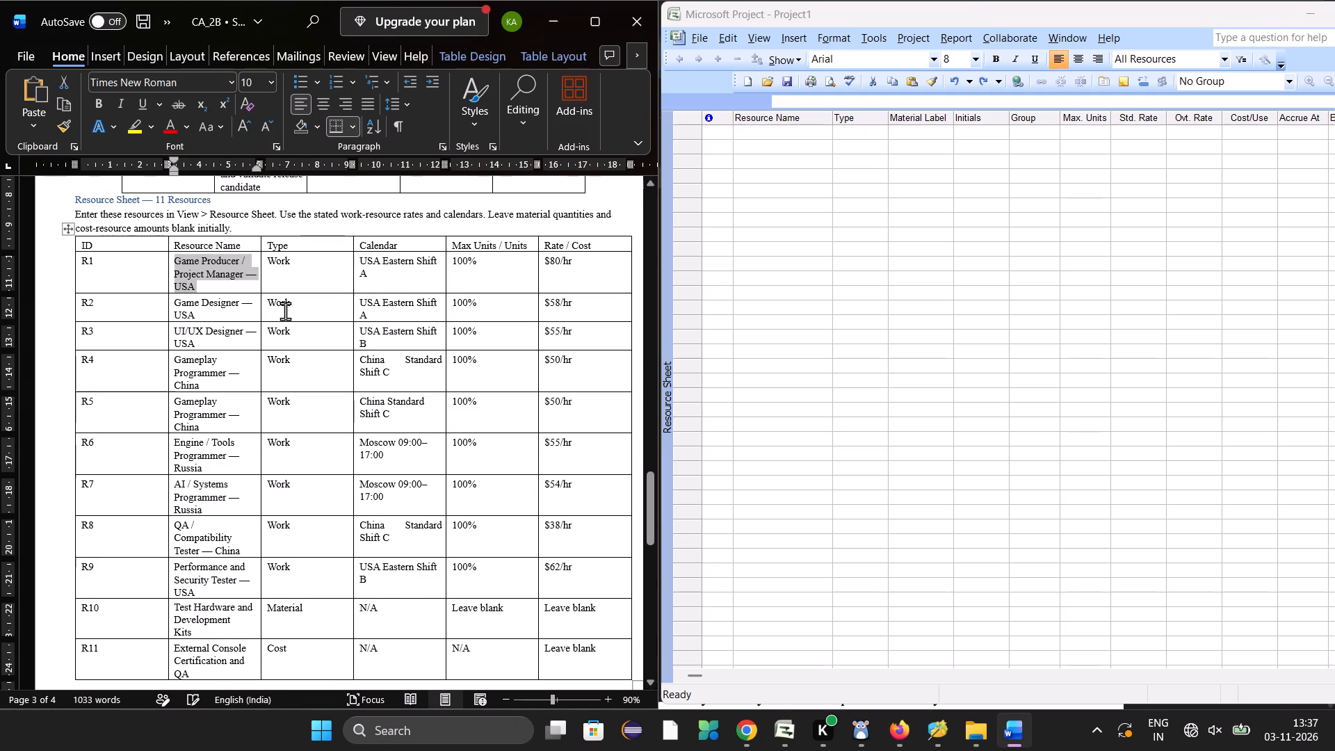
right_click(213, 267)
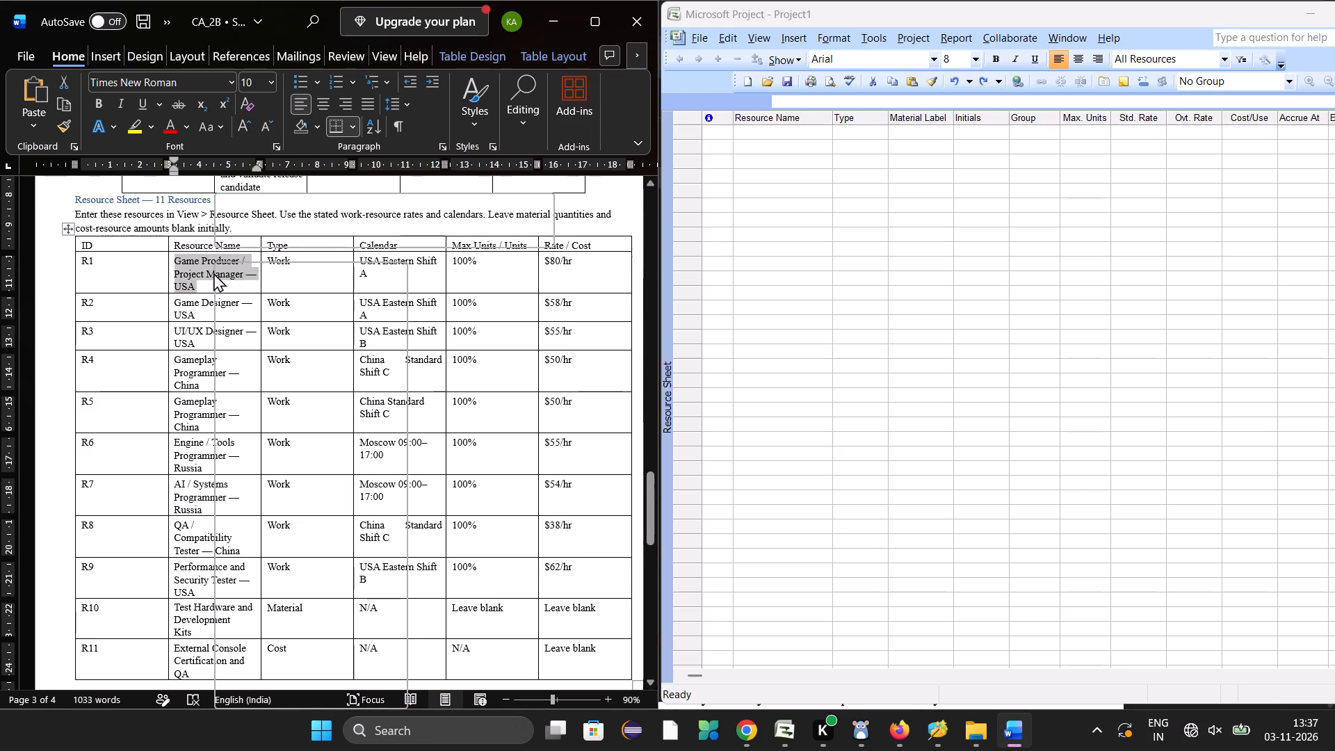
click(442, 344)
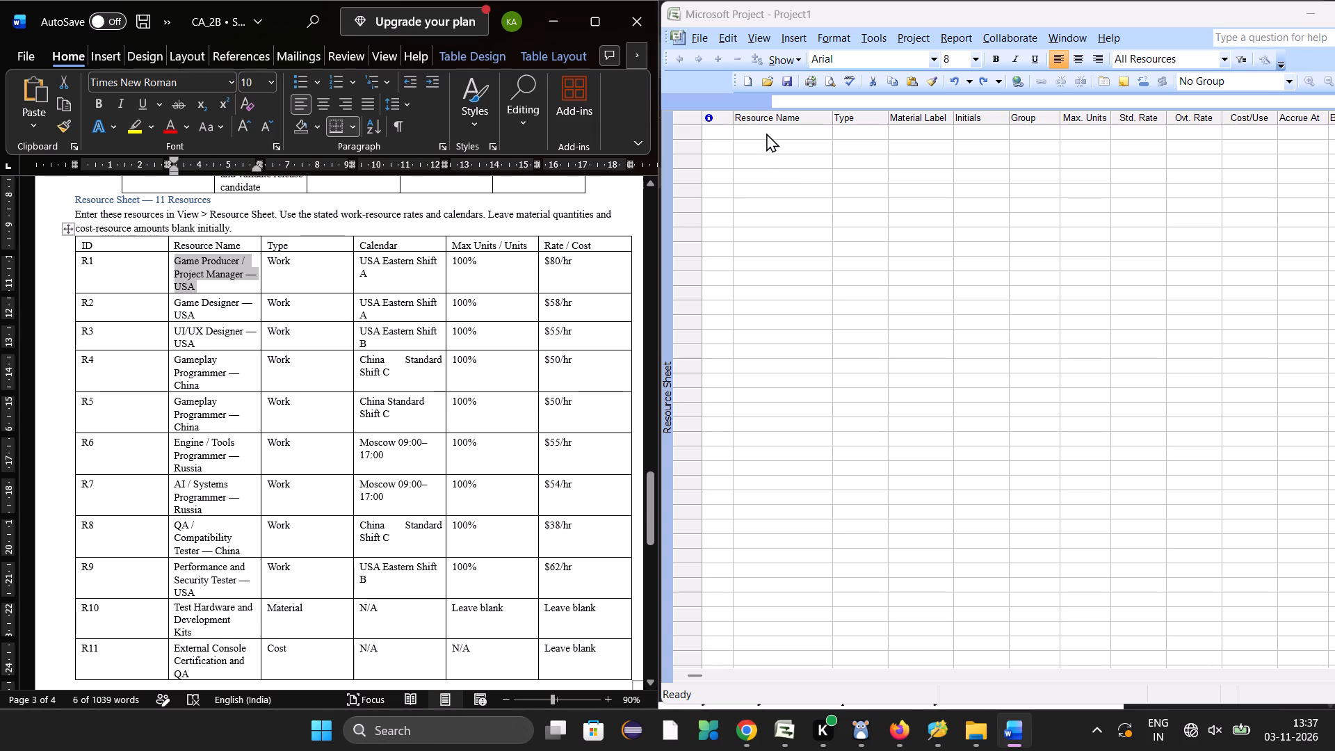
Enter Game Producer/Project Manager-USA as the resource name in the first row of the Resource Sheet.
click(766, 133)
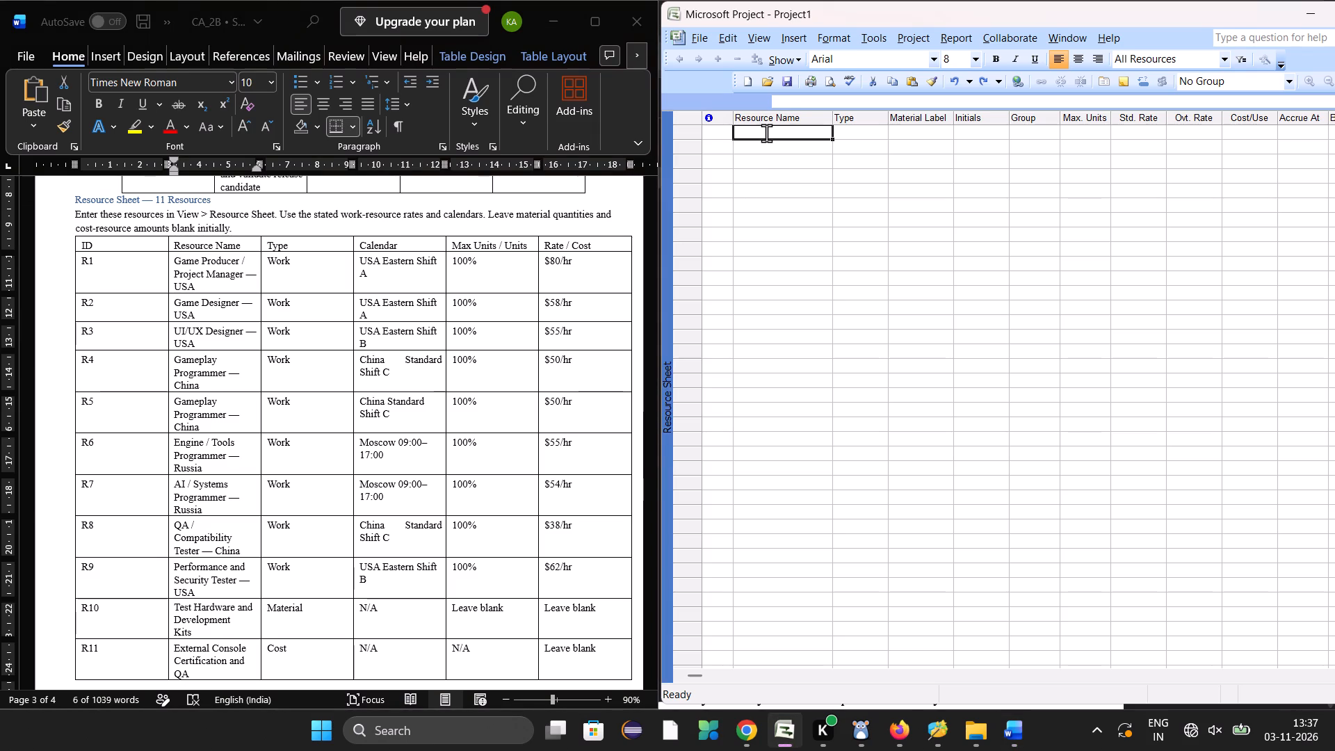
text(Game)
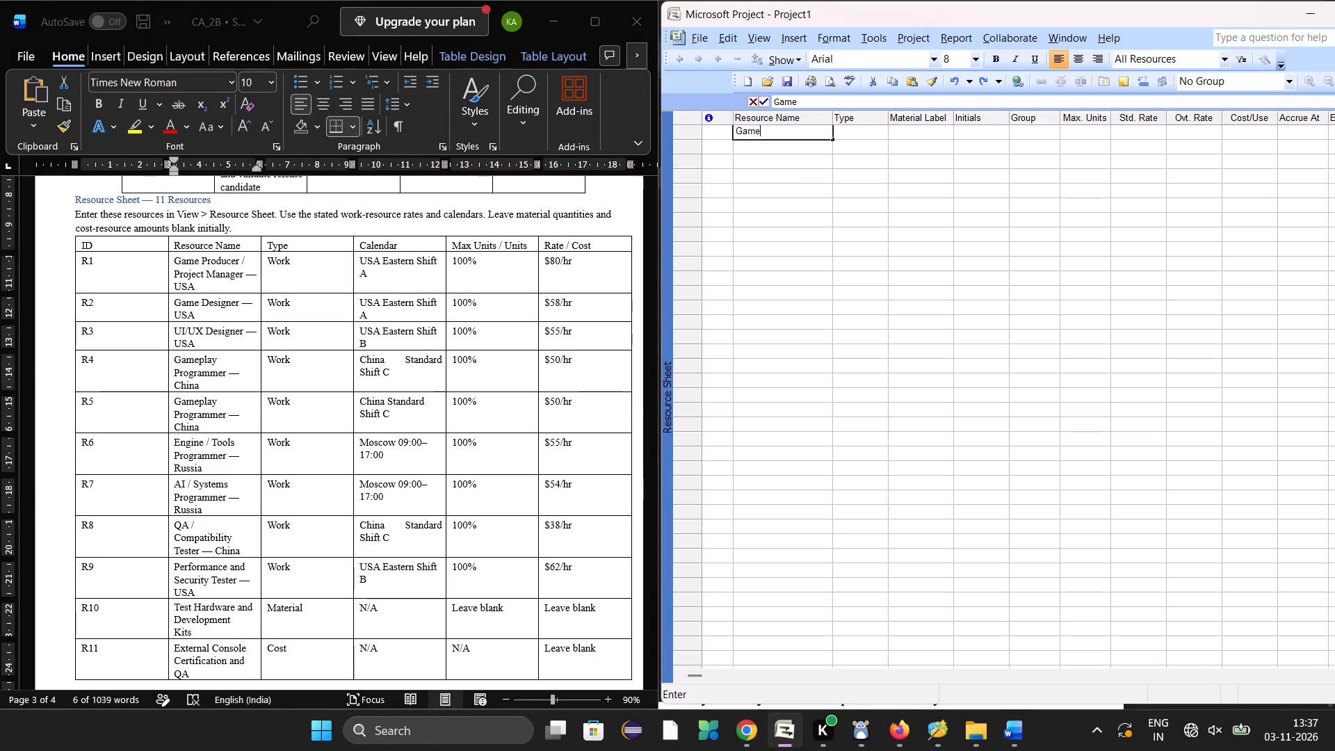
key(space)
text(Producer)
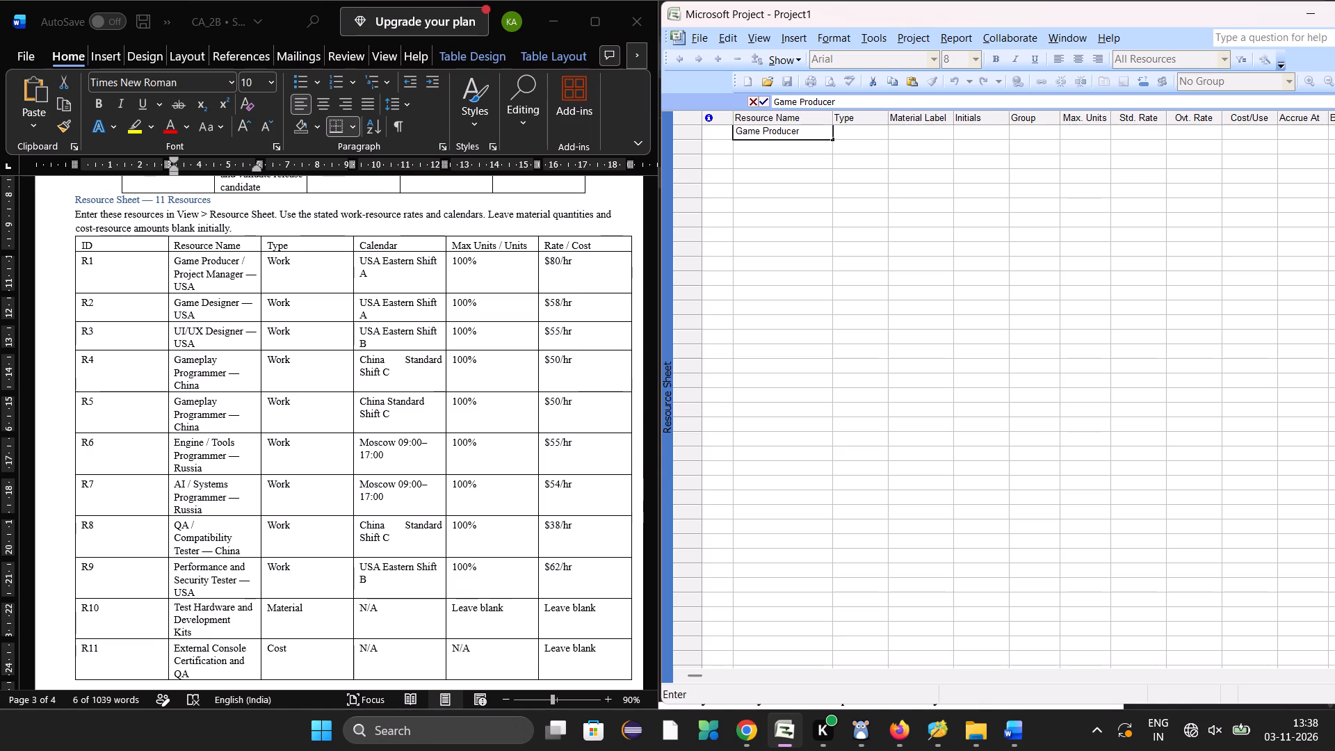
text(/Project)
key(space)
text(Manager)
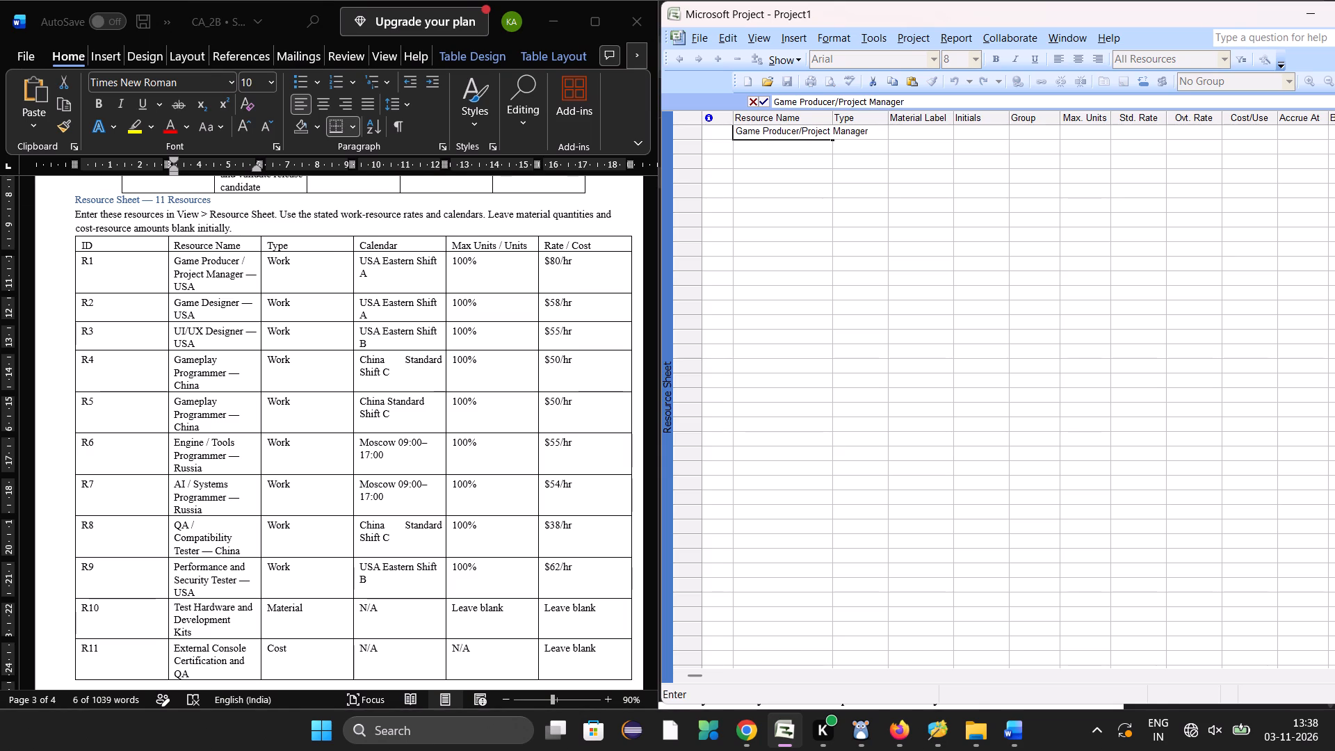
key(minus)
text(USA)
key(Down)
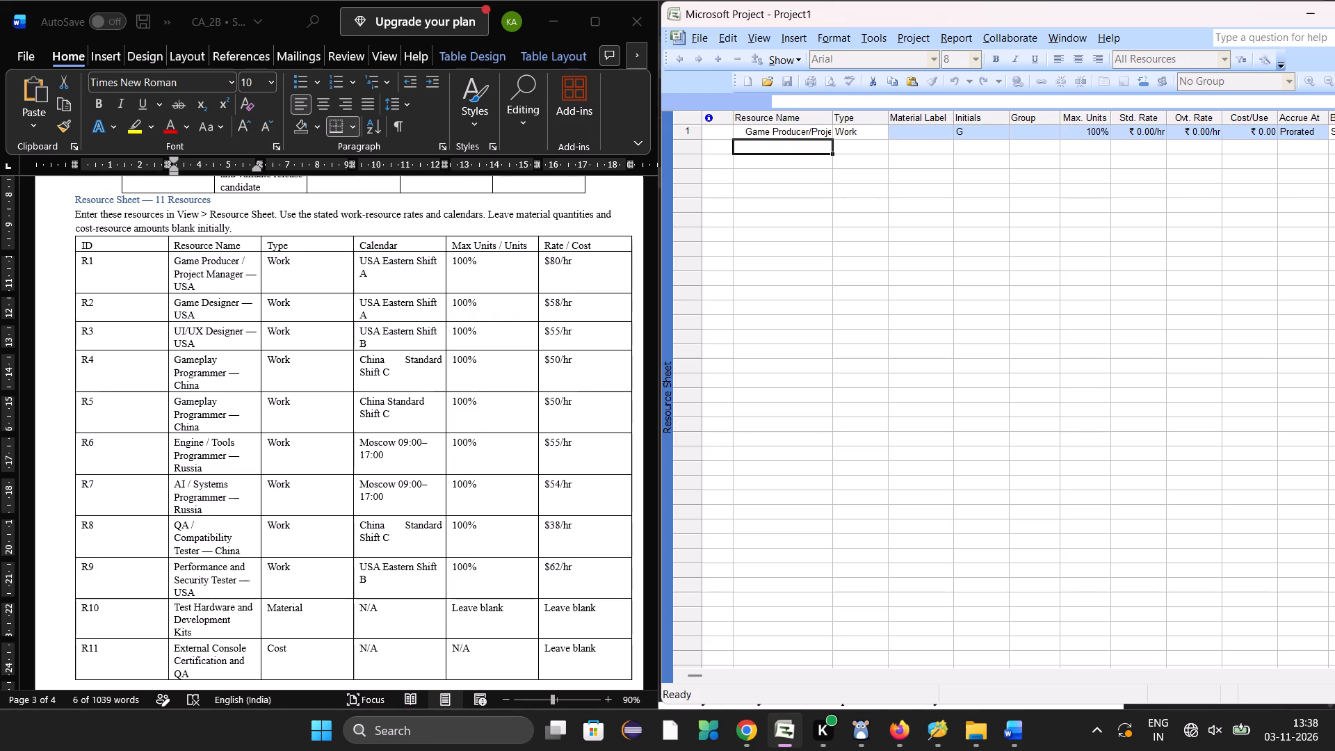
Copy the R2 name, Game Designer — USA, from the Word table into the second Resource Name cell.
click(198, 299)
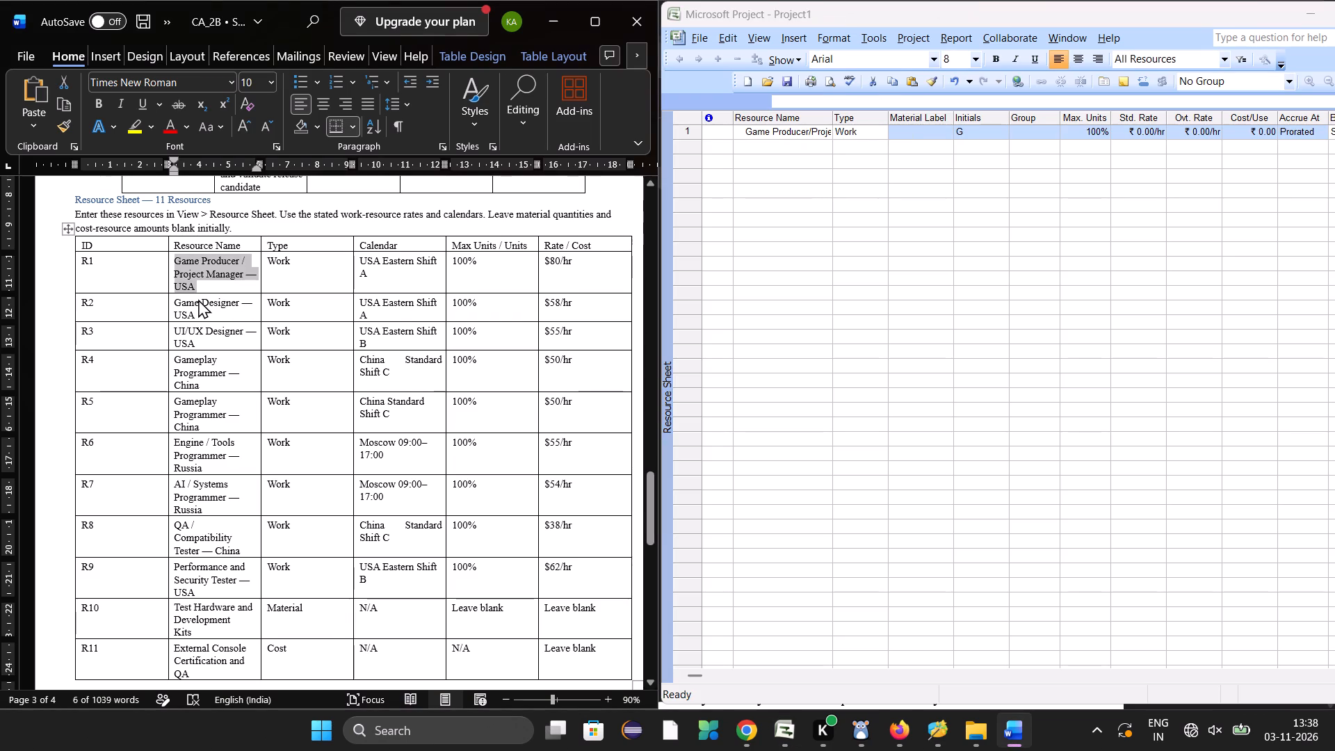
click(188, 301)
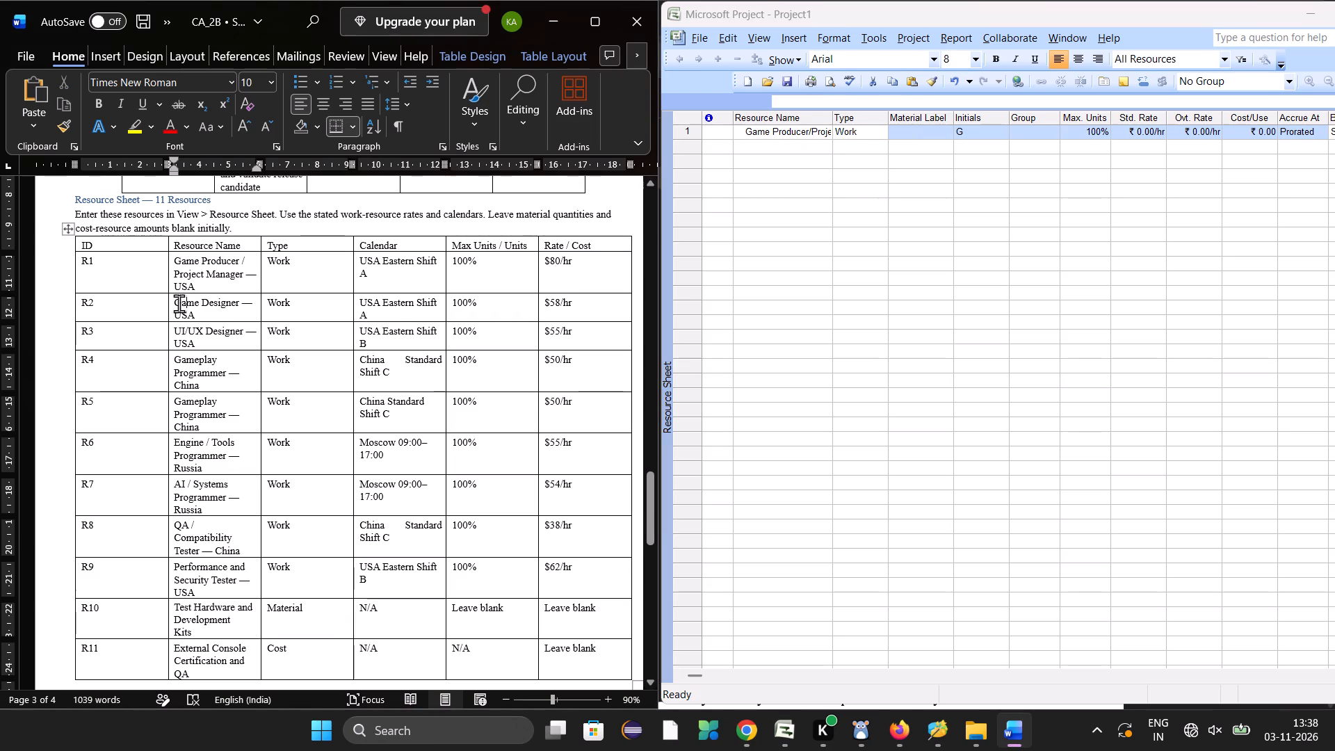
drag(176, 303, 204, 314)
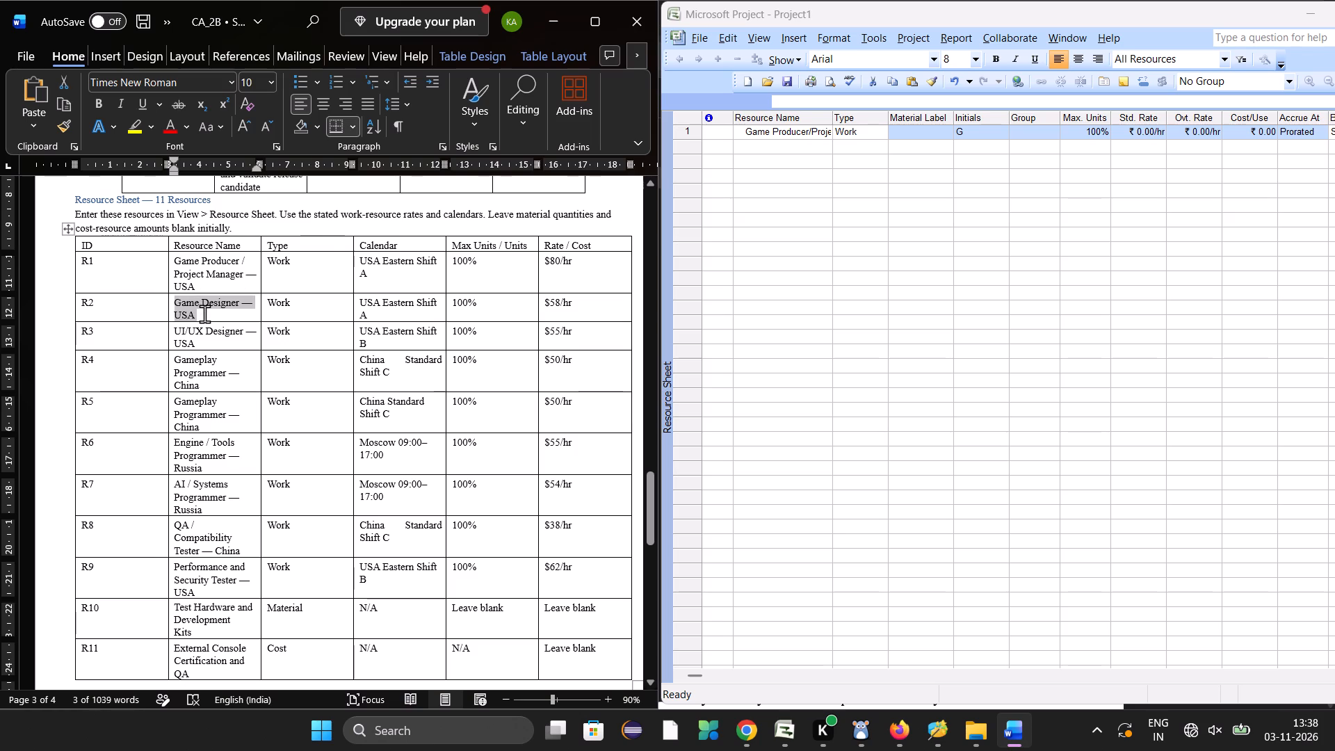
key(ctrl+c)
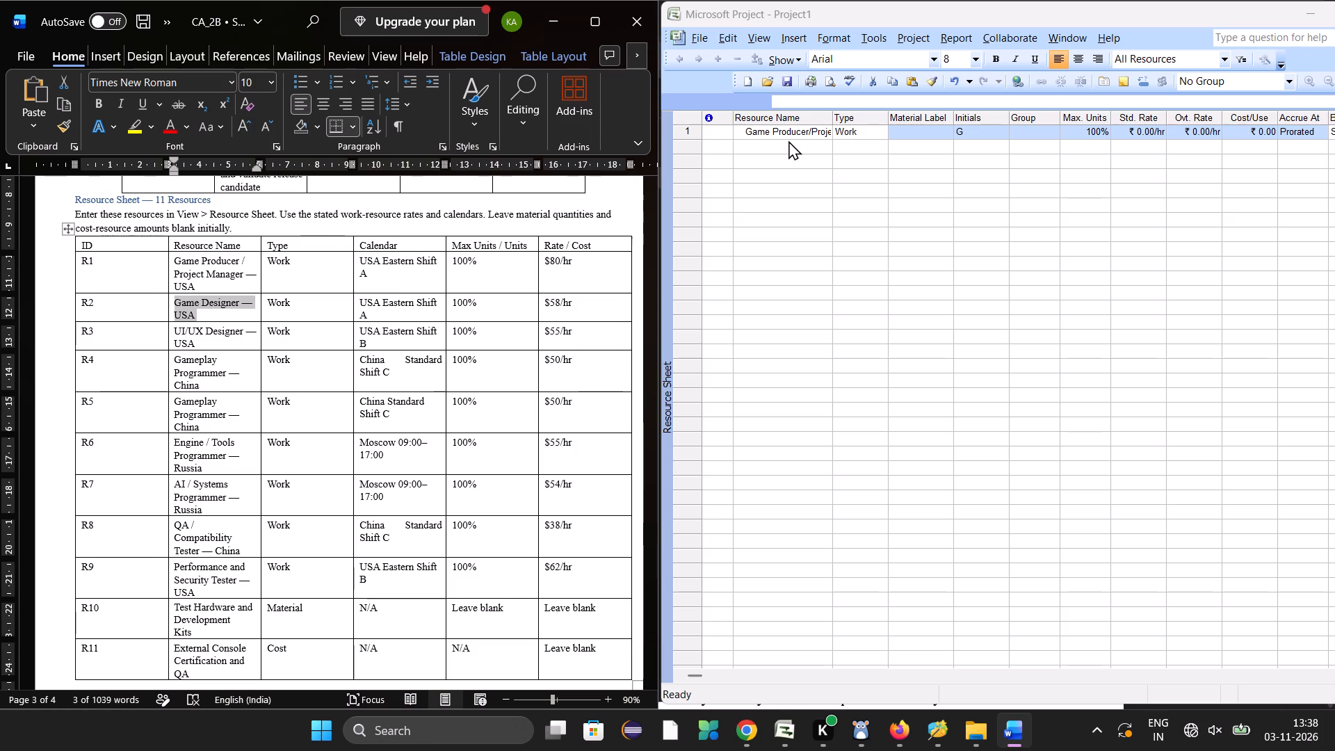
click(788, 141)
click(784, 144)
key(ctrl+v)
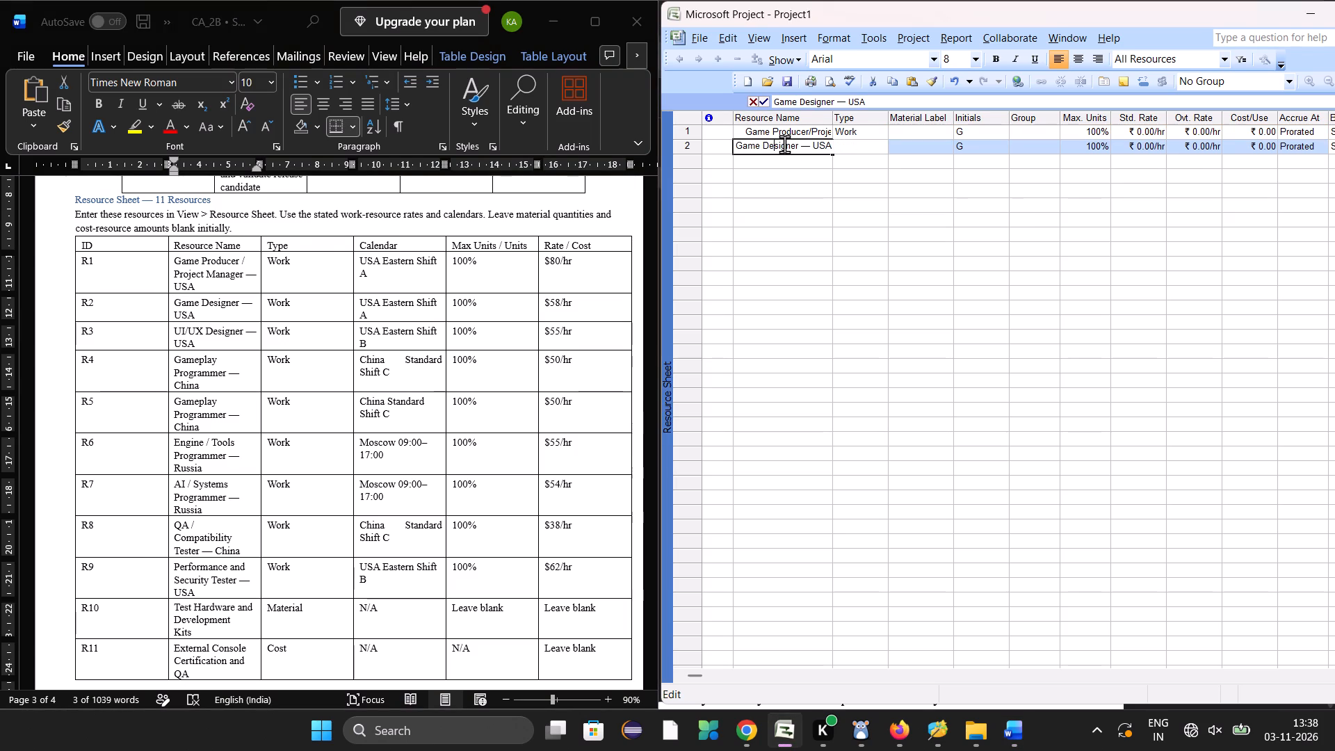
click(793, 168)
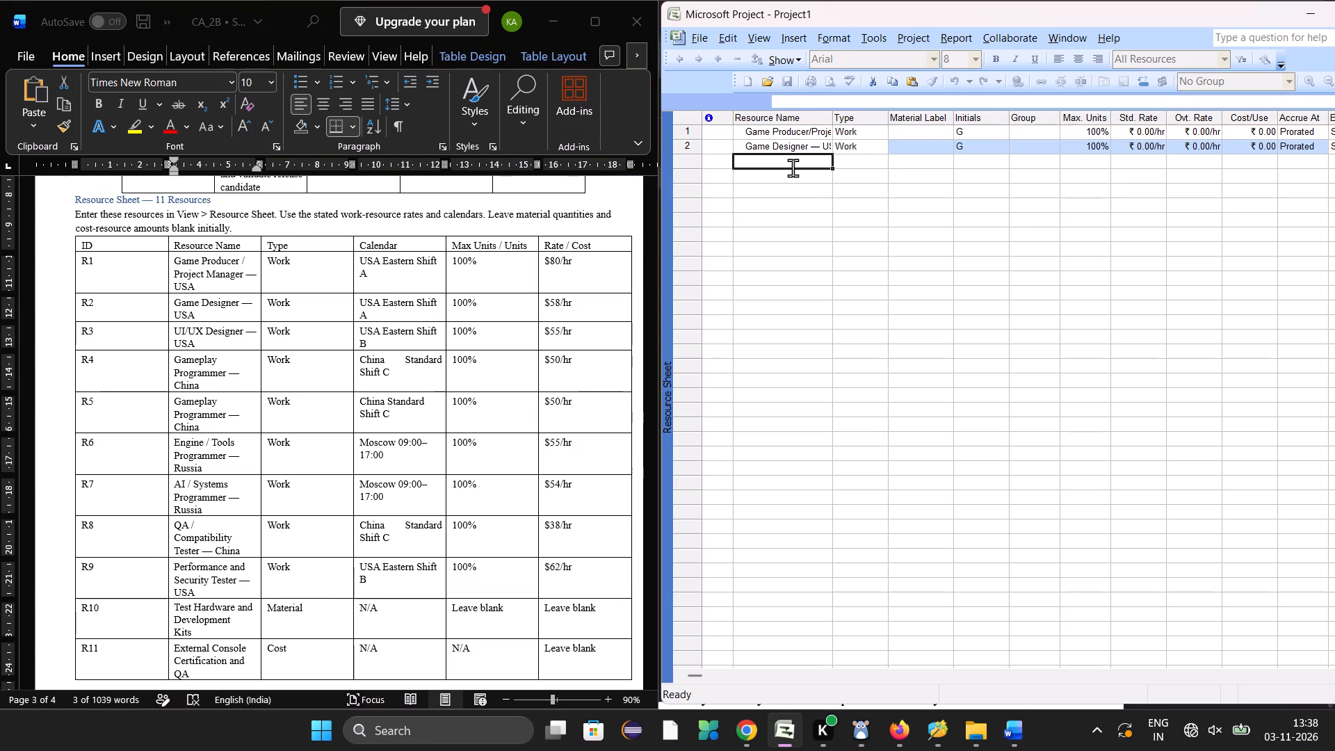
Copy the R3 name, UI/UX Designer — USA, from the Word table into the third Resource Name cell.
click(188, 341)
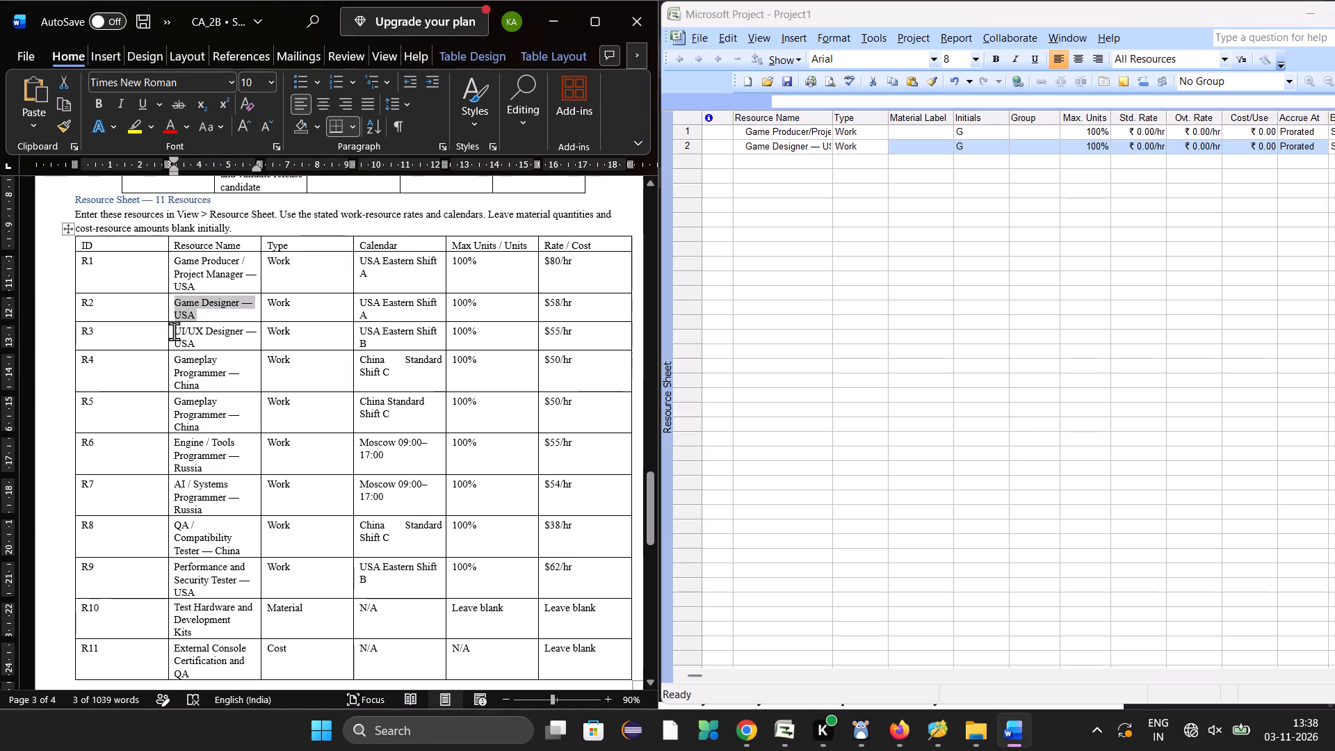
drag(175, 330, 197, 344)
key(ctrl+c)
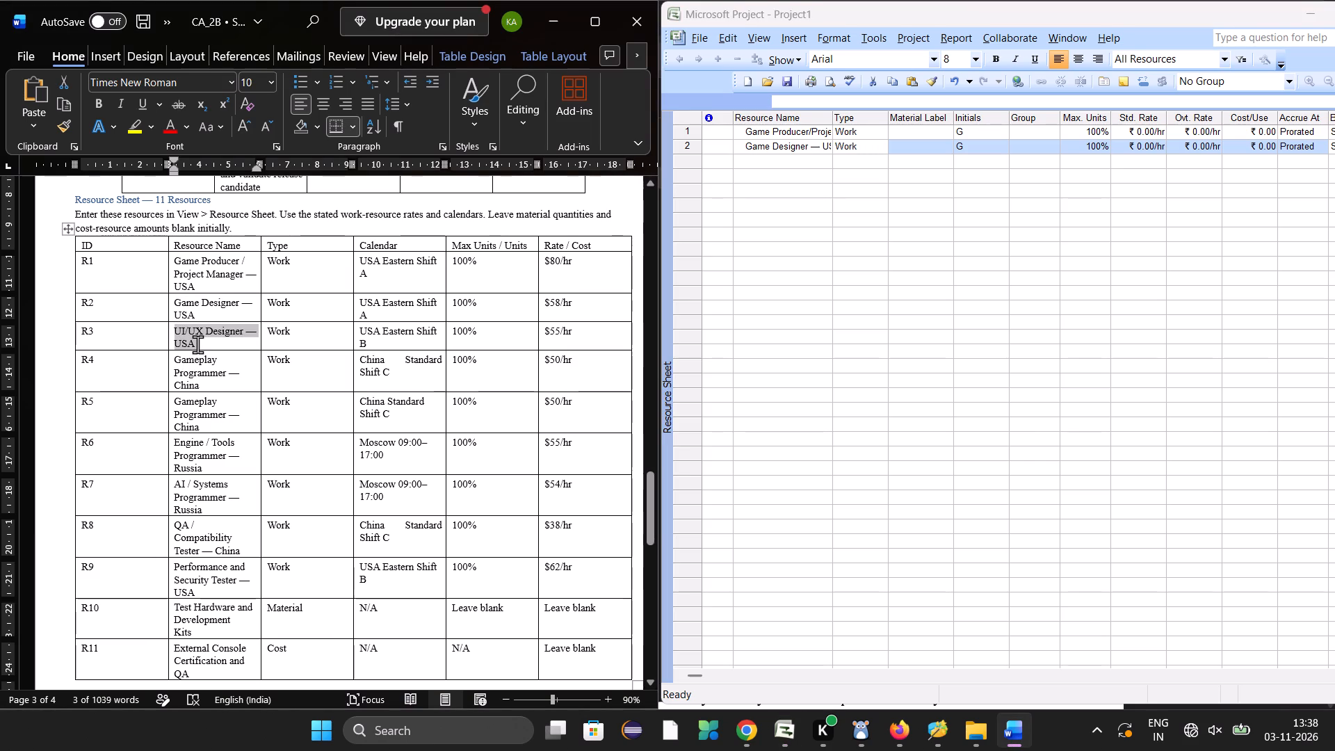
click(763, 162)
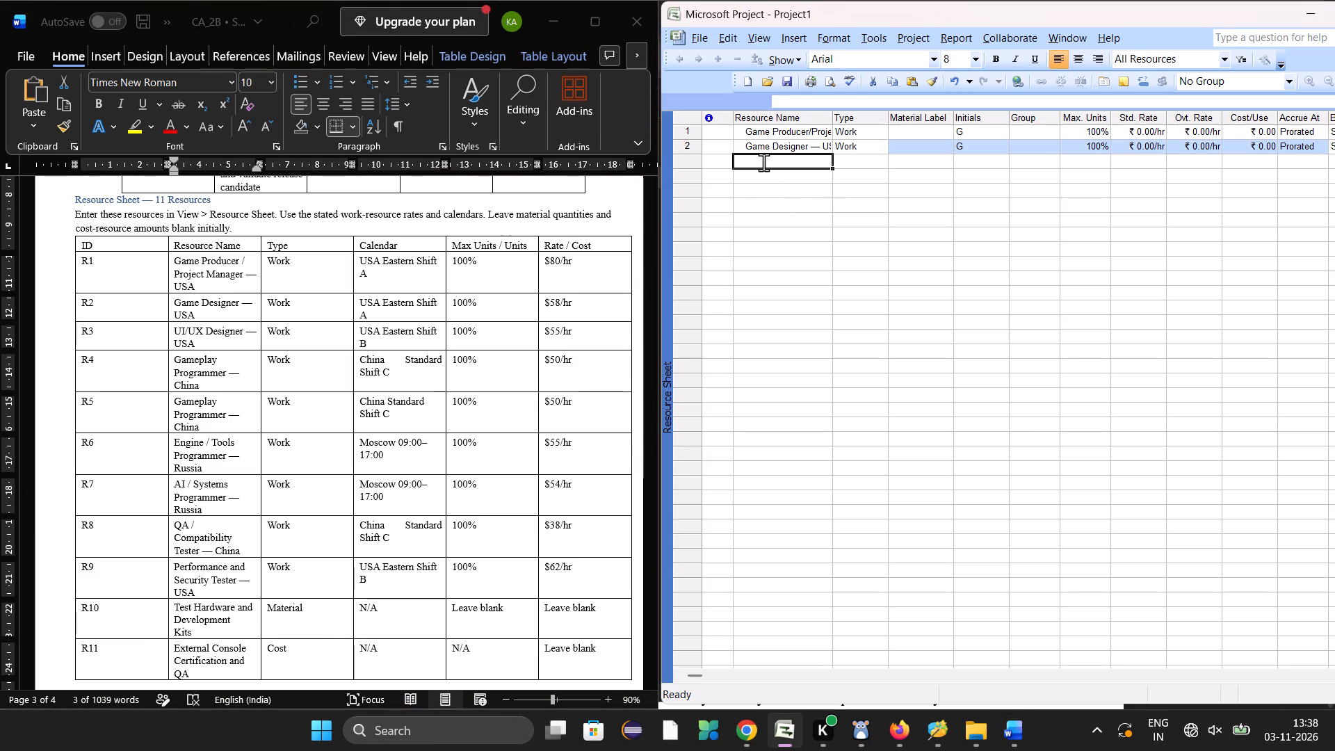
key(ctrl+v)
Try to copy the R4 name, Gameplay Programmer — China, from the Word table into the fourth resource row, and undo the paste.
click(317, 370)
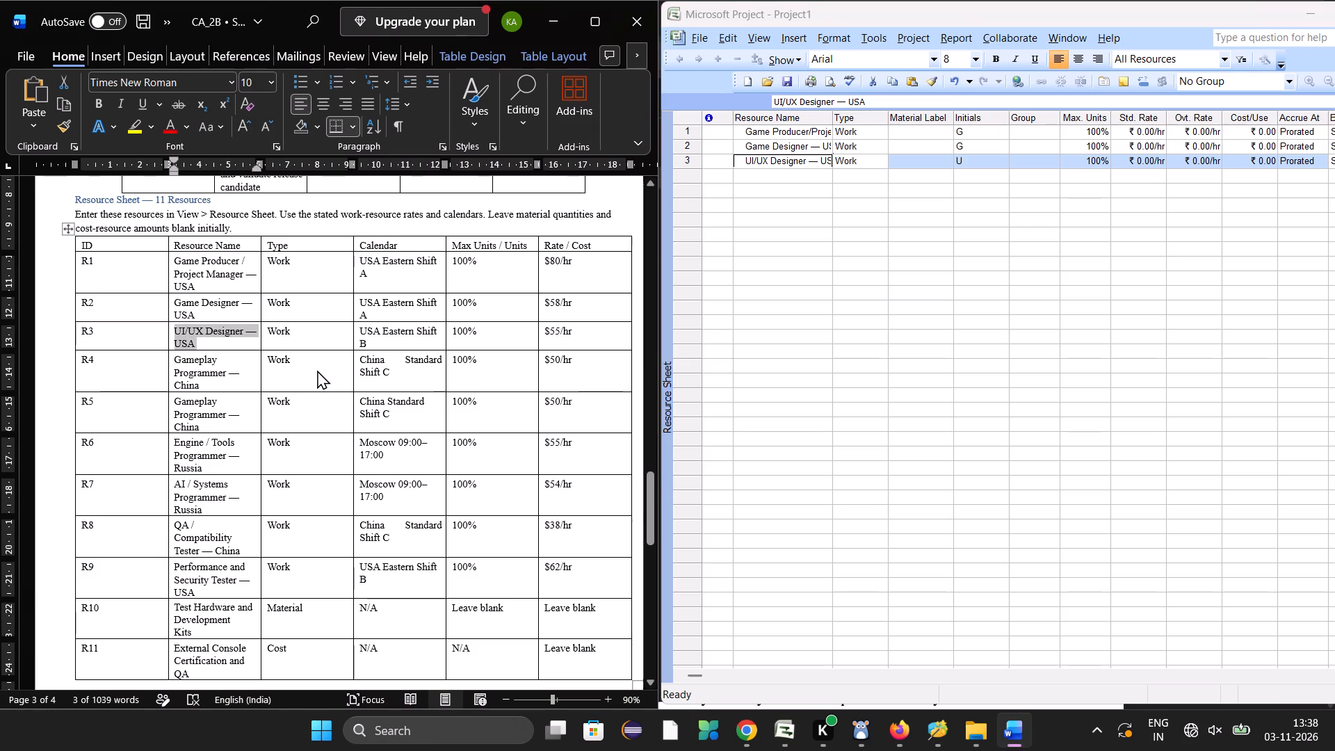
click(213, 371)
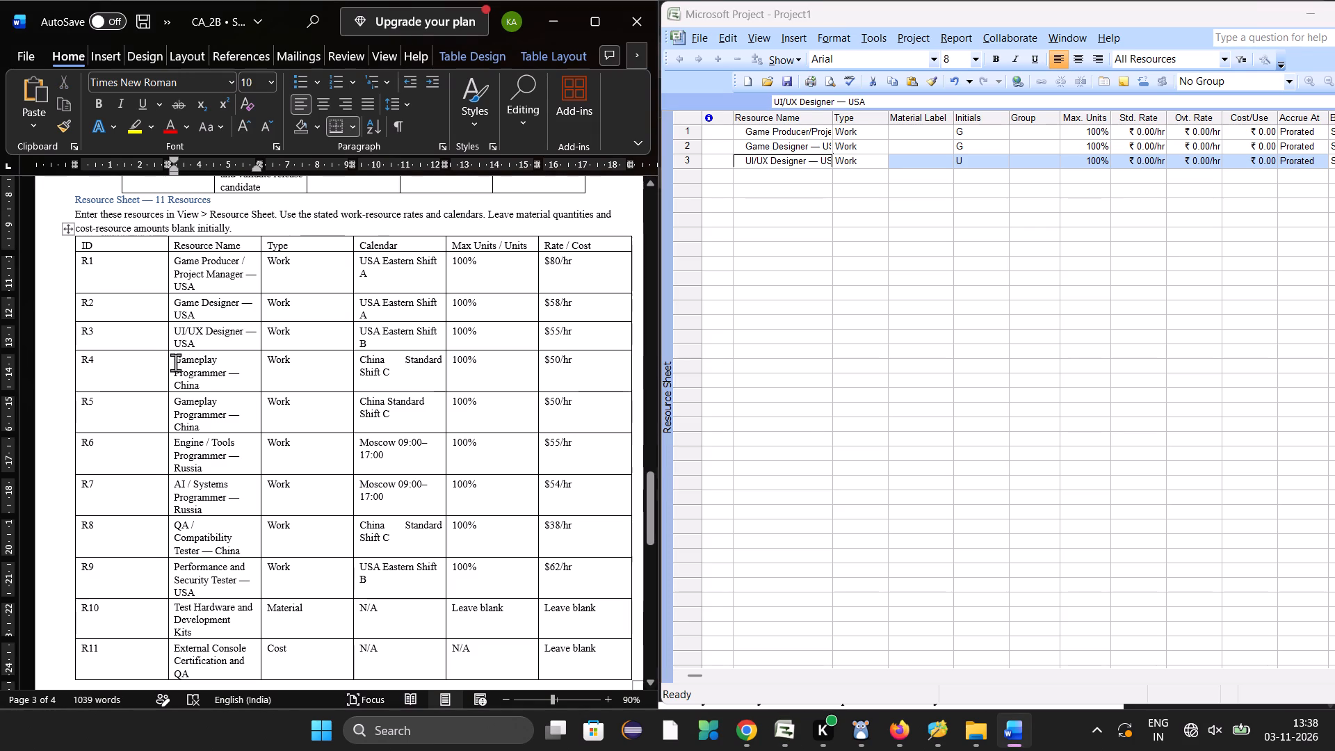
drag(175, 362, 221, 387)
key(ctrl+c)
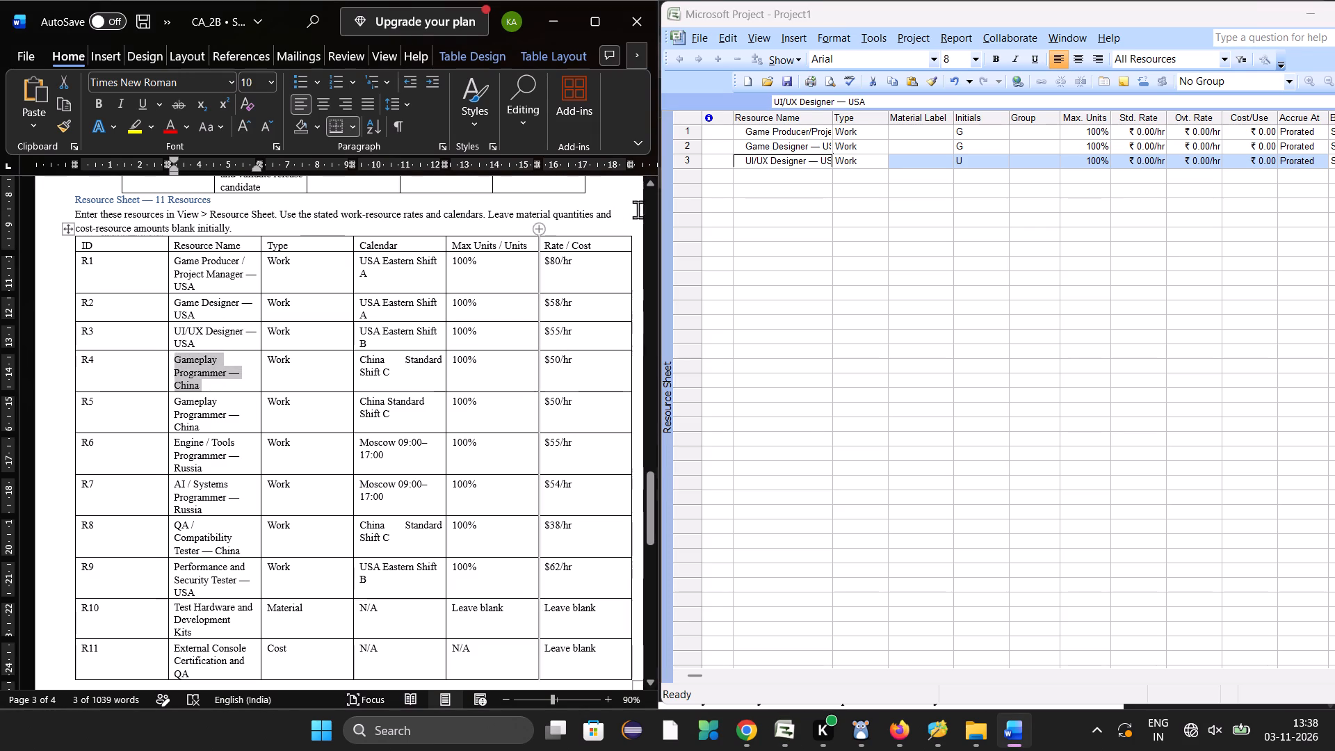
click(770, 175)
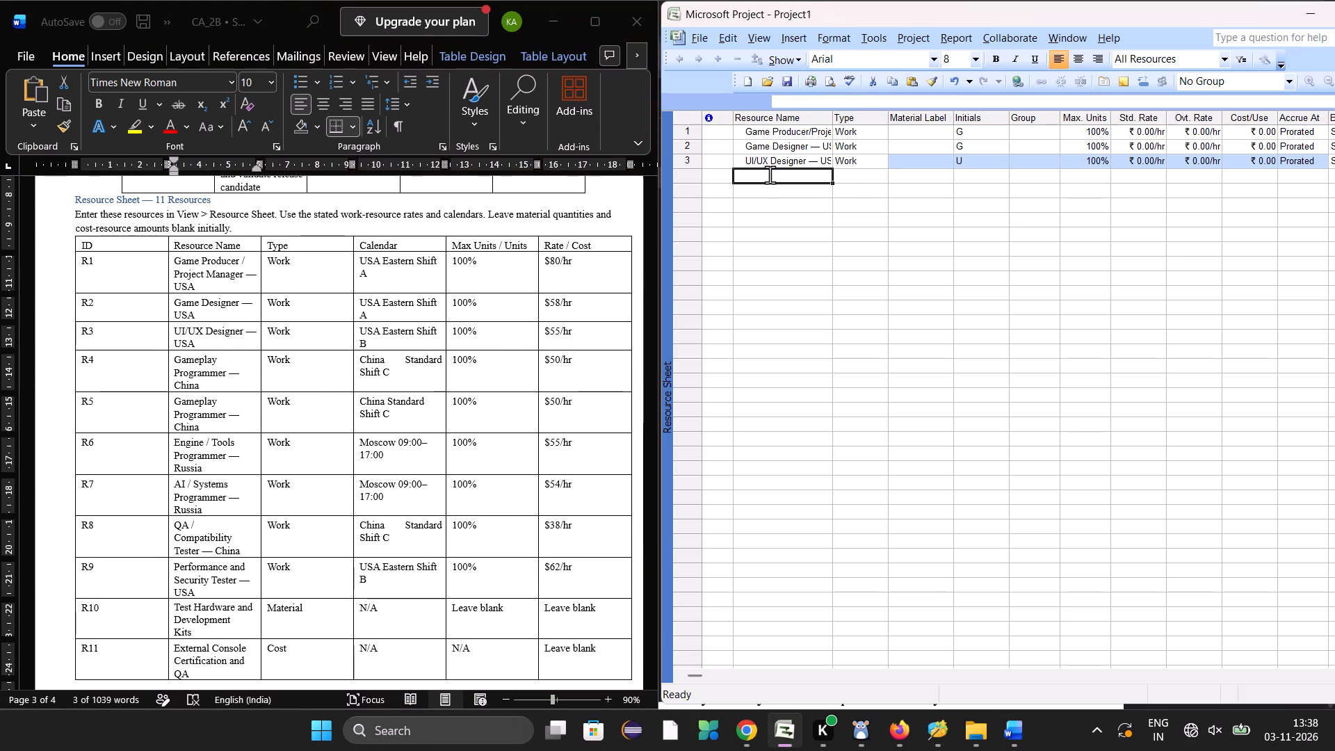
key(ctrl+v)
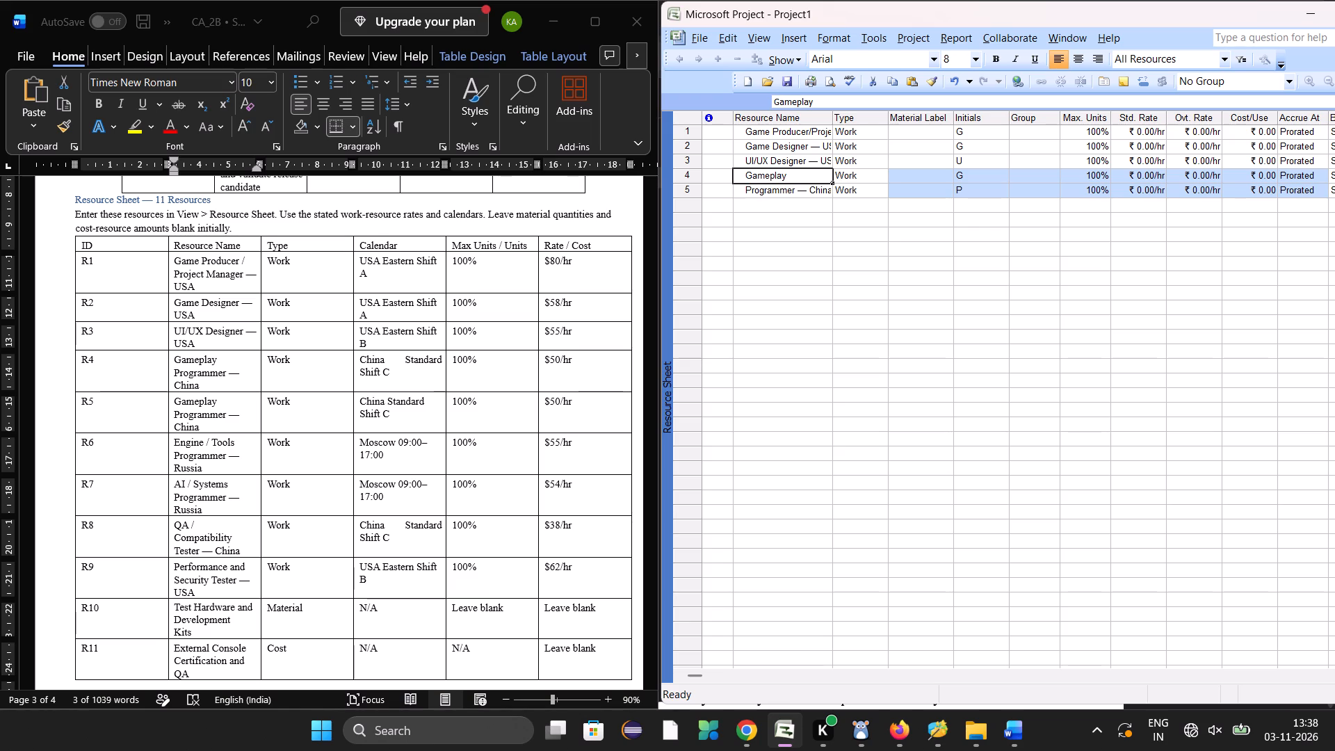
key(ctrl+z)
Enter Gameplay Programmer-China as the resource name in the fourth row of the Resource Sheet.
click(785, 179)
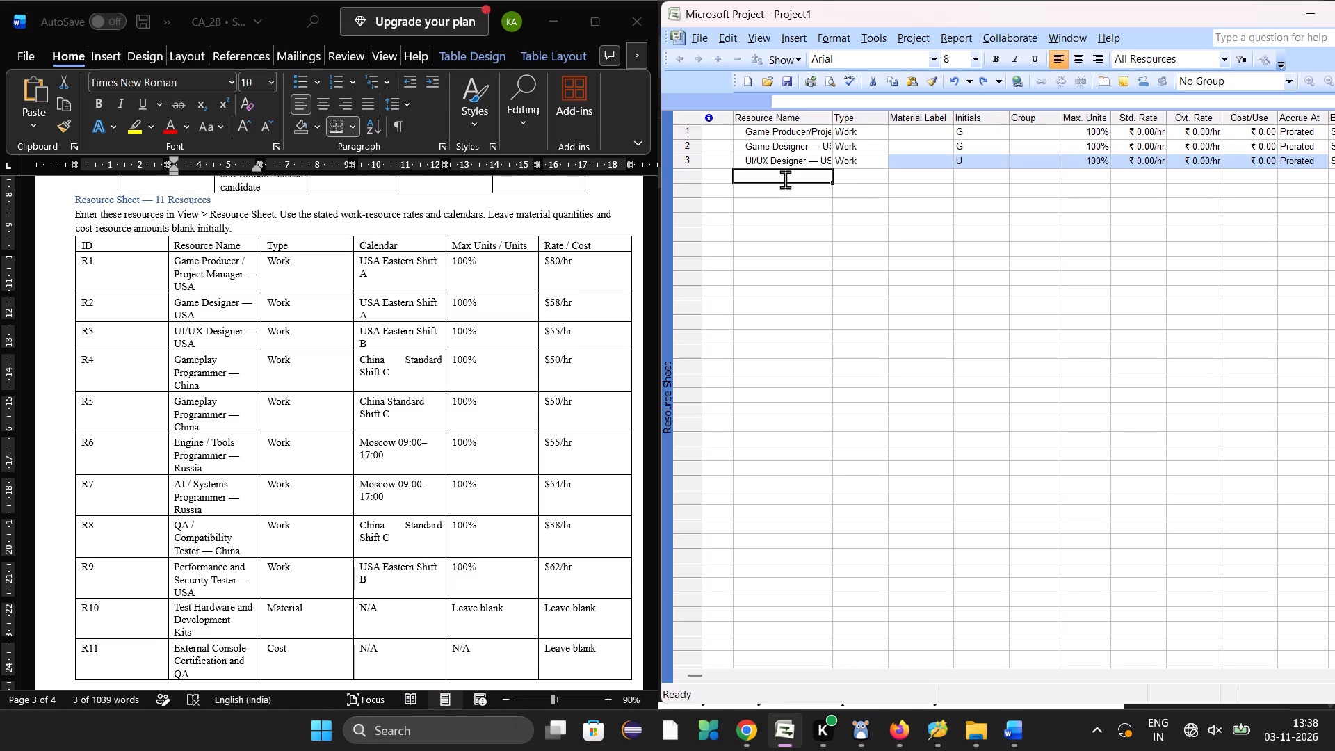
text(Gameplay)
key(space)
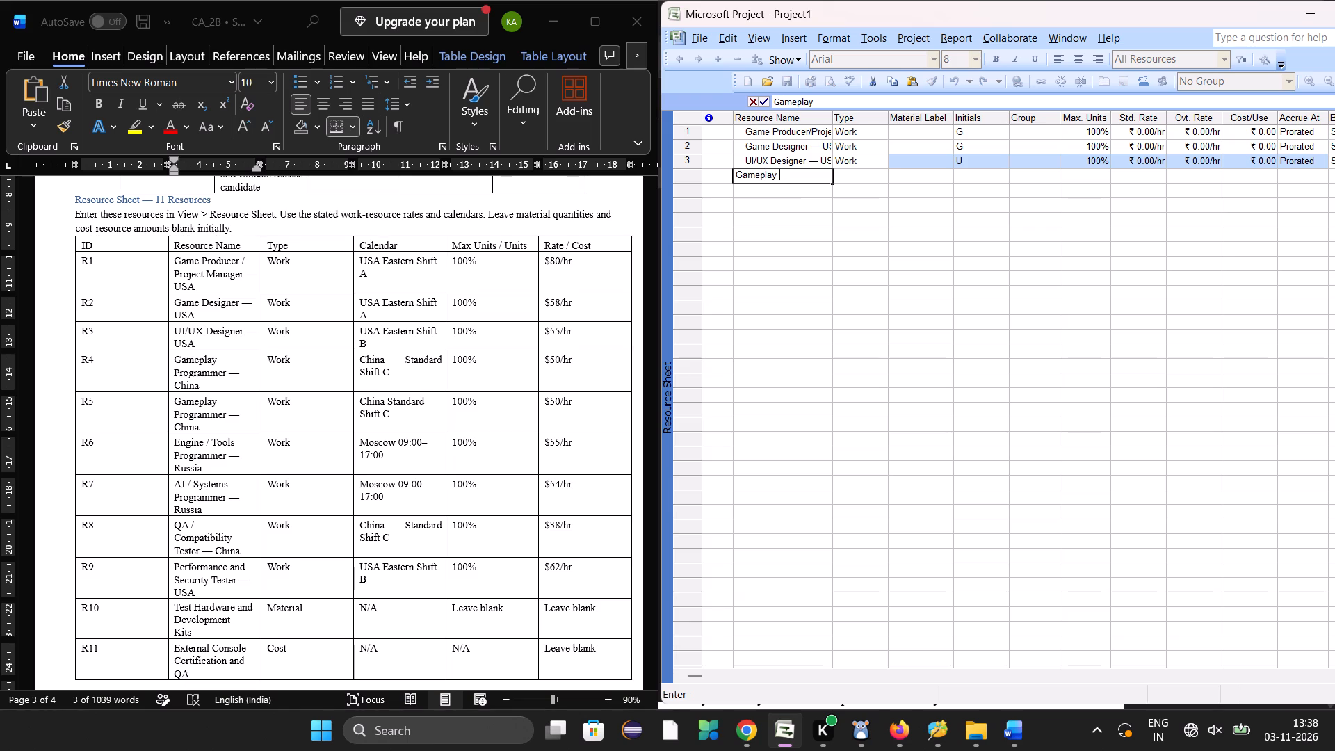
key(BackSpace)
key(space)
text(Pro)
text(grammer)
key(minus)
text(Co)
key(BackSpace)
text(hina)
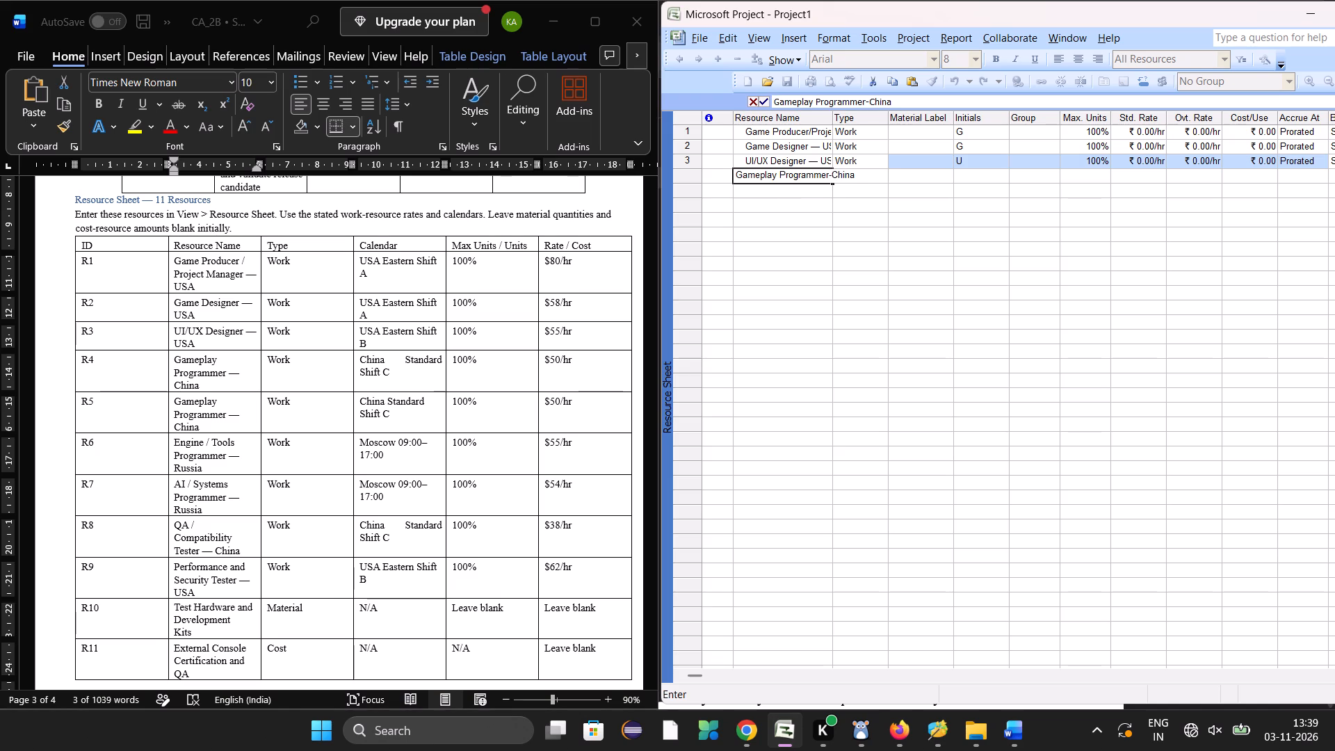
key(Down)
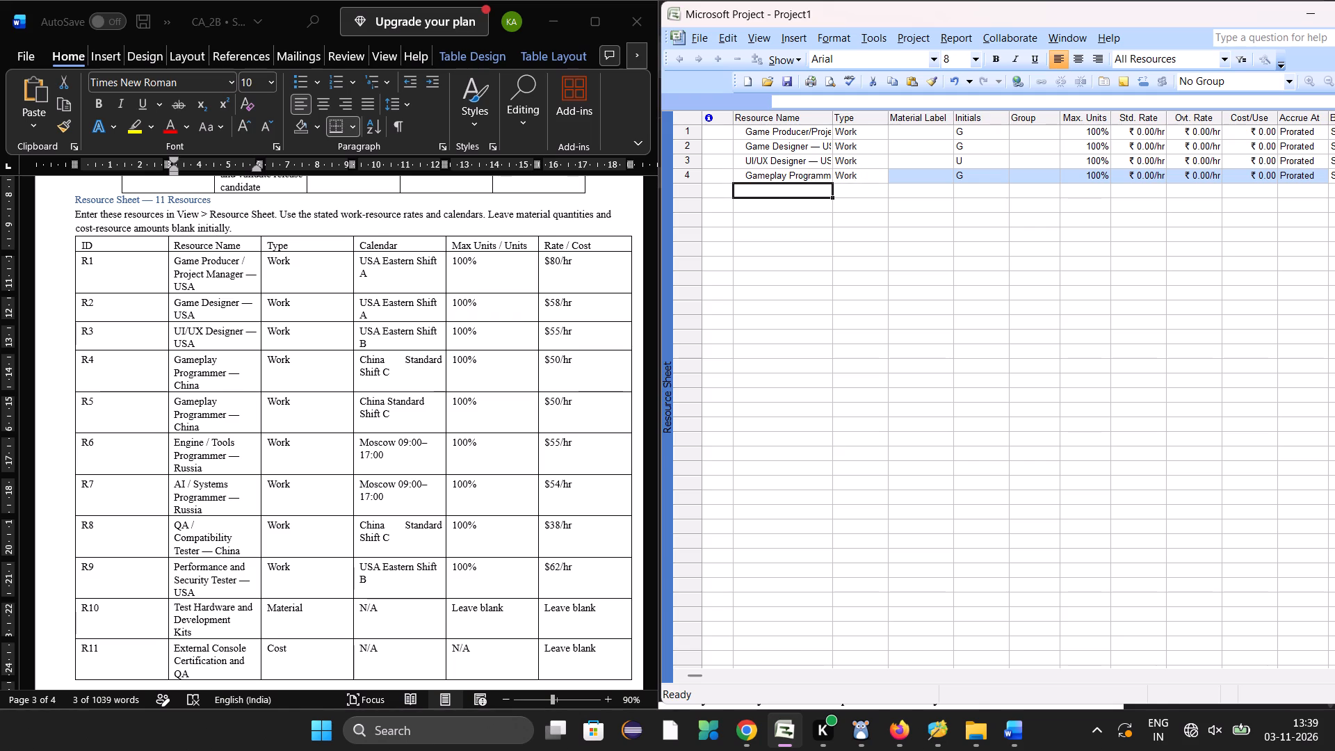
Enter Gameplay Programmer-China as the fifth resource name, copying Gameplay from R5 in the Word table and completing the rest by hand.
click(806, 196)
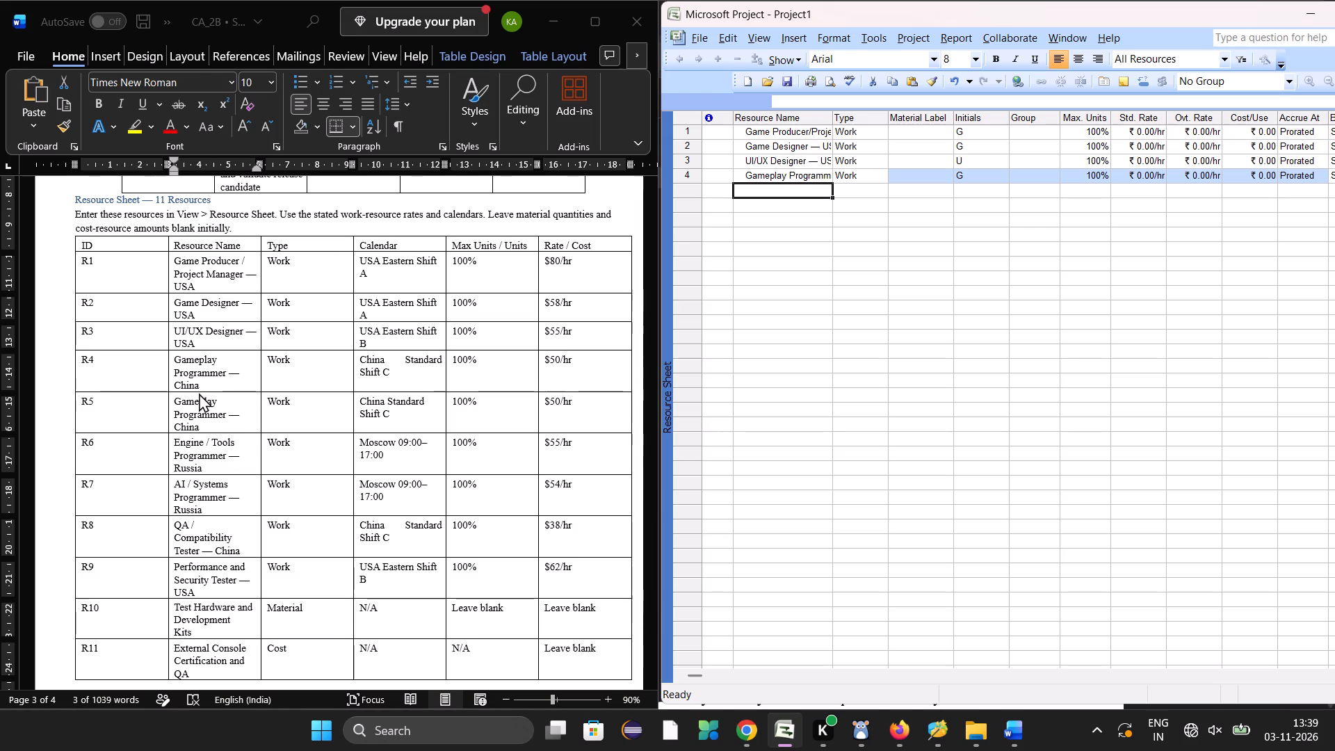
click(199, 399)
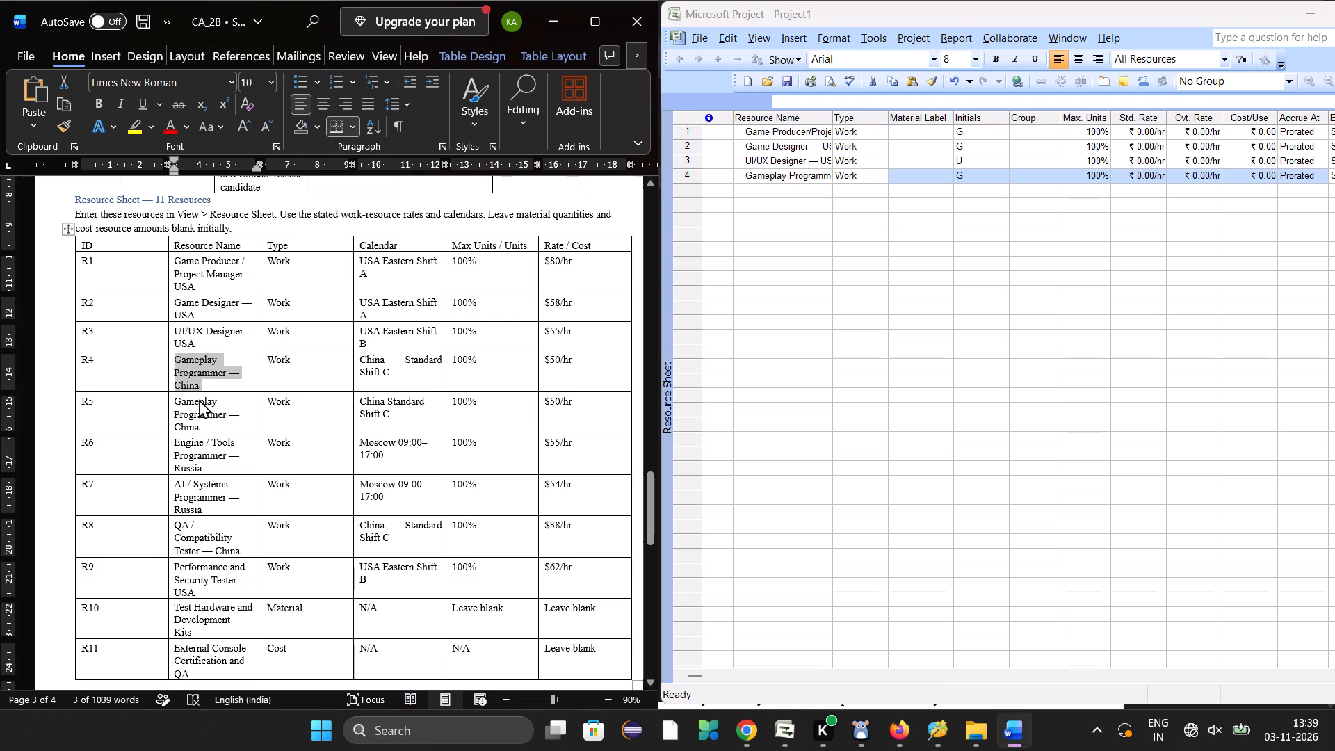
drag(175, 401, 218, 428)
key(ctrl+c)
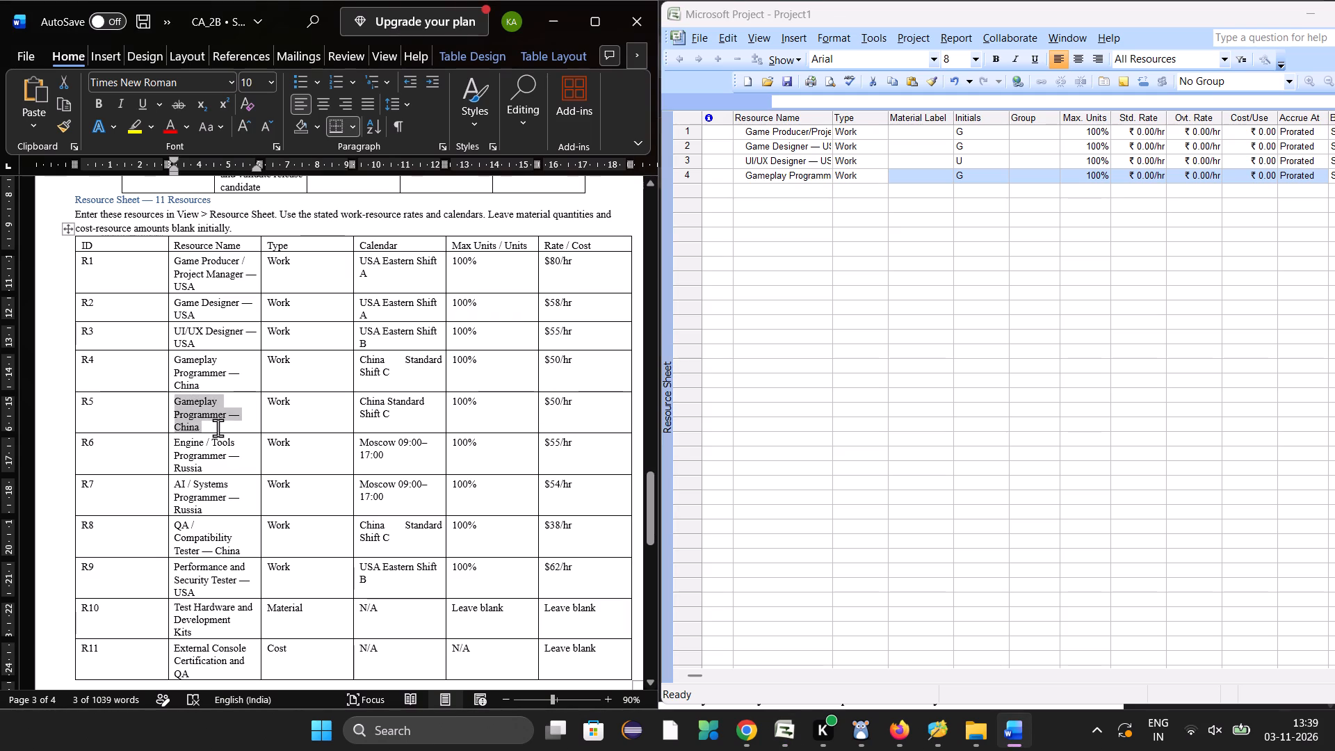
key(ctrl+c)
key(ctrl+c)
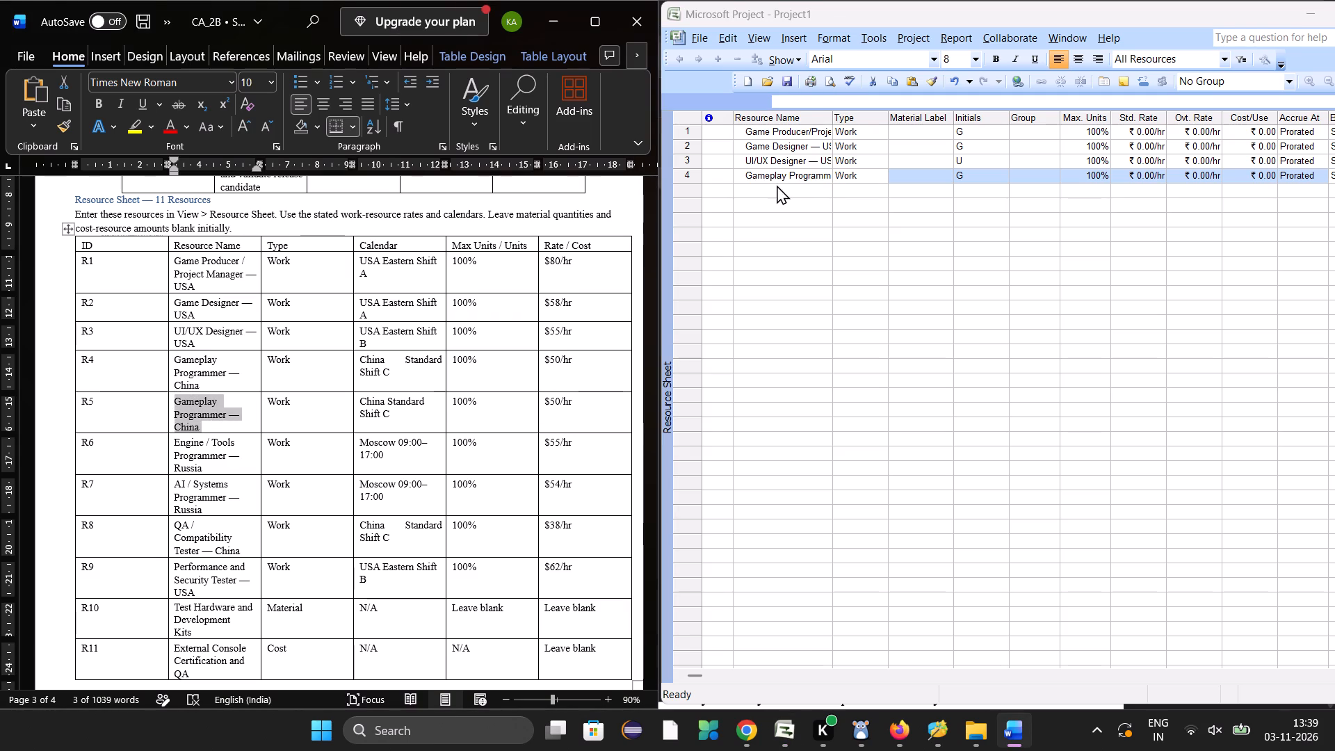
click(777, 185)
click(777, 185)
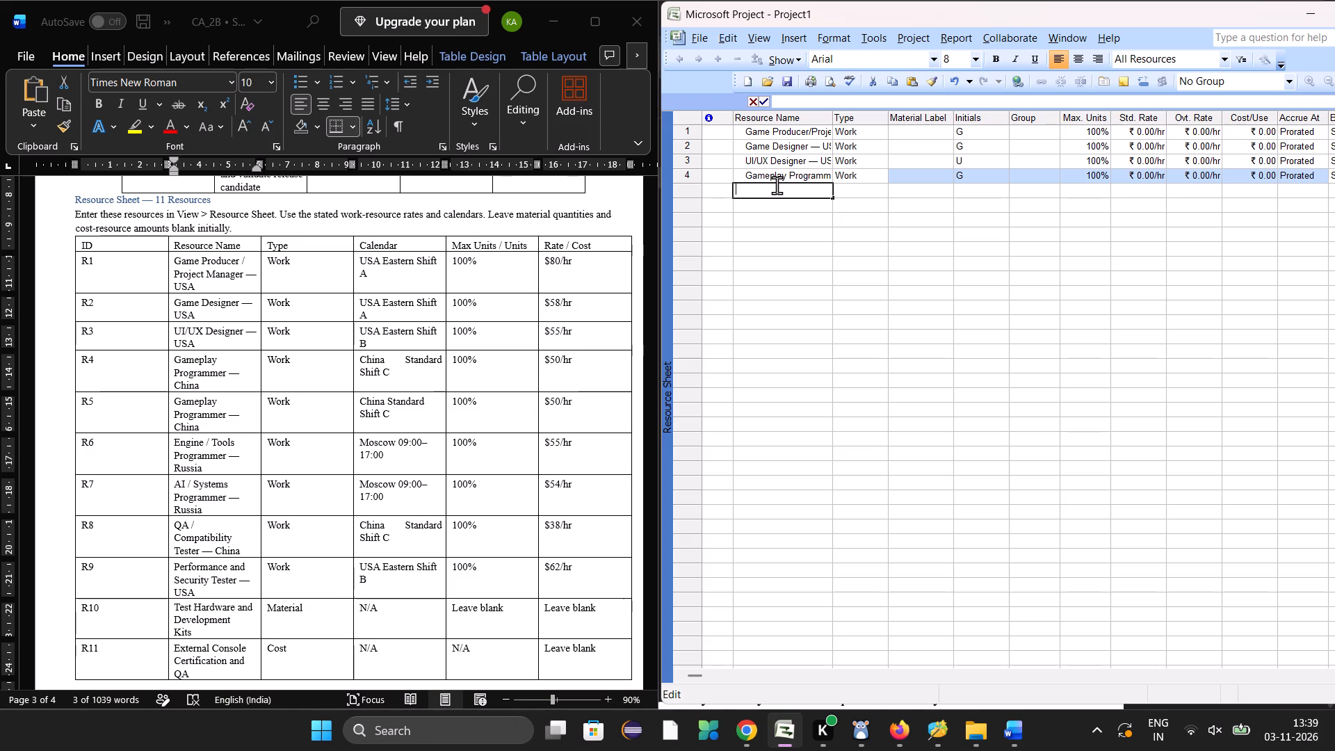
key(ctrl+v)
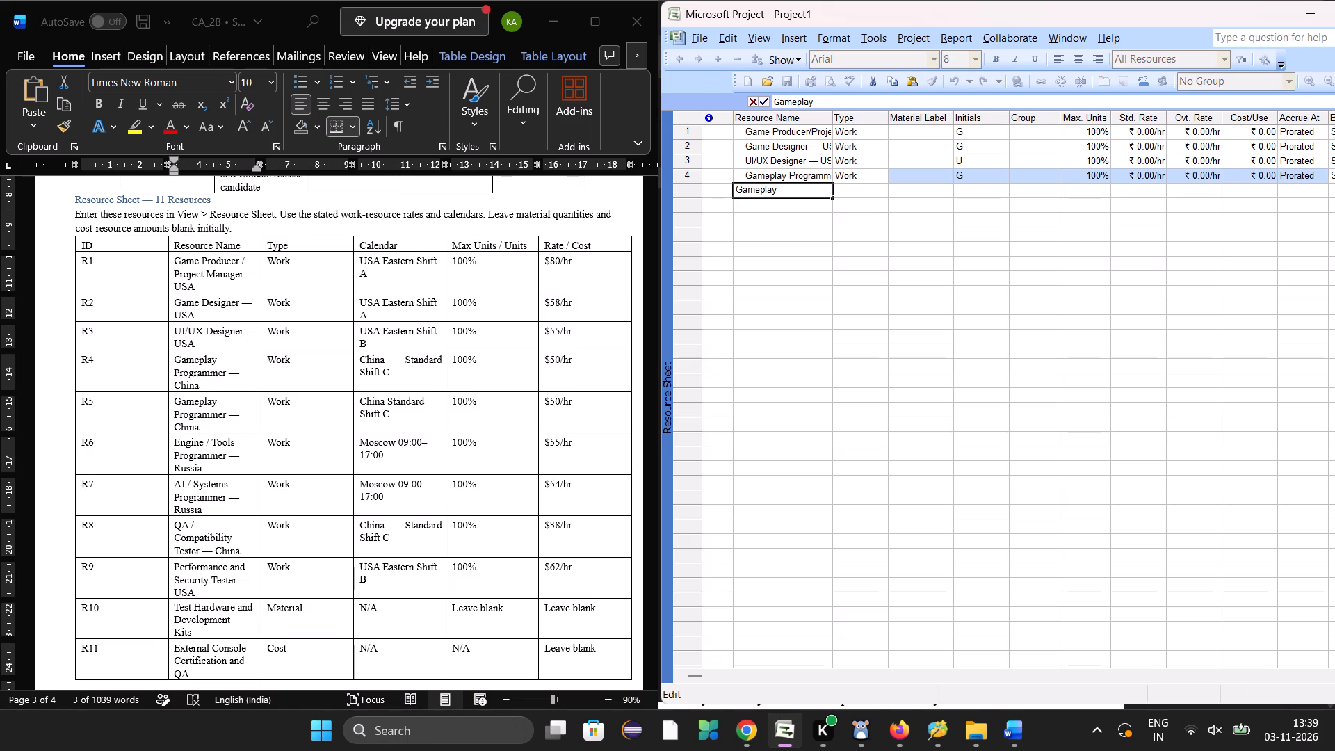
text(Programmer)
text(-China)
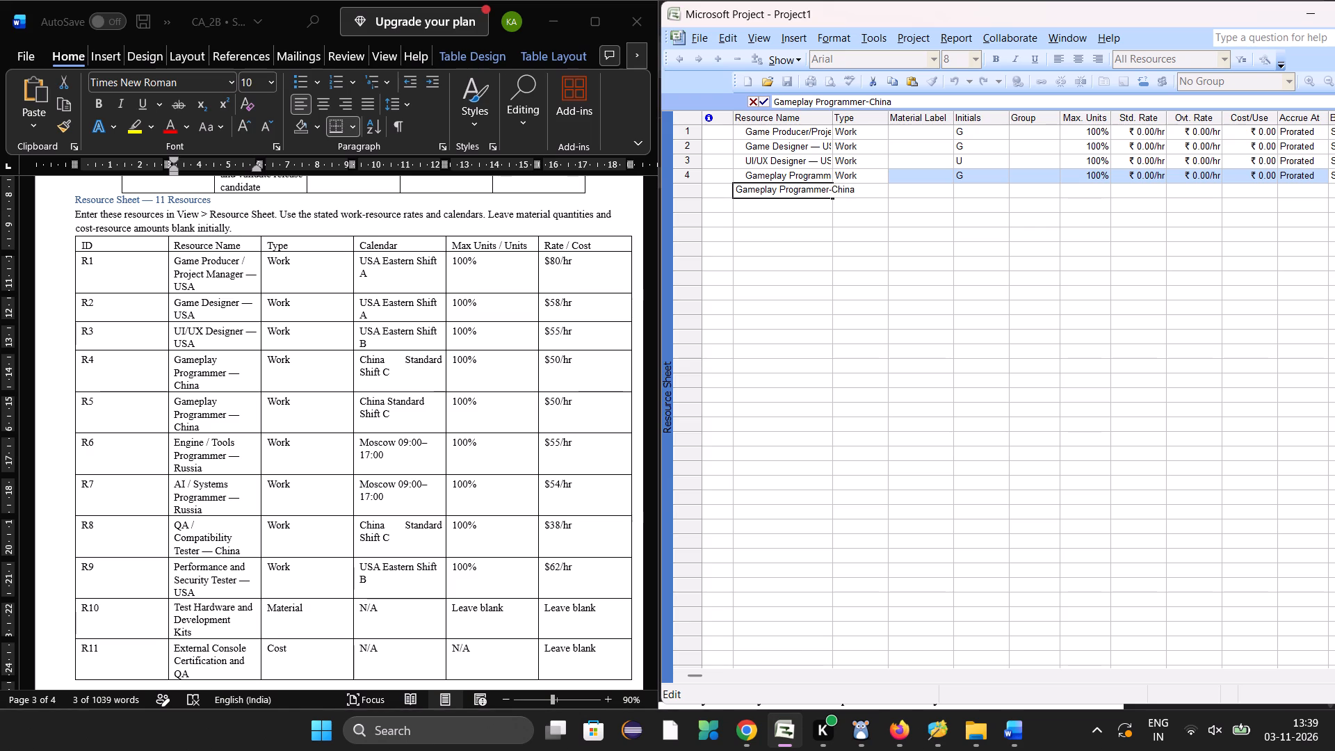
key(Down)
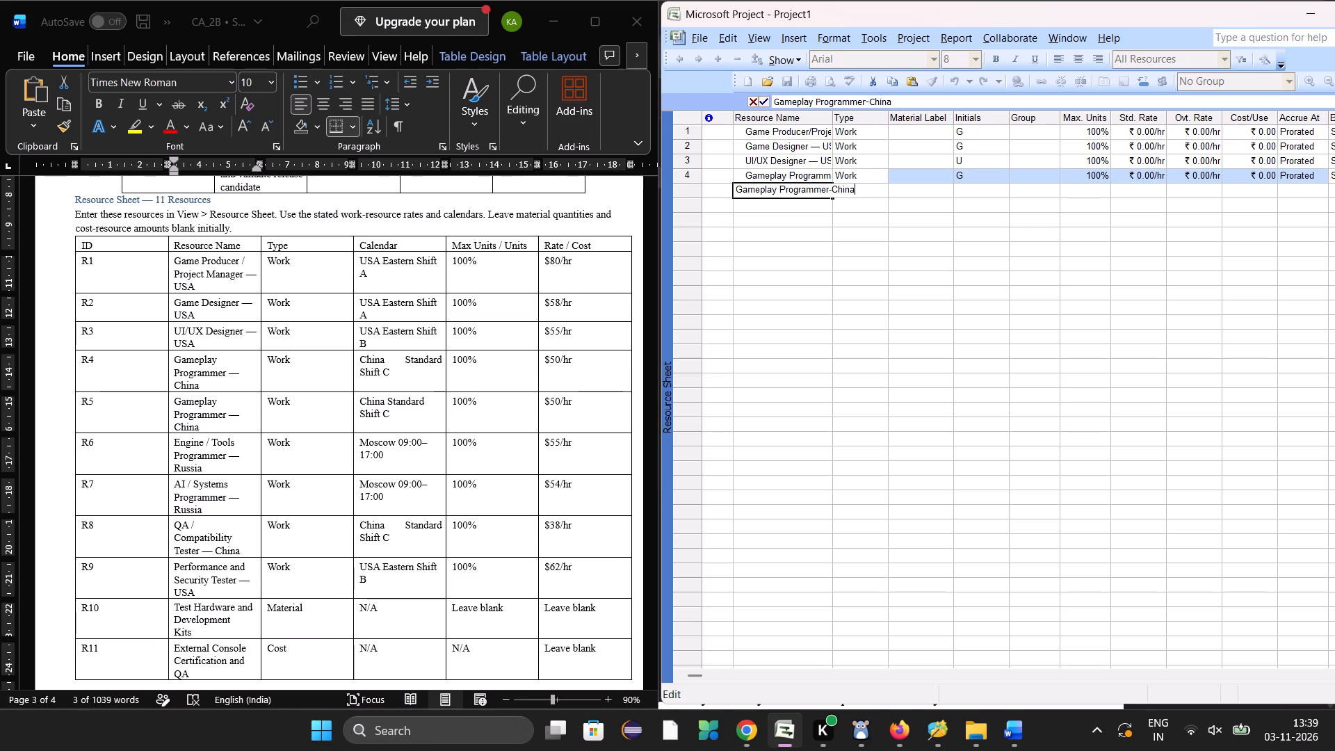
click(808, 205)
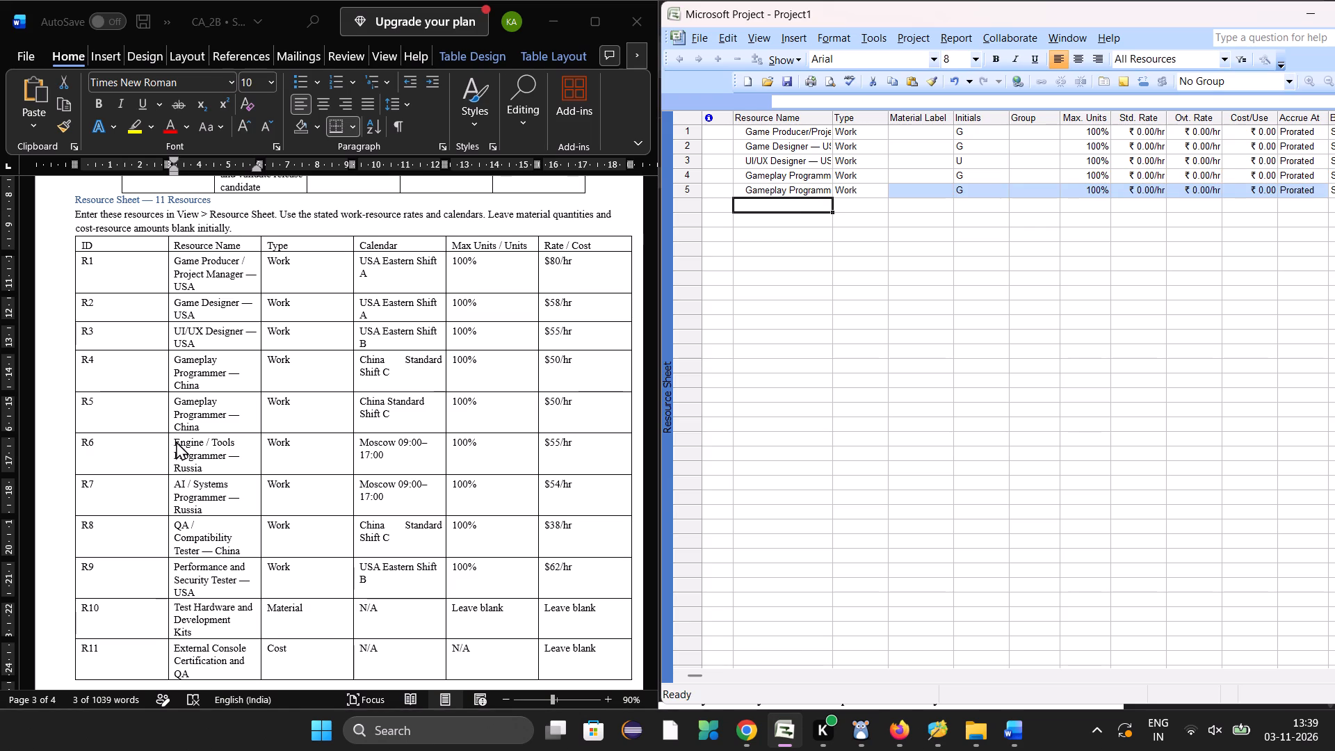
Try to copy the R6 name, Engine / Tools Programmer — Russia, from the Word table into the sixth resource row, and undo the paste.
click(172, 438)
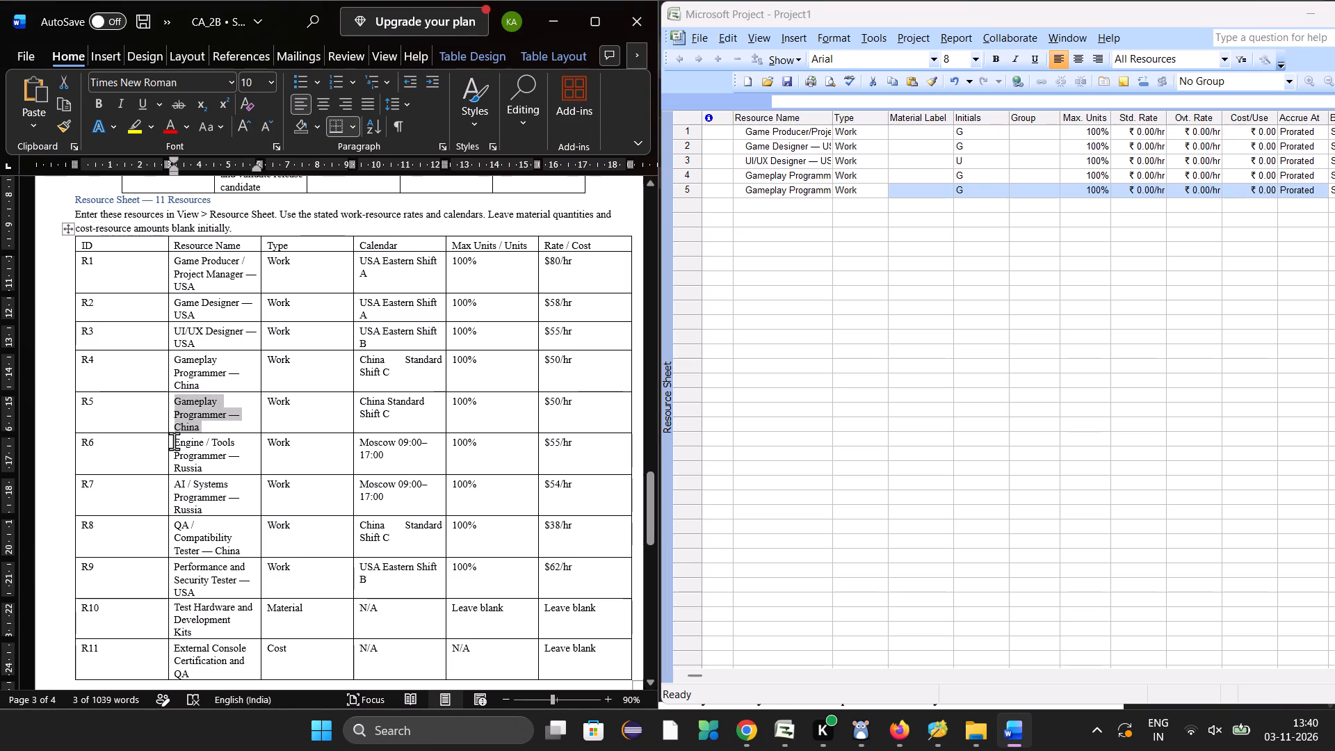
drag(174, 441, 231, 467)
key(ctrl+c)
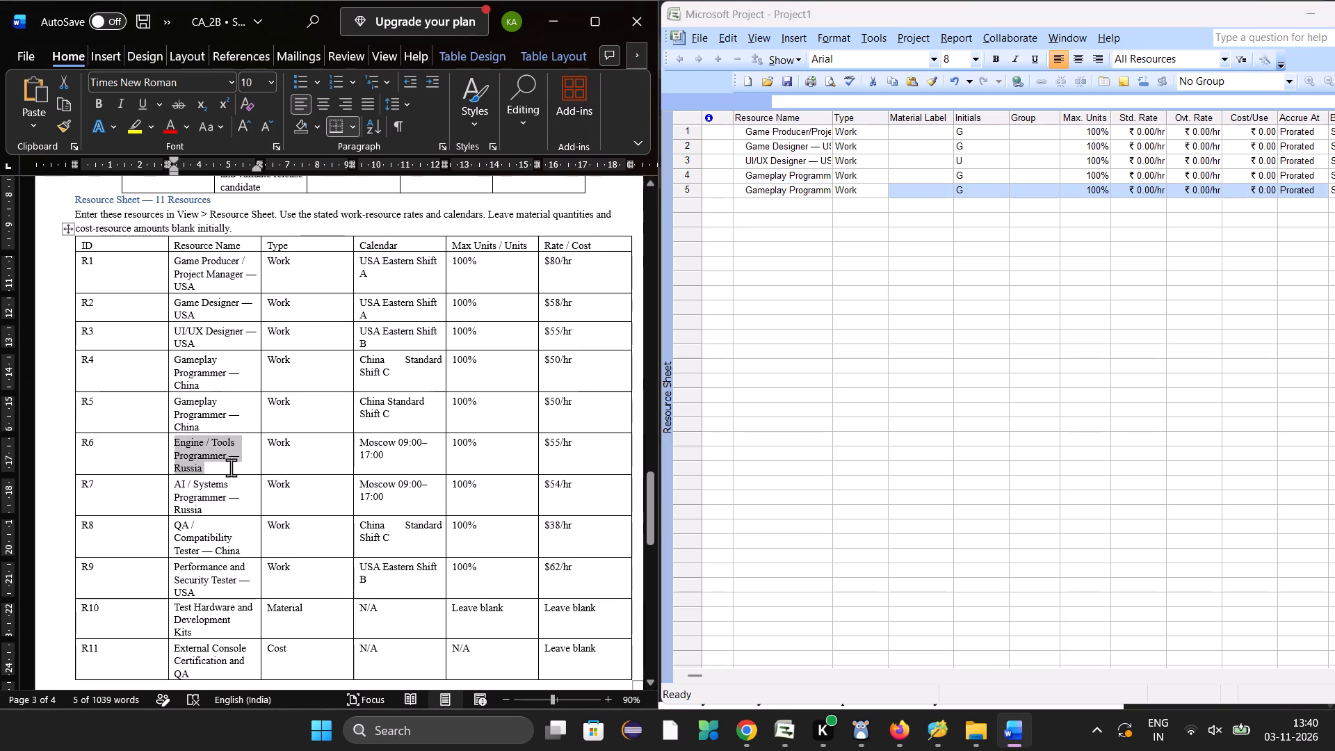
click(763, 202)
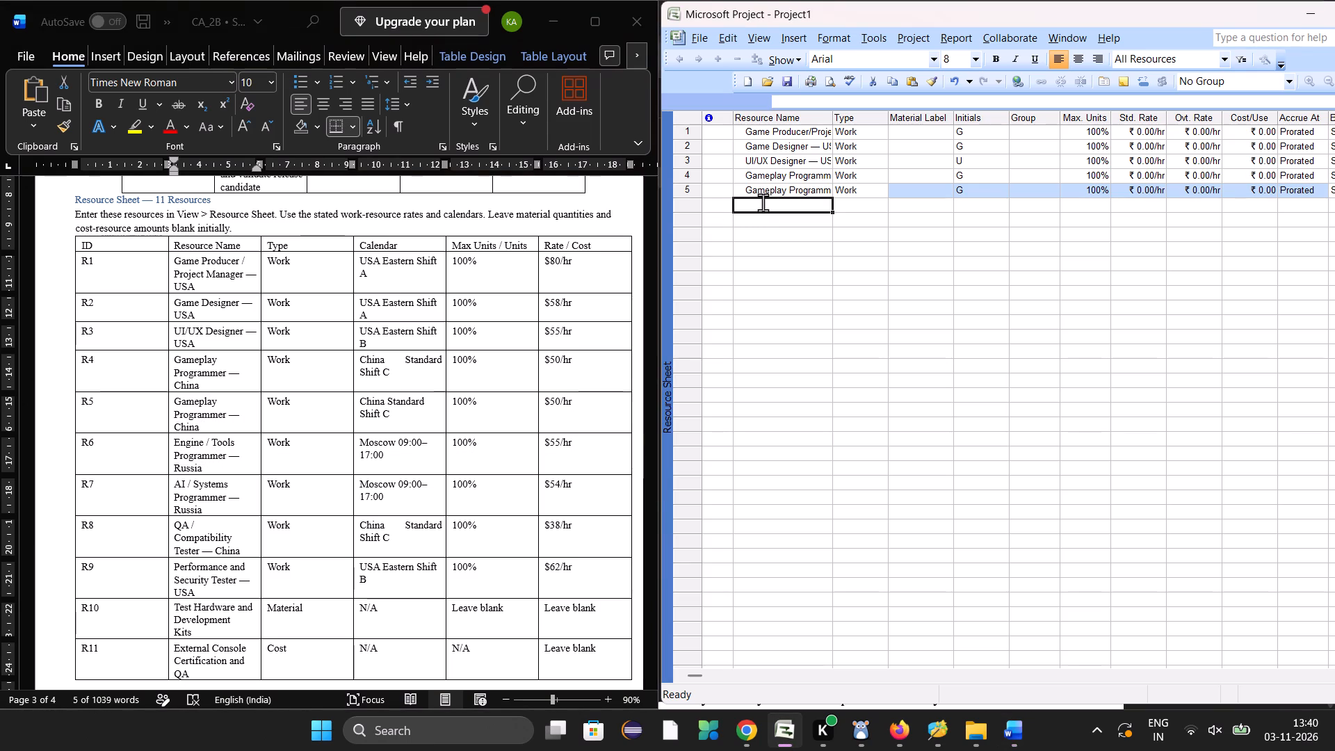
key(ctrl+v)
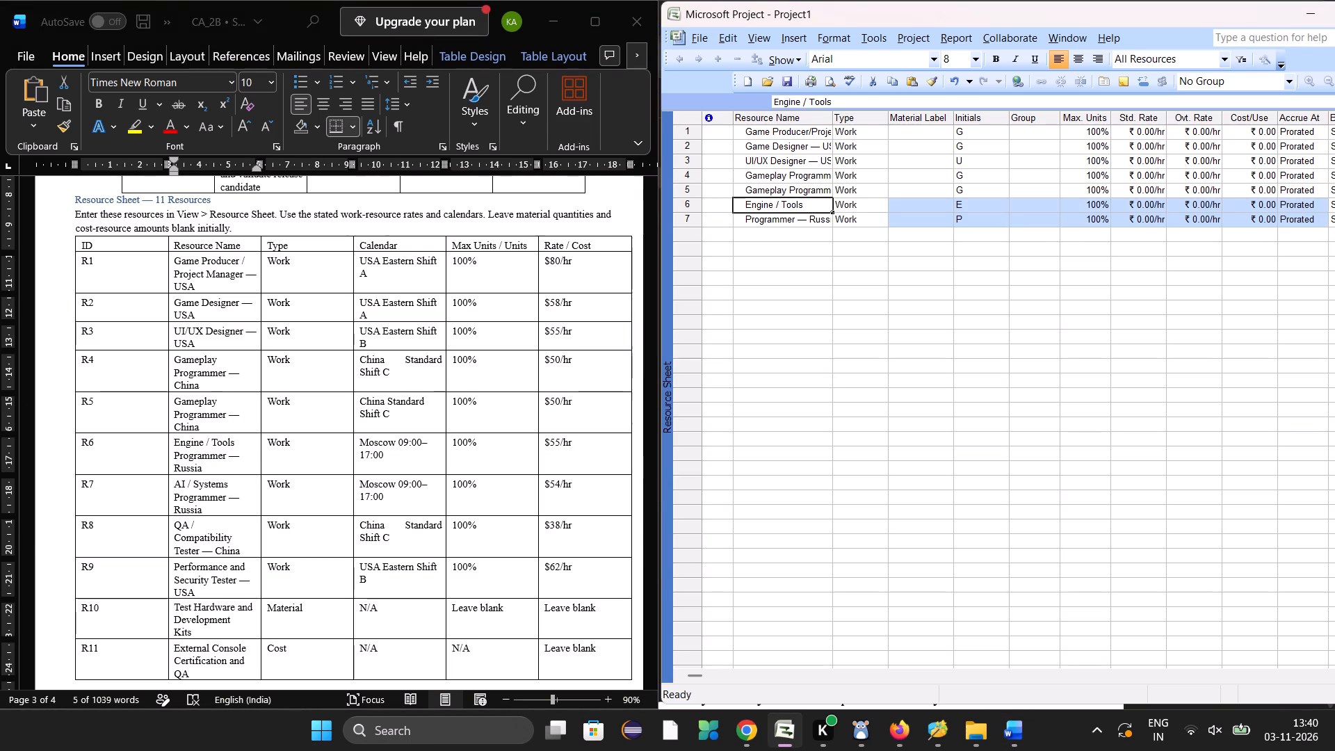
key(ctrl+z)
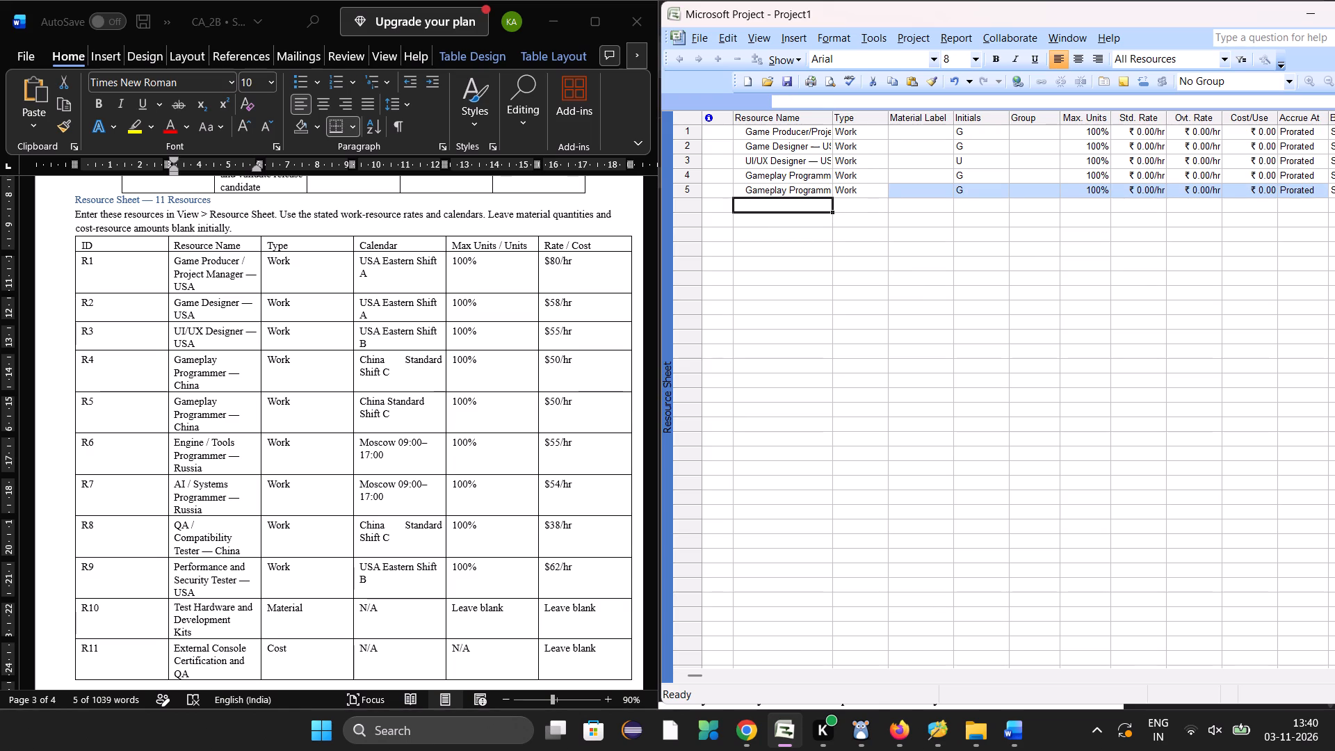
Enter Engine/Tools programmer-Russia as the resource name in the sixth row of the Resource Sheet.
click(788, 204)
text(Engine)
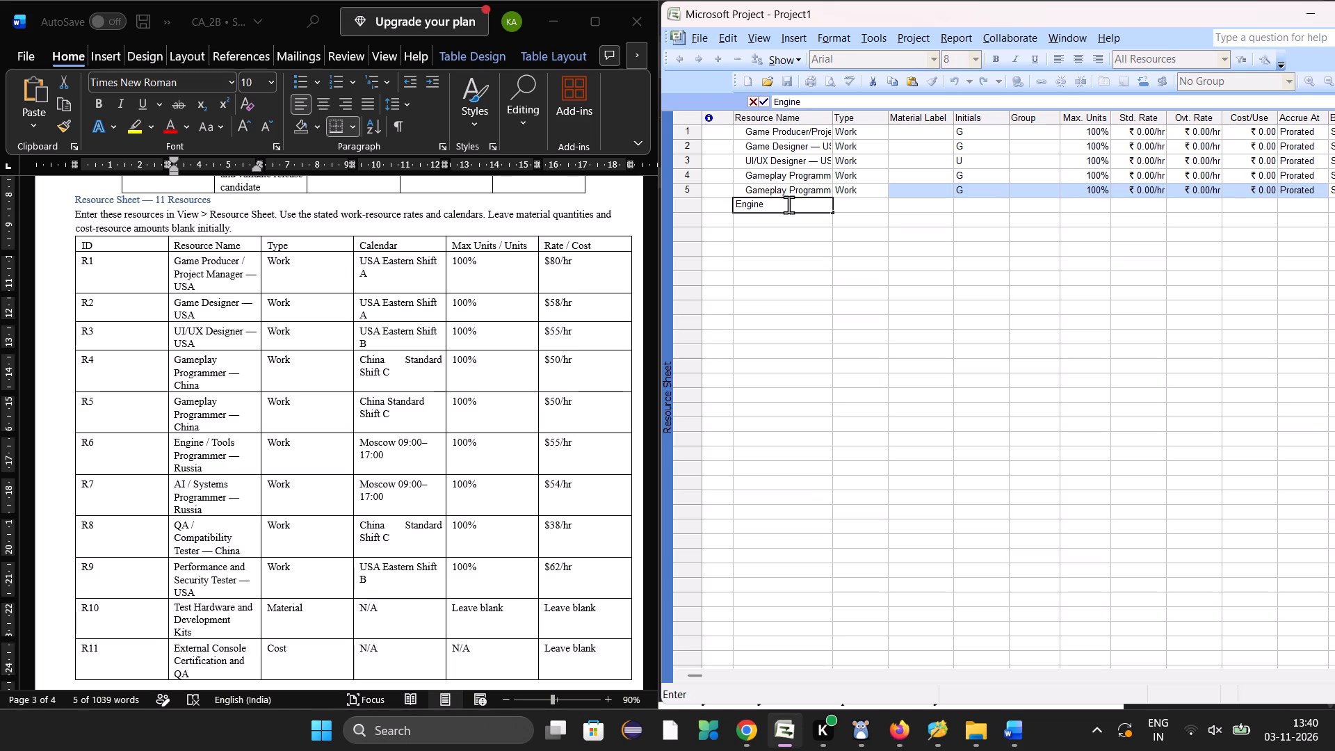
key(slash)
text(Tools)
key(space)
key(ctrl+p)
text(ro)
text(grammer)
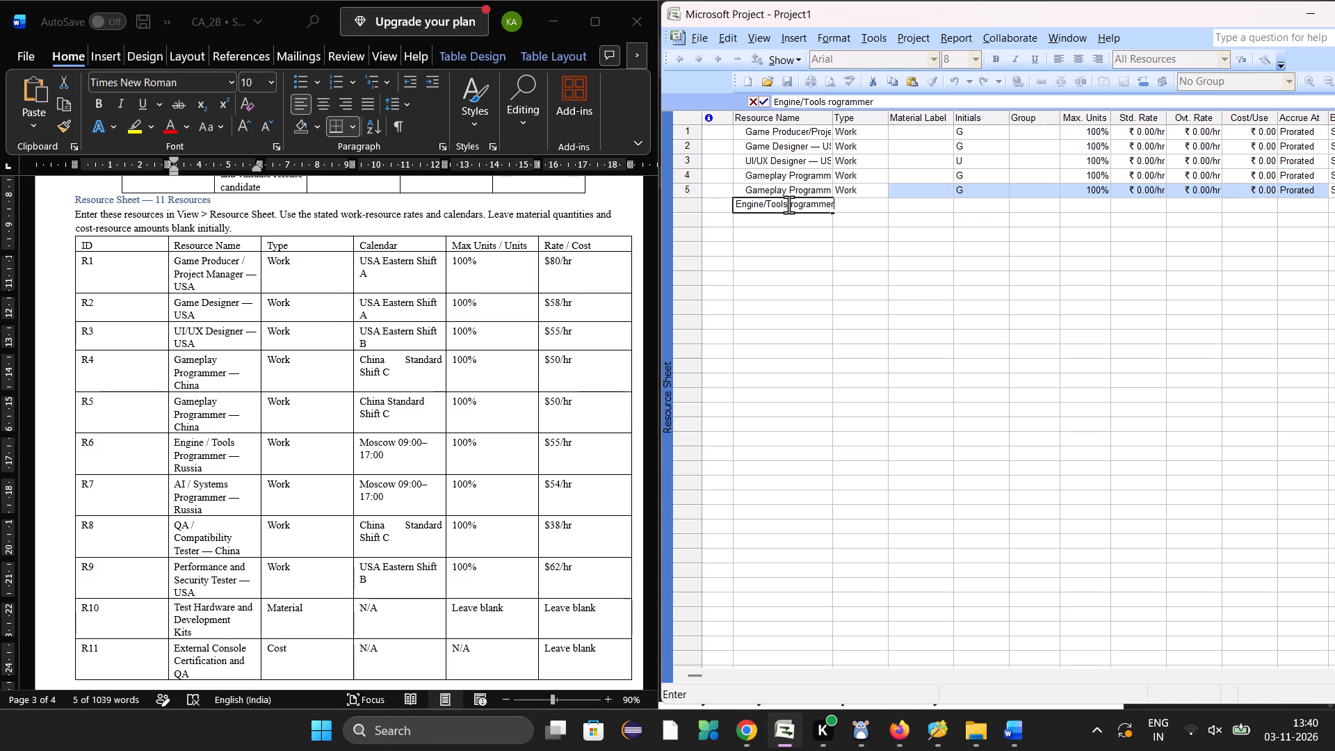
text(-Russia)
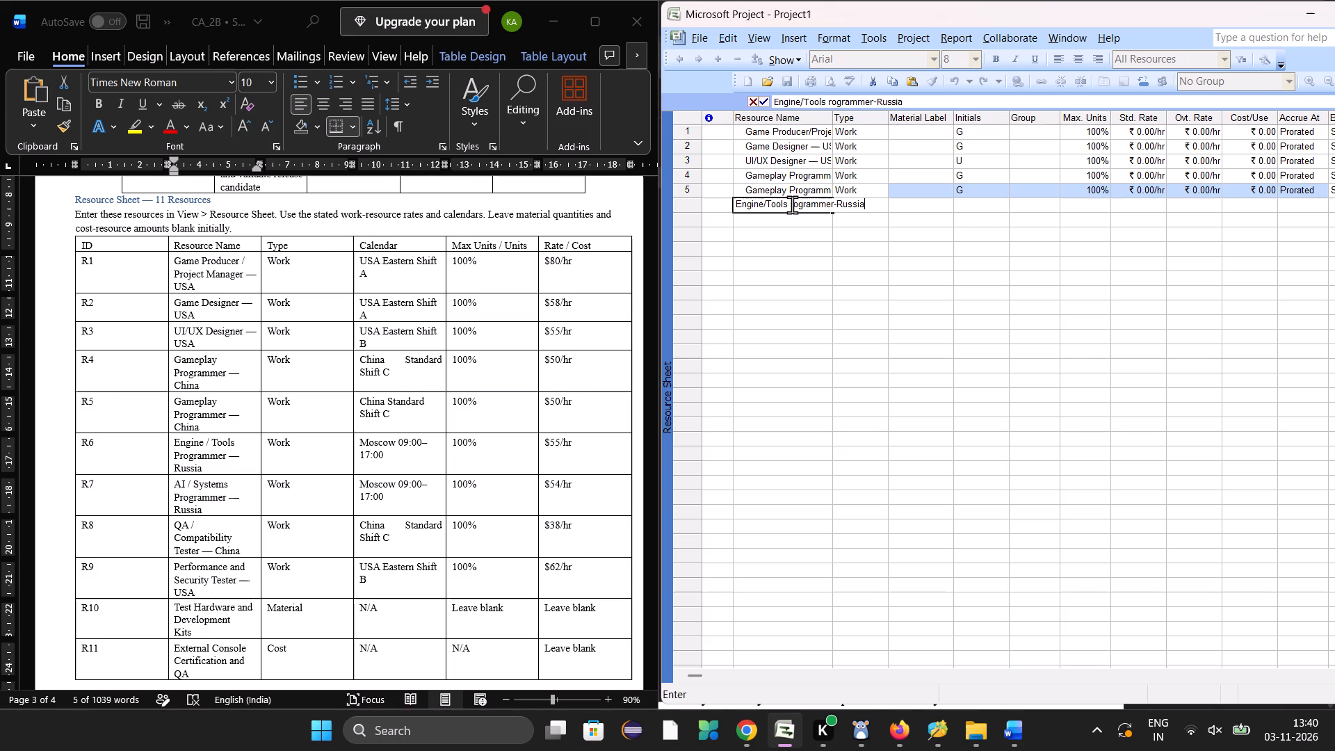
click(792, 204)
key(ctrl+p)
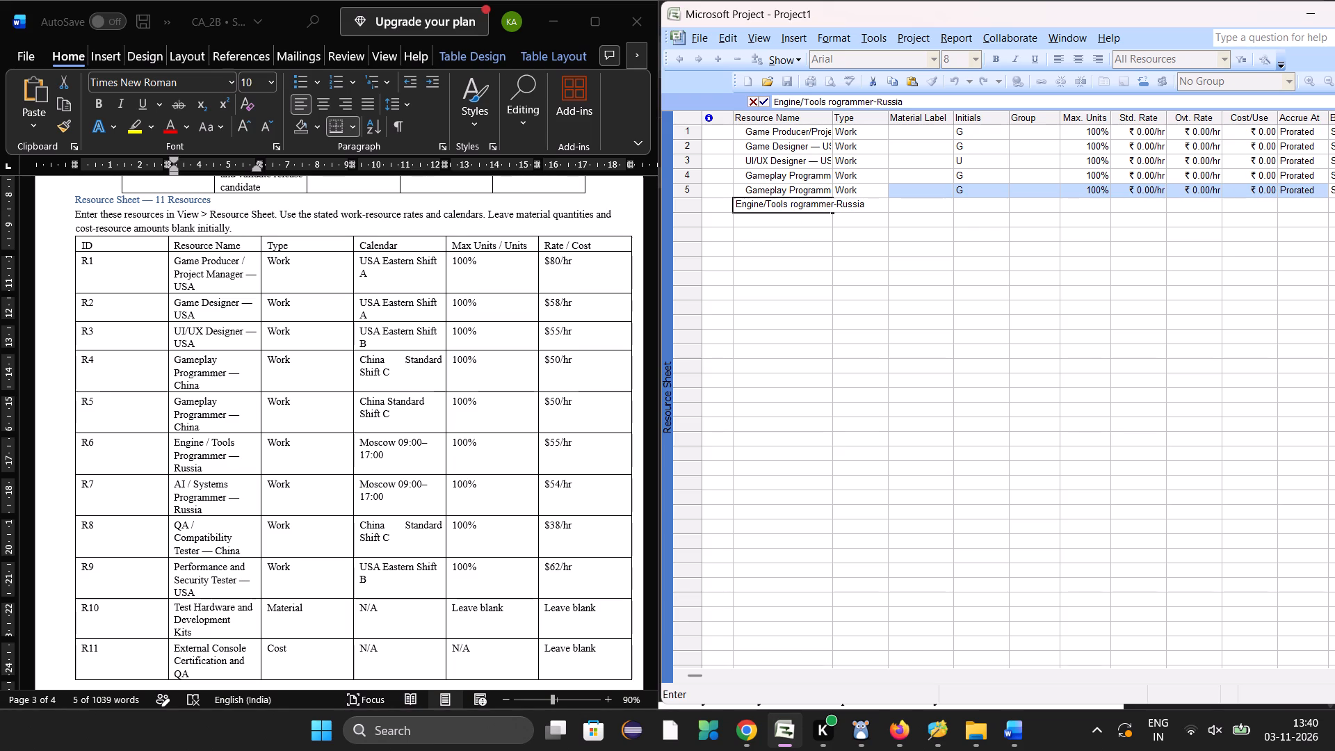
key(p)
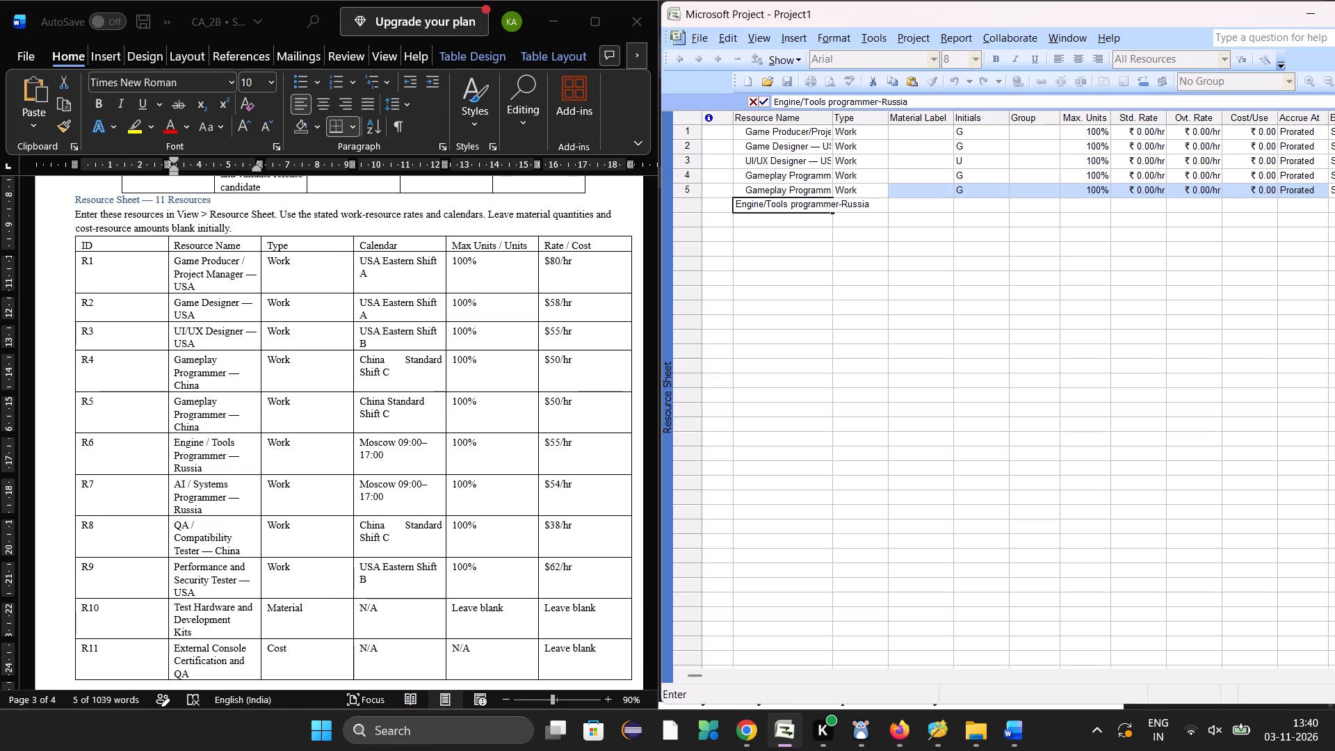
click(791, 219)
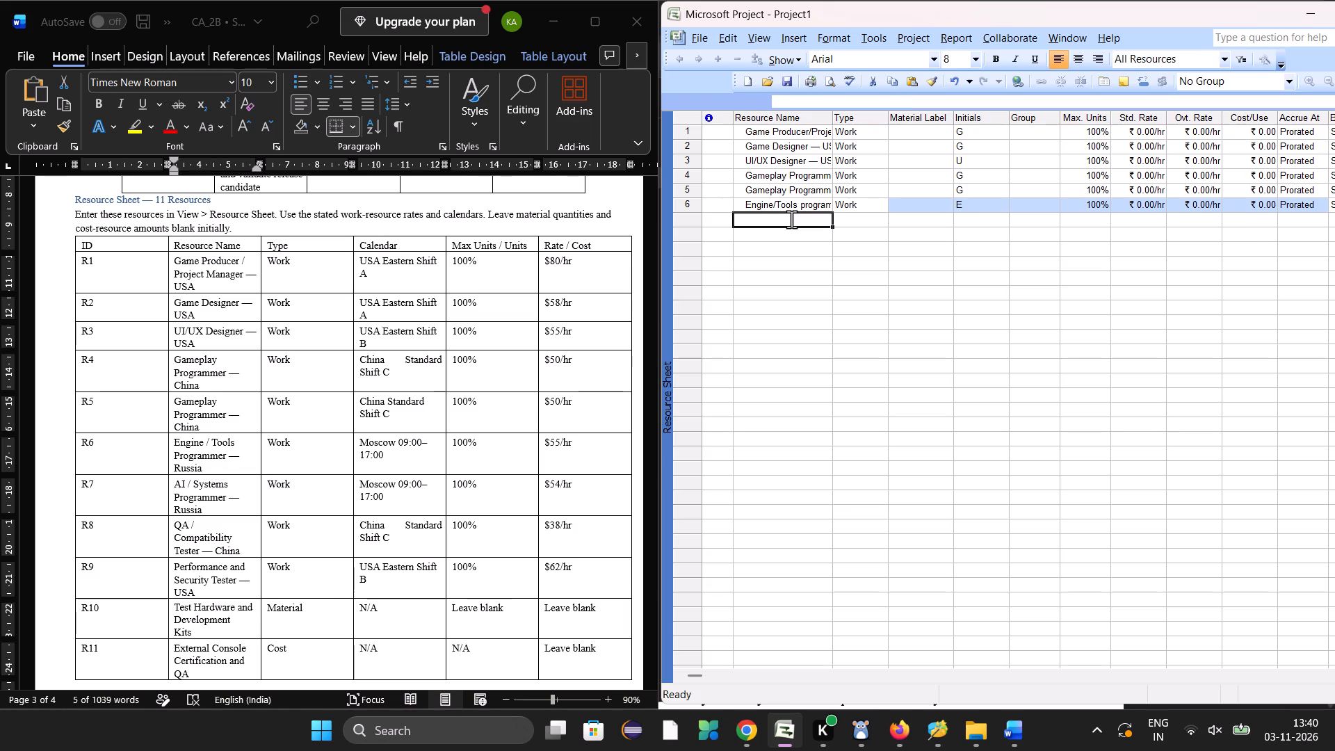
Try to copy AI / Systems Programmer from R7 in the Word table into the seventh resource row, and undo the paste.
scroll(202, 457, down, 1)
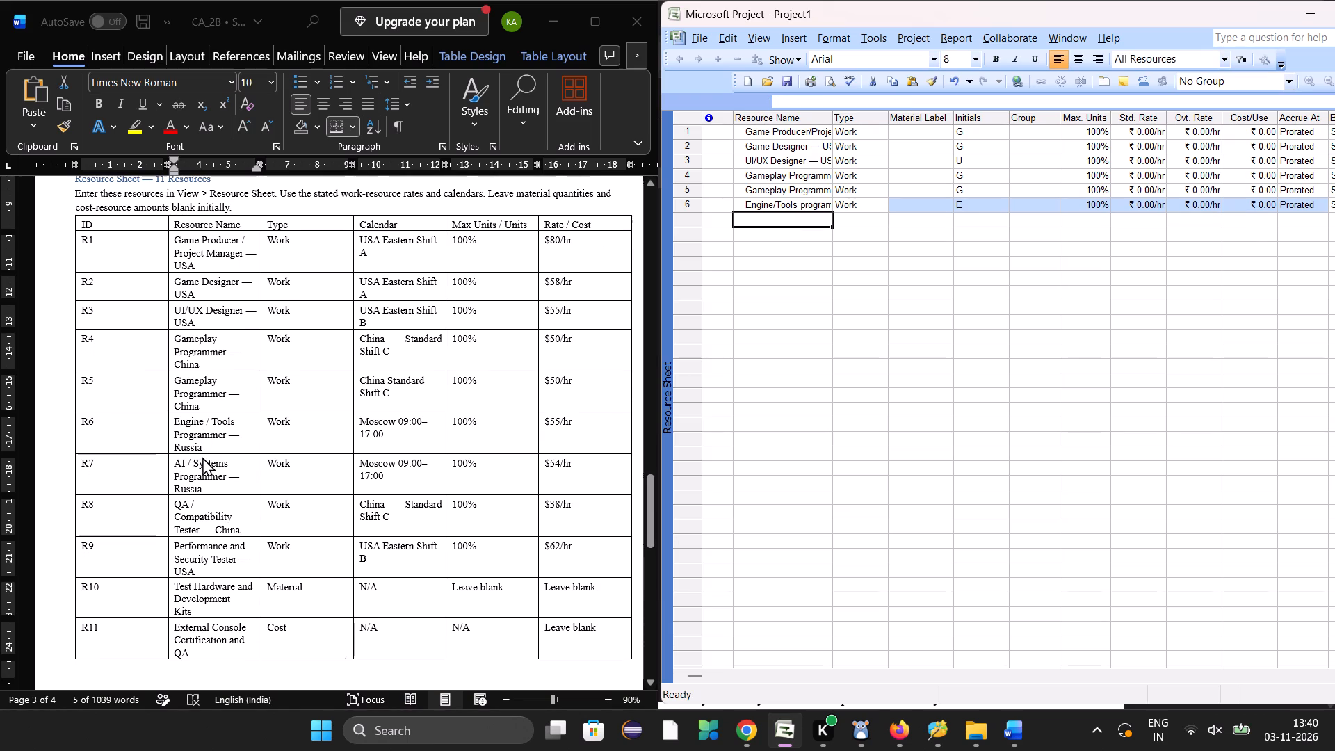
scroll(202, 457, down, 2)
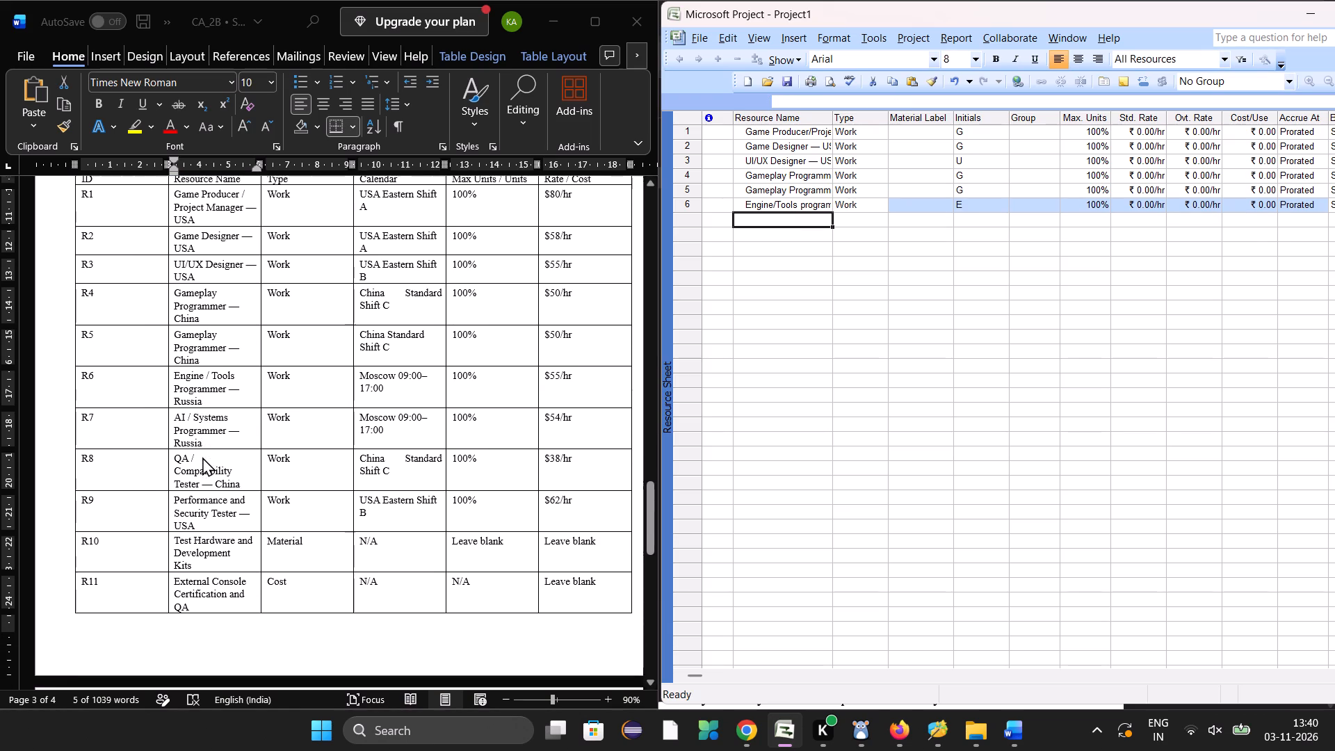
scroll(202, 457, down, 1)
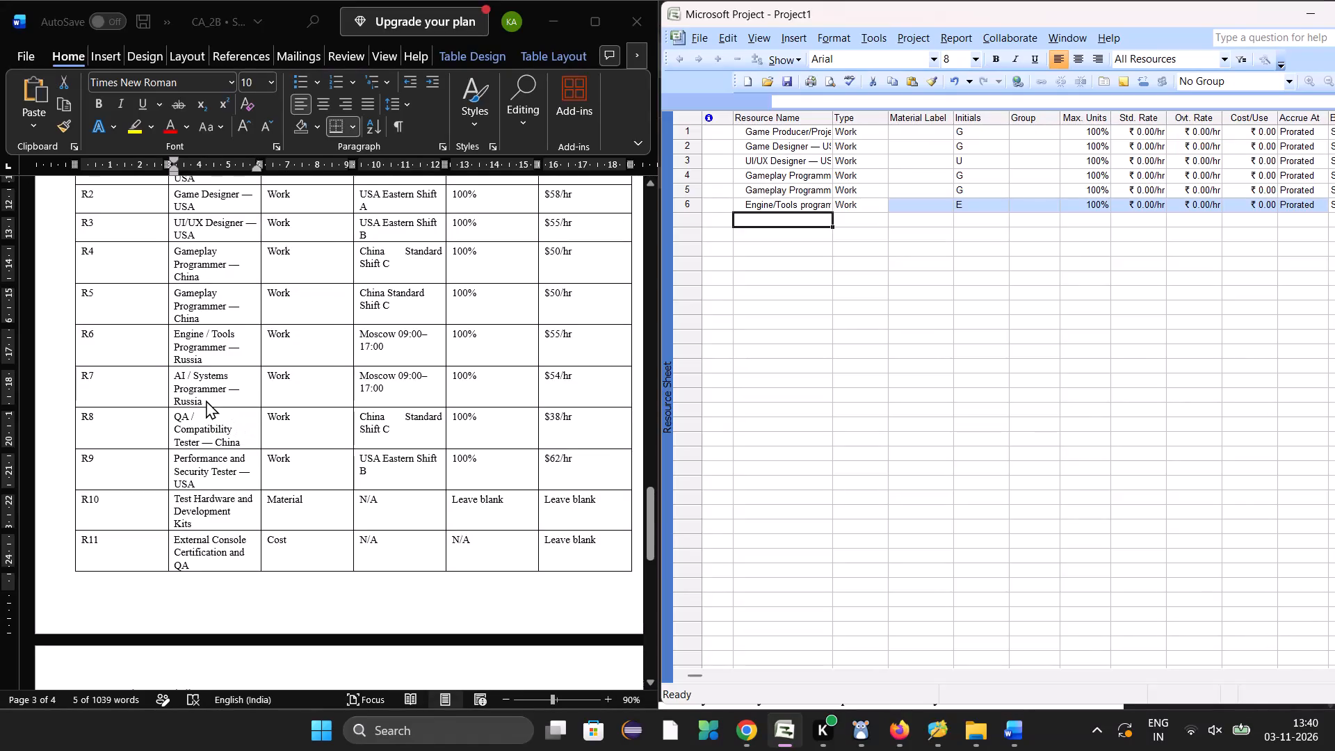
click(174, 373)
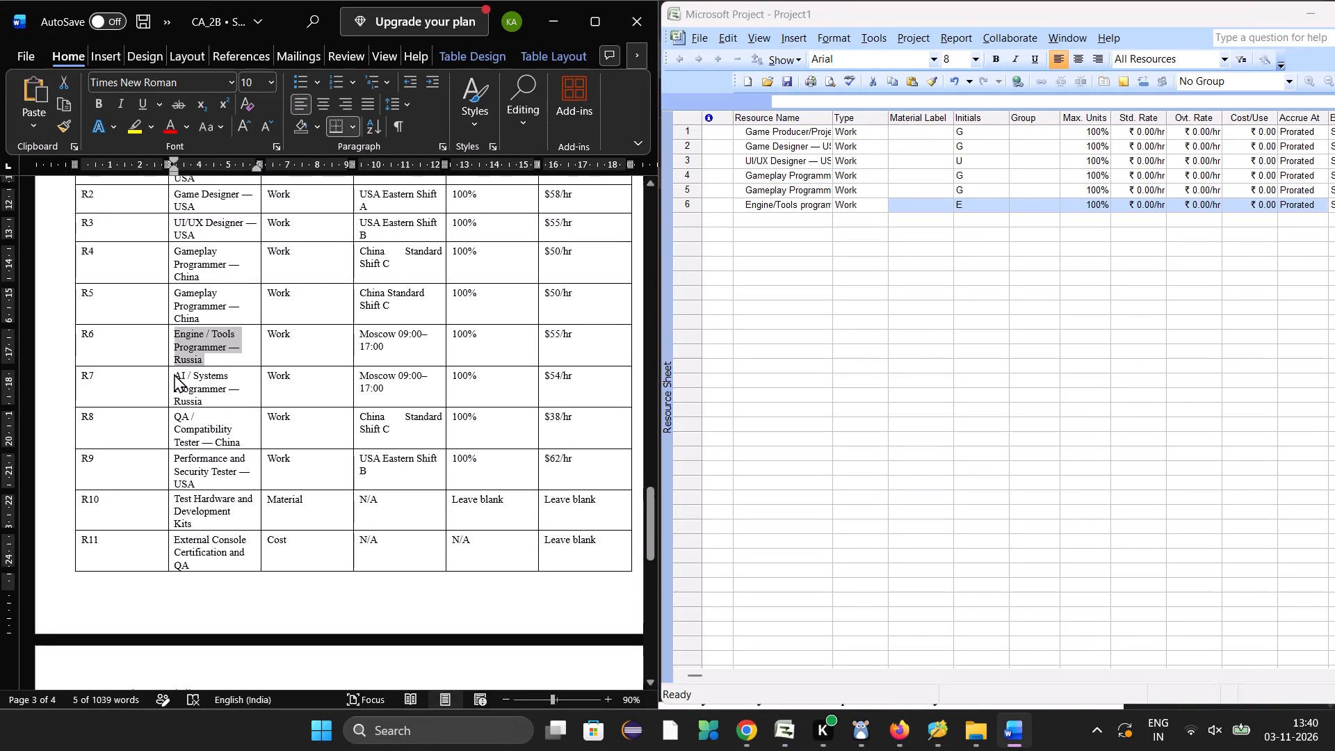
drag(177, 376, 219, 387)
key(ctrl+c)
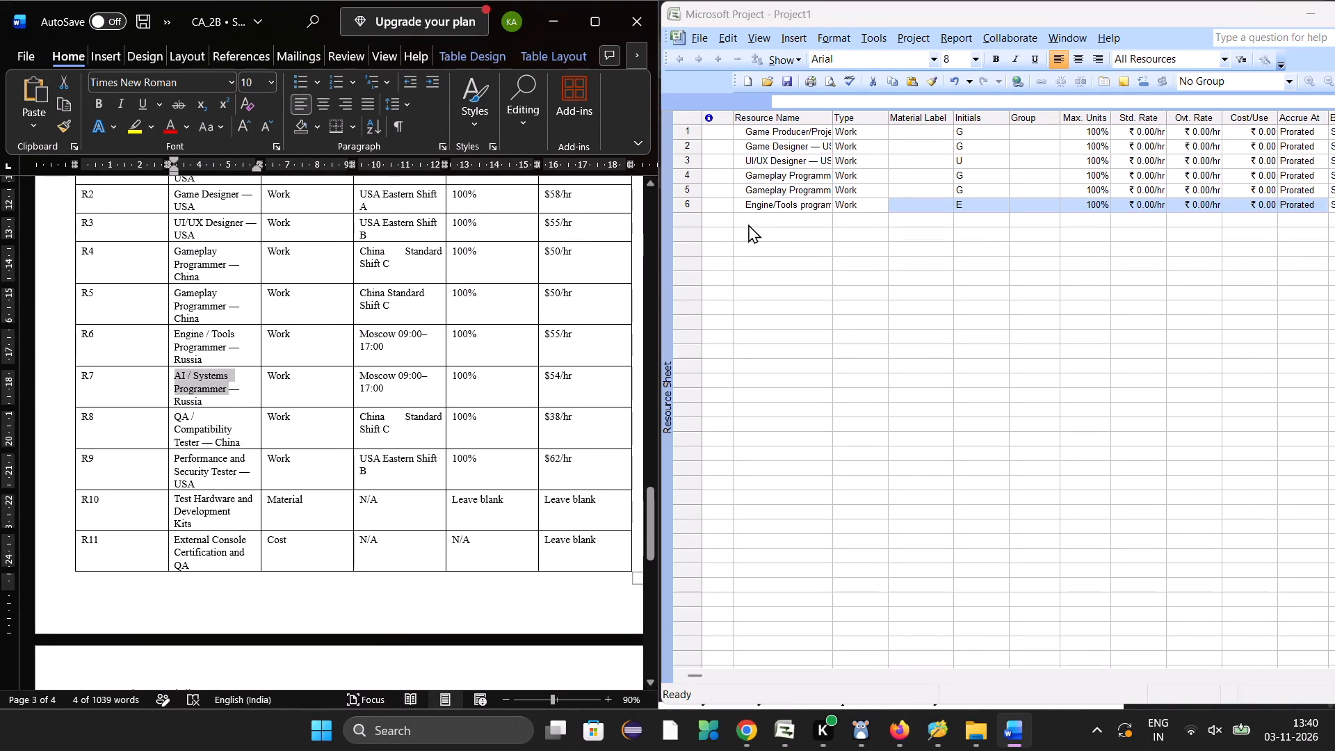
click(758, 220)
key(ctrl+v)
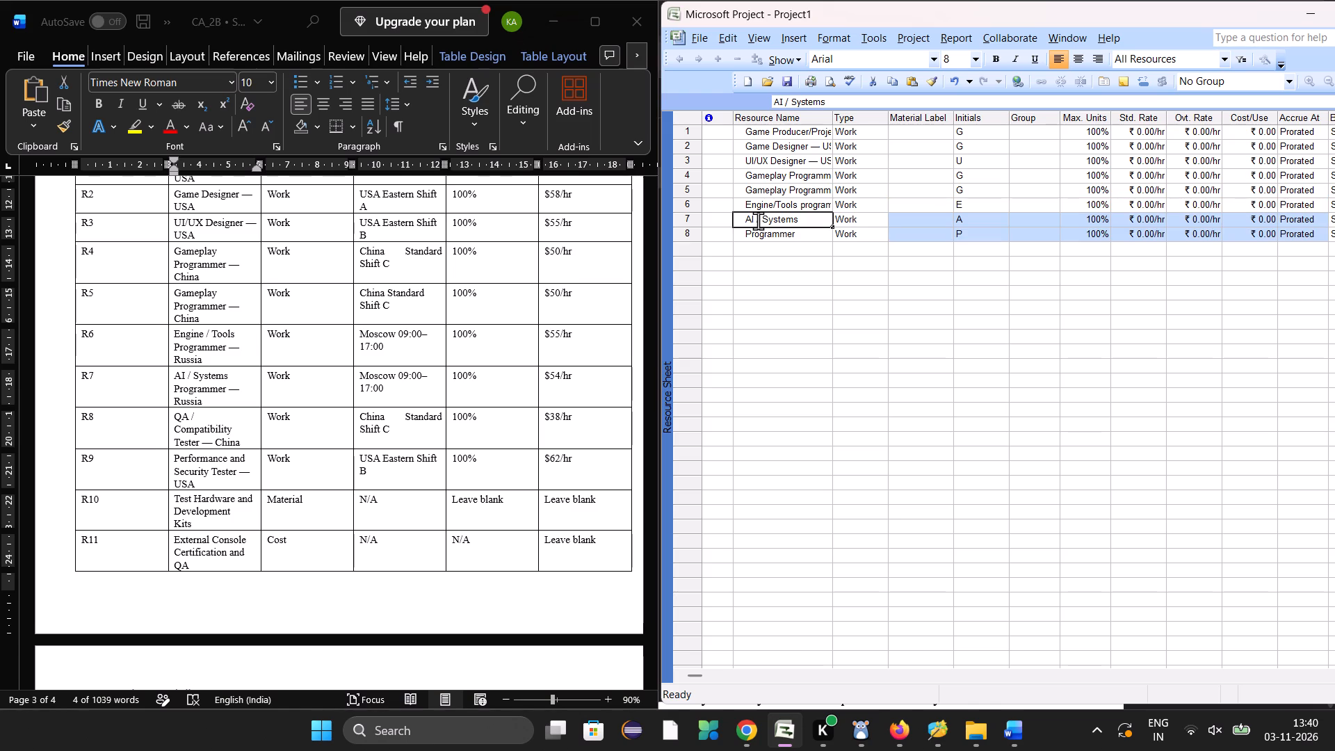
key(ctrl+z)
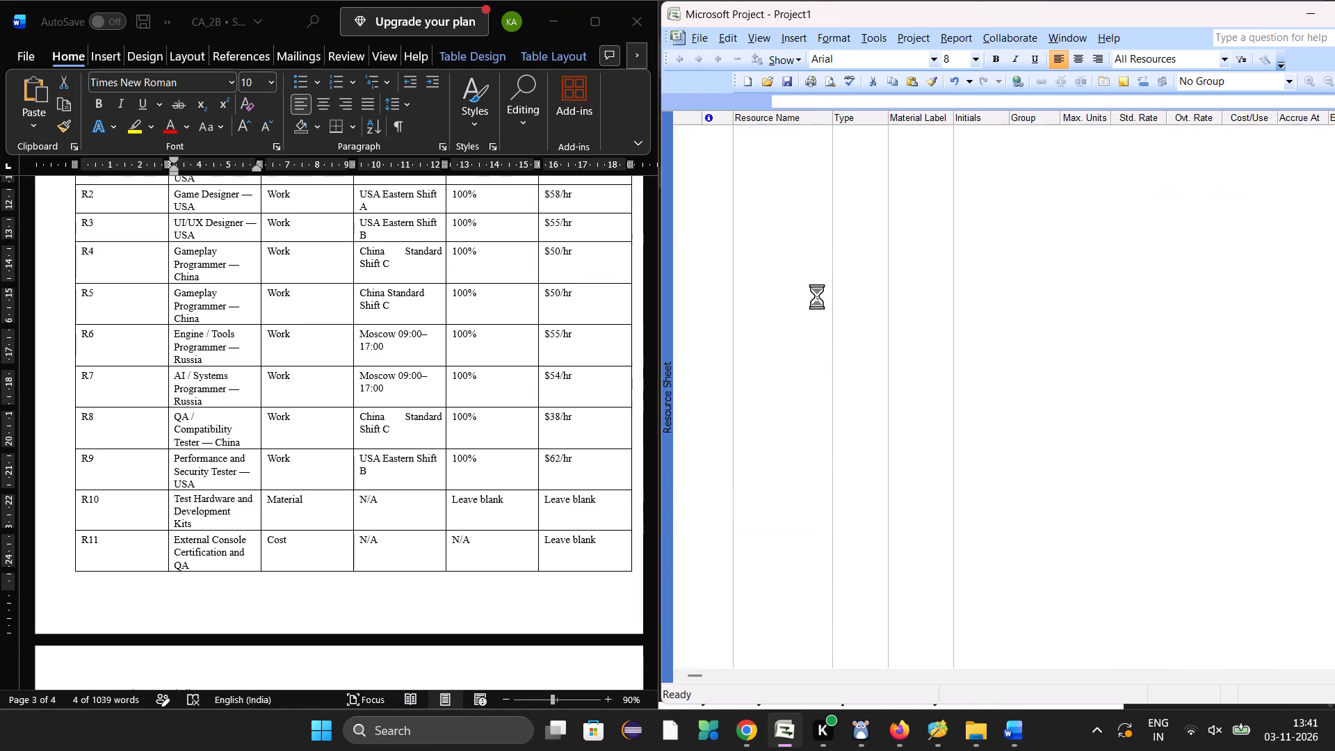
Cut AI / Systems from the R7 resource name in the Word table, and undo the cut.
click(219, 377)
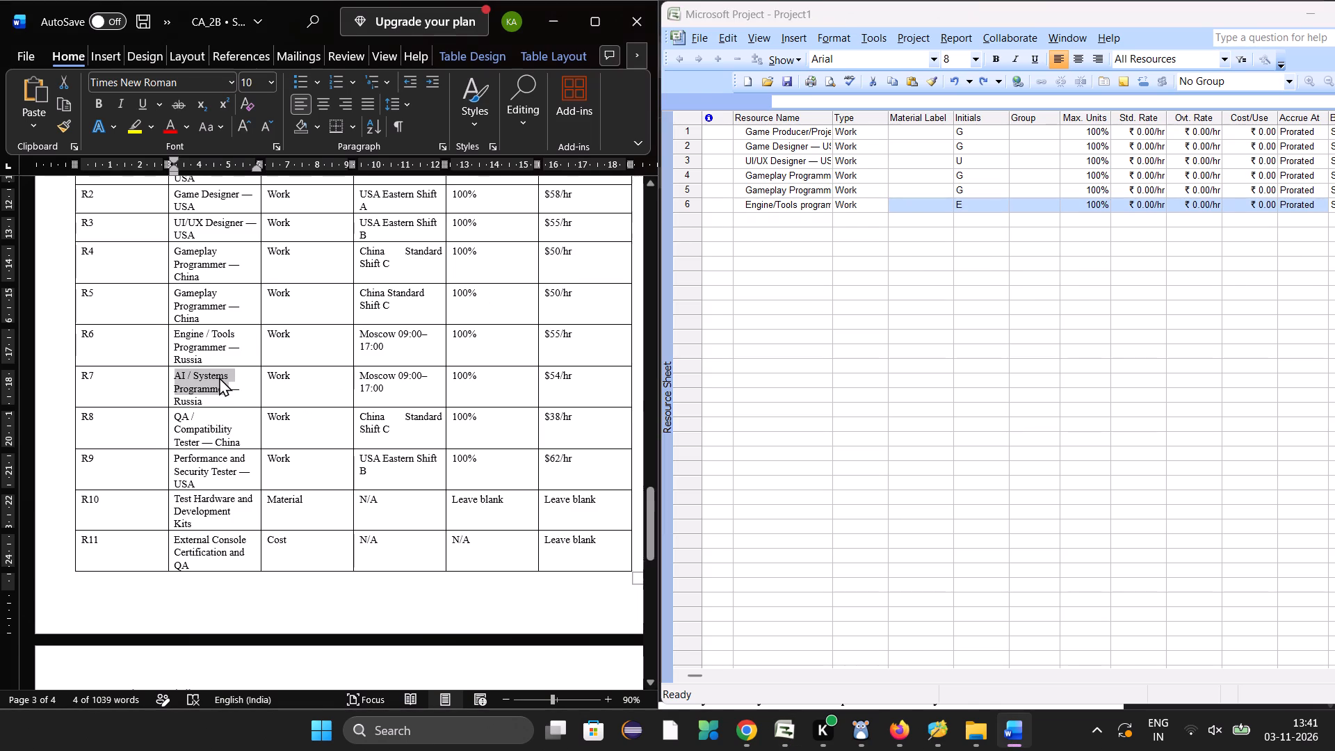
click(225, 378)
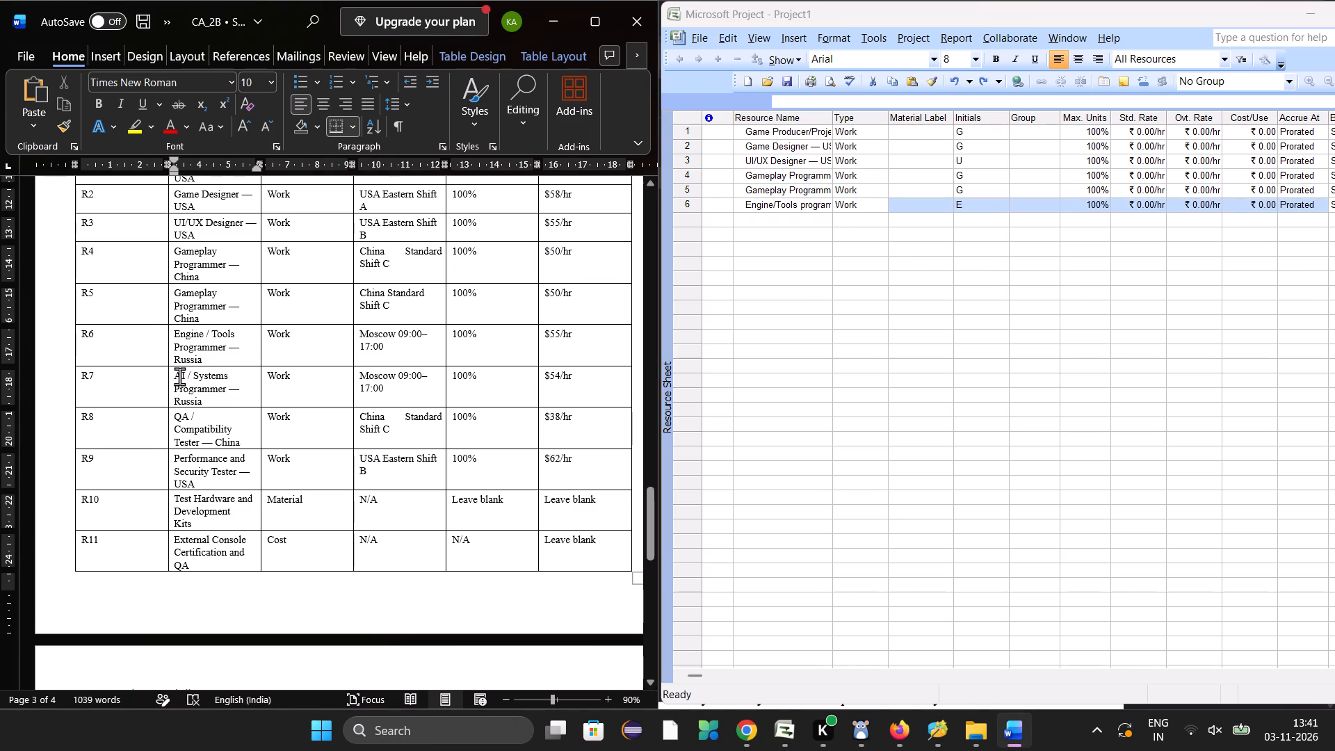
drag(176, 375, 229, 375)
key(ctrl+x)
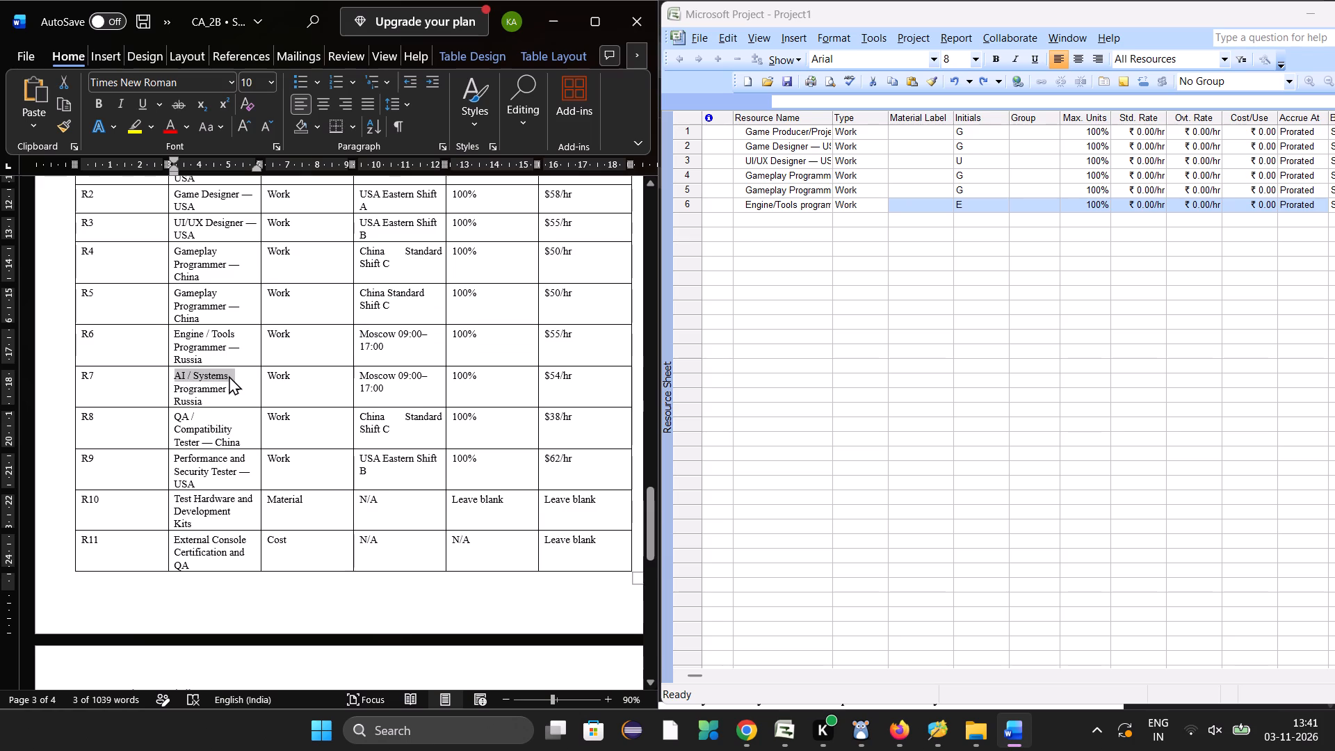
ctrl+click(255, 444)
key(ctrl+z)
Copy AI / Systems from the R7 resource name in the Word table into the seventh row of the Resource Sheet.
key(ctrl+c)
click(754, 216)
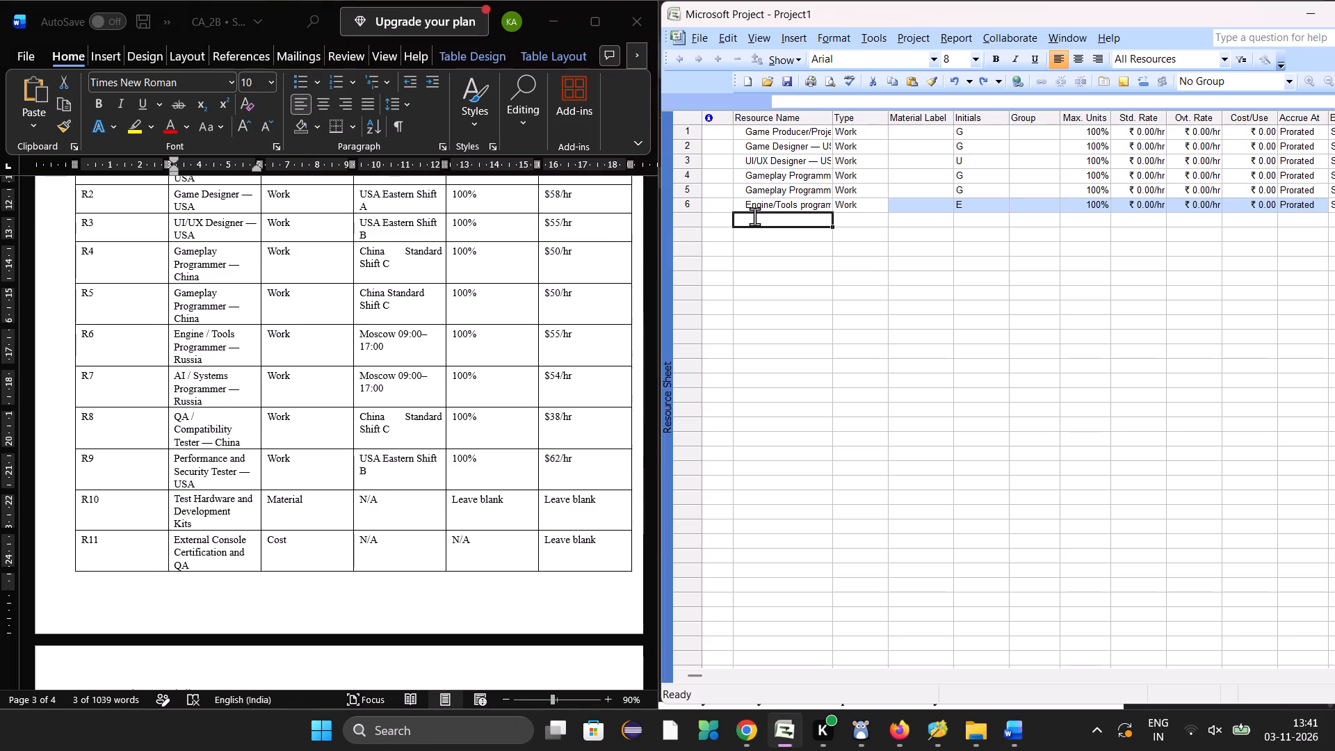
key(ctrl+v)
Complete the seventh resource name by appending Programmer — and Russia, copied from R7 in the Word table.
click(811, 219)
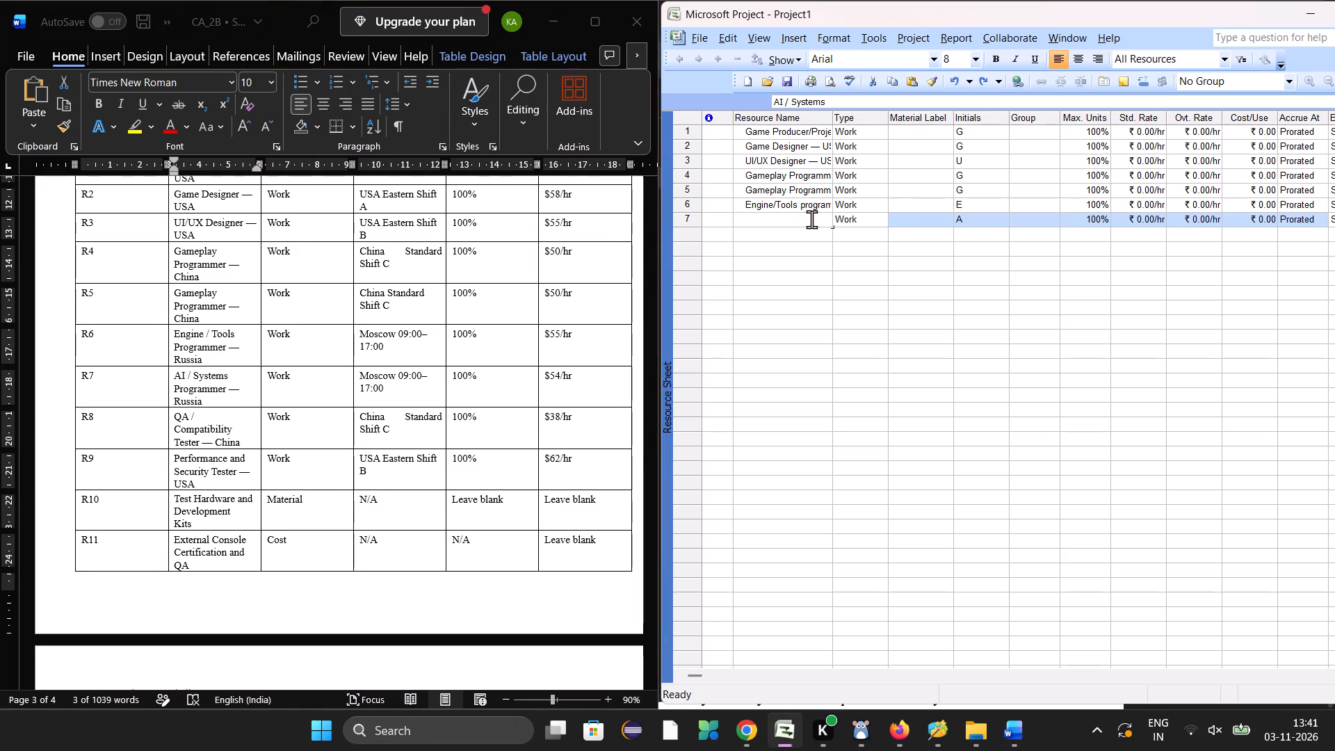
click(809, 219)
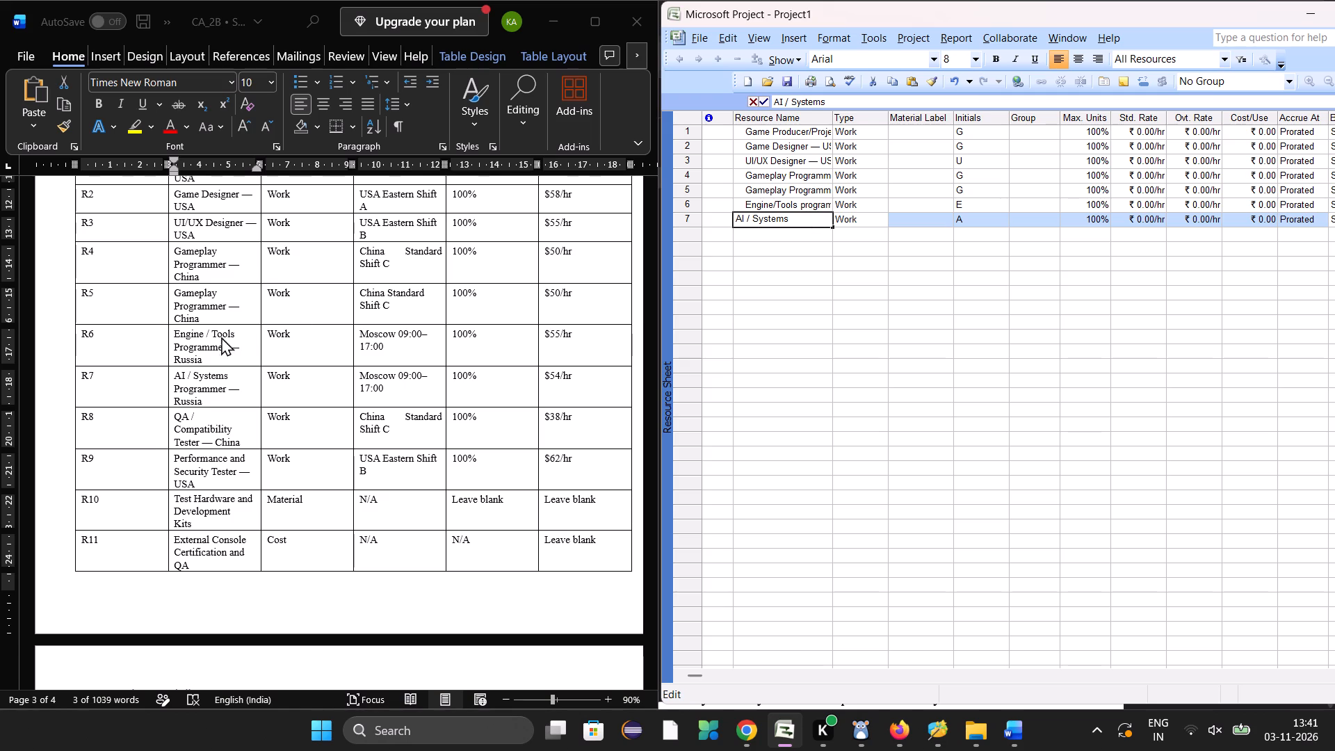
click(179, 385)
drag(176, 387, 238, 391)
key(ctrl+c)
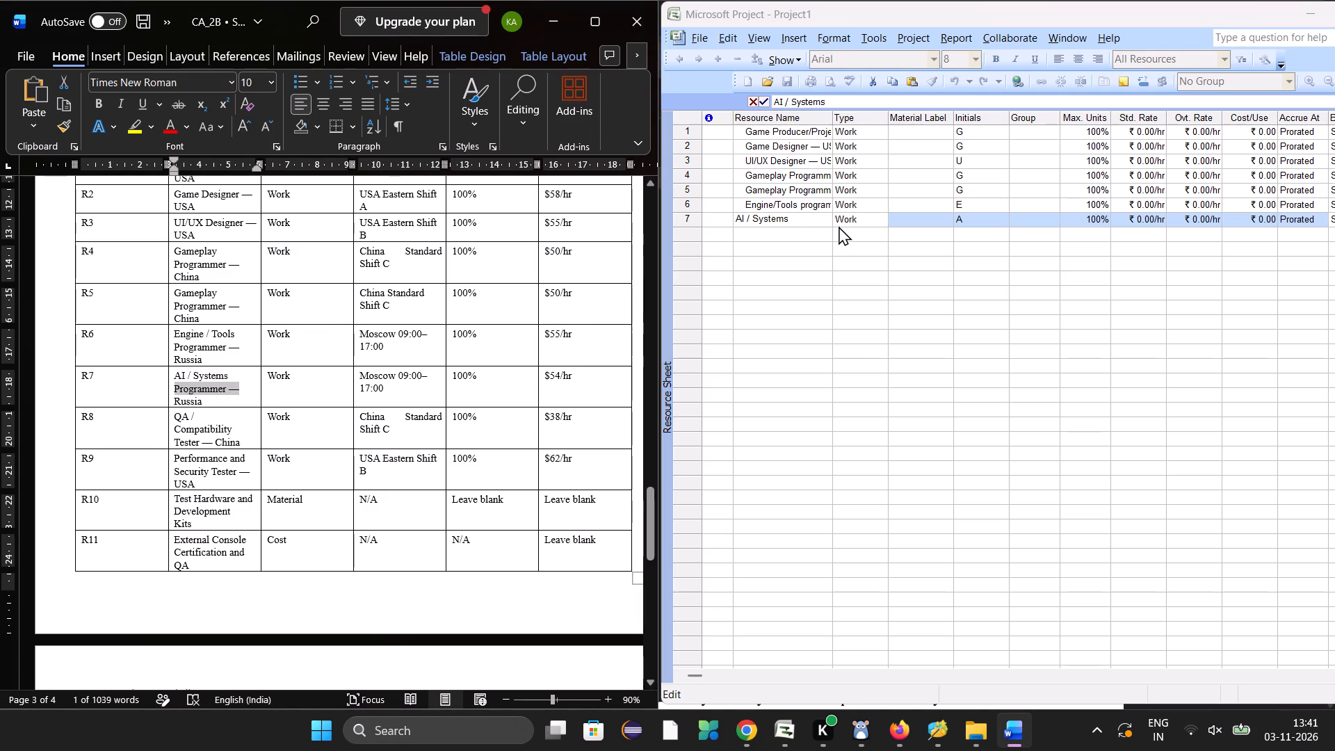
click(795, 214)
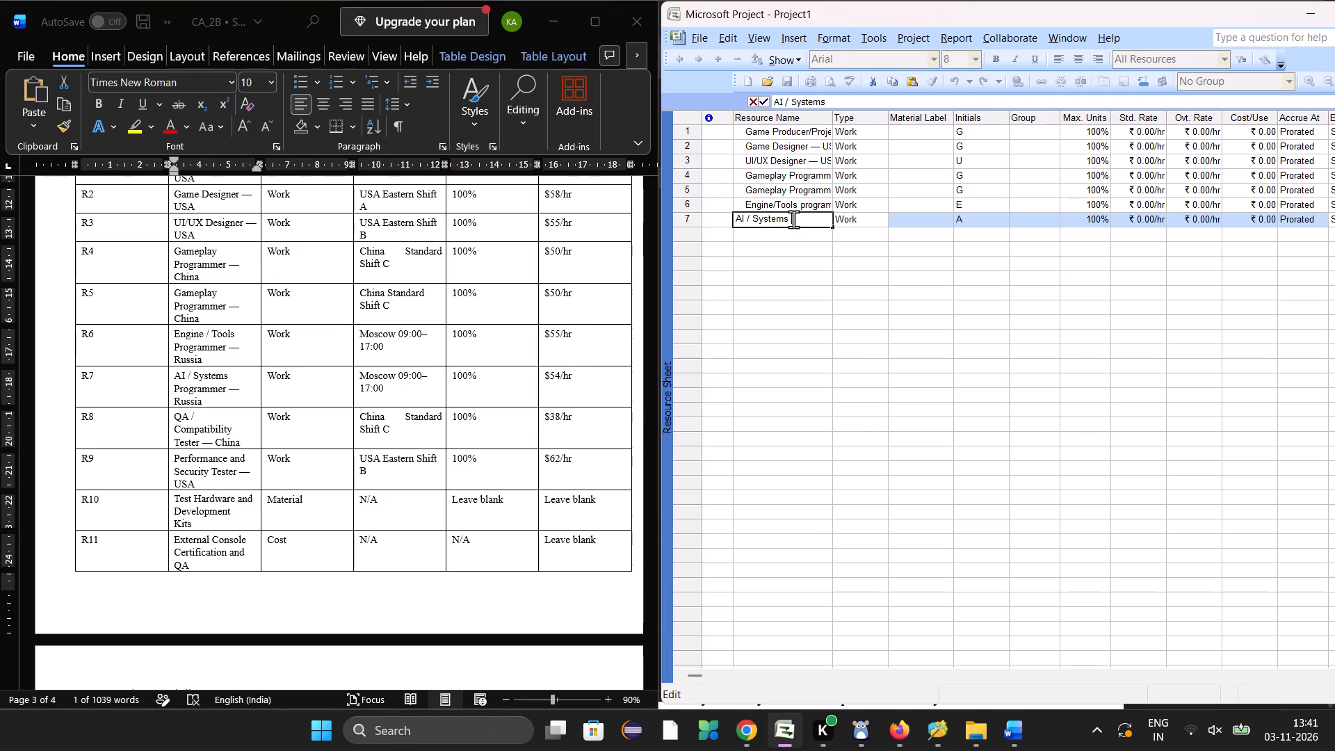
key(ctrl+v)
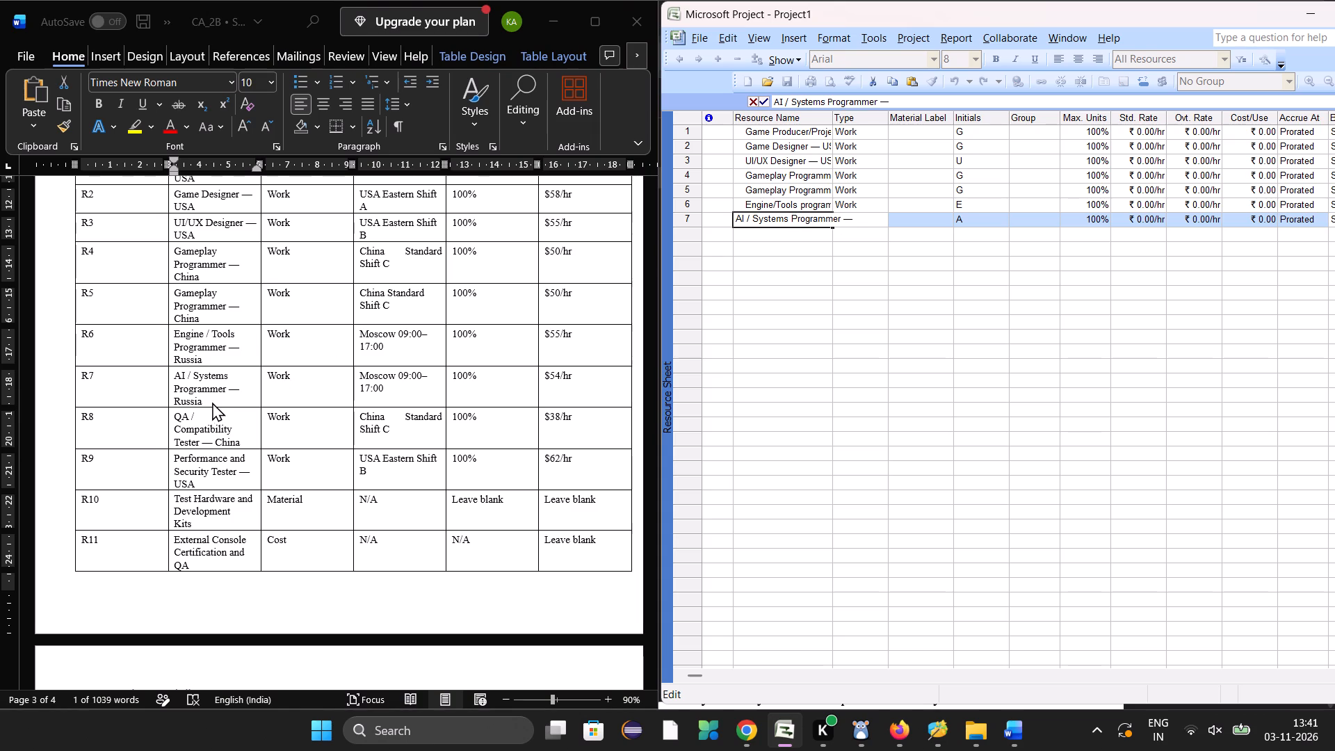
click(202, 403)
drag(206, 401, 175, 401)
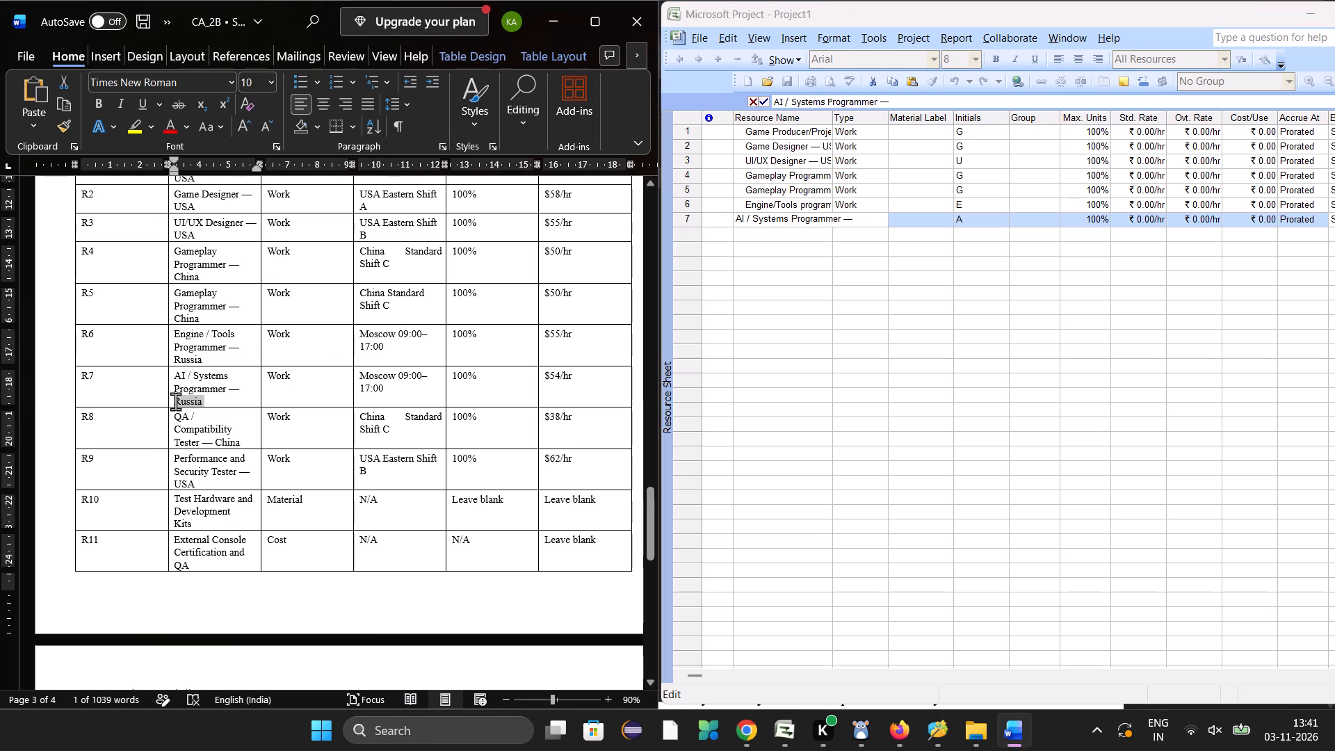
drag(175, 401, 177, 401)
key(ctrl+c)
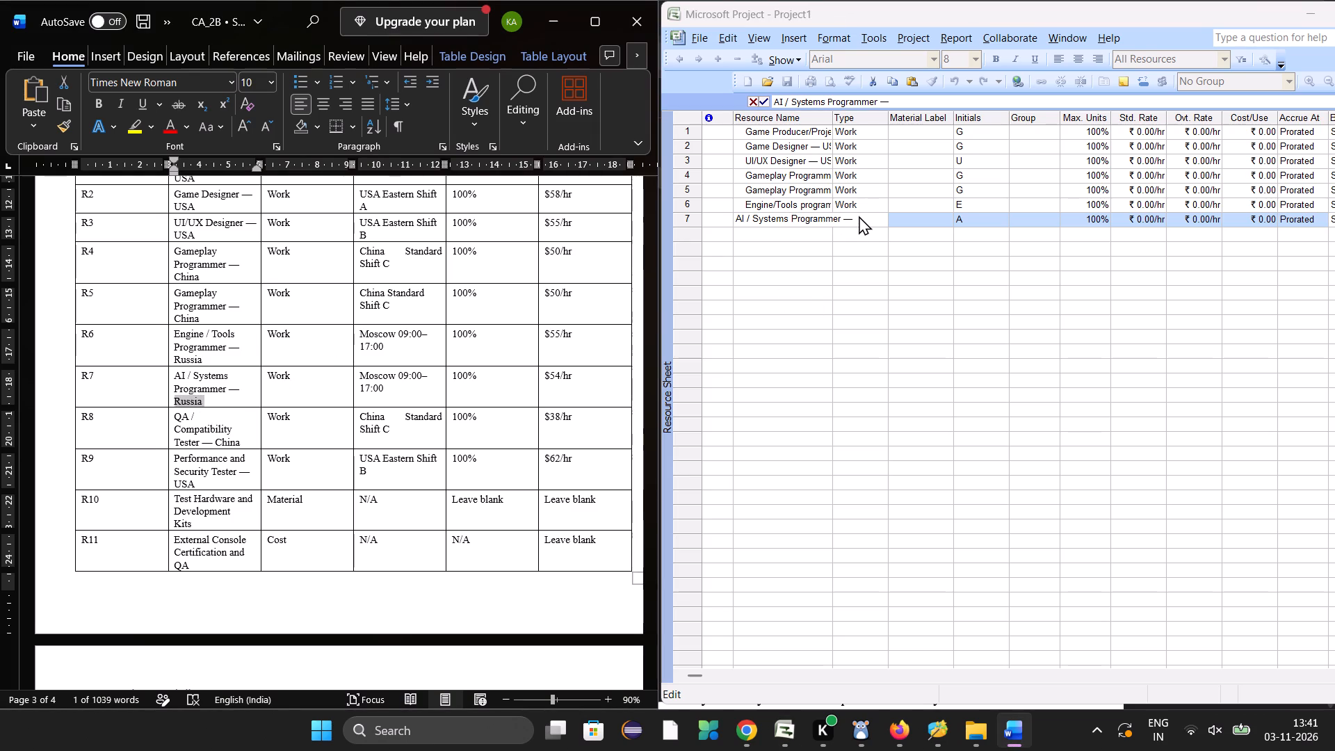
click(859, 216)
key(ctrl+v)
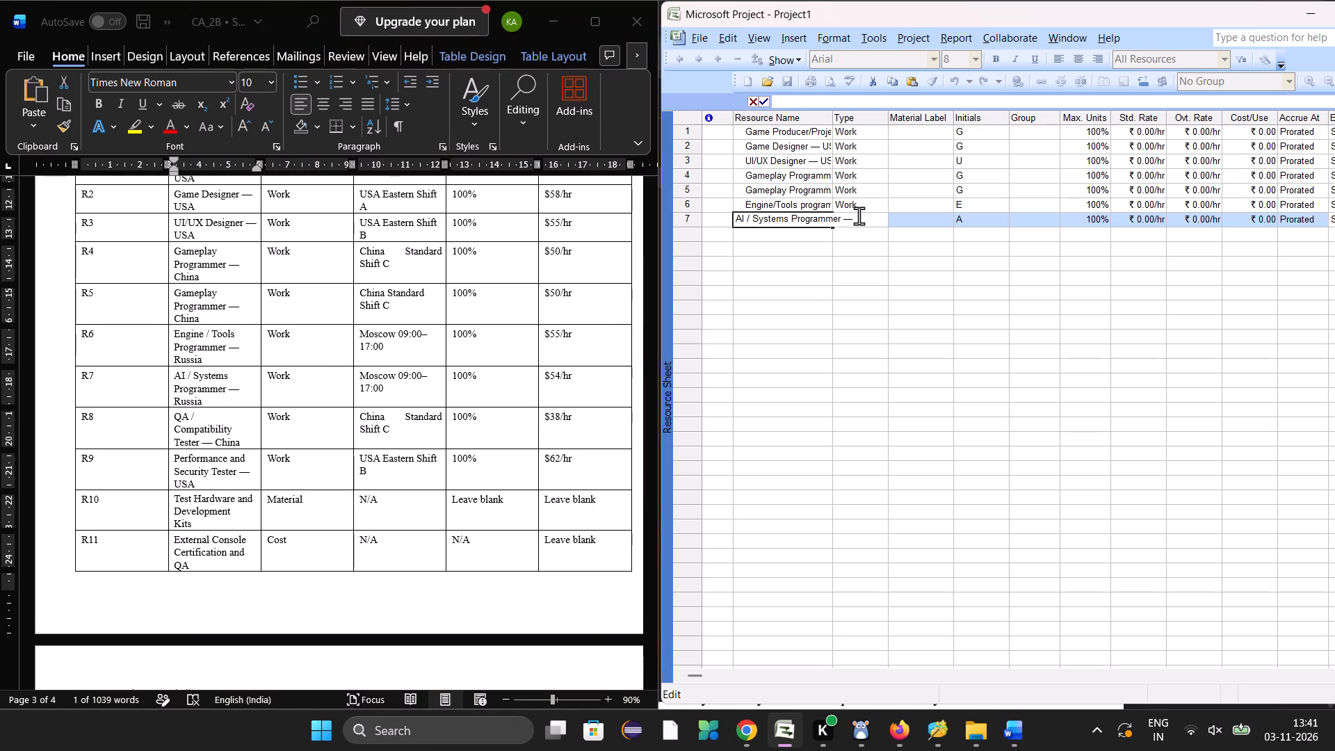
click(813, 235)
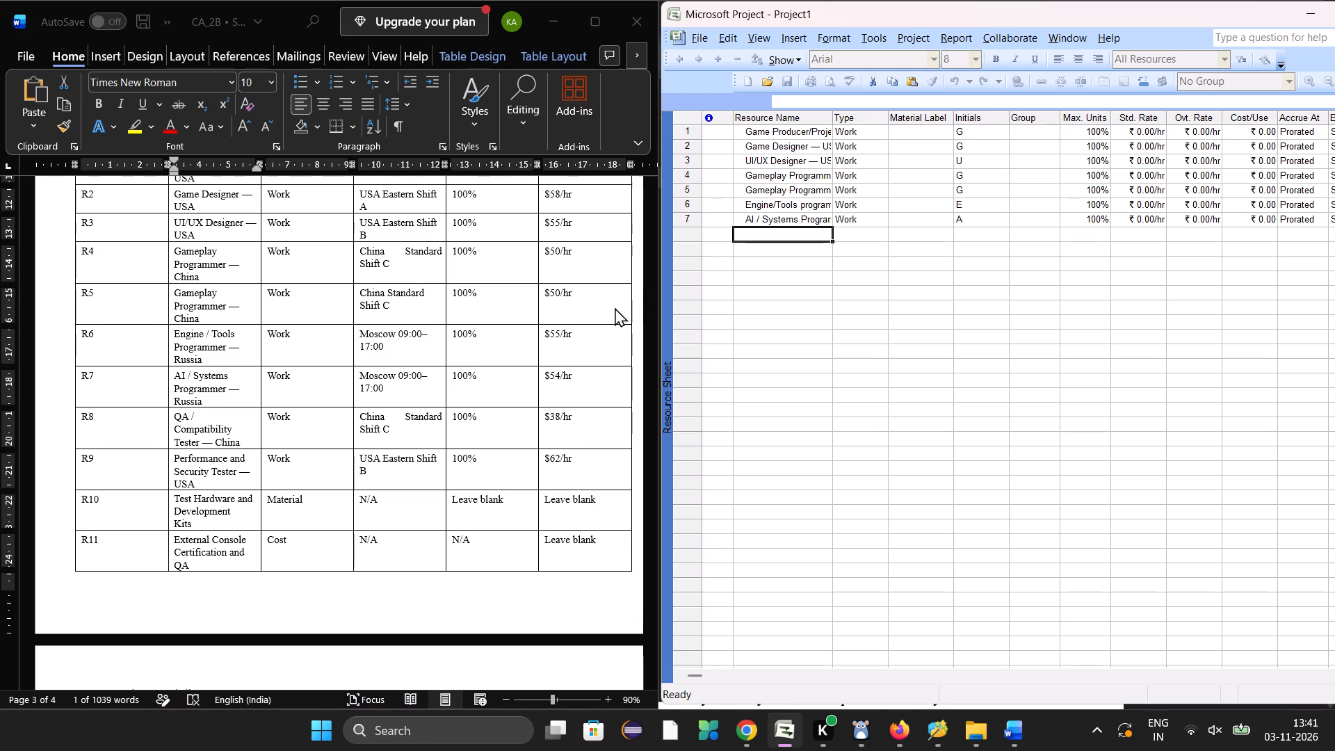
Copy QA / Compatibility from the R8 resource name in the Word table into the eighth row of the Resource Sheet.
click(206, 422)
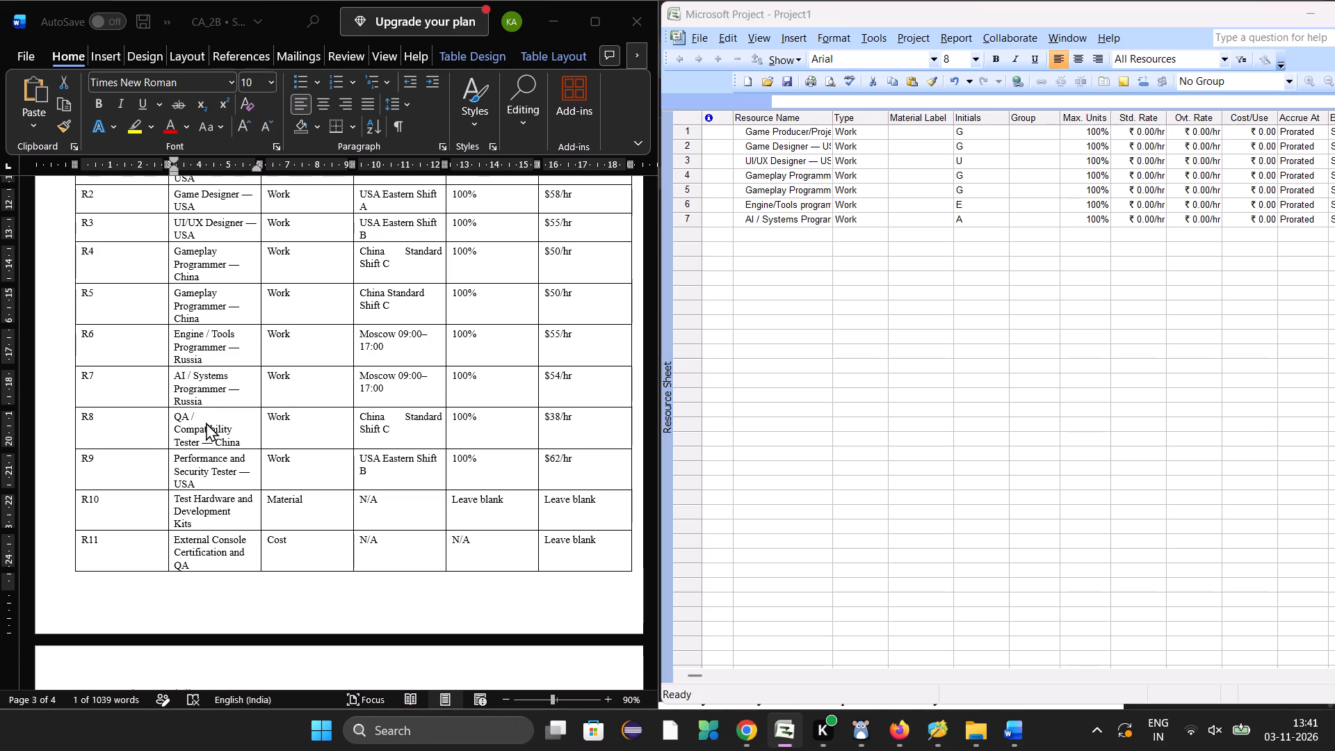
drag(175, 419, 225, 426)
key(ctrl+c)
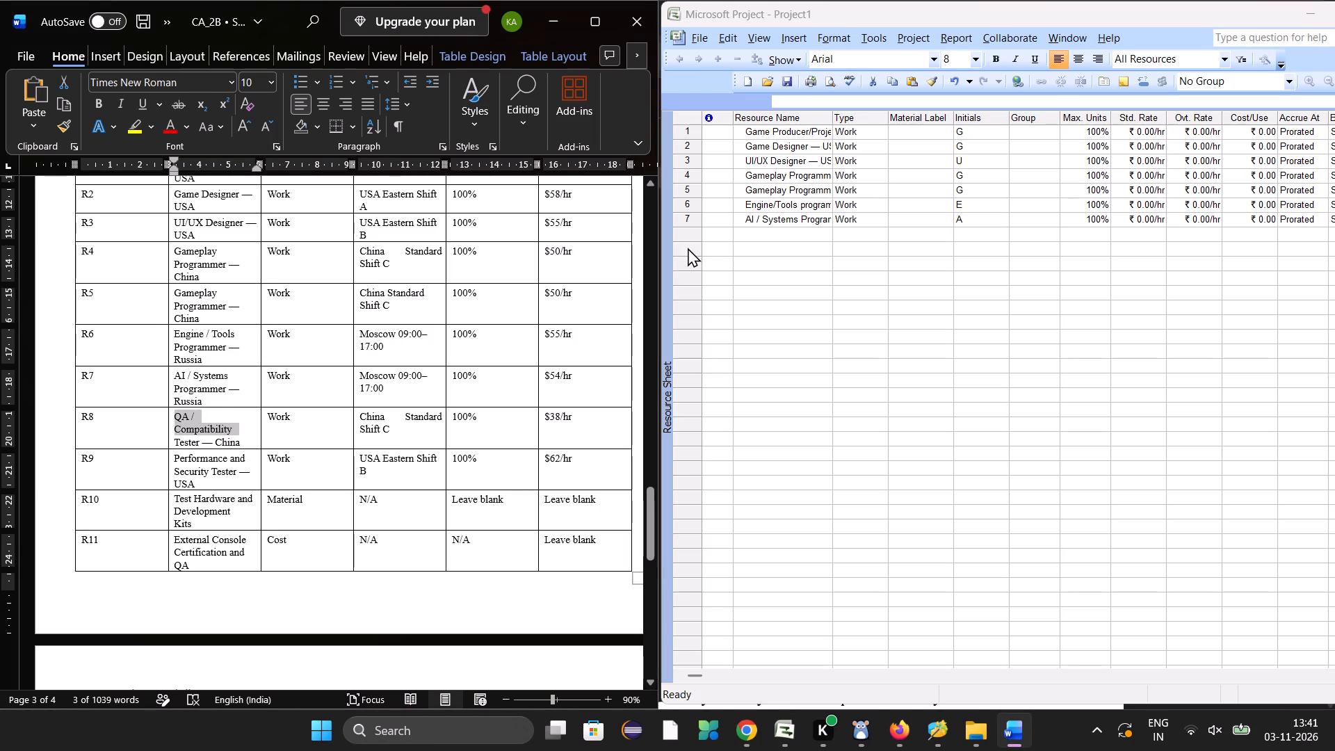
click(756, 236)
key(ctrl+v)
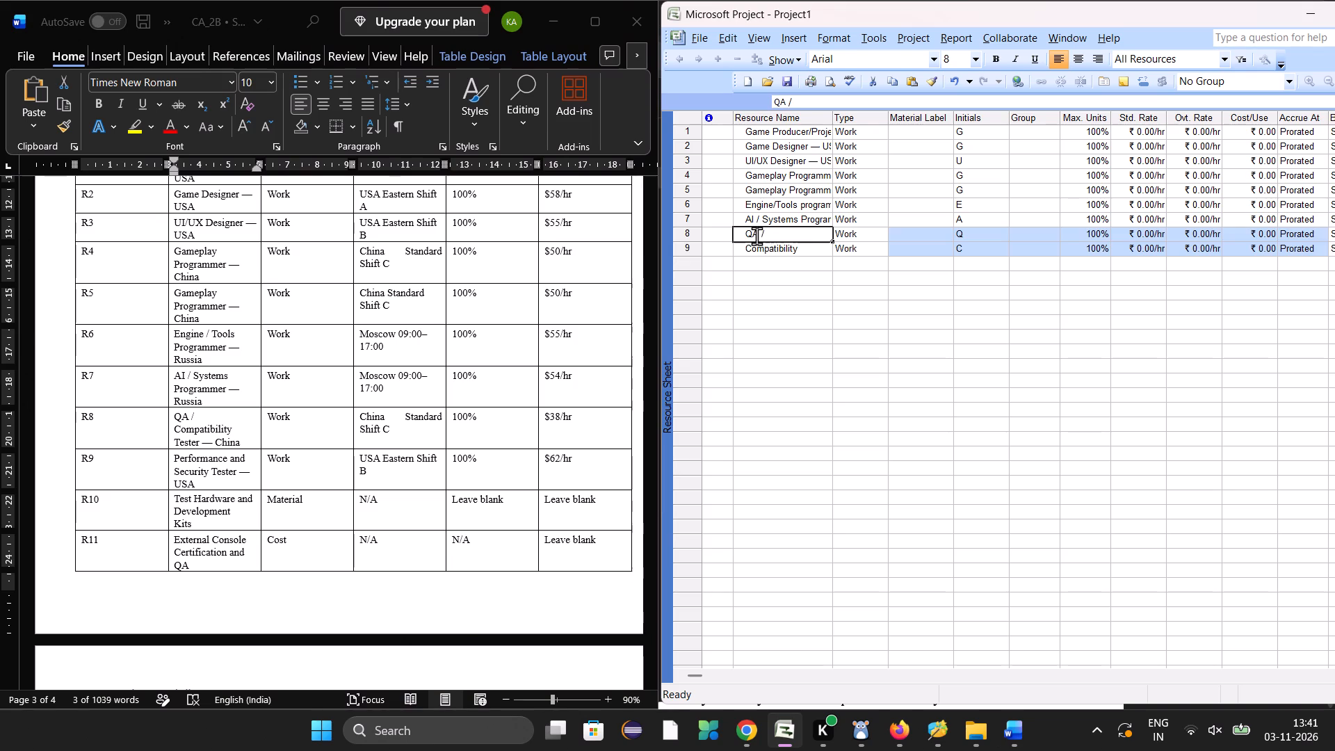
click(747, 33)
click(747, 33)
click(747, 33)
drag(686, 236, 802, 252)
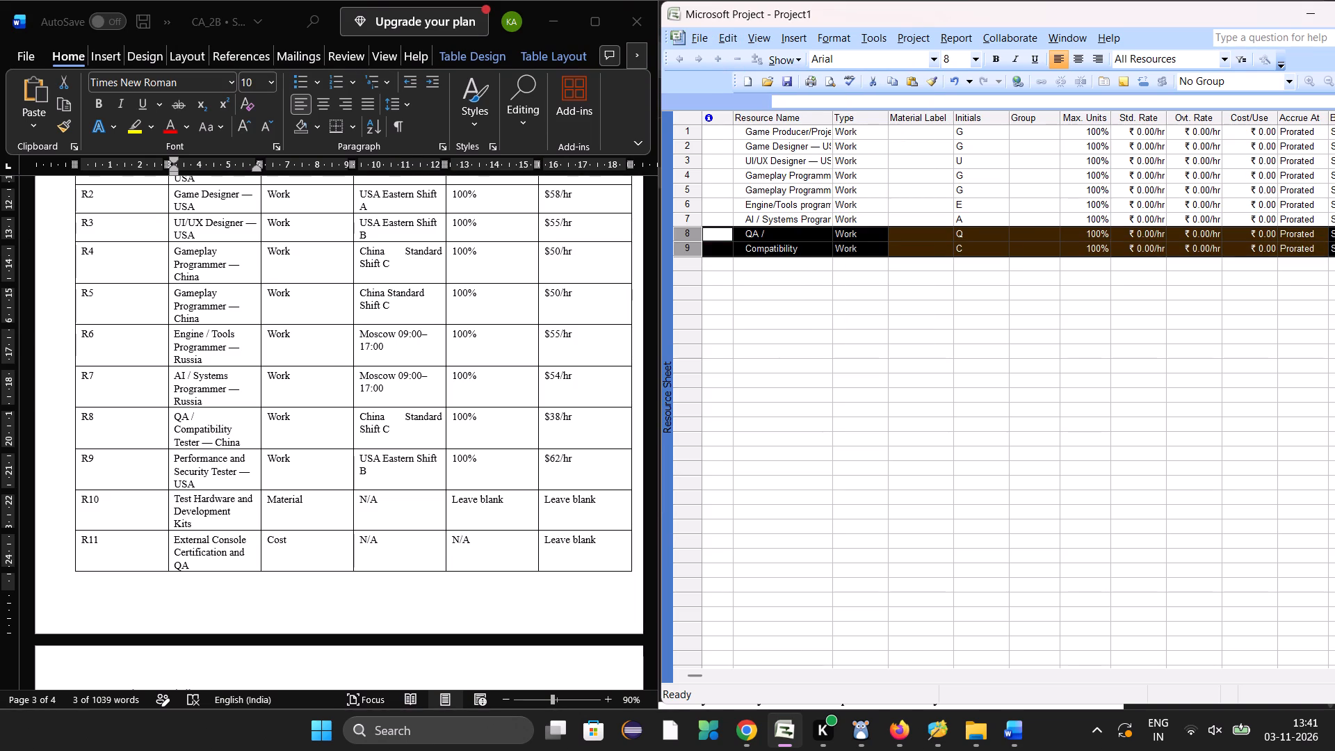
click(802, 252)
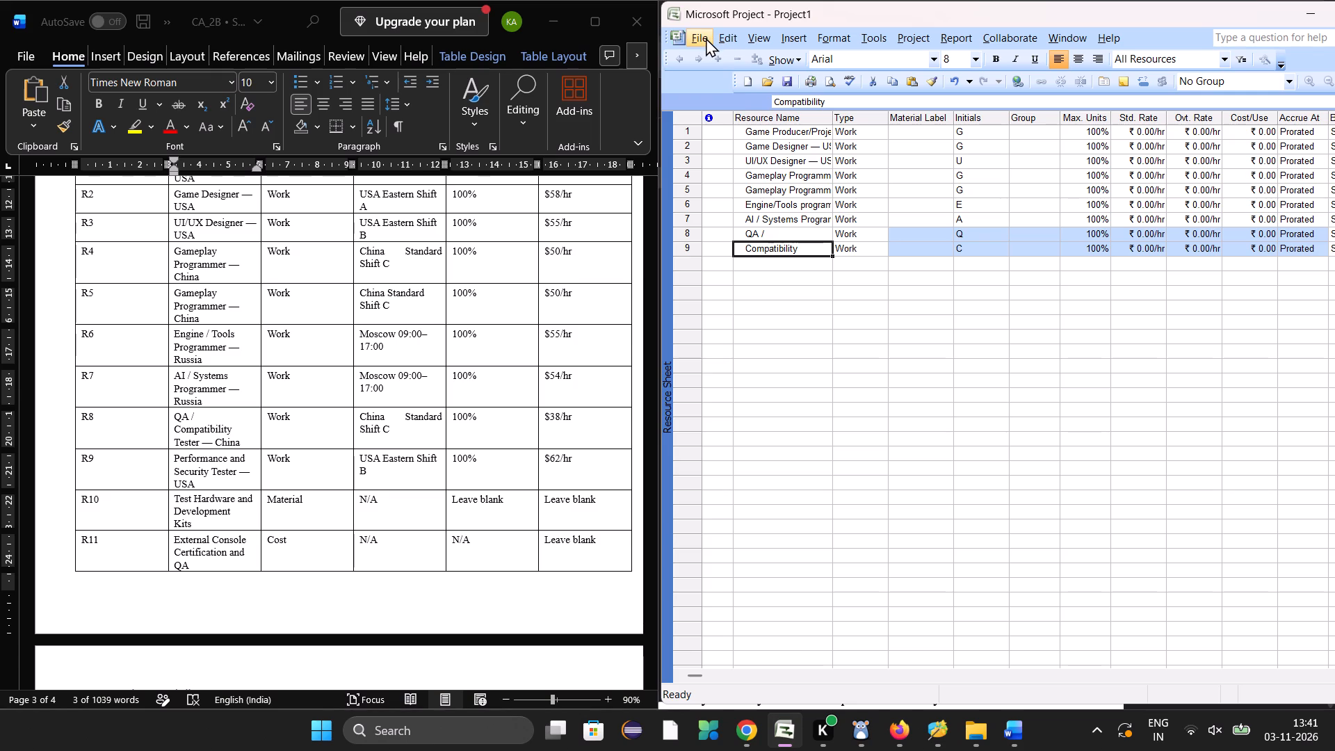
Switch the project from the Resource Sheet to the Gantt Chart view.
click(756, 41)
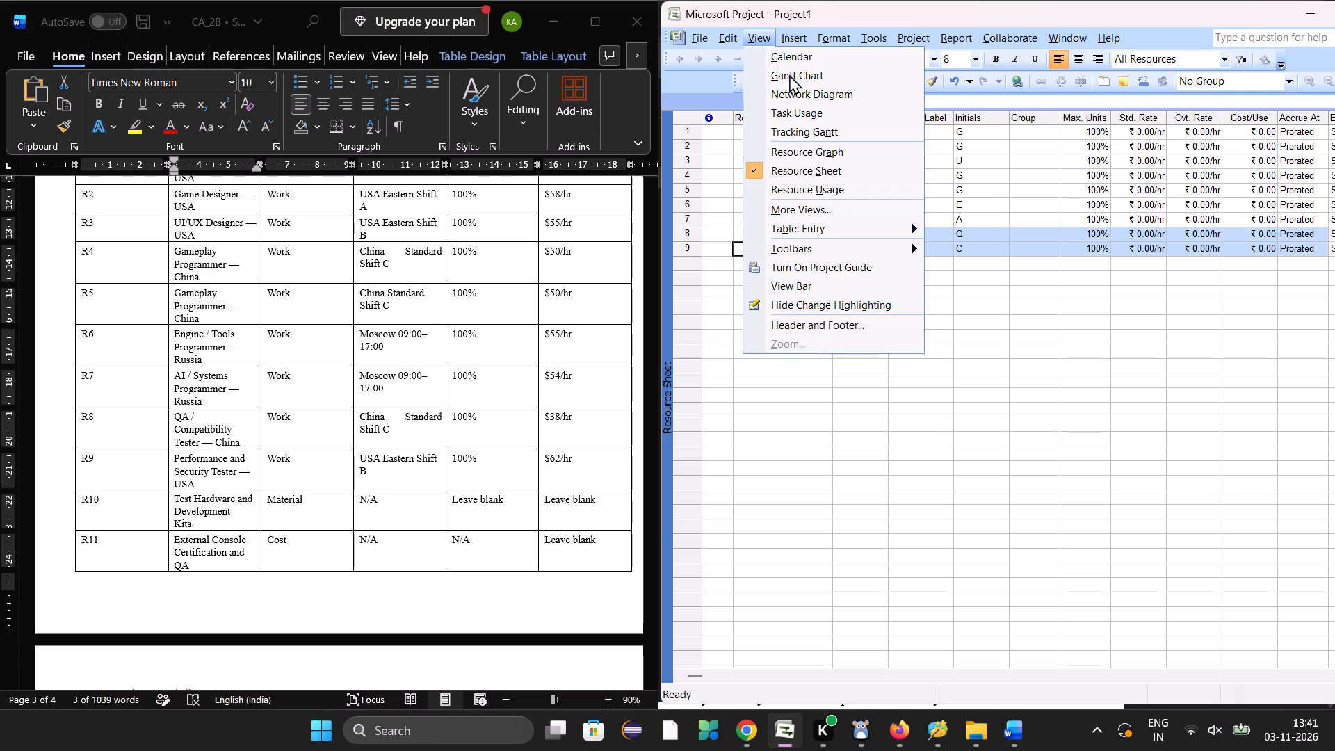
click(789, 74)
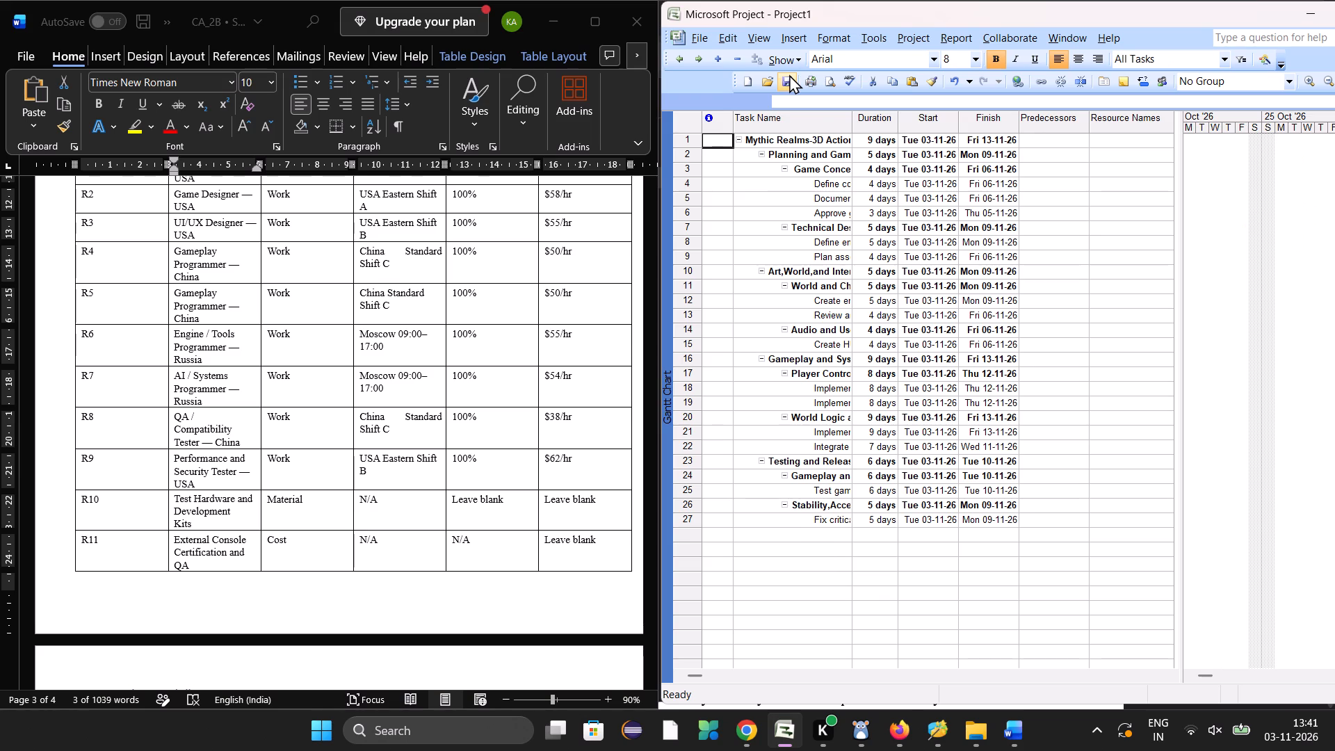
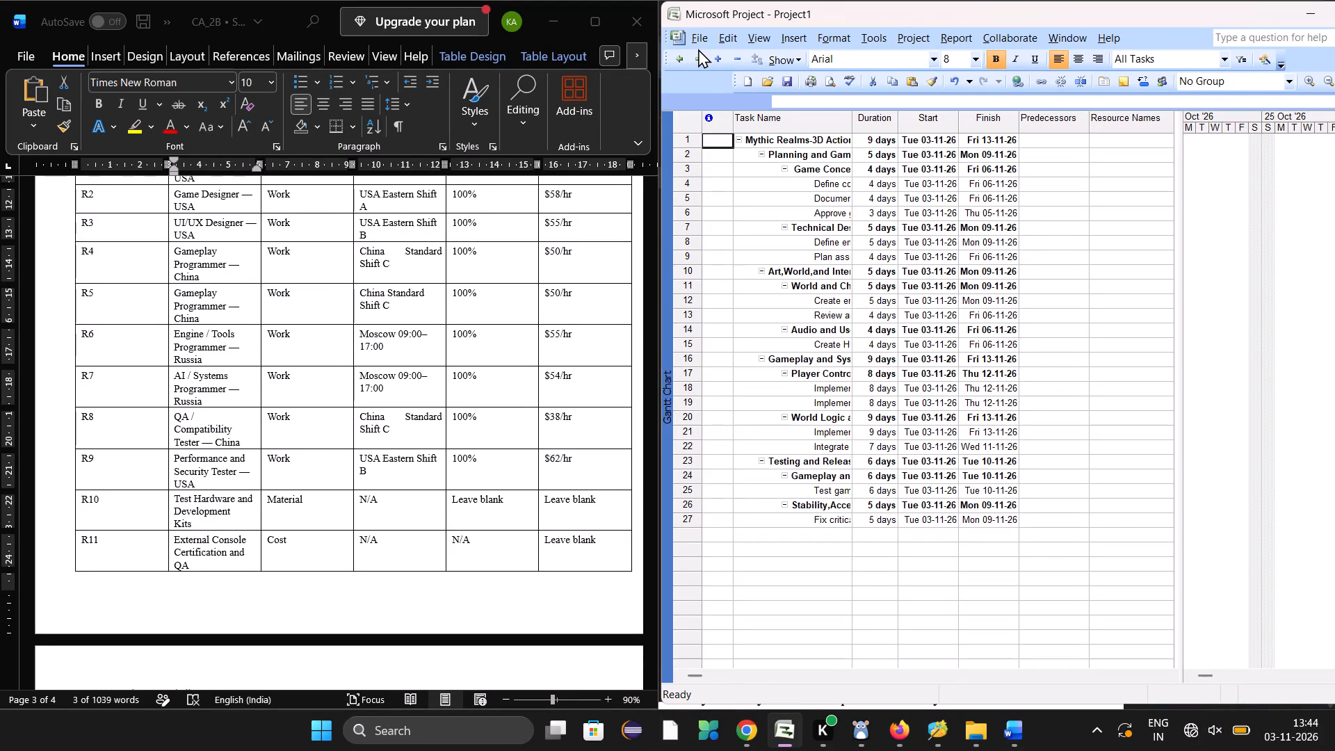
Open the computer's power options from Windows.
ctrl+scroll(341, 739, up, 1)
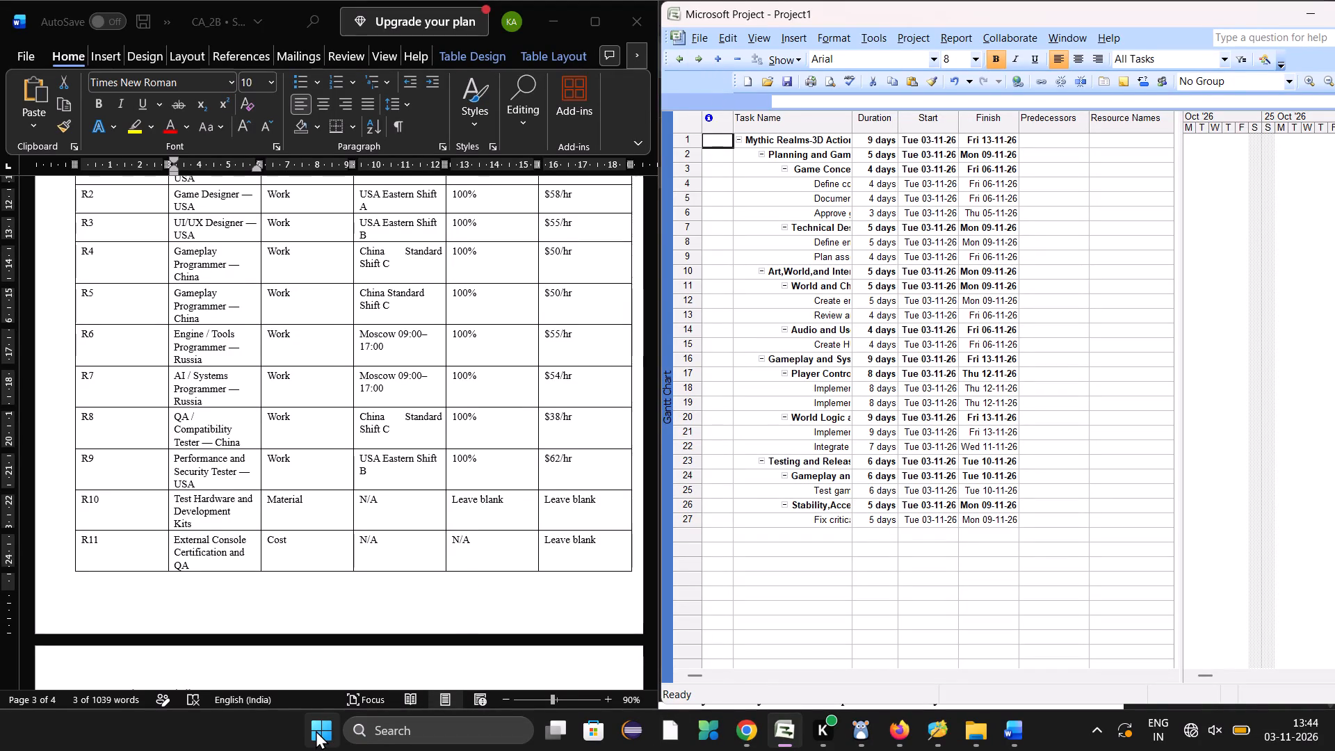
click(316, 731)
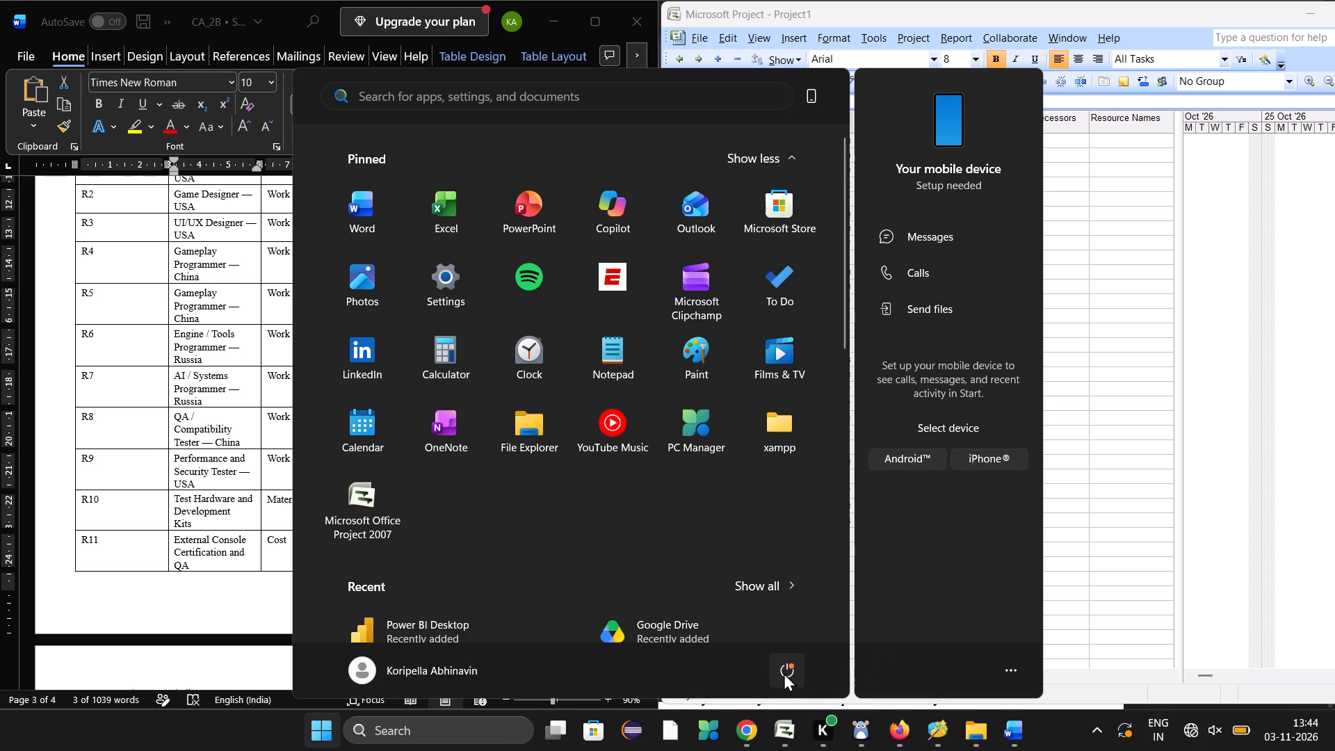
click(784, 672)
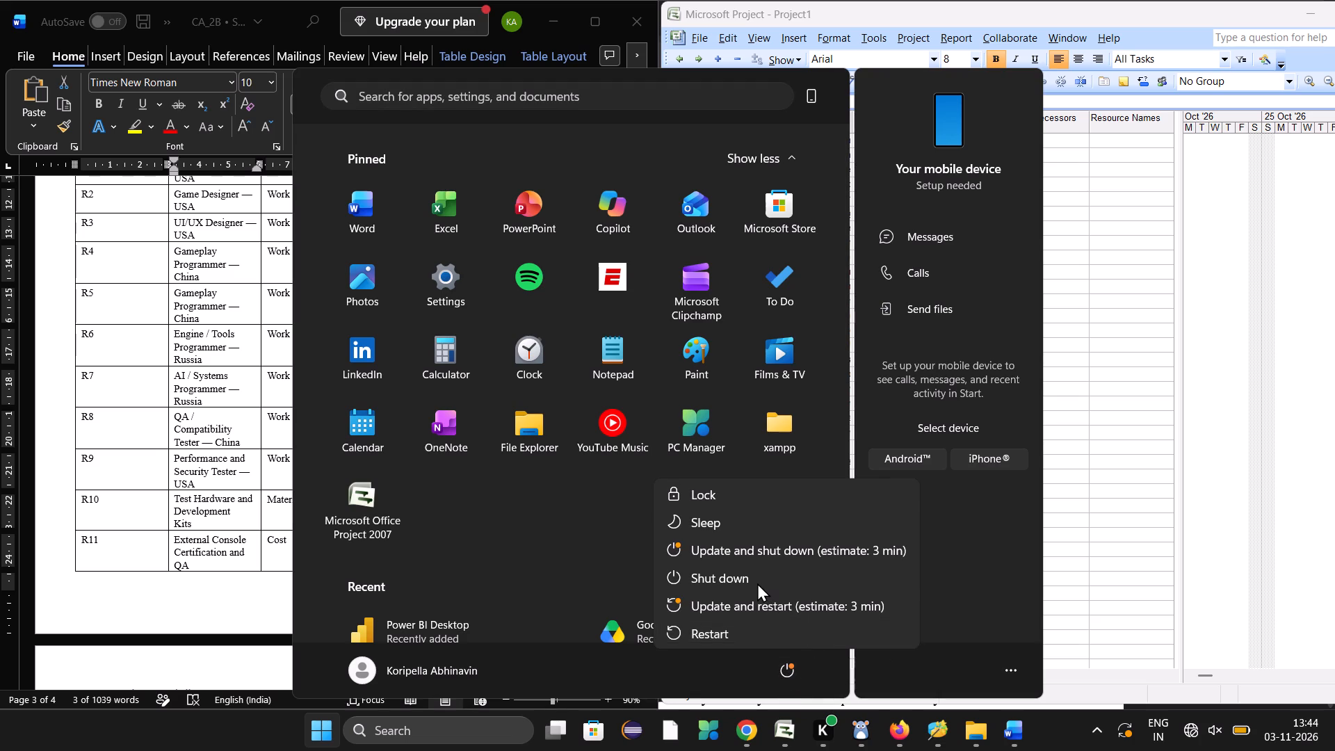
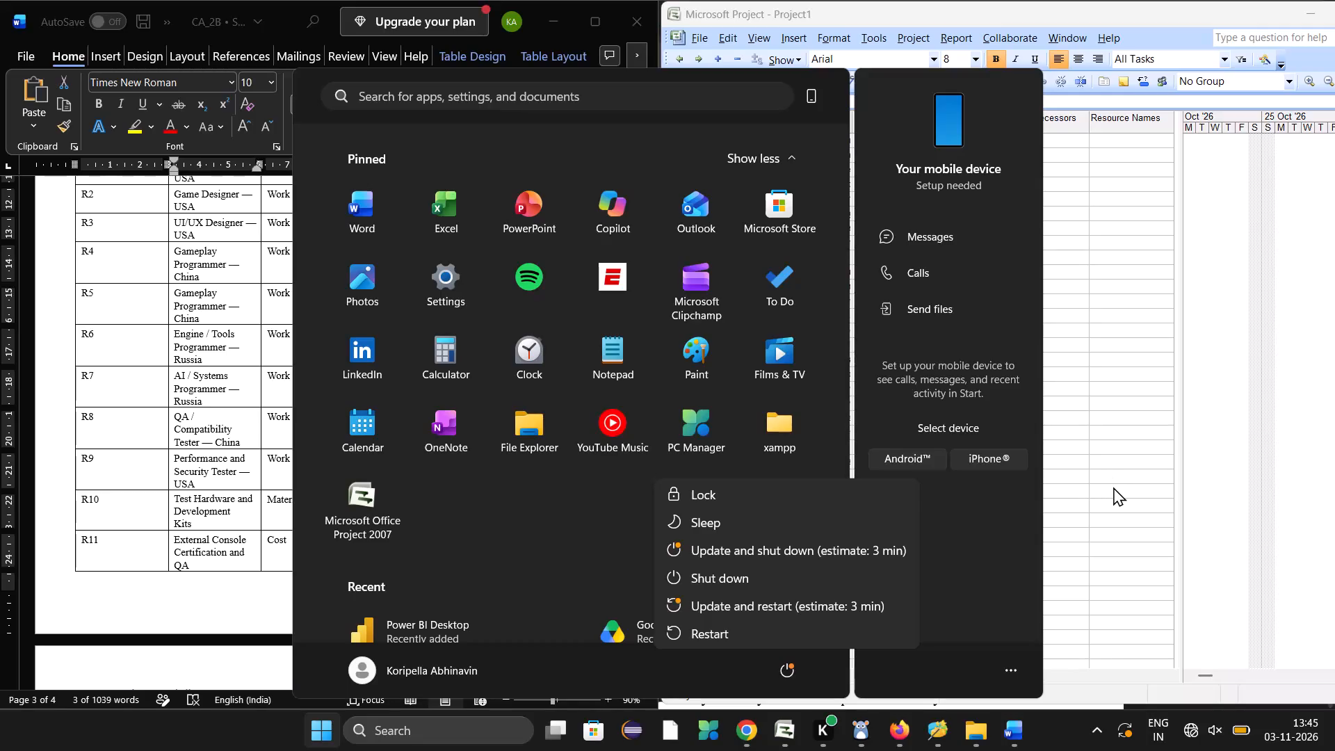
Dismiss the Windows power options without choosing one and return to the task table in Microsoft Project.
click(1113, 487)
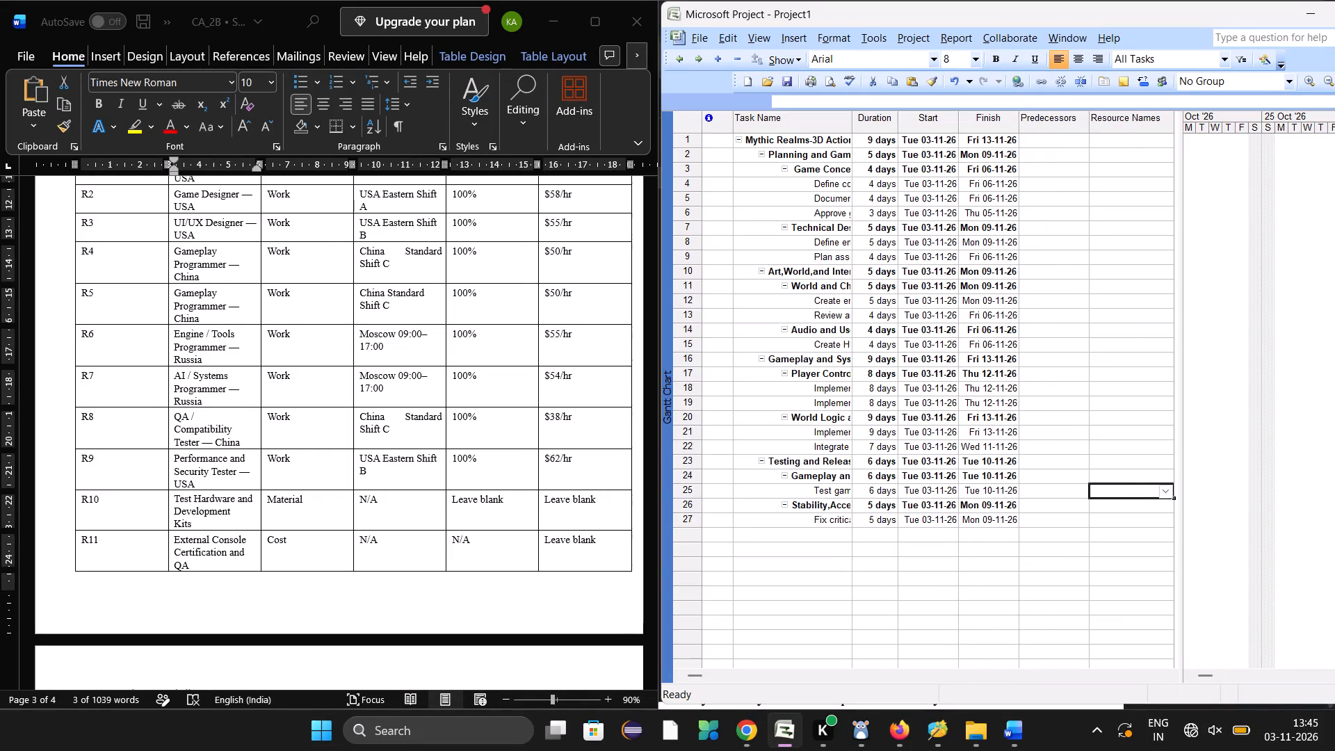
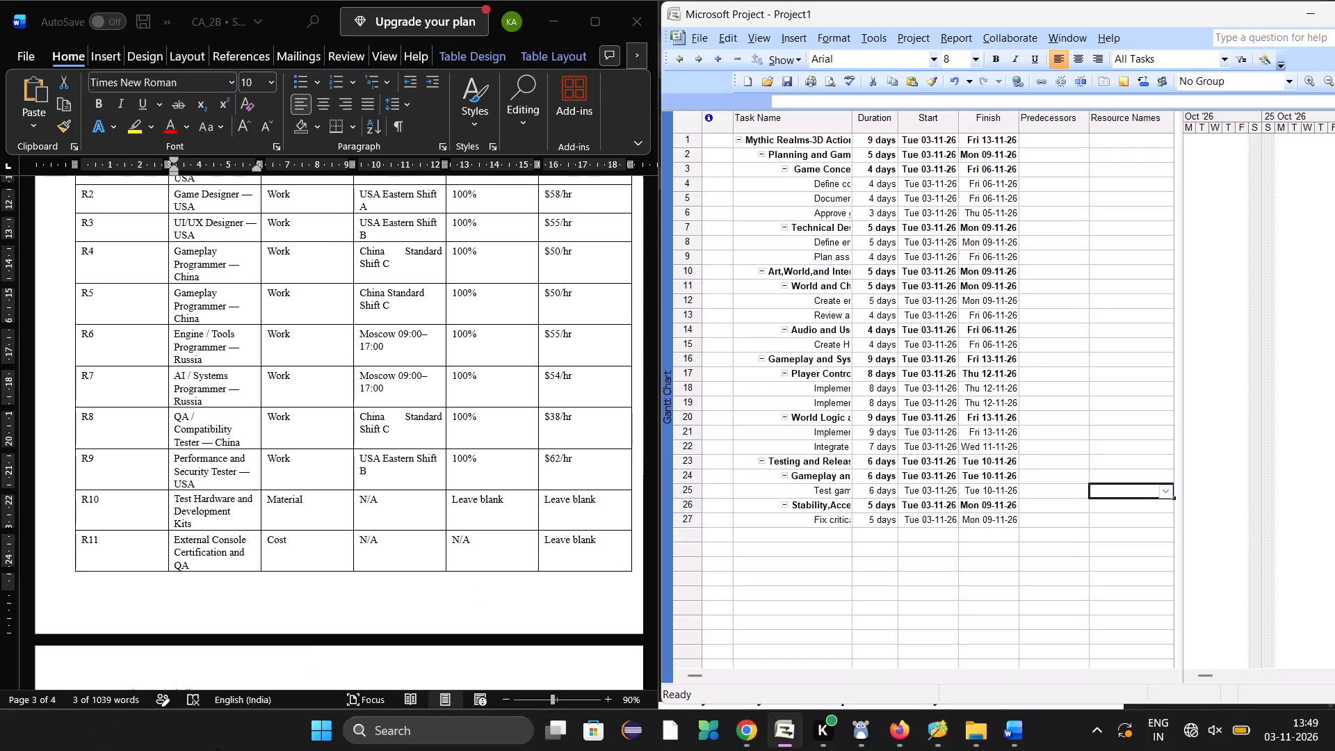
Shut down the computer from the Windows power options without installing the pending updates.
click(315, 725)
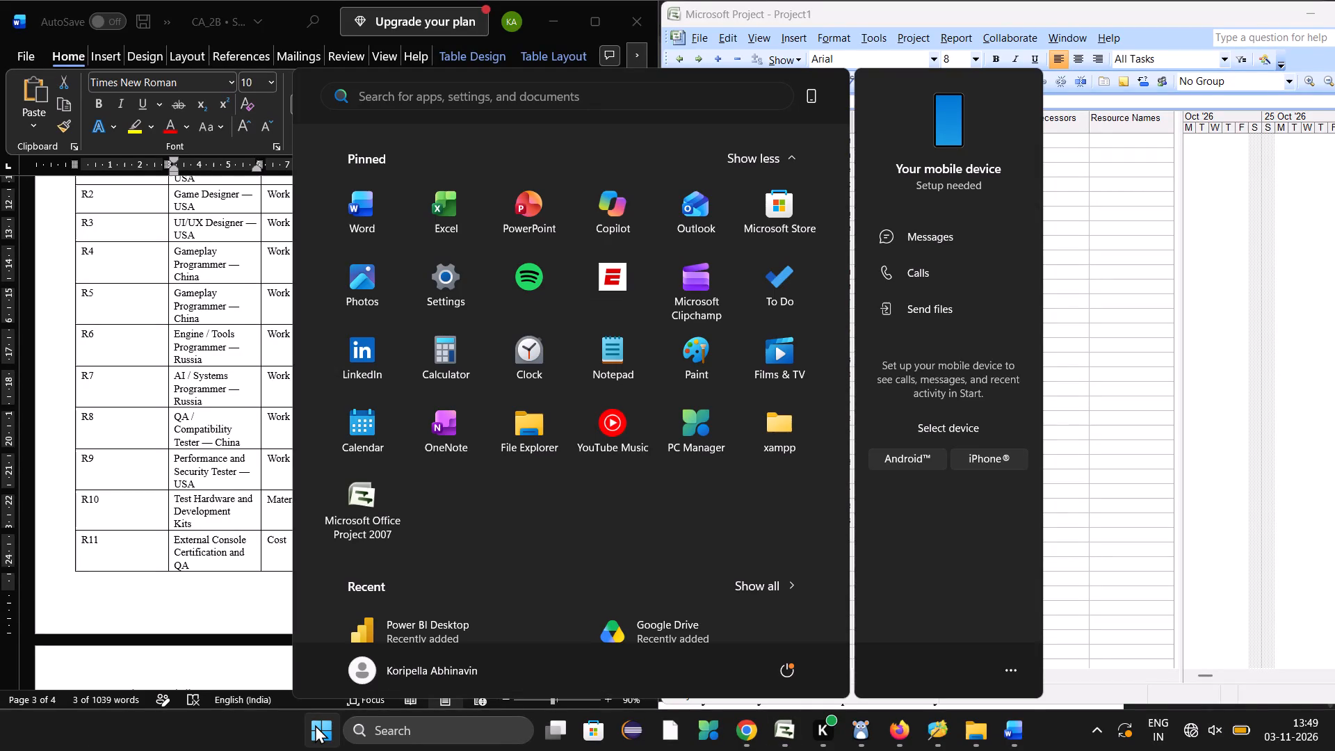
click(783, 672)
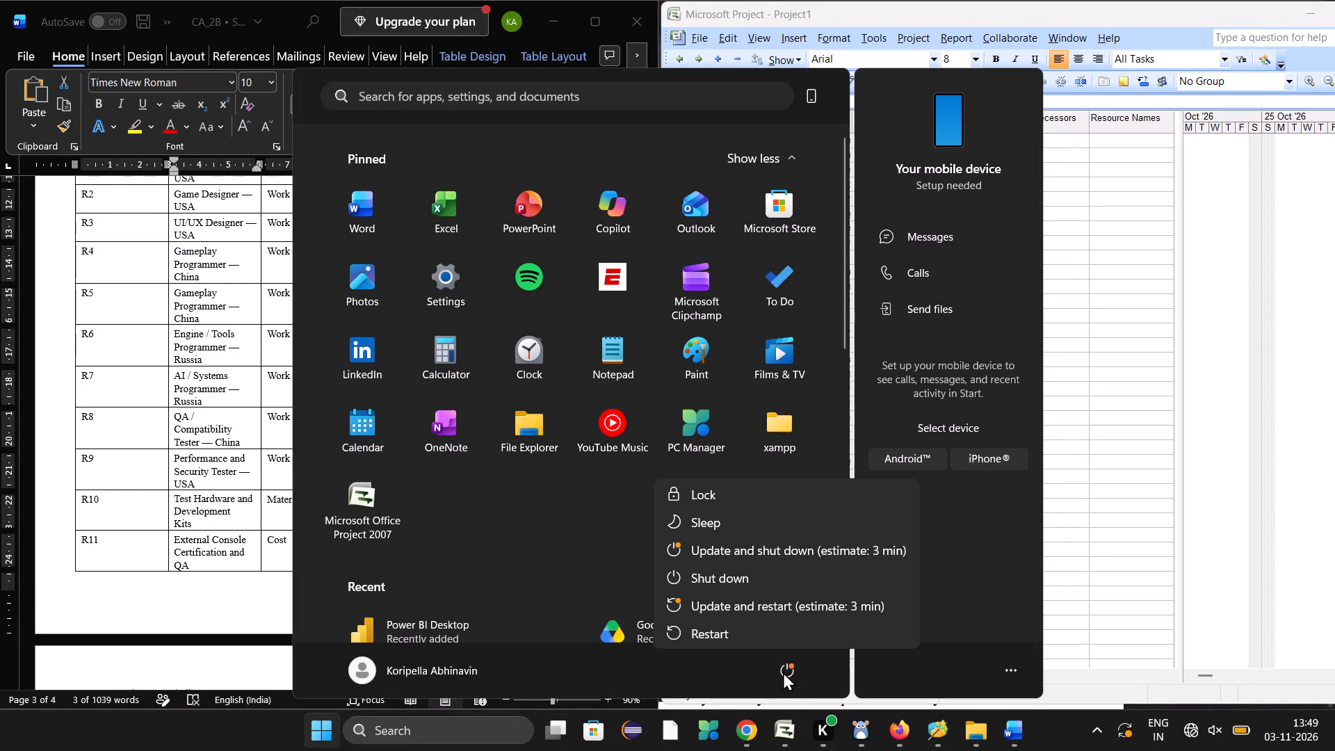
click(734, 579)
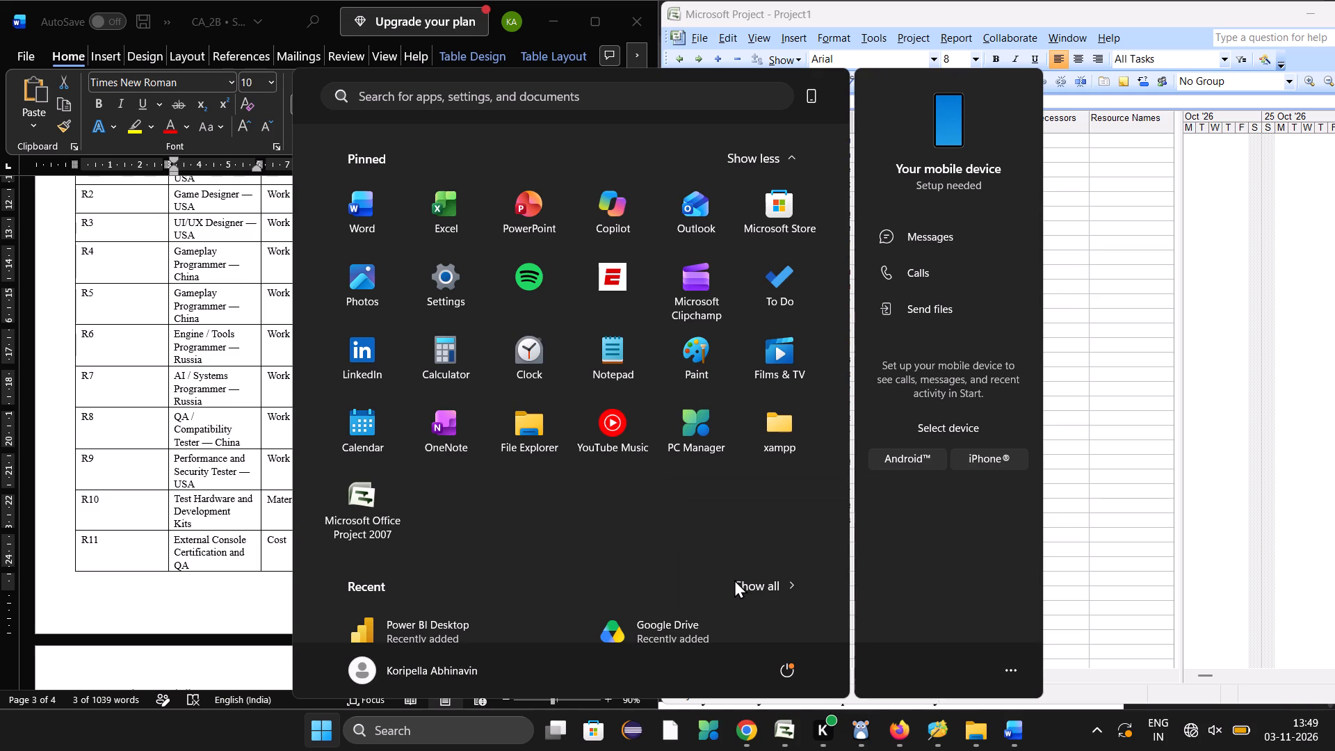